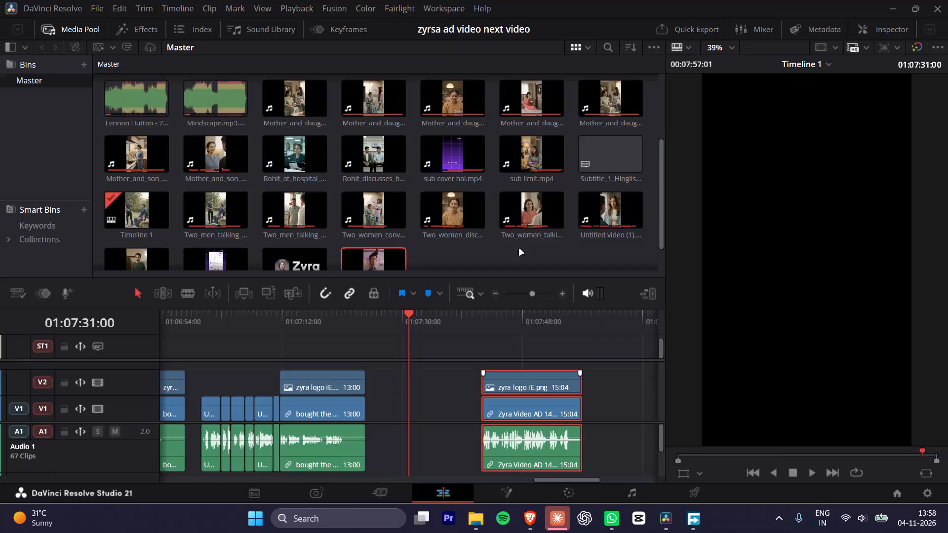
# Show the hidden background app icons in the Windows system tray.
pyautogui.click(775, 526)
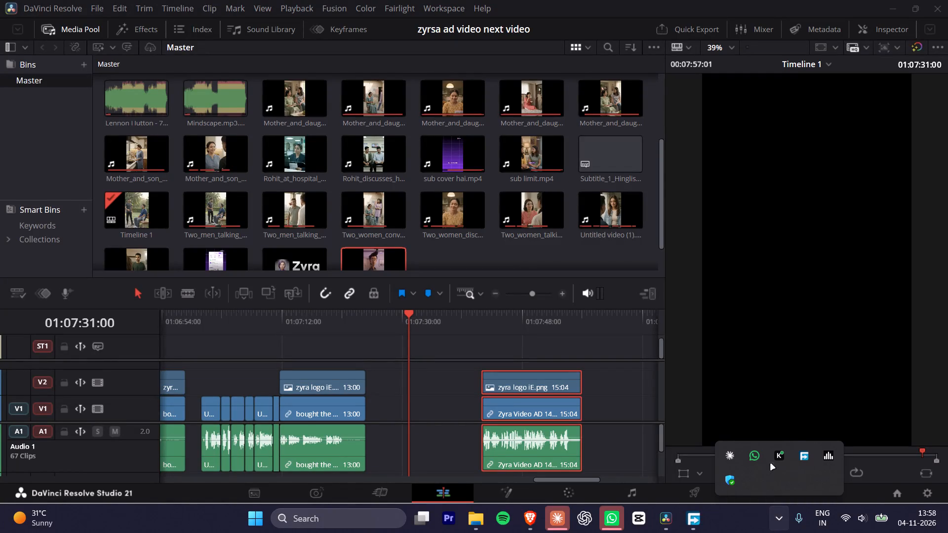
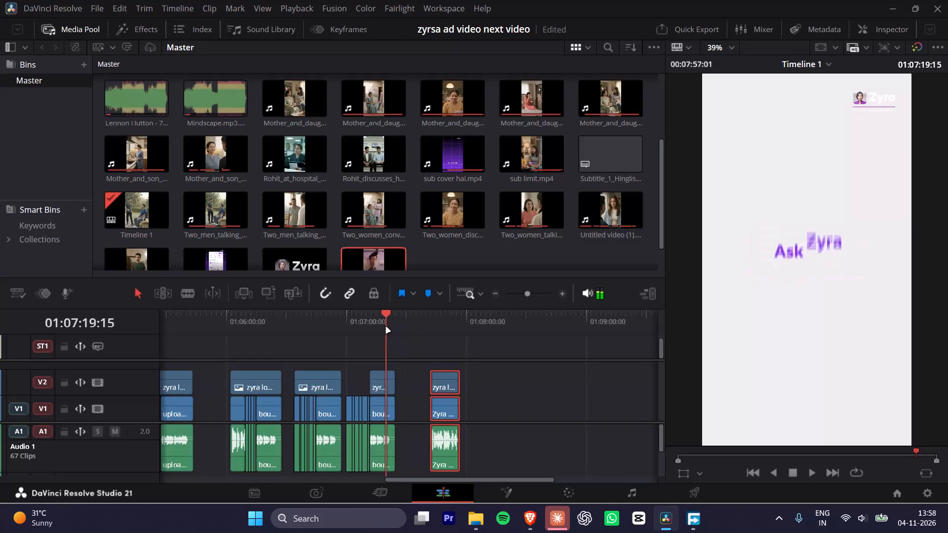
# Move the playhead to 01:07:37:15, in the gap before the last clip group on Timeline 1.
pyautogui.keyDown('alt'); pyautogui.scroll(3, 447, 341); pyautogui.keyUp('alt')
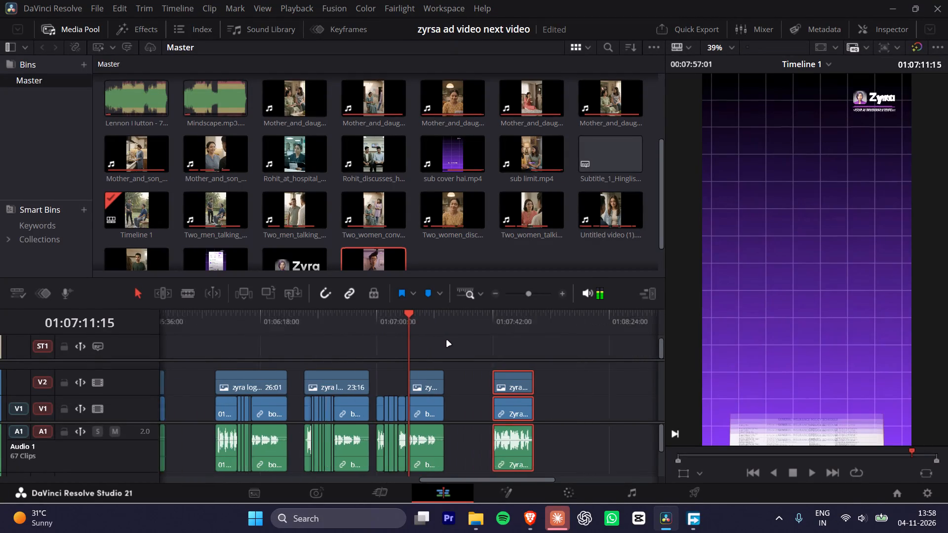
pyautogui.moveTo(487, 316); pyautogui.dragTo(493, 315)
pyautogui.keyDown('alt'); pyautogui.scroll(-4, 492, 328); pyautogui.keyUp('alt')
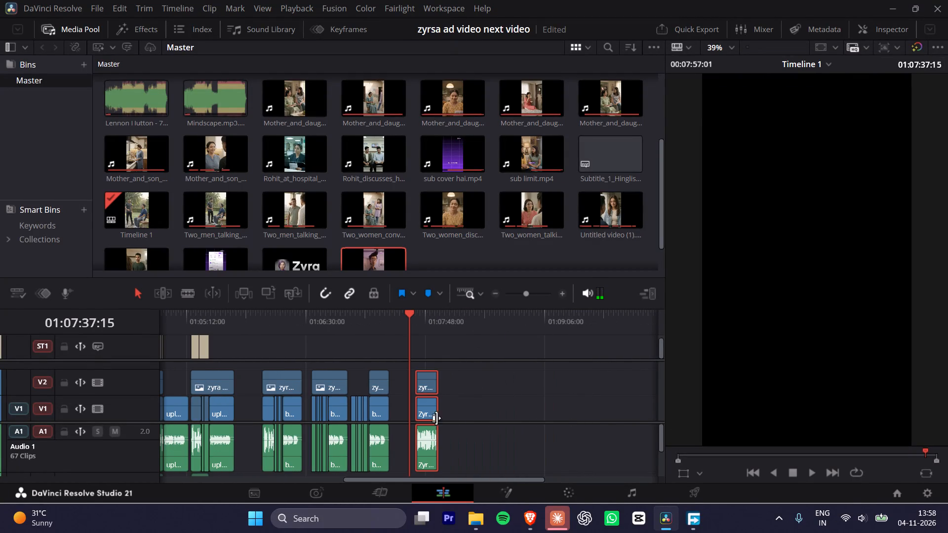
pyautogui.keyDown('alt'); pyautogui.scroll(9, 408, 365); pyautogui.keyUp('alt')
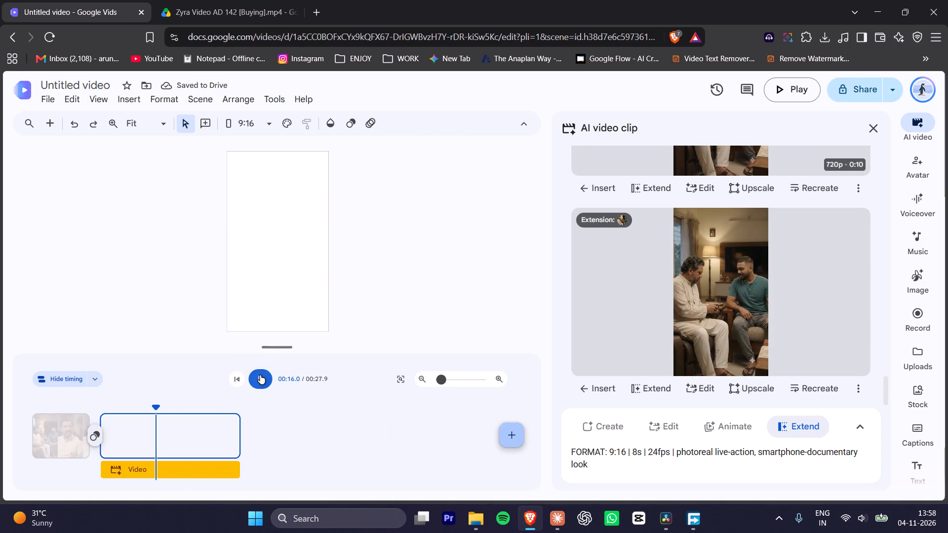
pyautogui.click(260, 377)
pyautogui.click(257, 381)
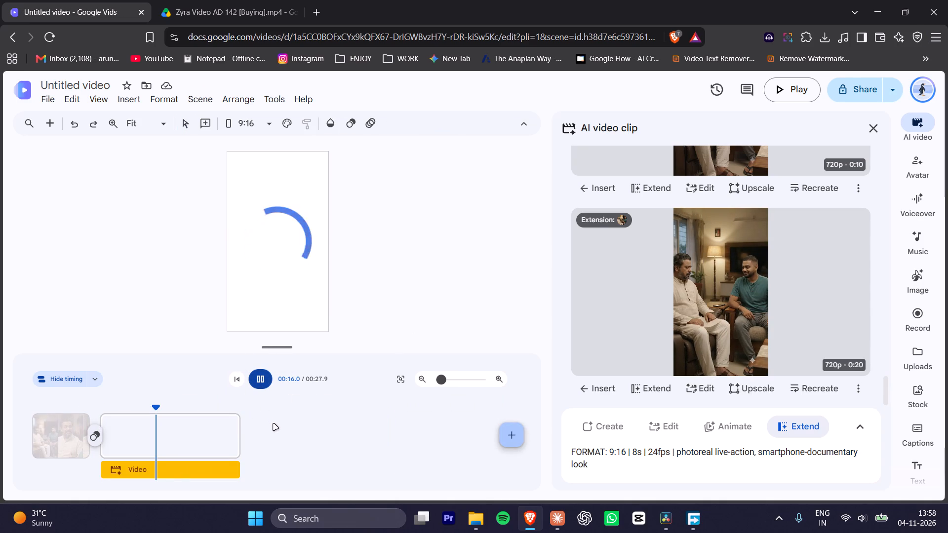
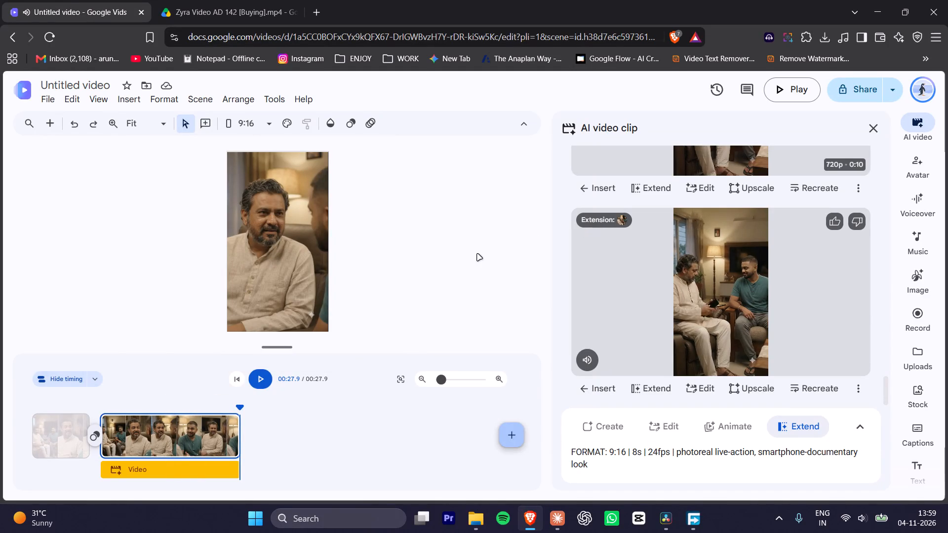
# Delete the shorter first clip from the Google Vids timeline, keeping only the extended 20-second clip.
pyautogui.click(72, 440)
pyautogui.press('Delete')
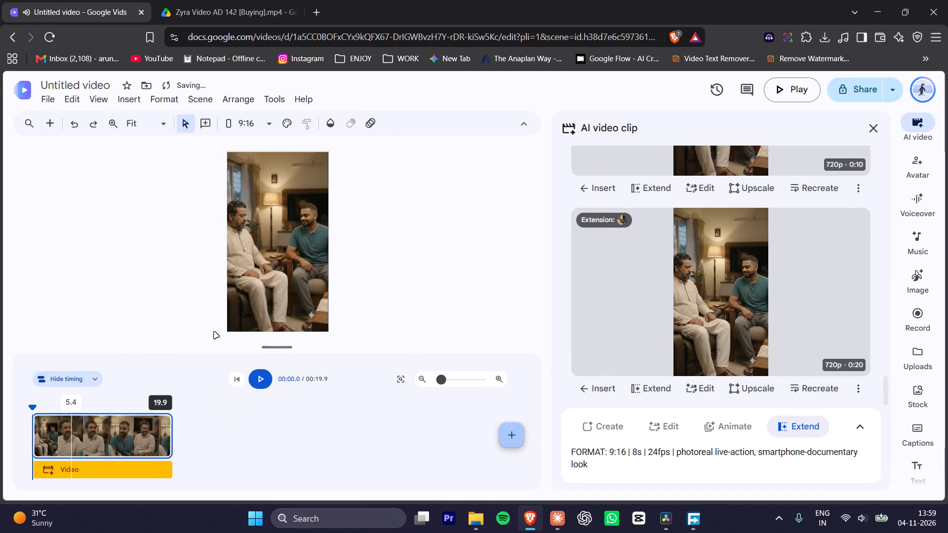
# Download the video containing the extended father-and-son clip to the device.
pyautogui.click(43, 99)
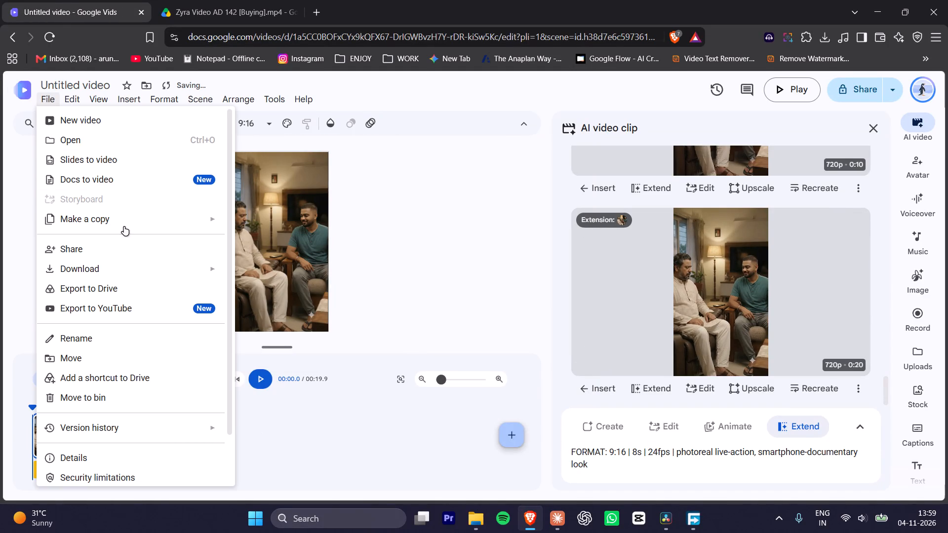
pyautogui.click(262, 271)
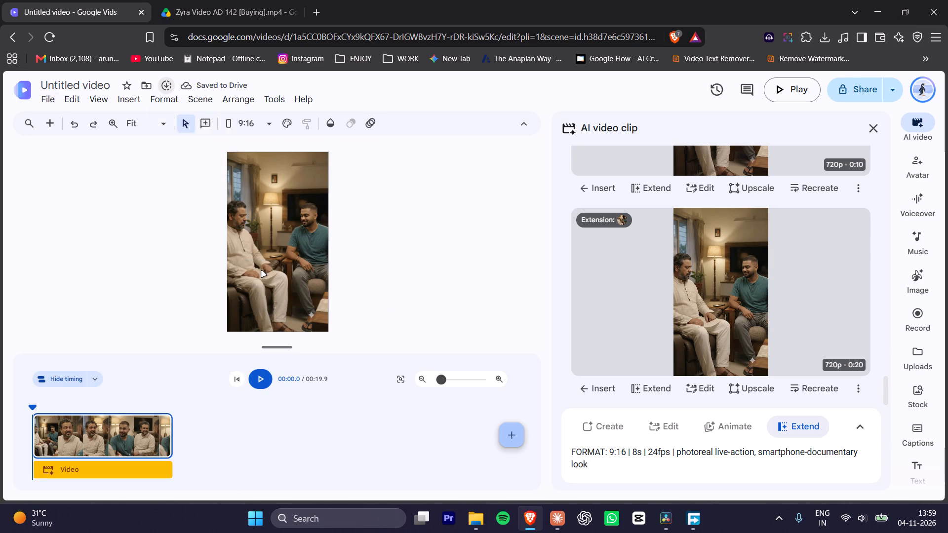
# Close the Google Drive preview of Zyra Video AD 142 [Buying].mp4 and return to the Google Vids project.
pyautogui.click(229, 0)
pyautogui.click(93, 0)
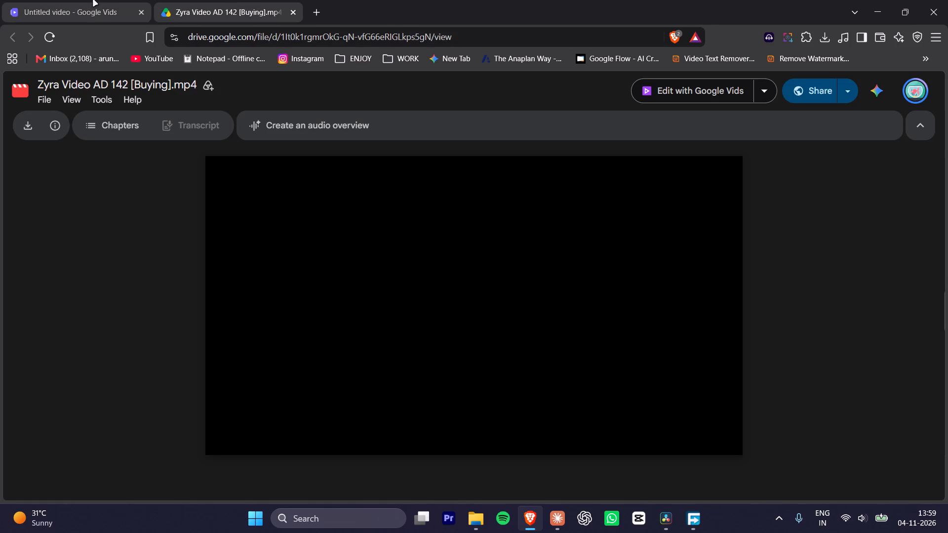
pyautogui.click(229, 0)
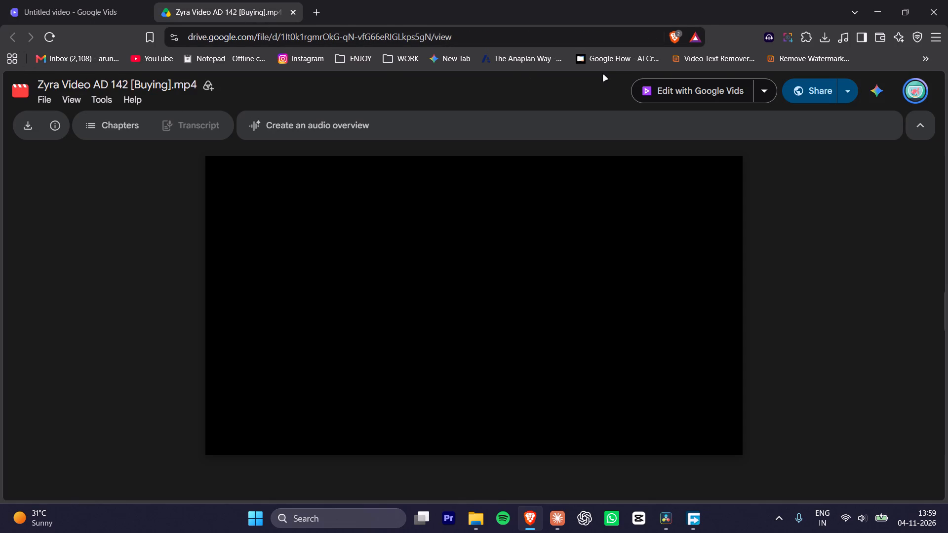
pyautogui.press('Escape')
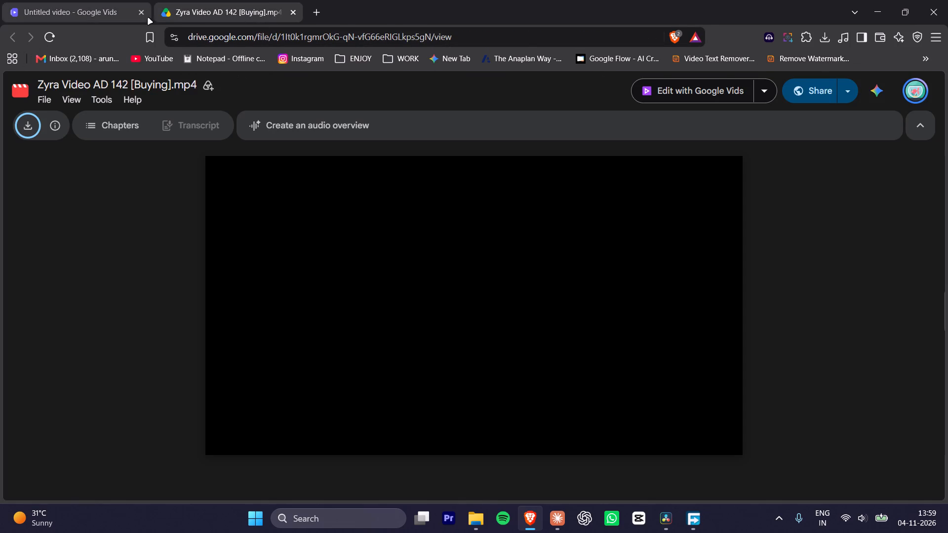
pyautogui.hotkey('ctrl', 'w')
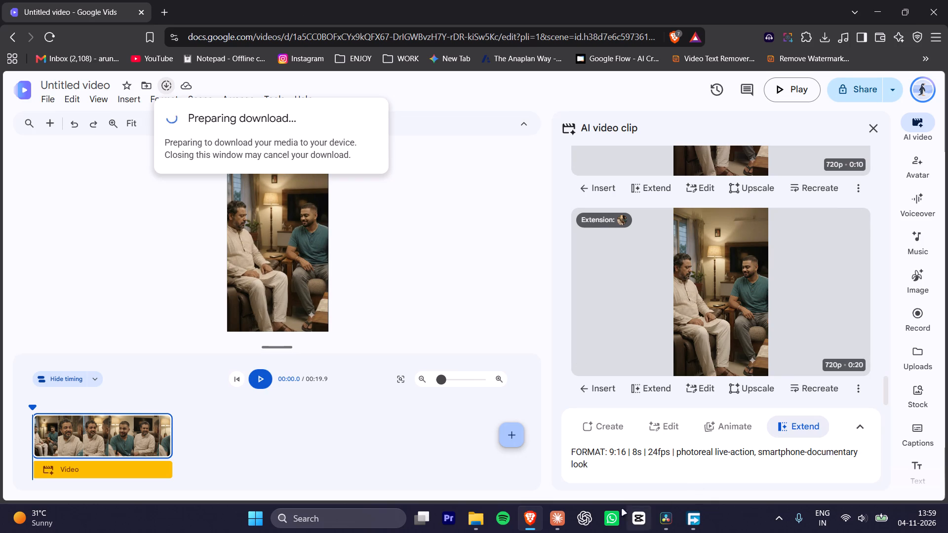
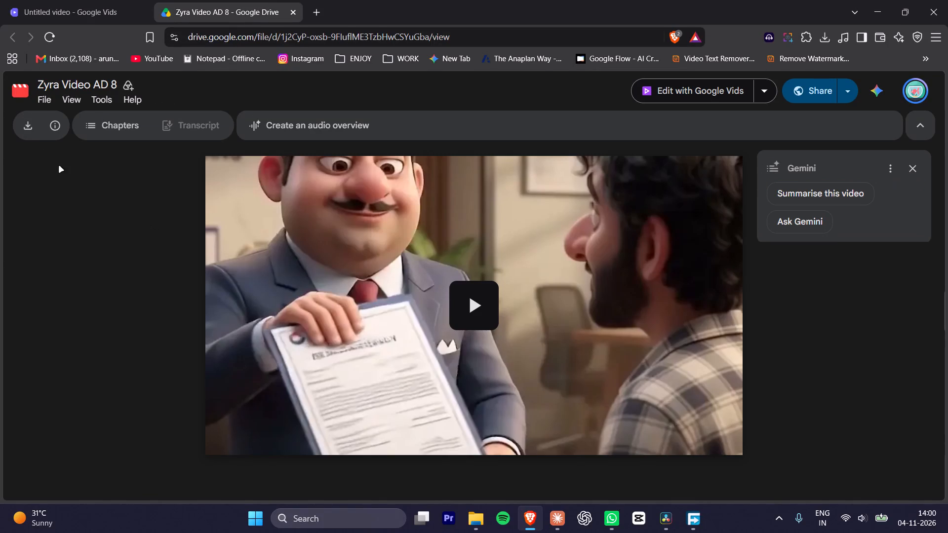
pyautogui.click(24, 122)
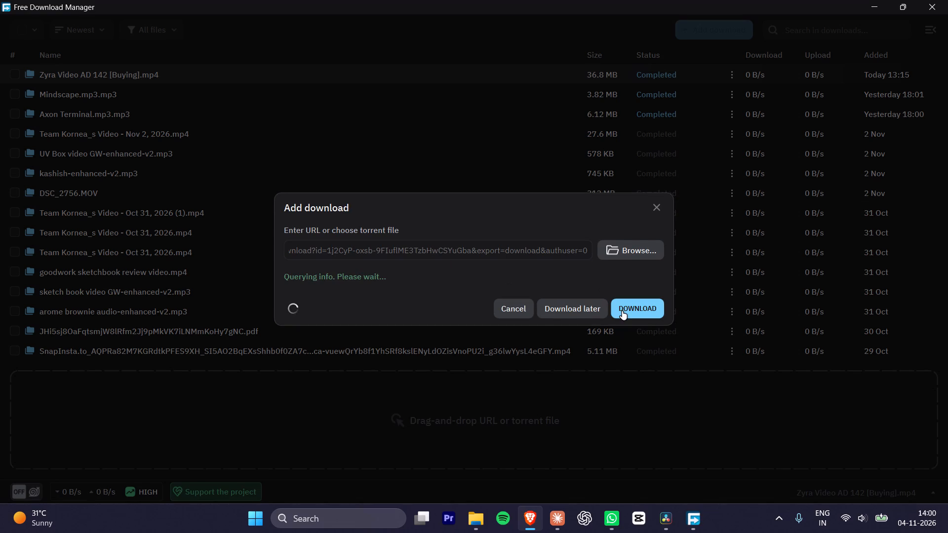
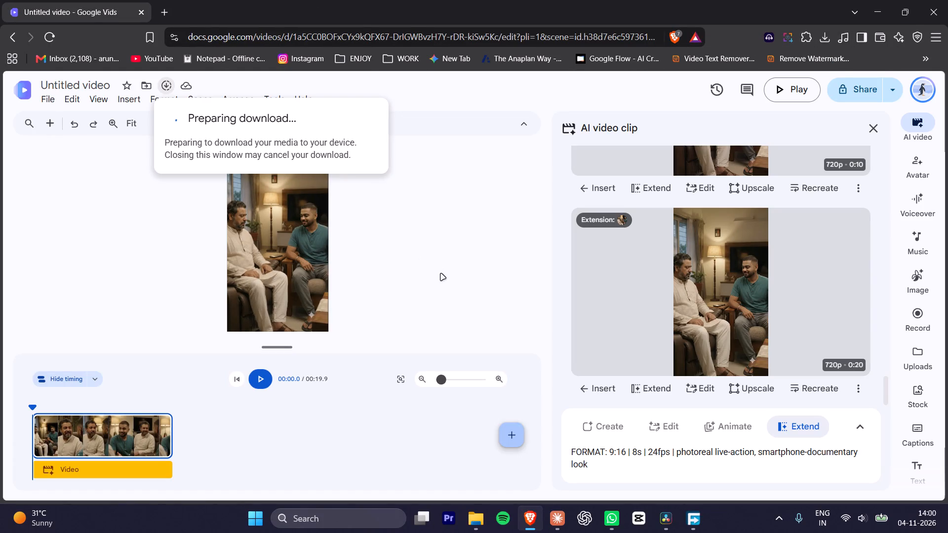
pyautogui.click(690, 520)
pyautogui.click(942, 5)
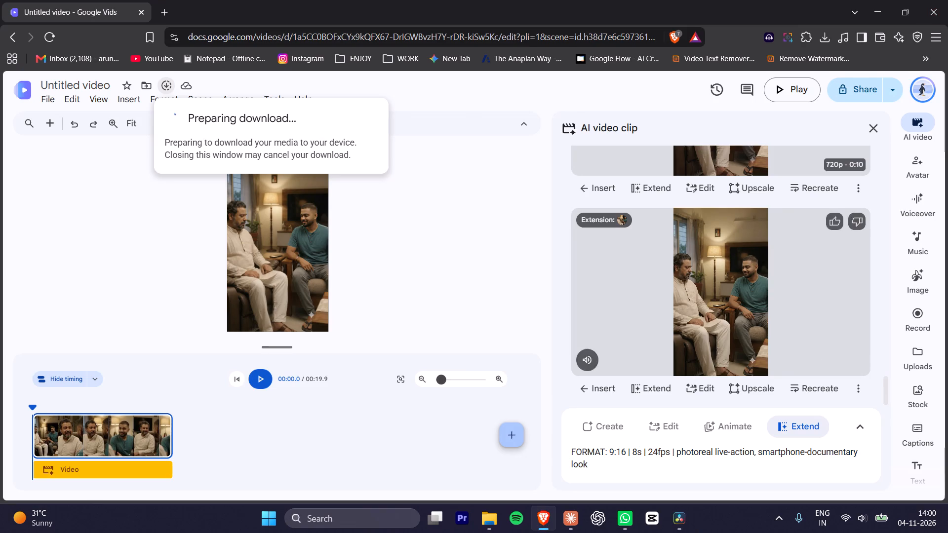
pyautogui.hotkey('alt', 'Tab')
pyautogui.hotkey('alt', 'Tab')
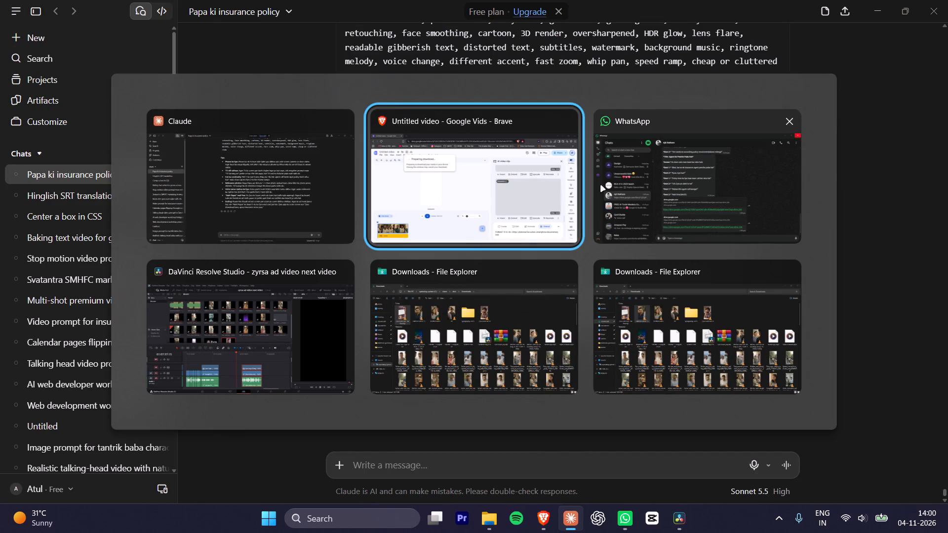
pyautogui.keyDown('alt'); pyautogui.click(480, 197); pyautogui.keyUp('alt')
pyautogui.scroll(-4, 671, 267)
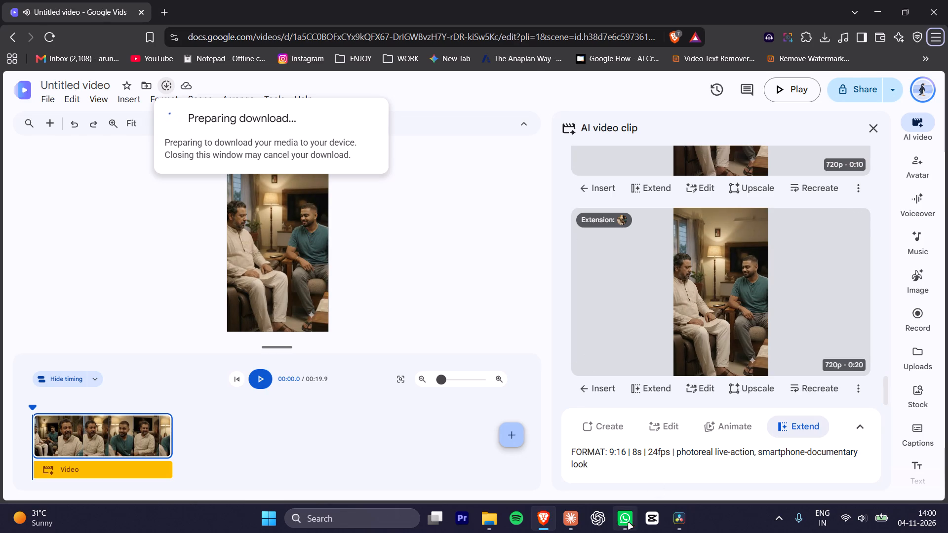
# Switch to DaVinci Resolve and extend the 13:00 zyra logo clip on V2 back to start at 01:06:59:23, lasting 24:16.
pyautogui.click(676, 522)
pyautogui.keyDown('alt'); pyautogui.scroll(3, 405, 376); pyautogui.keyUp('alt')
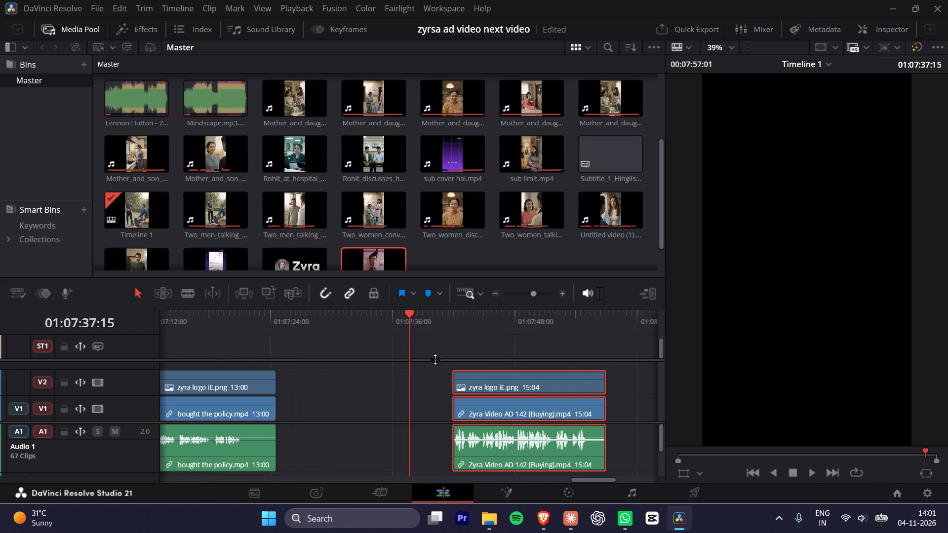
pyautogui.moveTo(418, 319); pyautogui.dragTo(230, 329)
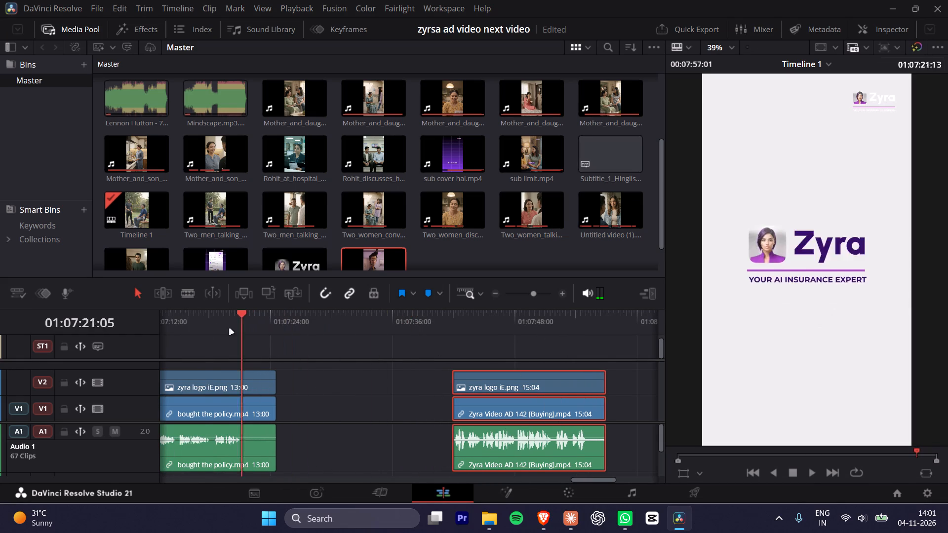
pyautogui.moveTo(230, 329); pyautogui.dragTo(213, 331)
pyautogui.keyDown('alt'); pyautogui.scroll(-6, 348, 390); pyautogui.keyUp('alt')
pyautogui.click(361, 312)
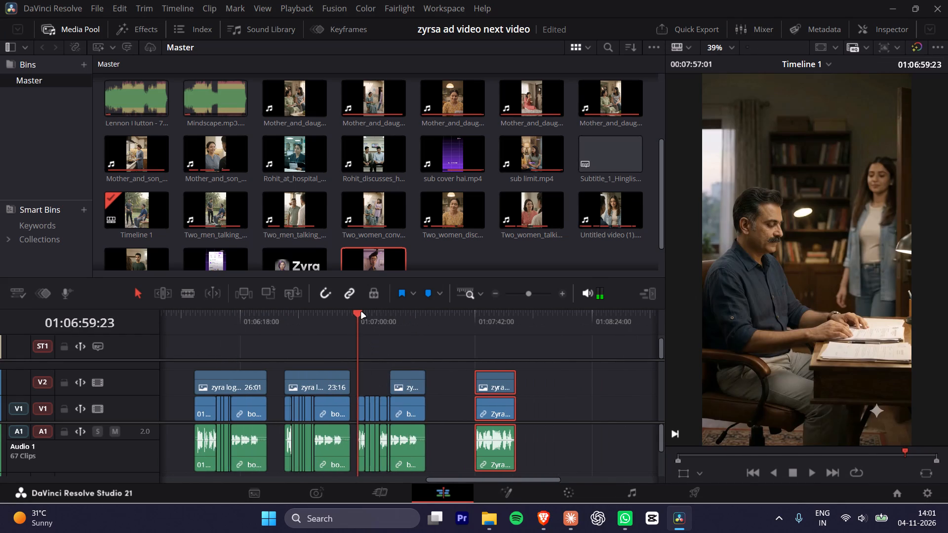
pyautogui.click(410, 377)
pyautogui.keyDown('alt'); pyautogui.scroll(4, 390, 385); pyautogui.keyUp('alt')
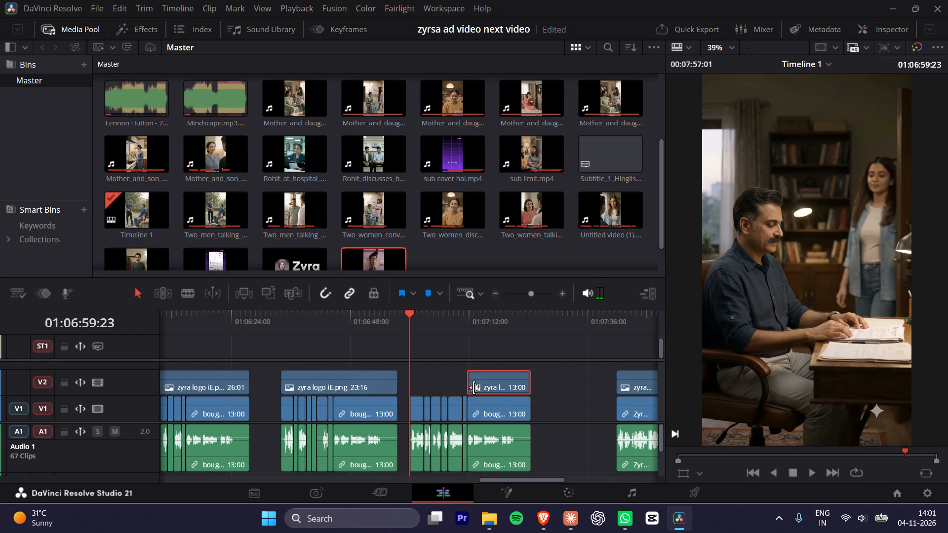
pyautogui.moveTo(467, 385); pyautogui.dragTo(411, 383)
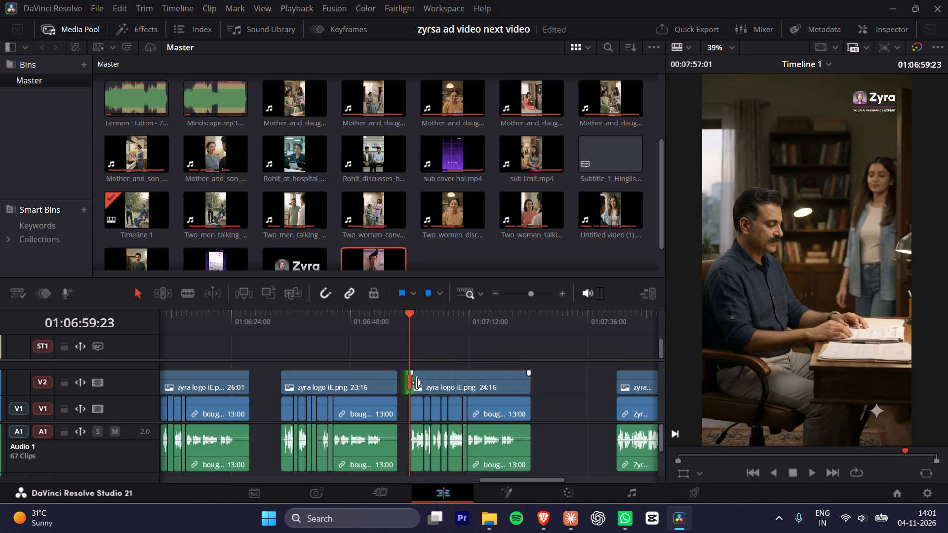
pyautogui.keyDown('alt'); pyautogui.scroll(20, 428, 387); pyautogui.keyUp('alt')
pyautogui.keyDown('alt'); pyautogui.scroll(6, 428, 387); pyautogui.keyUp('alt')
pyautogui.keyDown('alt'); pyautogui.scroll(-14, 441, 390); pyautogui.keyUp('alt')
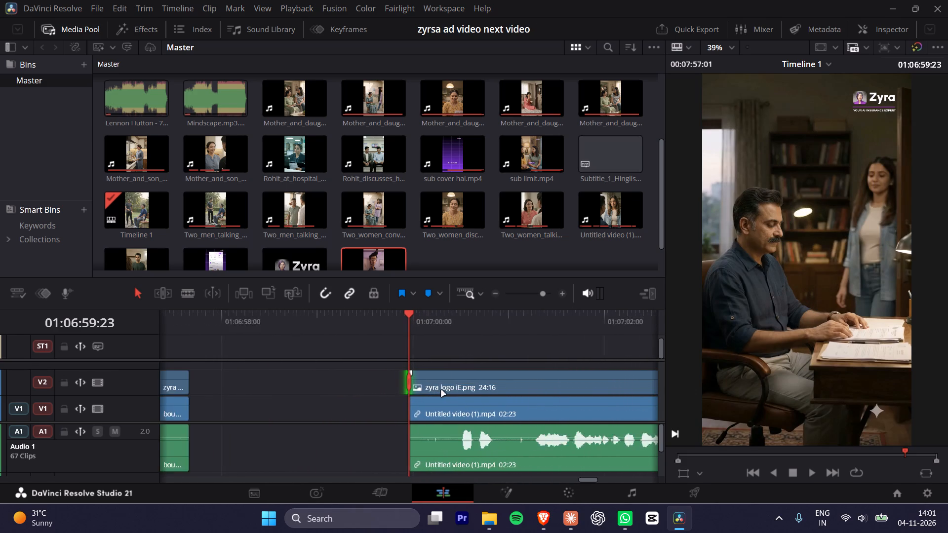
# Examine the logo overlay on the Zyra Video AD 142 [Buying] clip and over the preceding bought the policy.mp4 clip.
pyautogui.keyDown('alt'); pyautogui.scroll(-15, 441, 390); pyautogui.keyUp('alt')
pyautogui.click(454, 316)
pyautogui.keyDown('alt'); pyautogui.scroll(4, 468, 357); pyautogui.keyUp('alt')
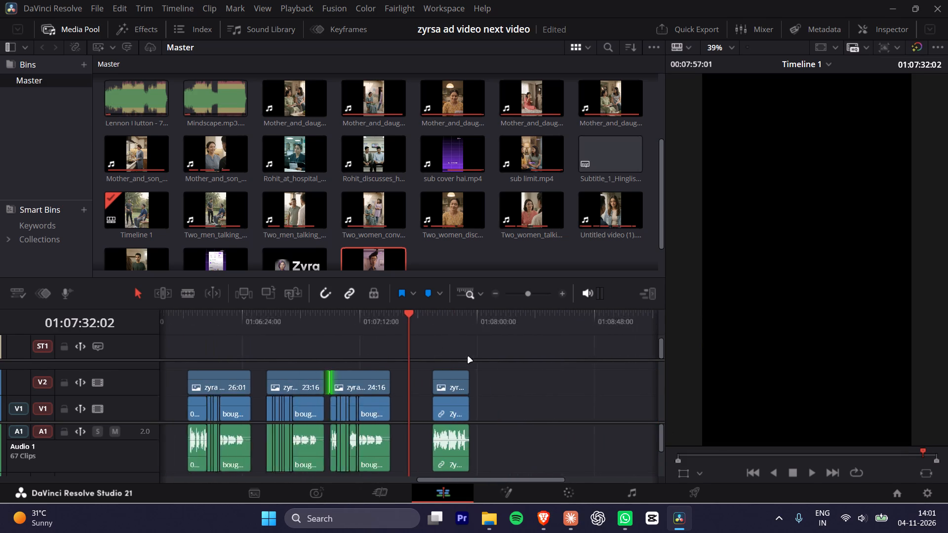
pyautogui.keyDown('alt'); pyautogui.scroll(8, 468, 357); pyautogui.keyUp('alt')
pyautogui.moveTo(485, 321); pyautogui.dragTo(502, 318)
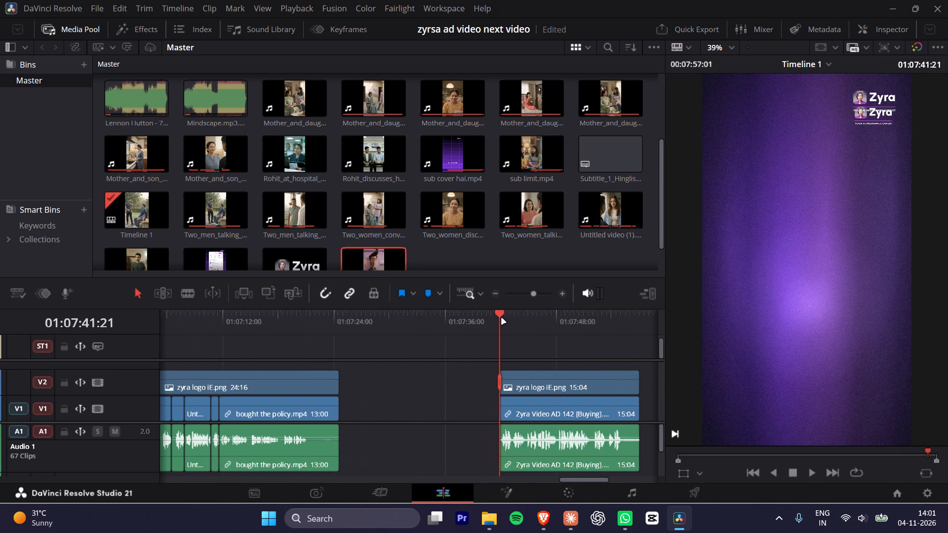
pyautogui.press('space')
pyautogui.press('space')
pyautogui.click(573, 382)
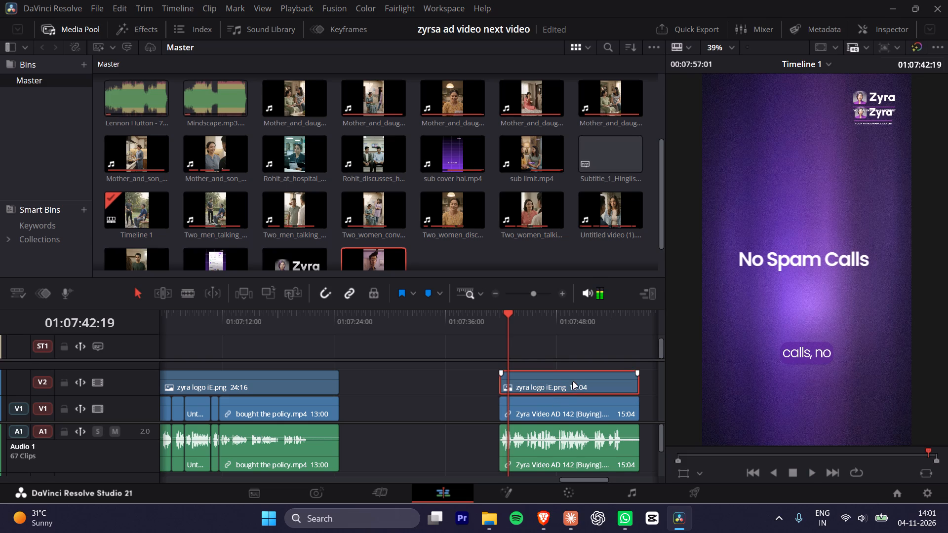
pyautogui.moveTo(501, 321); pyautogui.dragTo(285, 328)
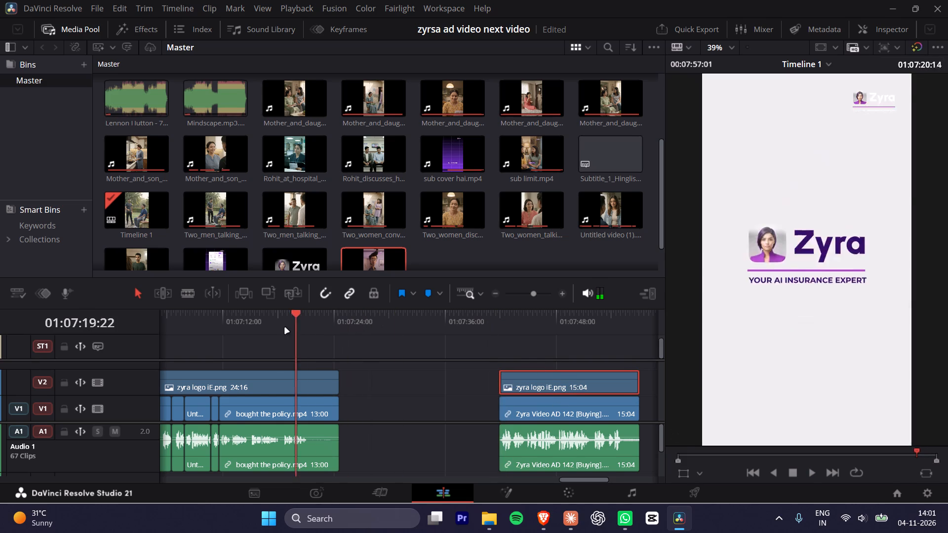
pyautogui.moveTo(285, 328); pyautogui.dragTo(244, 338)
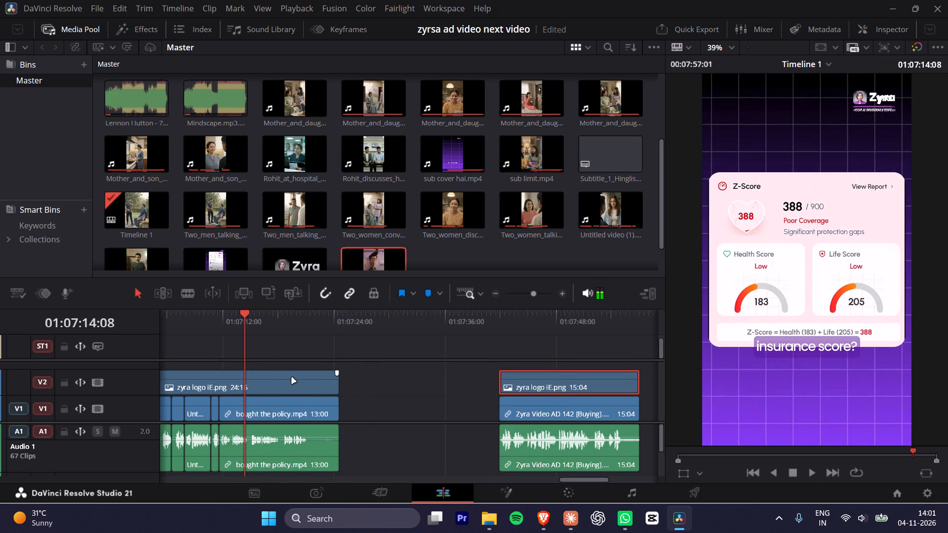
# Trim the ends of the three V2 logo clips back to where each bought the policy.mp4 starts, giving 11:16, 10:16 and 13:01.
pyautogui.click(292, 378)
pyautogui.moveTo(338, 387); pyautogui.dragTo(221, 390)
pyautogui.keyDown('ctrl'); pyautogui.scroll(5, 301, 392); pyautogui.keyUp('ctrl')
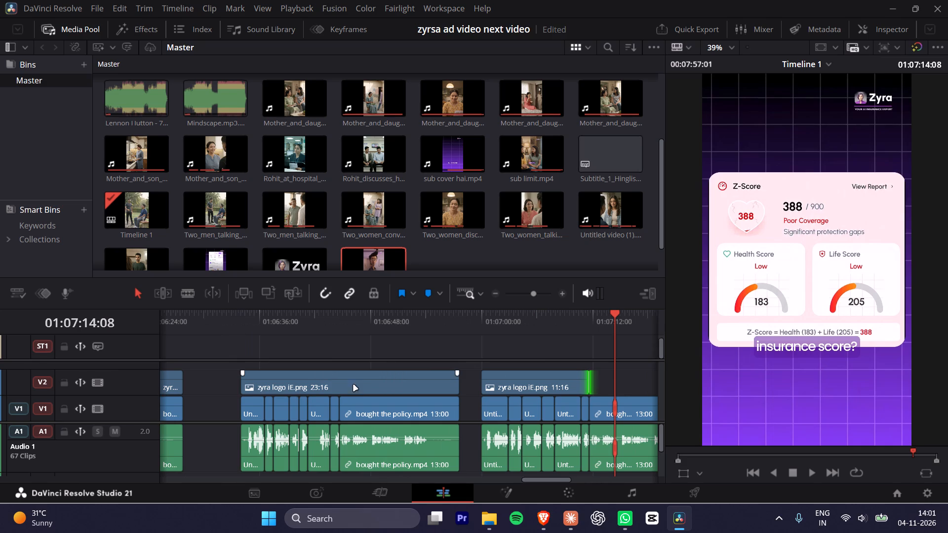
pyautogui.click(367, 381)
pyautogui.moveTo(458, 389); pyautogui.dragTo(337, 382)
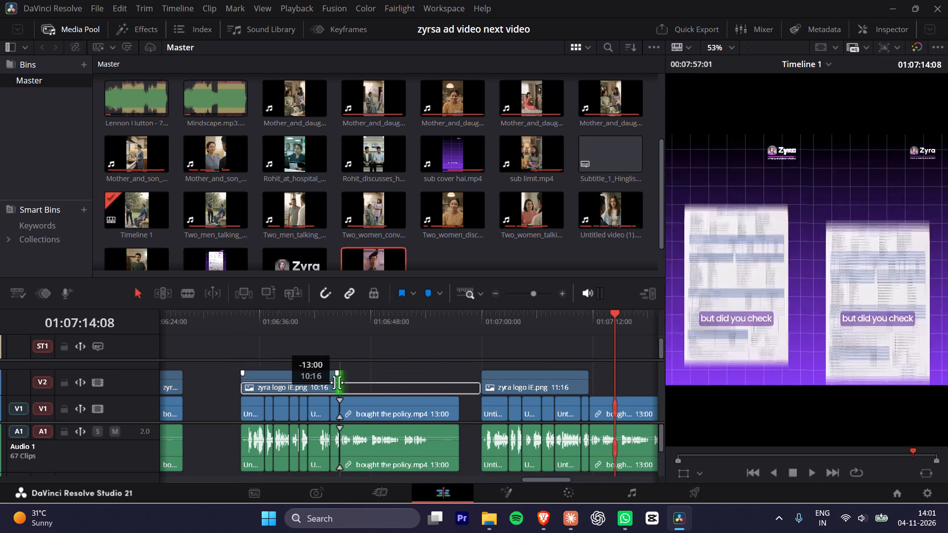
pyautogui.moveTo(337, 382); pyautogui.dragTo(336, 382)
pyautogui.keyDown('ctrl'); pyautogui.scroll(5, 324, 357); pyautogui.keyUp('ctrl')
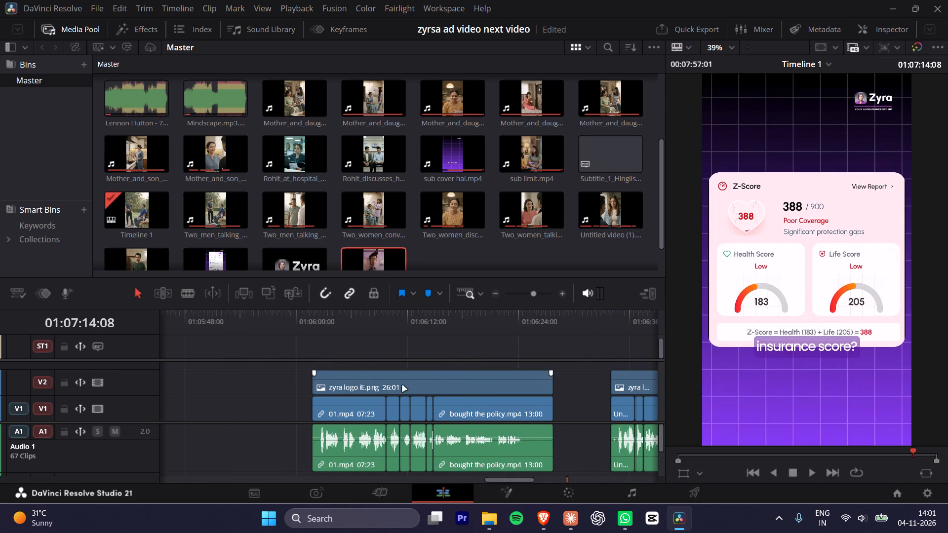
pyautogui.click(450, 384)
pyautogui.moveTo(550, 386); pyautogui.dragTo(428, 385)
pyautogui.click(402, 340)
pyautogui.click(391, 324)
# Trim the end of the 28:10 zyra logo clip above the Father clips to 11:22, stopping where upload document.mp4 begins.
pyautogui.keyDown('ctrl'); pyautogui.scroll(2, 402, 362); pyautogui.keyUp('ctrl')
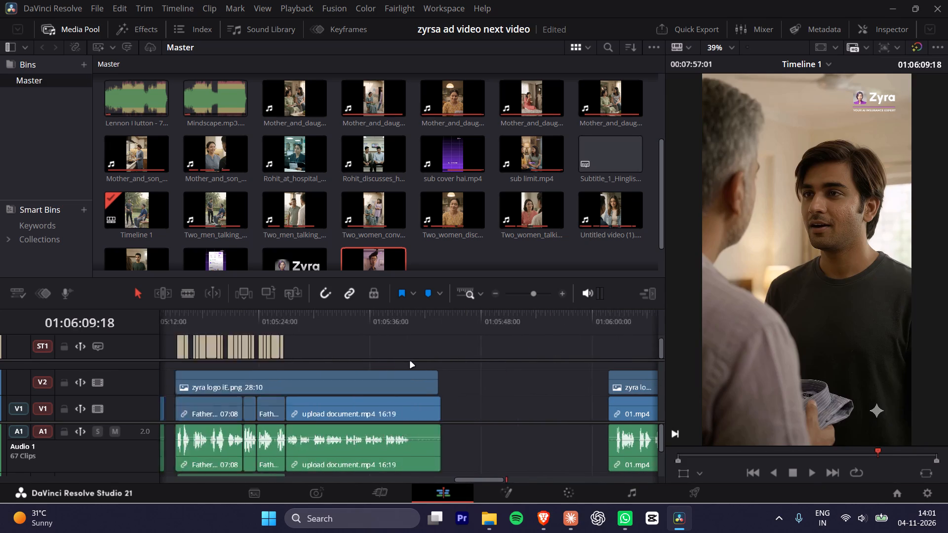
pyautogui.keyDown('ctrl'); pyautogui.scroll(4, 410, 362); pyautogui.keyUp('ctrl')
pyautogui.click(444, 385)
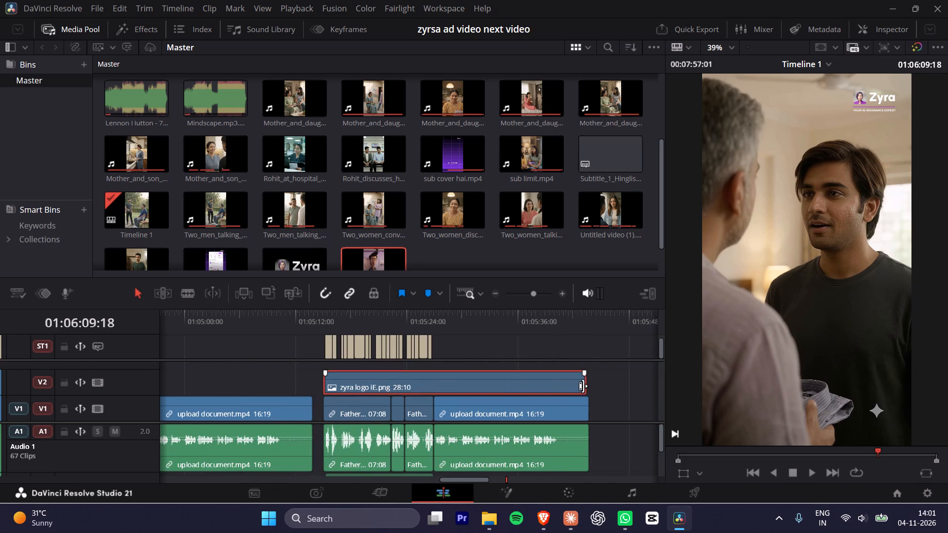
pyautogui.moveTo(583, 386); pyautogui.dragTo(434, 386)
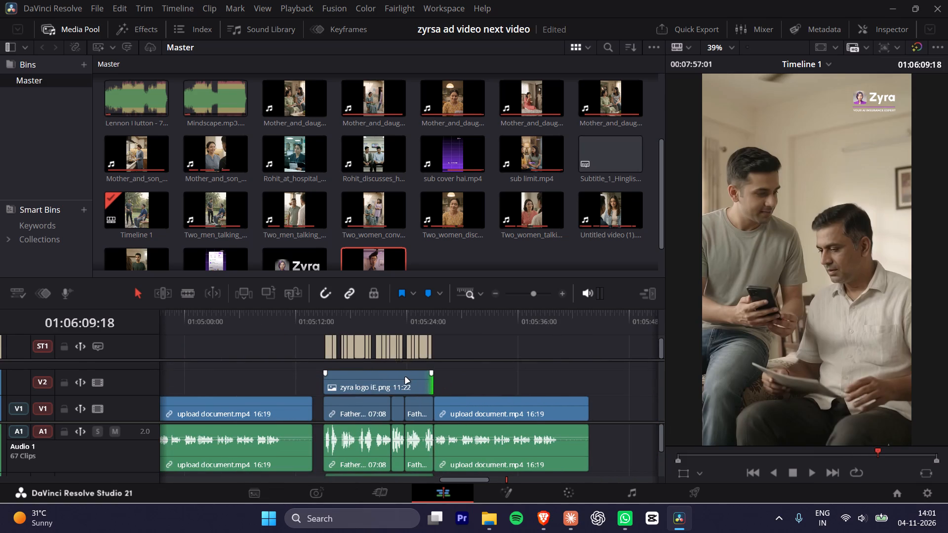
# Review the other ad sequences along the timeline and examine the logo overlay during the last upload document.mp4 clip.
pyautogui.keyDown('ctrl'); pyautogui.scroll(3, 405, 378); pyautogui.keyUp('ctrl')
pyautogui.keyDown('ctrl'); pyautogui.scroll(-2, 405, 378); pyautogui.keyUp('ctrl')
pyautogui.moveTo(448, 313); pyautogui.dragTo(476, 312)
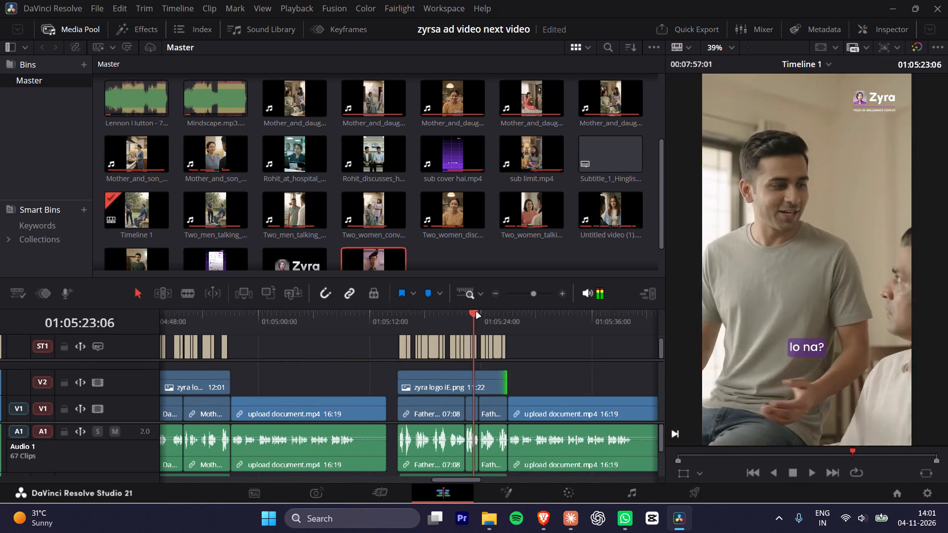
pyautogui.moveTo(476, 312); pyautogui.dragTo(518, 310)
pyautogui.keyDown('alt'); pyautogui.scroll(-4, 524, 360); pyautogui.keyUp('alt')
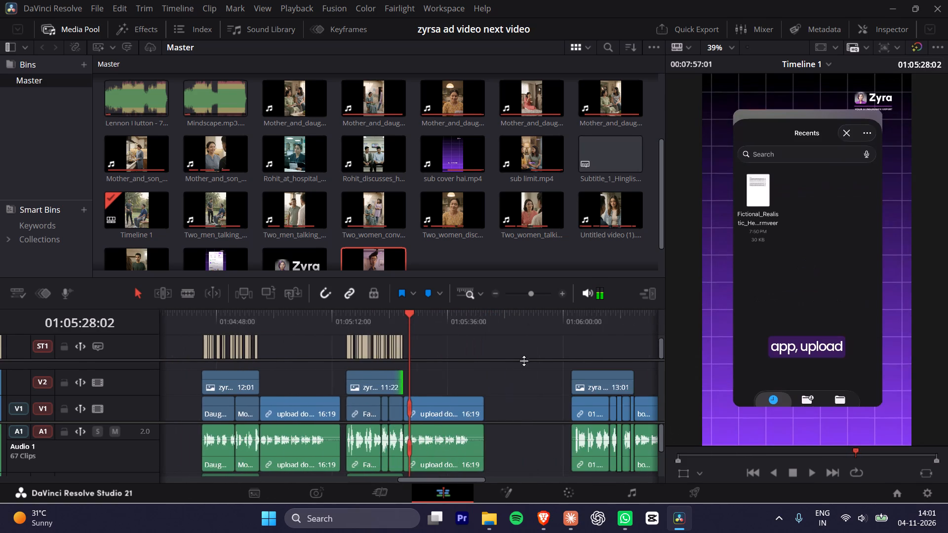
pyautogui.keyDown('alt'); pyautogui.scroll(-2, 524, 361); pyautogui.keyUp('alt')
pyautogui.keyDown('ctrl'); pyautogui.scroll(8, 380, 365); pyautogui.keyUp('ctrl')
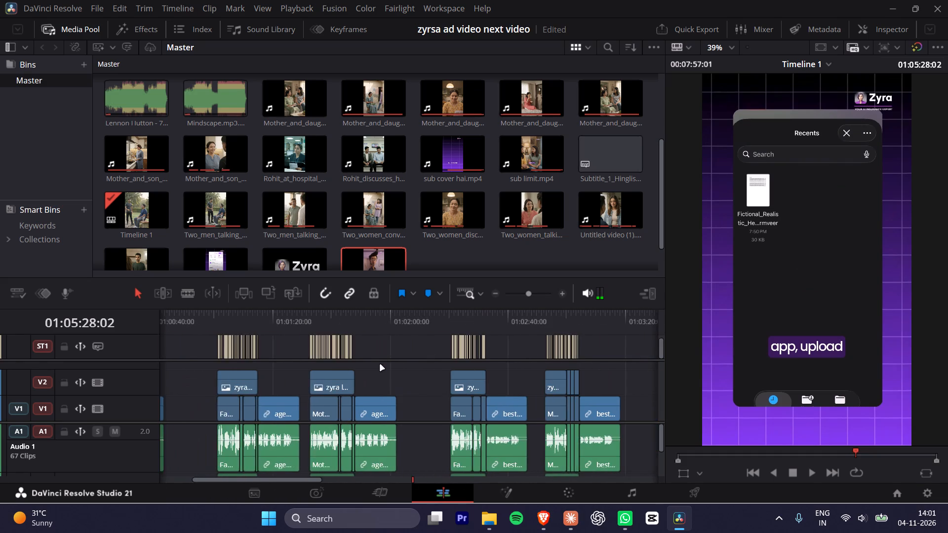
pyautogui.keyDown('ctrl'); pyautogui.scroll(6, 380, 365); pyautogui.keyUp('ctrl')
pyautogui.keyDown('ctrl'); pyautogui.scroll(-8, 404, 372); pyautogui.keyUp('ctrl')
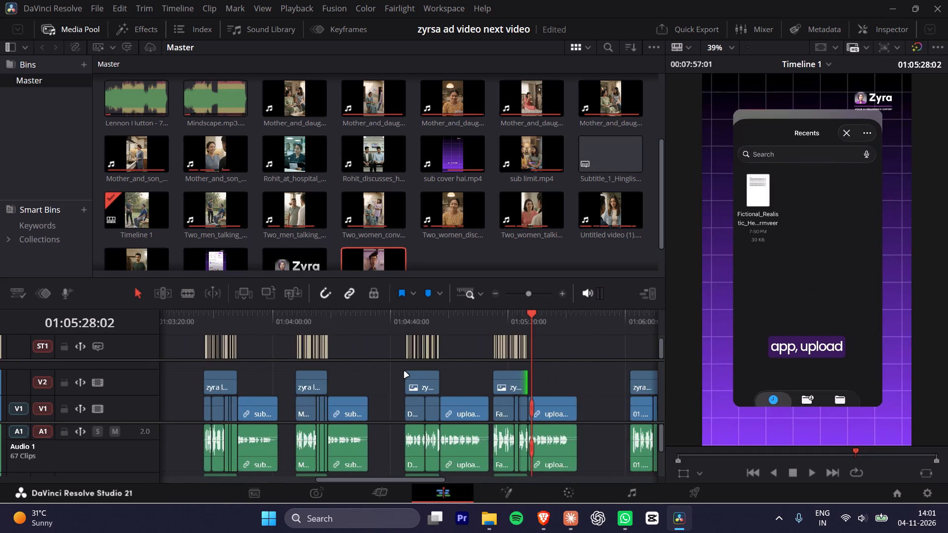
pyautogui.keyDown('ctrl'); pyautogui.scroll(-3, 404, 372); pyautogui.keyUp('ctrl')
pyautogui.moveTo(327, 314); pyautogui.dragTo(341, 312)
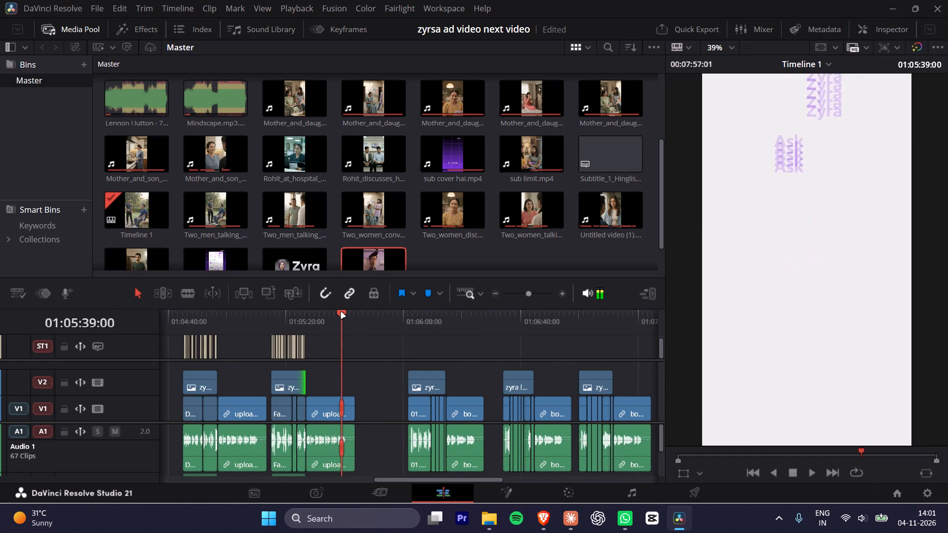
pyautogui.moveTo(341, 312); pyautogui.dragTo(334, 315)
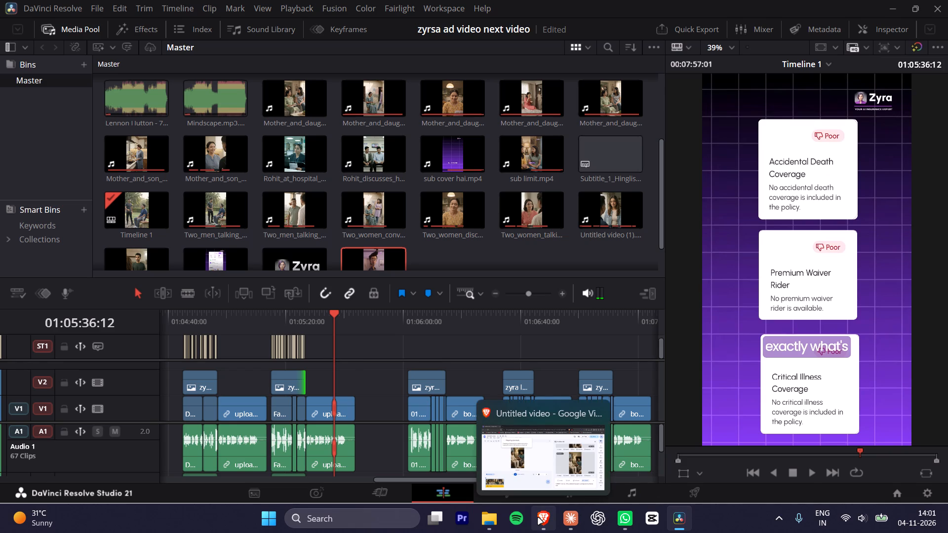
# Open Zyra Video AD 209 [Z- score] from the desktop's zyra ad video folder and examine its logo around 00:20.
pyautogui.click(947, 532)
pyautogui.click(383, 292)
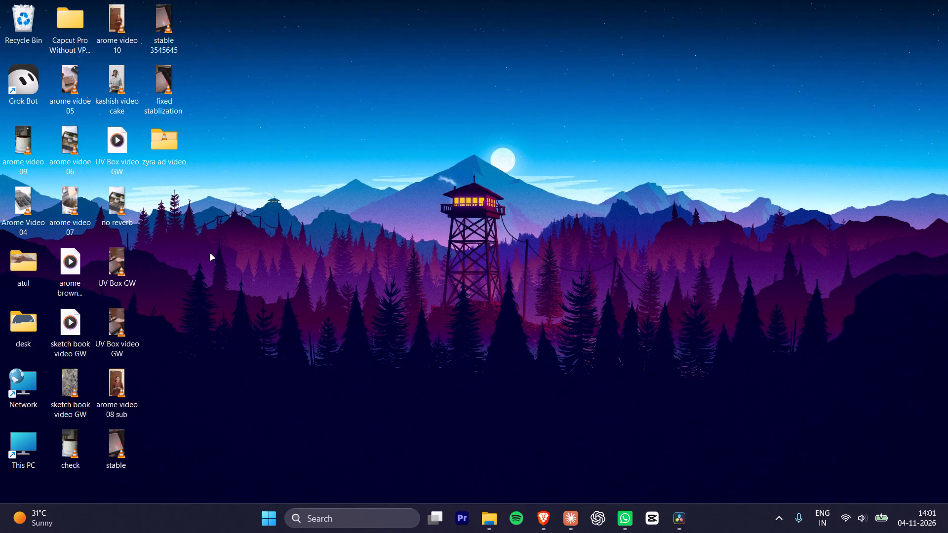
pyautogui.click(146, 140)
pyautogui.doubleClick(161, 144)
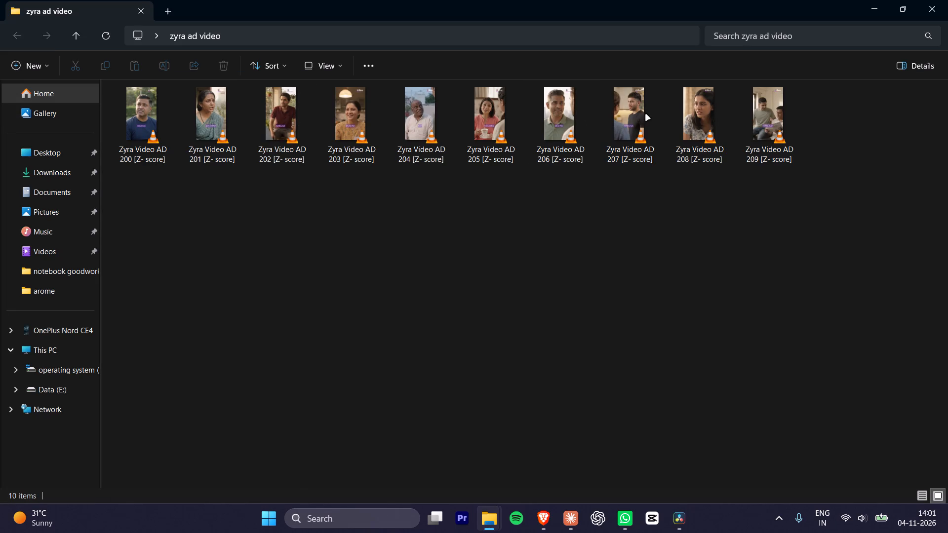
pyautogui.doubleClick(758, 121)
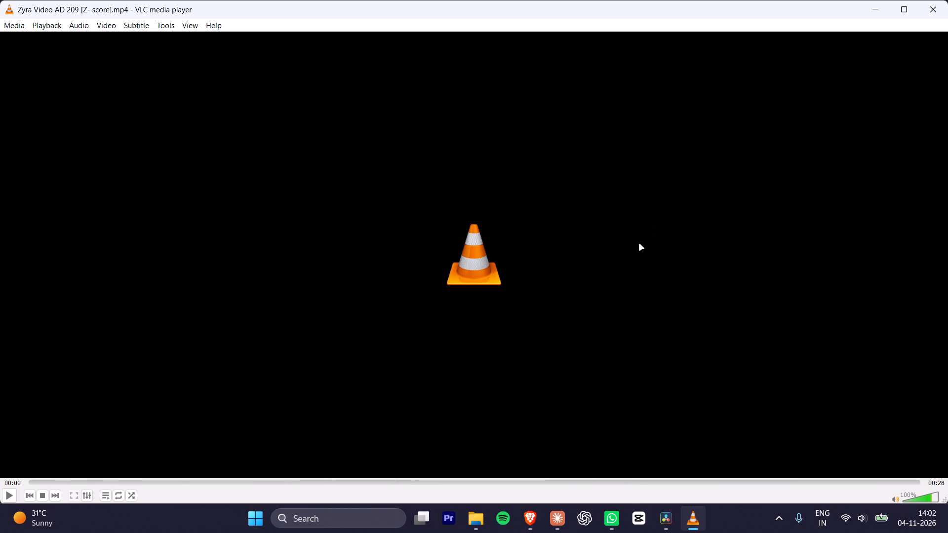
pyautogui.click(581, 293)
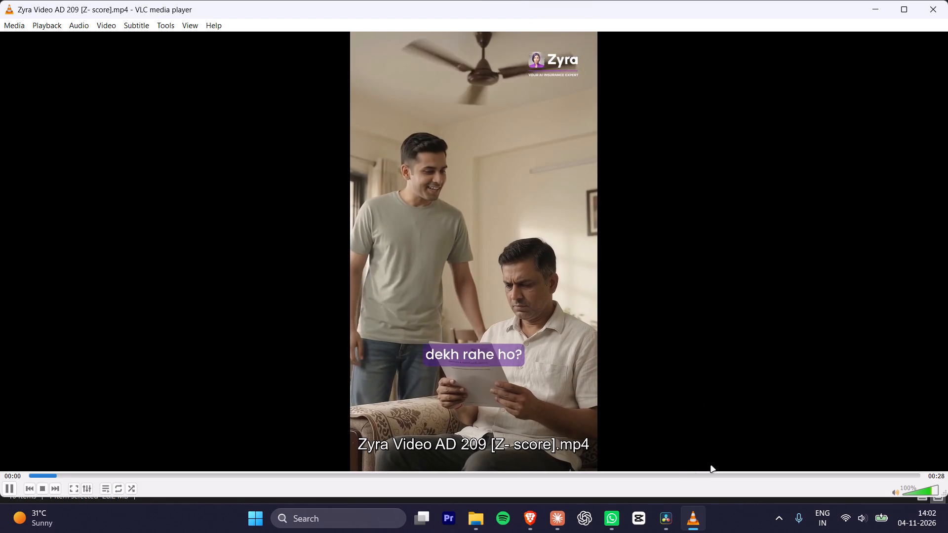
pyautogui.click(677, 472)
pyautogui.press('space')
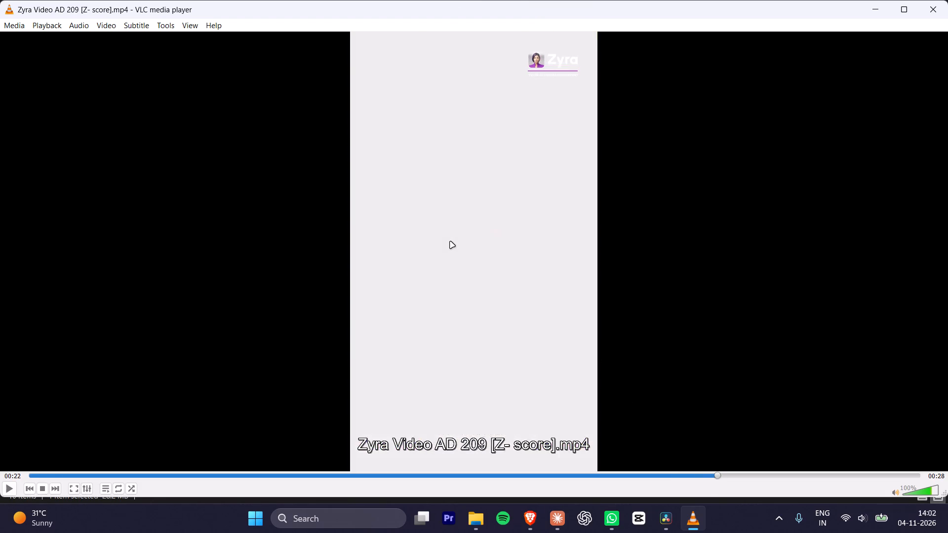
pyautogui.click(695, 477)
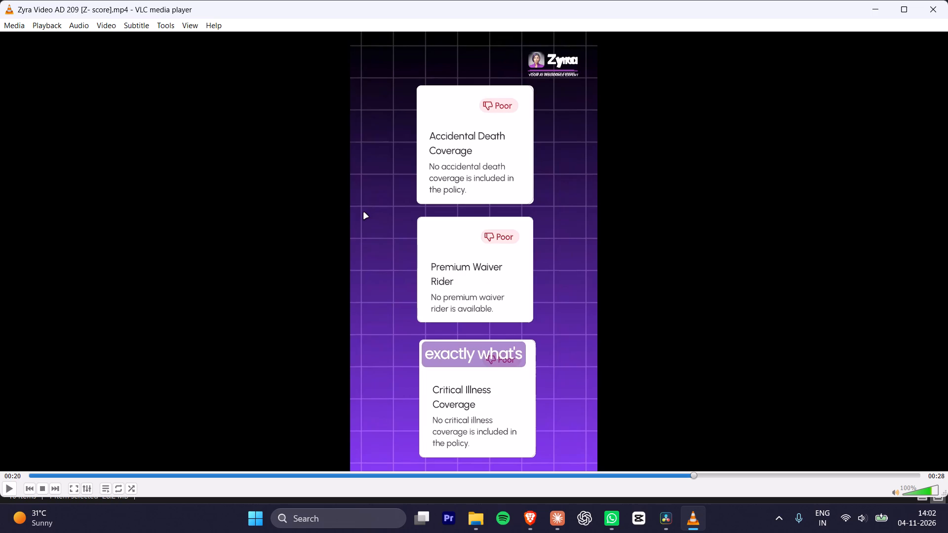
pyautogui.press('Escape')
# Close the playing video and copy the file name Zyra Video AD 209 [Z- score] in the zyra ad video folder.
pyautogui.click(936, 0)
pyautogui.click(933, 10)
pyautogui.click(774, 114)
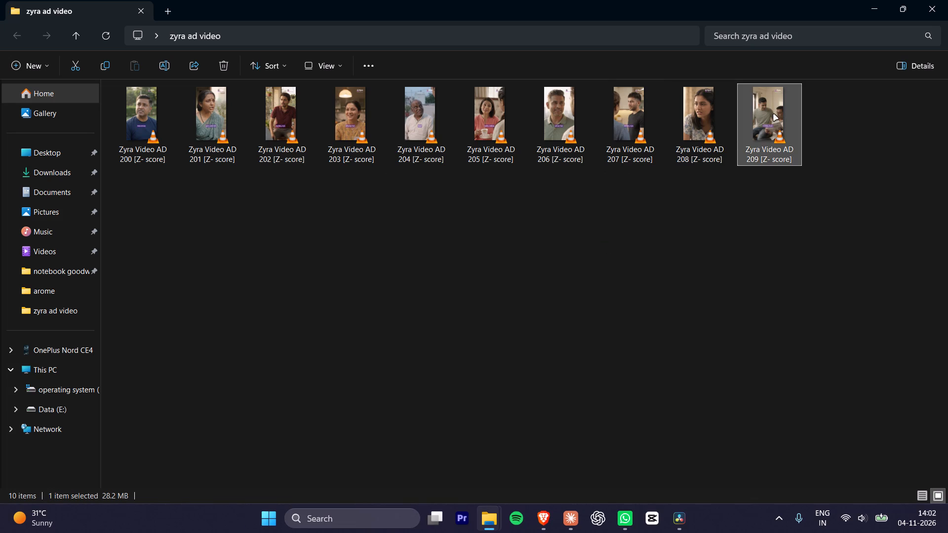
pyautogui.press('F2')
pyautogui.hotkey('ctrl', 'x')
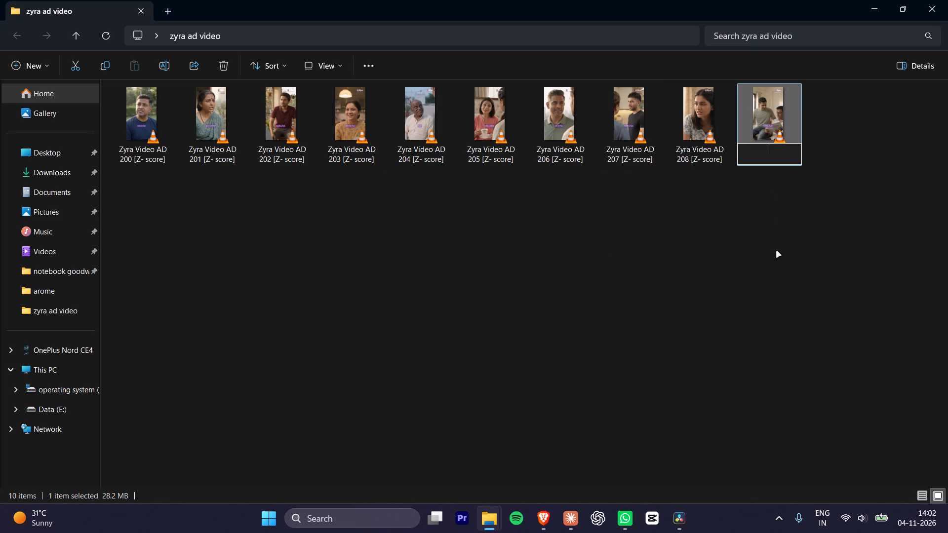
pyautogui.click(777, 251)
pyautogui.click(770, 119)
pyautogui.press('F2')
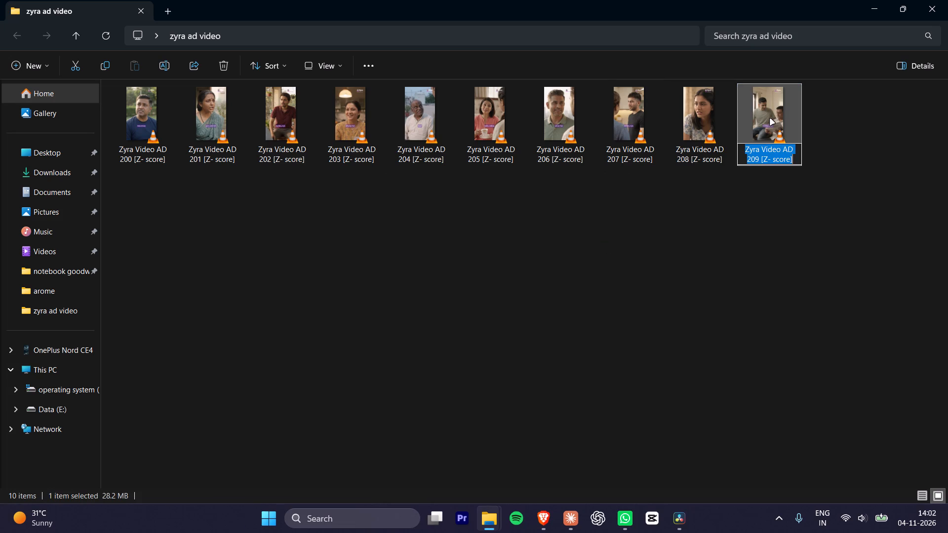
pyautogui.hotkey('ctrl', 'c')
pyautogui.click(781, 234)
# Delete the old Zyra Video AD 209 [Z- score] file from the zyra ad video folder.
pyautogui.click(767, 125)
pyautogui.press('Insert')
pyautogui.press('Delete')
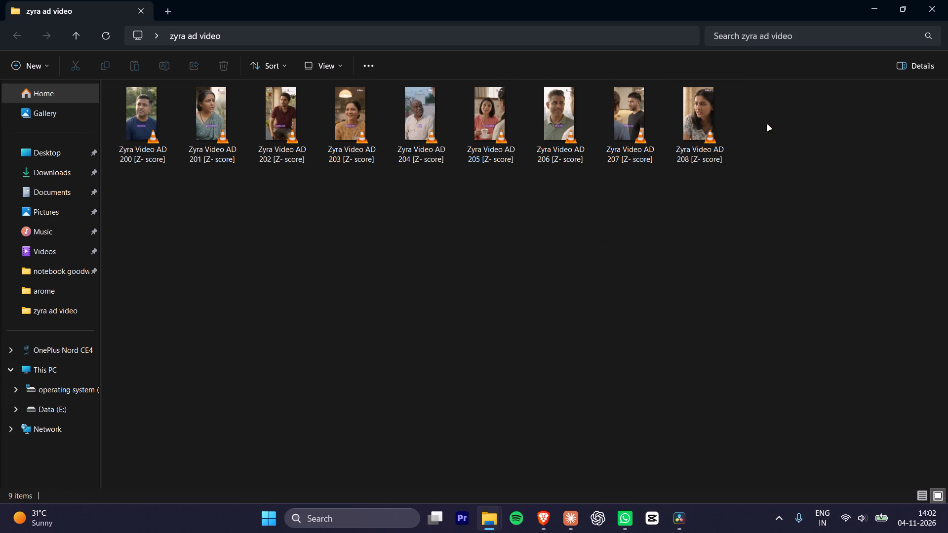
# In DaVinci Resolve, mark the father-and-son ad with an in point at 01:05:15:01 and an out point at 01:05:43:18.
pyautogui.hotkey('alt', 'Tab')
pyautogui.hotkey('alt', 'Tab')
pyautogui.hotkey('alt', 'Tab')
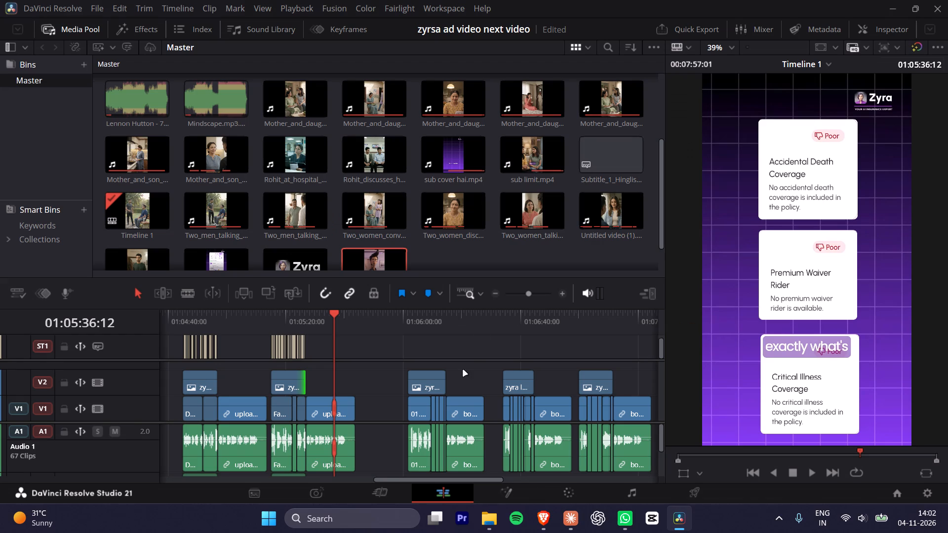
pyautogui.moveTo(407, 312); pyautogui.dragTo(343, 321)
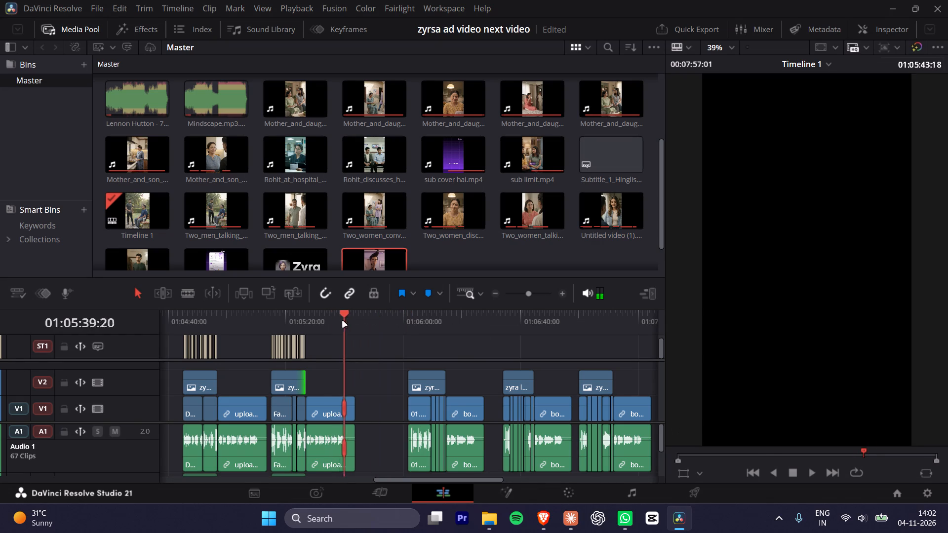
pyautogui.moveTo(343, 321); pyautogui.dragTo(286, 333)
pyautogui.keyDown('alt'); pyautogui.scroll(2, 286, 333); pyautogui.keyUp('alt')
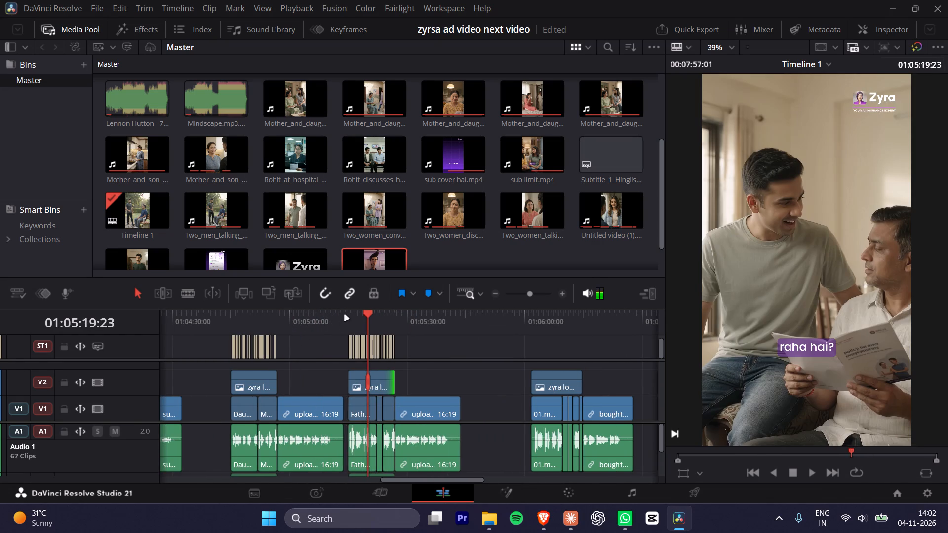
pyautogui.click(345, 313)
pyautogui.keyDown('alt'); pyautogui.scroll(3, 395, 350); pyautogui.keyUp('alt')
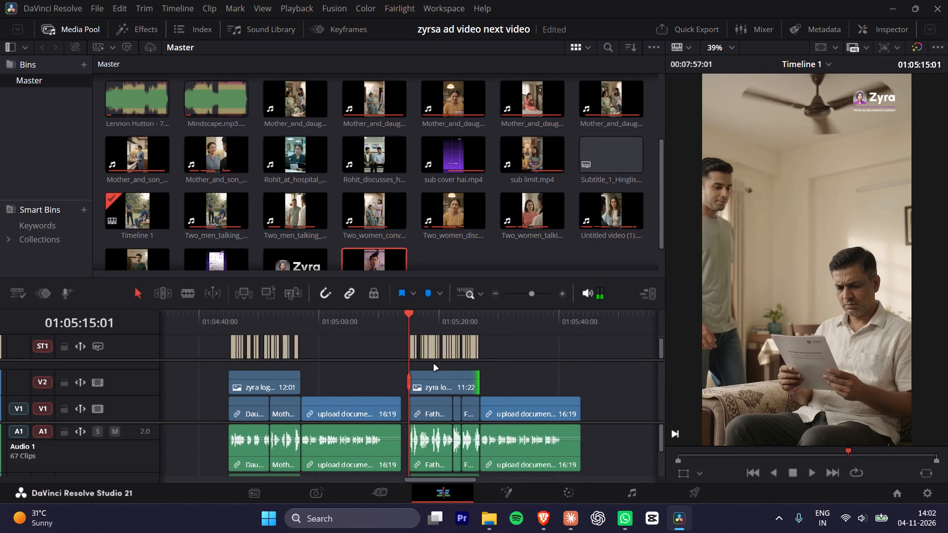
pyautogui.press('i')
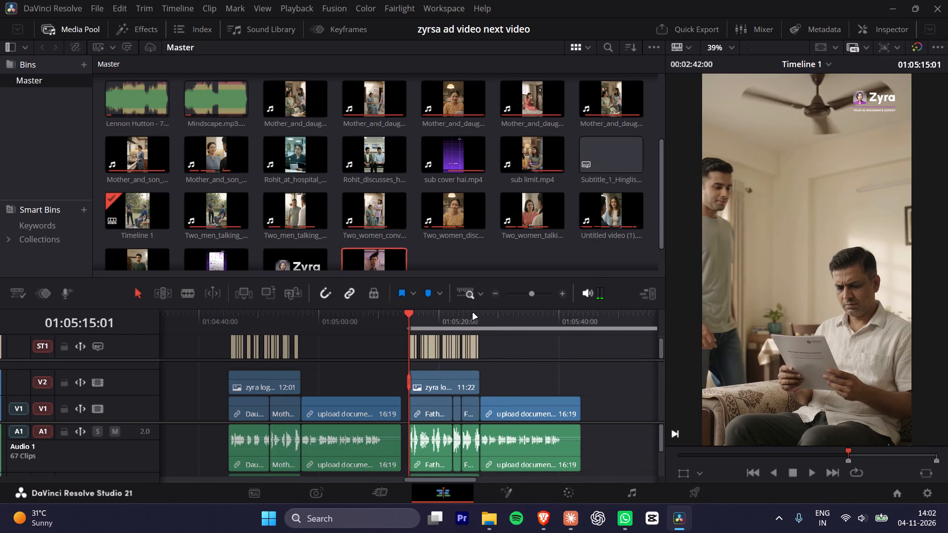
pyautogui.moveTo(473, 313); pyautogui.dragTo(579, 313)
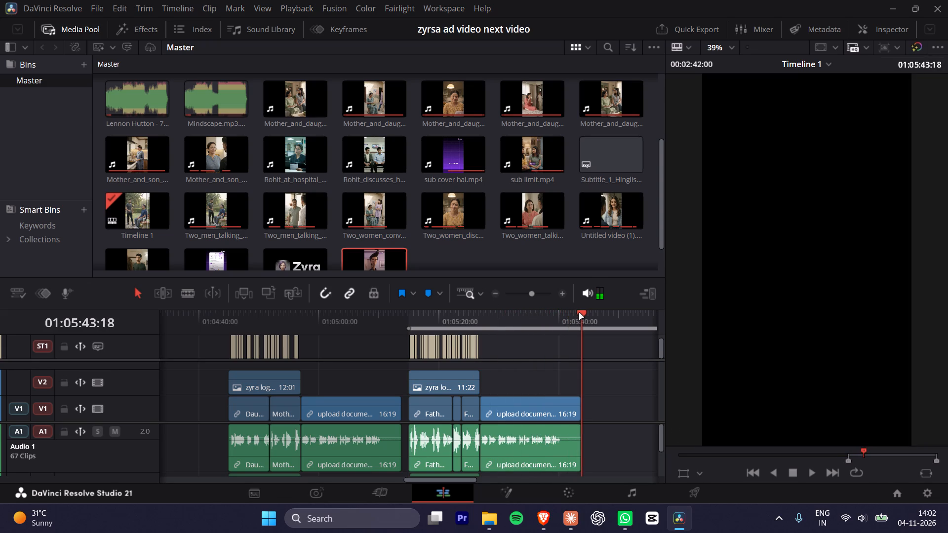
pyautogui.press('o')
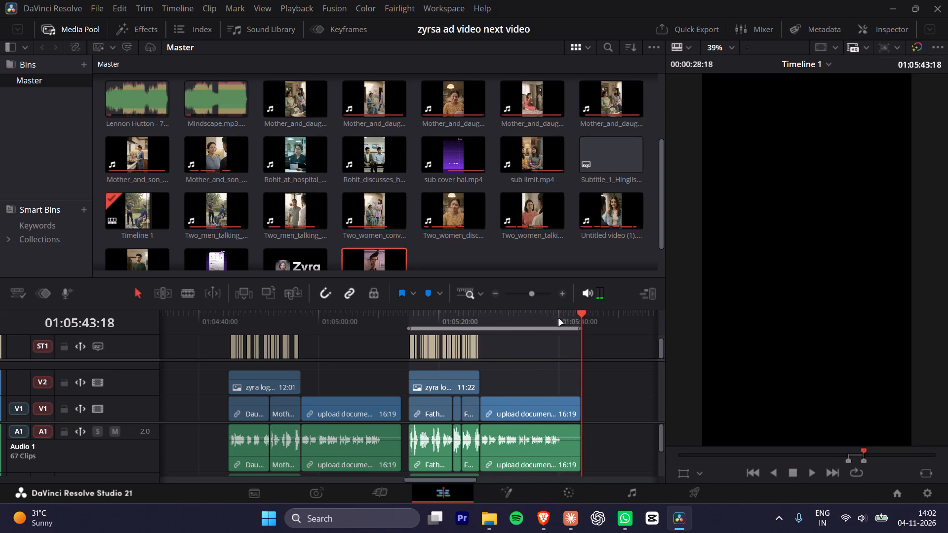
# Render the marked range as Zyra Video AD 209 [Z- score] in MP4 format to the zyra ad video folder.
pyautogui.click(690, 487)
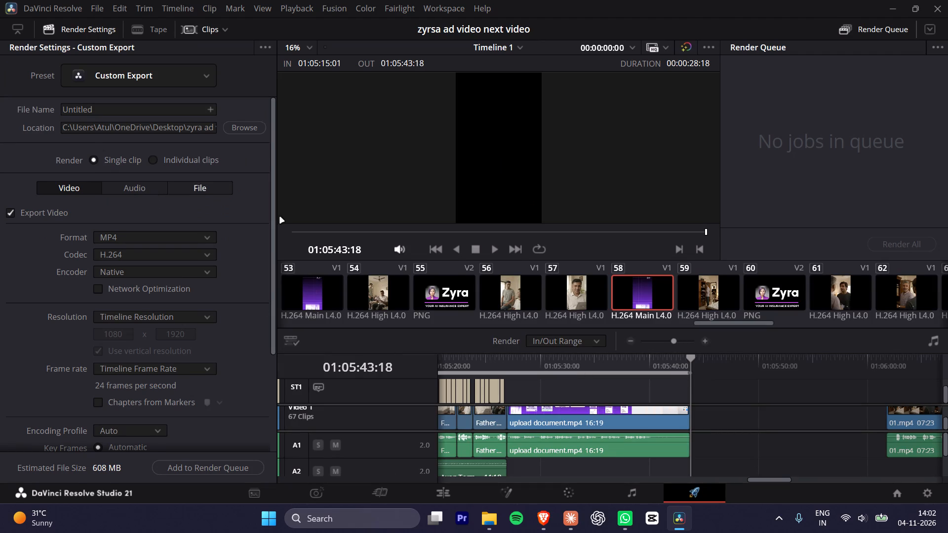
pyautogui.click(119, 112)
pyautogui.hotkey('ctrl', 'a')
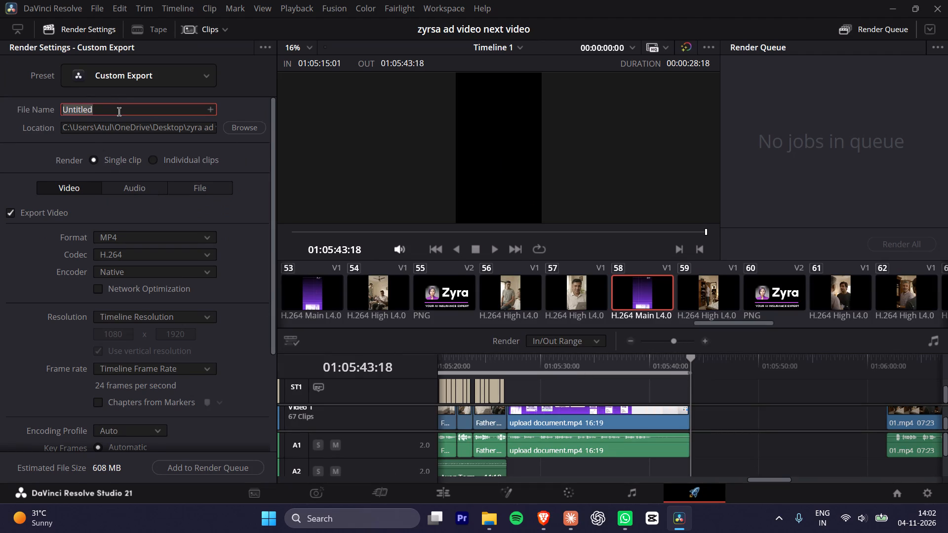
pyautogui.hotkey('ctrl', 'v')
pyautogui.click(229, 466)
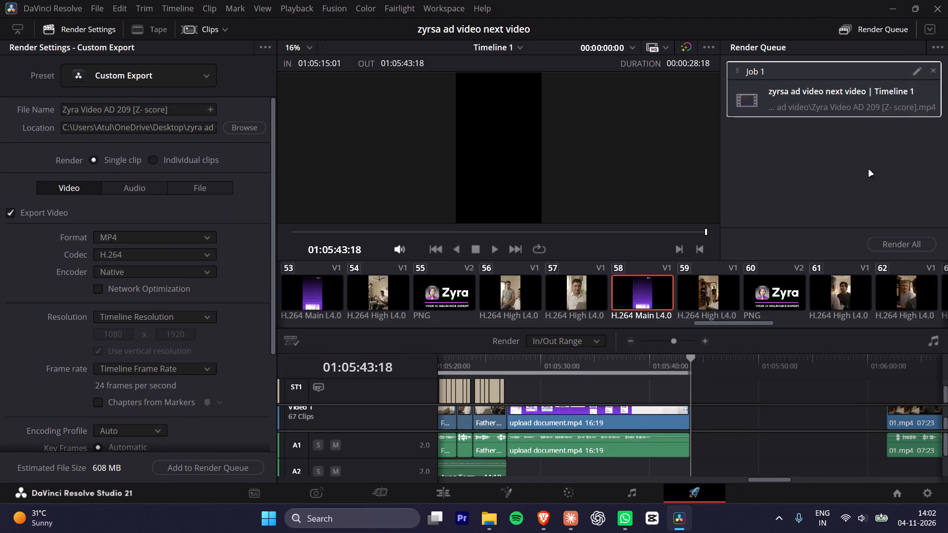
pyautogui.click(829, 94)
pyautogui.click(828, 180)
pyautogui.click(908, 244)
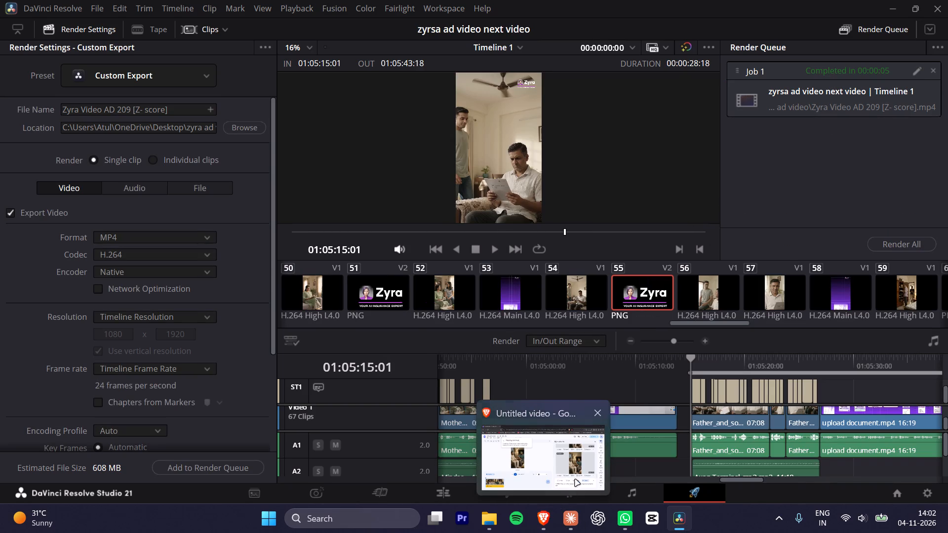
# Launch Google Chrome.
pyautogui.write('chrome')
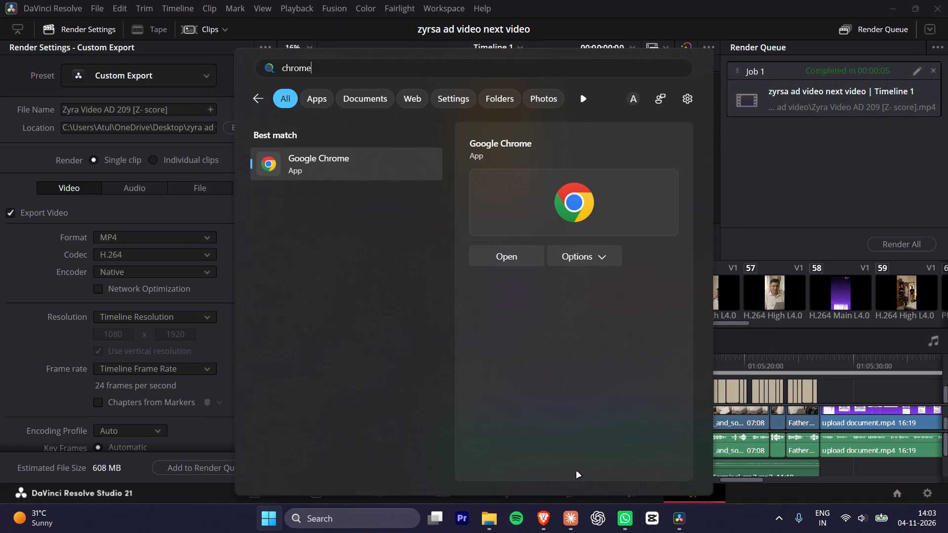
pyautogui.press('Return')
# Save the pending Brave video download as Untitled video (2) in the Downloads folder.
pyautogui.hotkey('alt', 'Tab')
pyautogui.hotkey('alt', 'Tab')
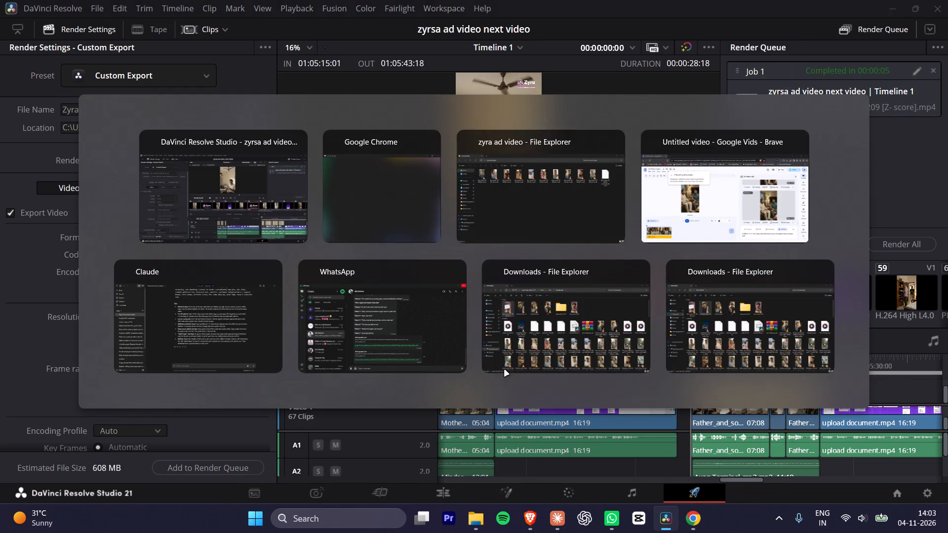
pyautogui.hotkey('alt', 'Tab')
pyautogui.click(476, 275)
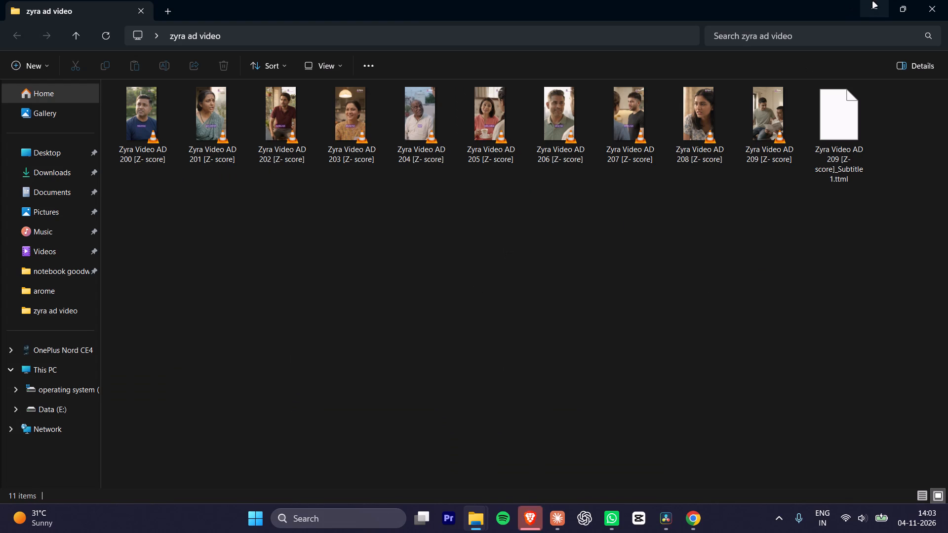
pyautogui.click(875, 2)
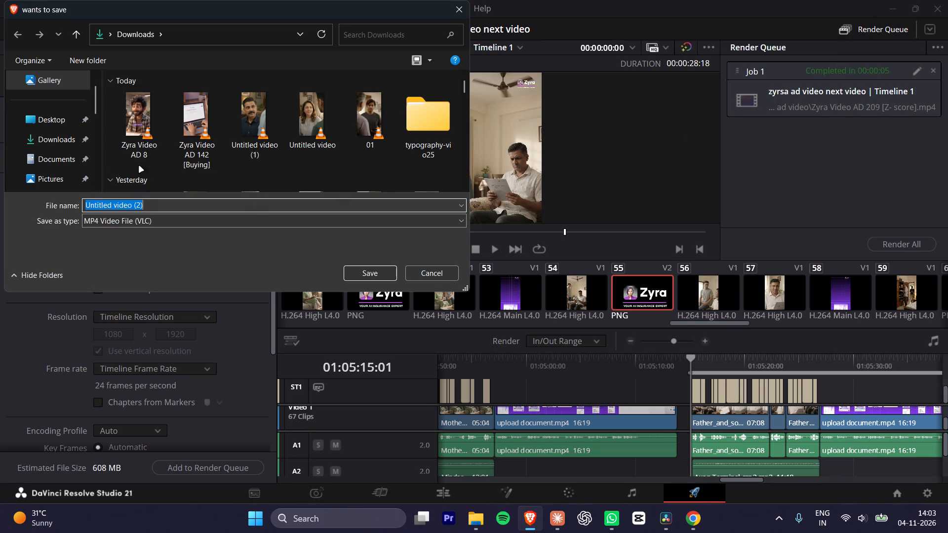
pyautogui.click(377, 271)
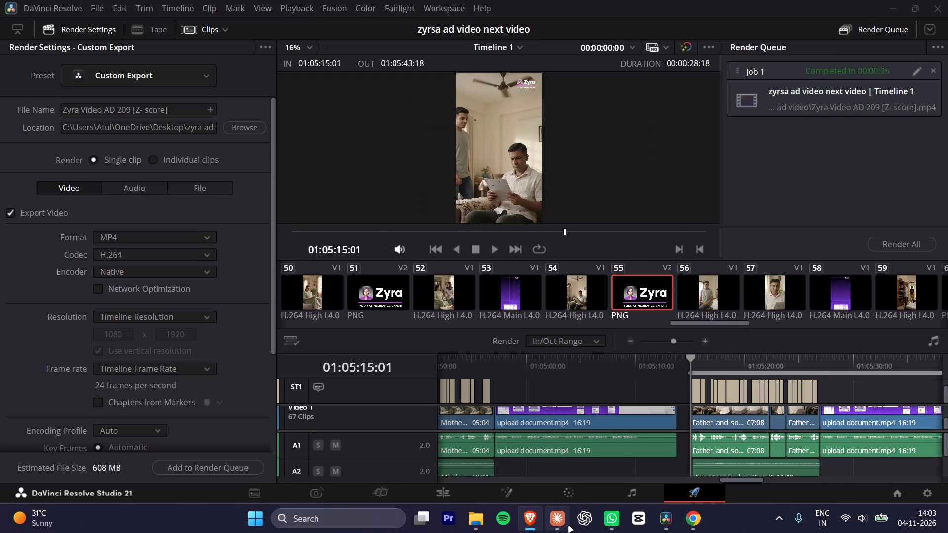
# Switch to Google Chrome and open it with the Kornea Workspace profile.
pyautogui.hotkey('alt', 'Tab')
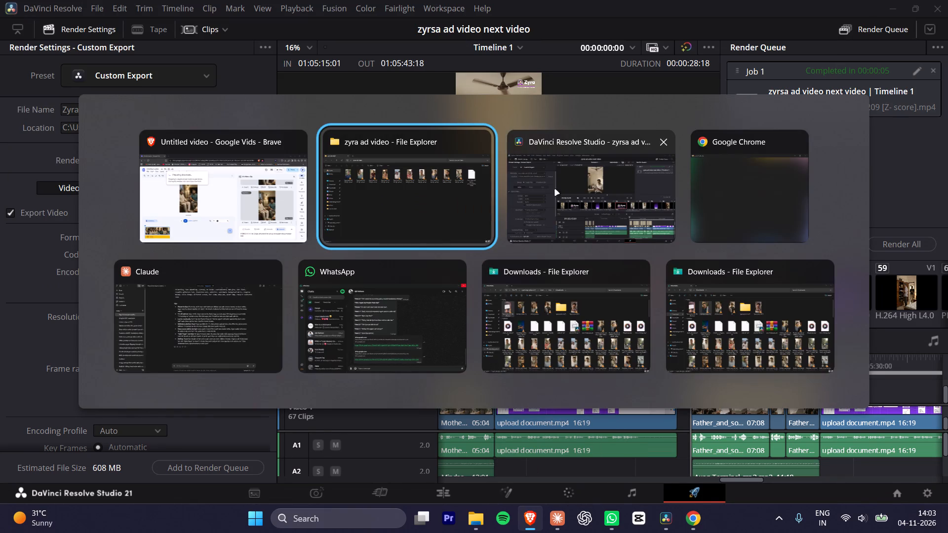
pyautogui.keyDown('alt'); pyautogui.click(565, 185); pyautogui.keyUp('alt')
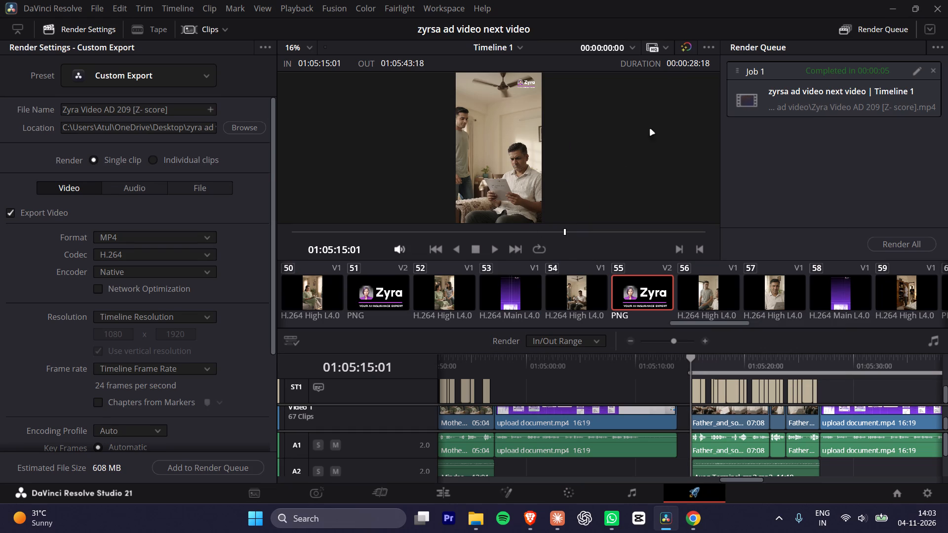
pyautogui.hotkey('alt', 'Tab')
pyautogui.keyDown('alt'); pyautogui.click(592, 189); pyautogui.keyUp('alt')
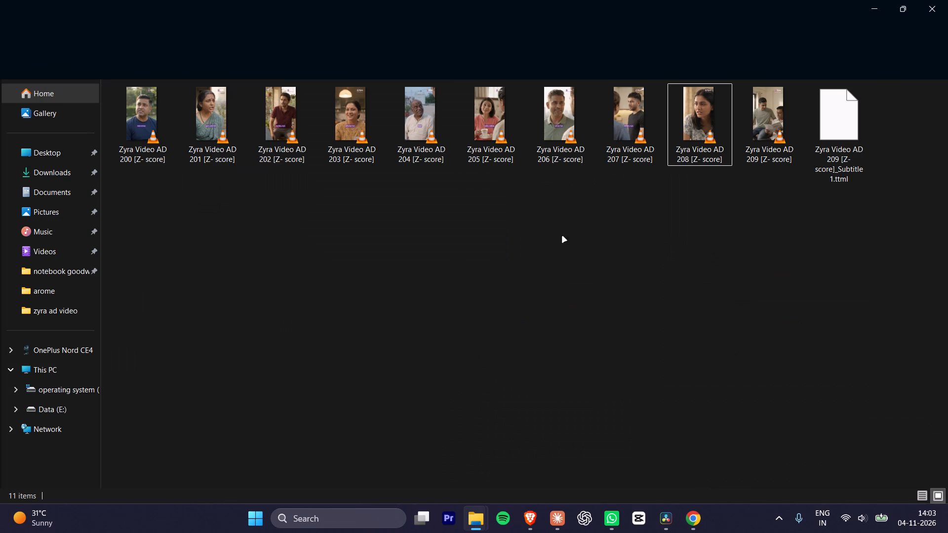
pyautogui.click(599, 220)
pyautogui.click(690, 523)
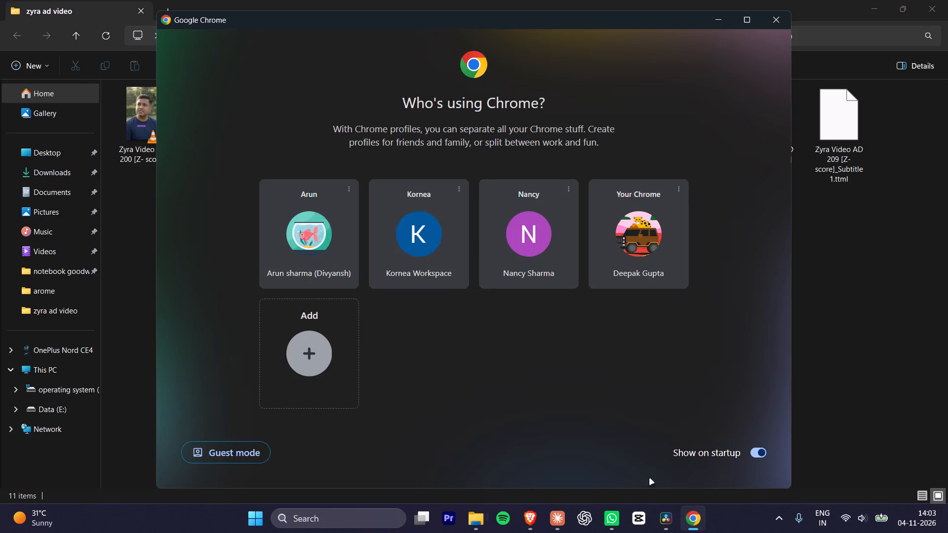
pyautogui.click(414, 237)
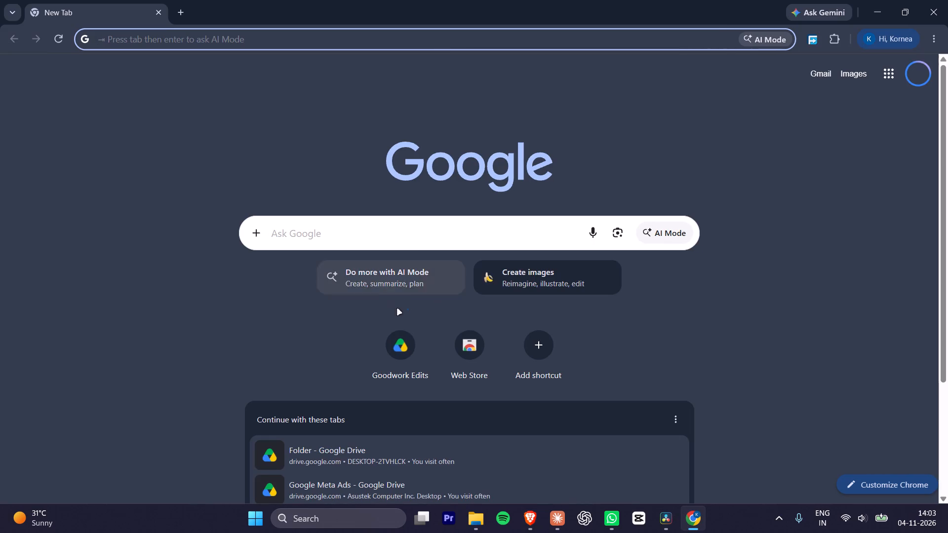
# Open Google Drive's November videos folder, inside Zyra Videos ADS and Google Meta Ads in My Drive.
pyautogui.click(404, 330)
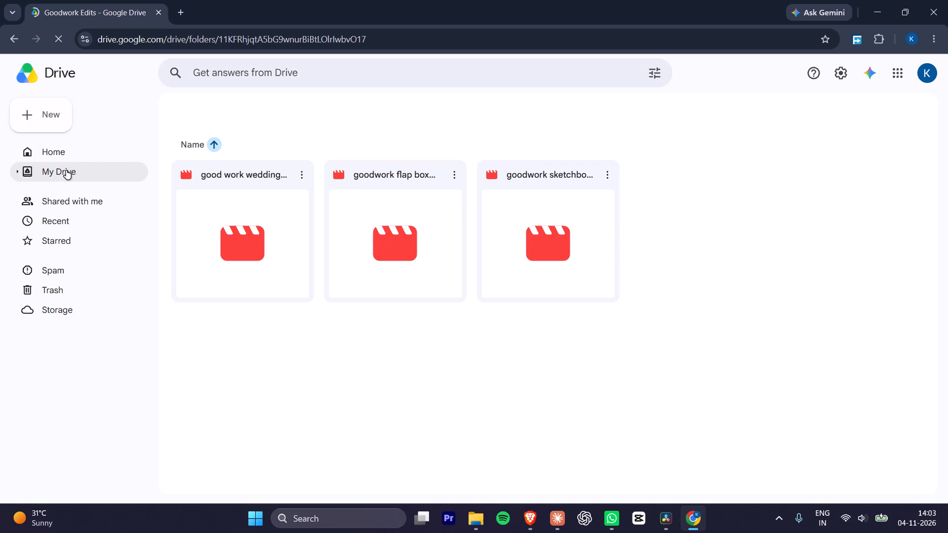
pyautogui.click(66, 170)
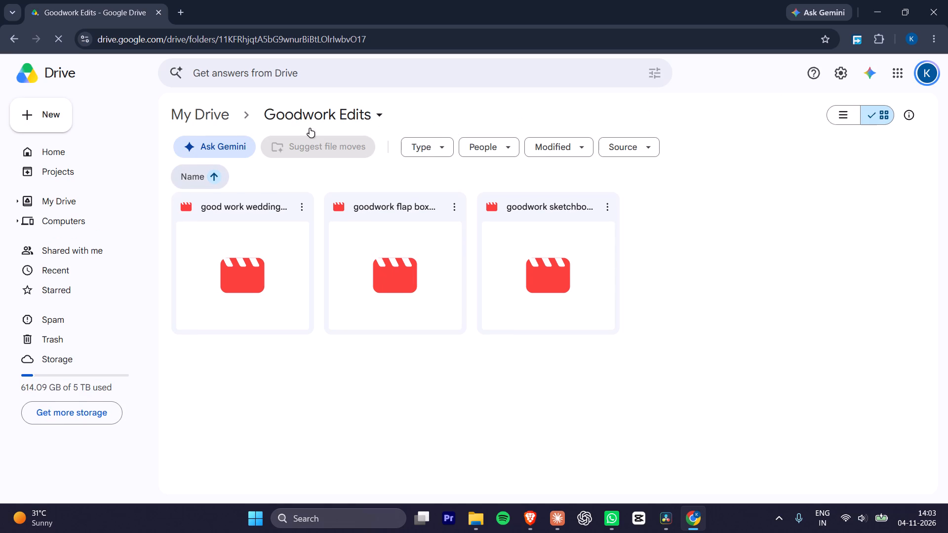
pyautogui.click(59, 199)
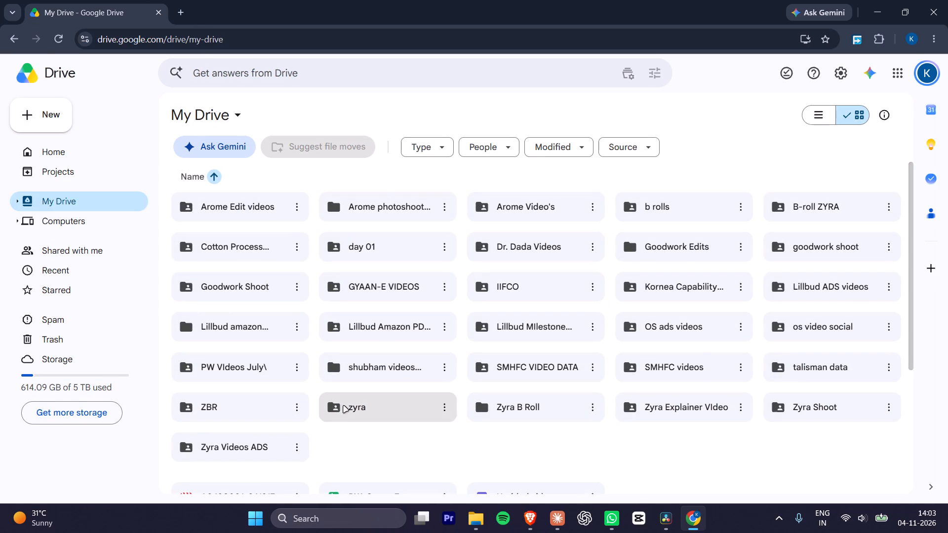
pyautogui.click(679, 486)
pyautogui.doubleClick(232, 448)
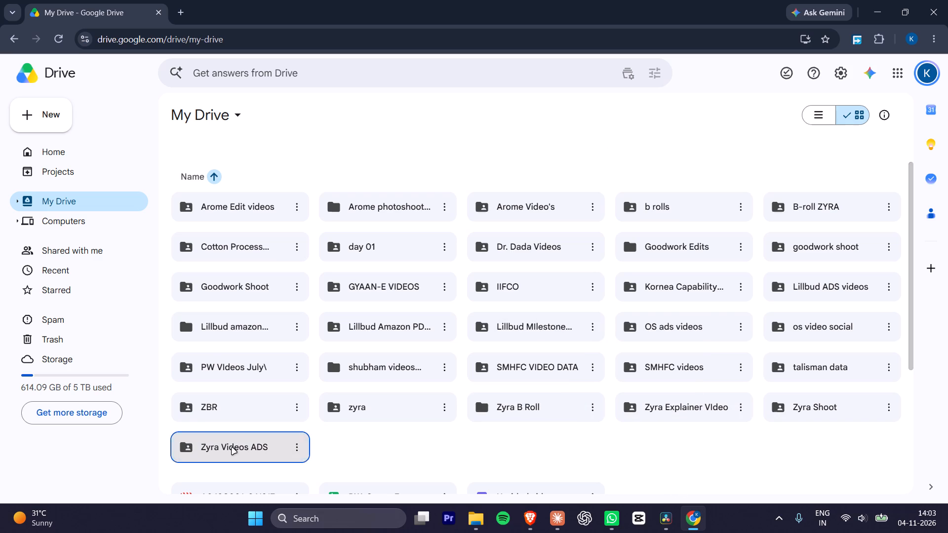
pyautogui.doubleClick(529, 207)
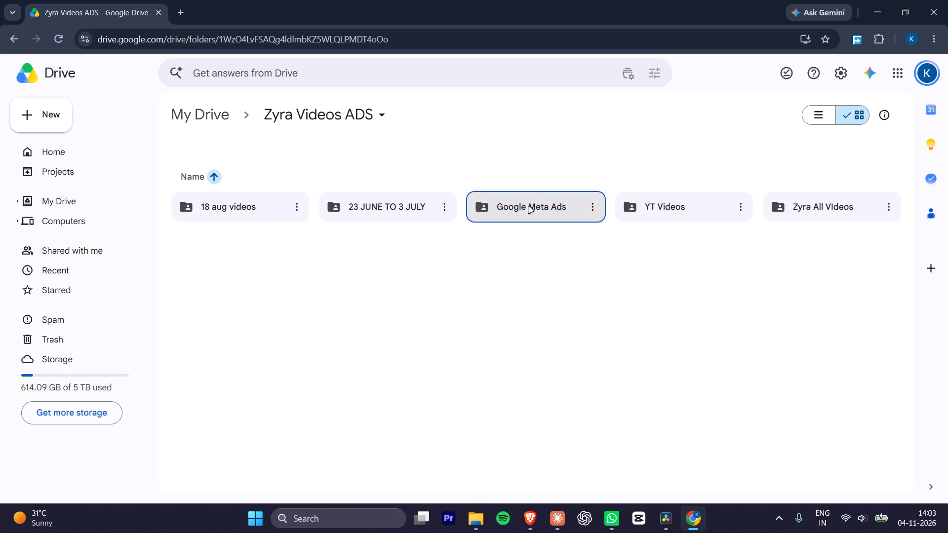
pyautogui.doubleClick(547, 205)
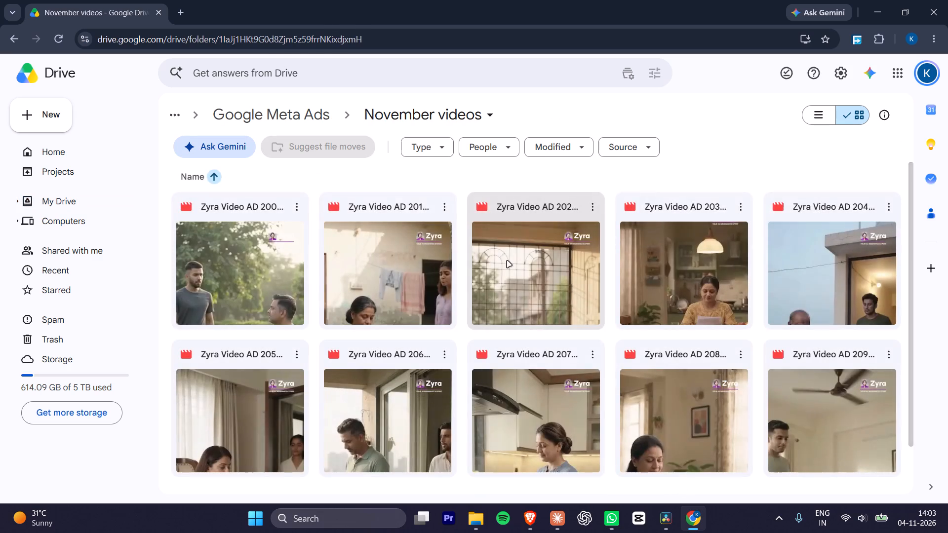
# Move the old Zyra Video AD 209 file in the November videos folder to the trash.
pyautogui.scroll(-4, 533, 263)
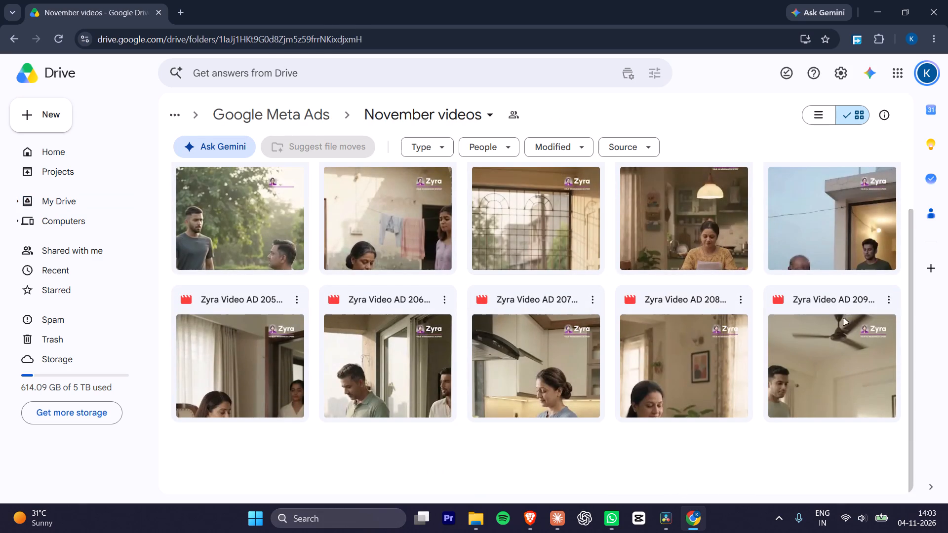
pyautogui.click(825, 368)
pyautogui.click(891, 305)
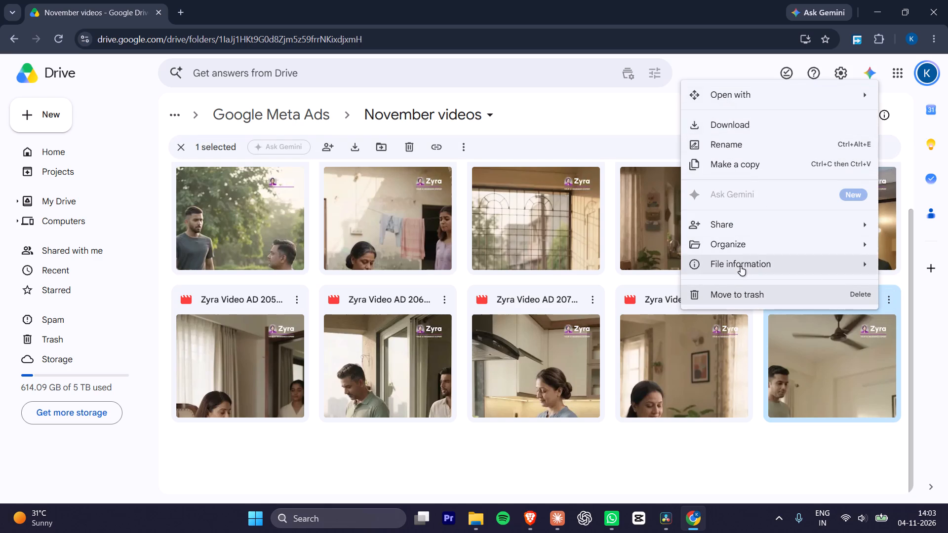
pyautogui.click(736, 295)
# Switch to File Explorer and check the re-rendered Zyra Video AD 209 [Z- score] in VLC around the 18-second mark.
pyautogui.hotkey('alt', 'Tab')
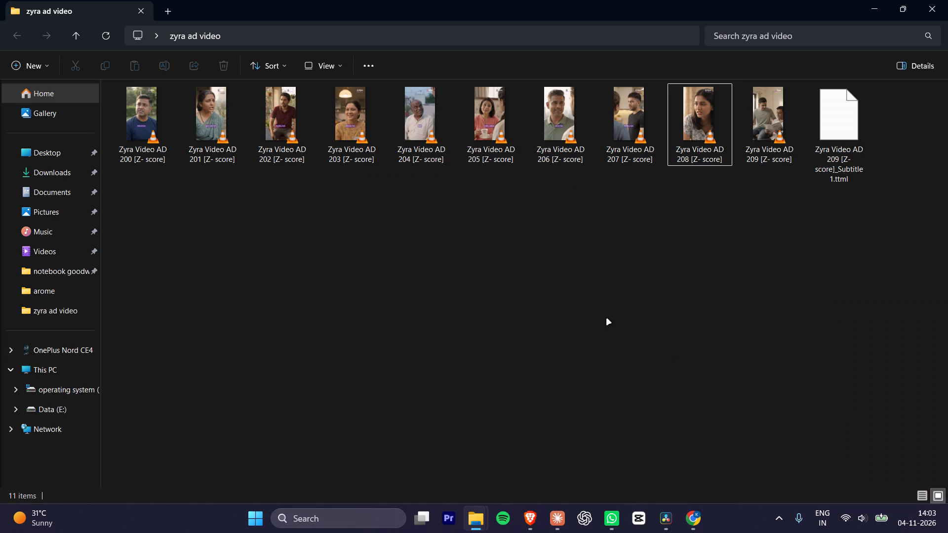
pyautogui.click(714, 281)
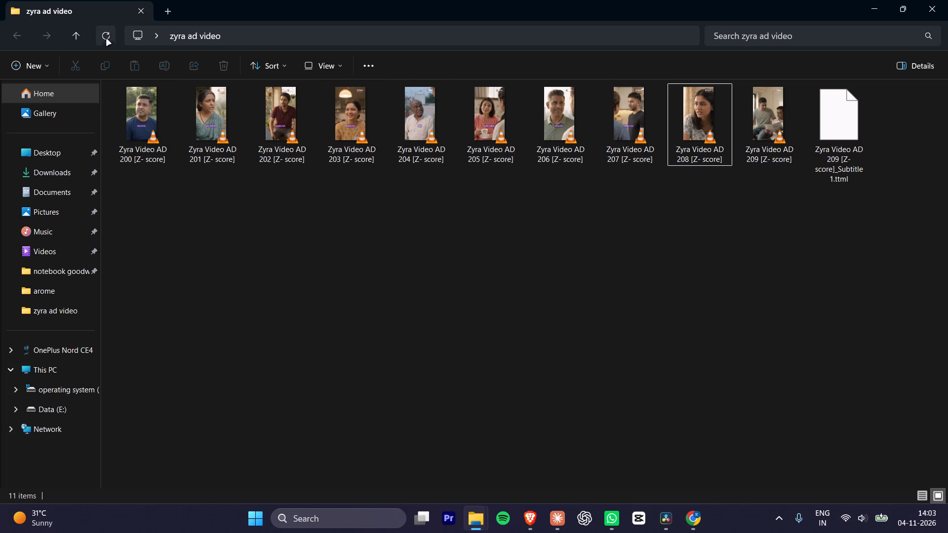
pyautogui.click(105, 35)
pyautogui.click(471, 298)
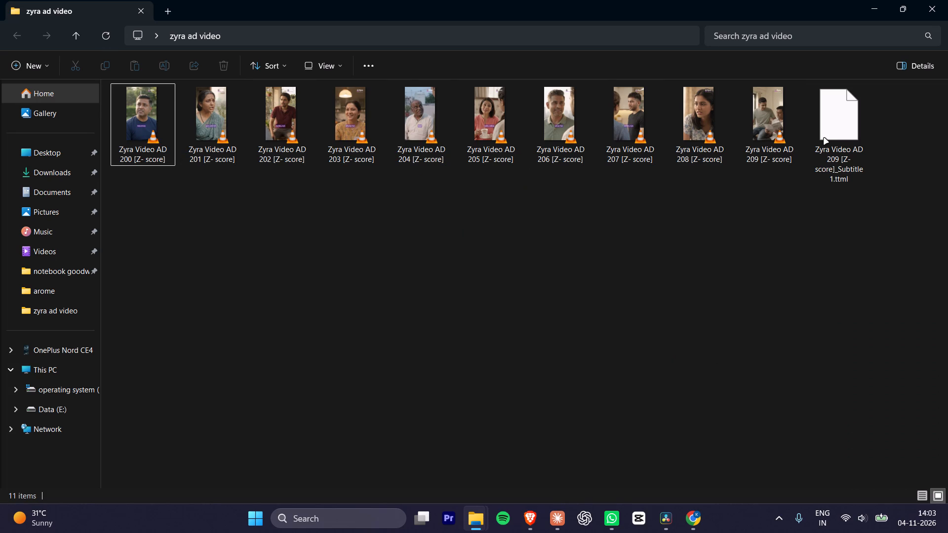
pyautogui.doubleClick(776, 122)
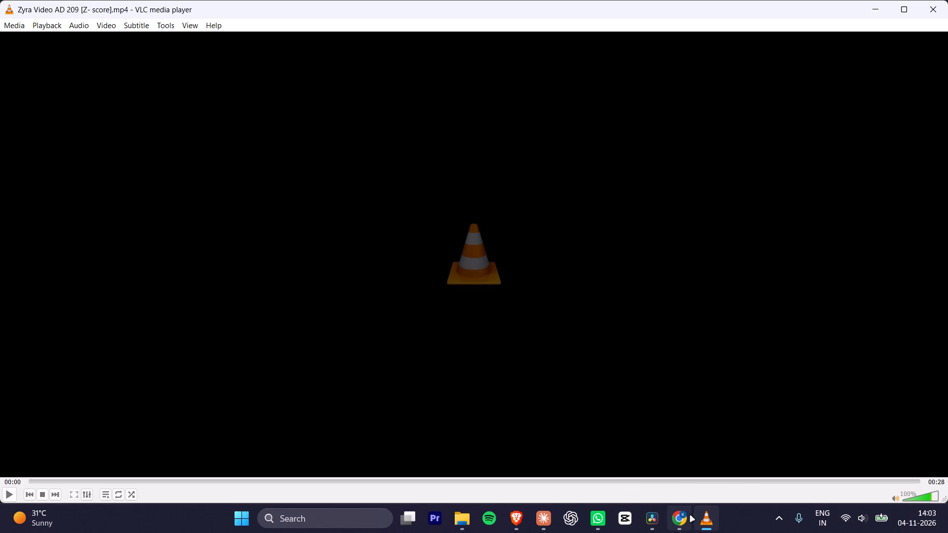
pyautogui.click(605, 342)
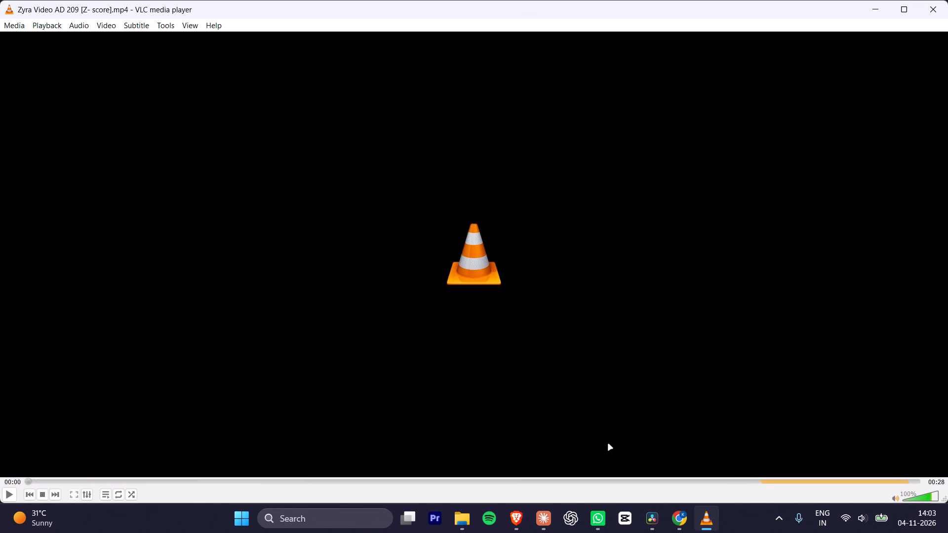
pyautogui.click(627, 480)
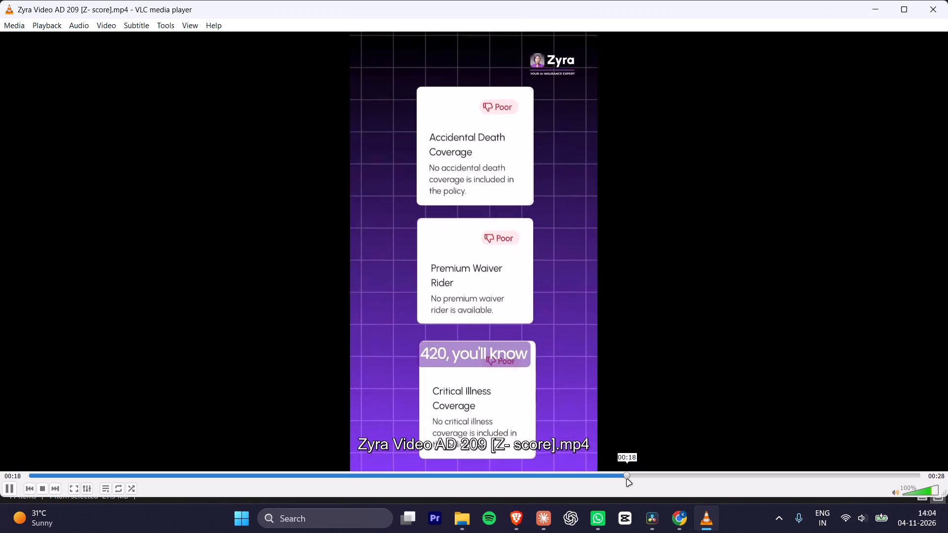
pyautogui.click(940, 4)
# Upload Zyra Video AD 209 [Z- score] from the zyra ad video folder to Google Drive's November videos folder.
pyautogui.moveTo(755, 116); pyautogui.dragTo(765, 146)
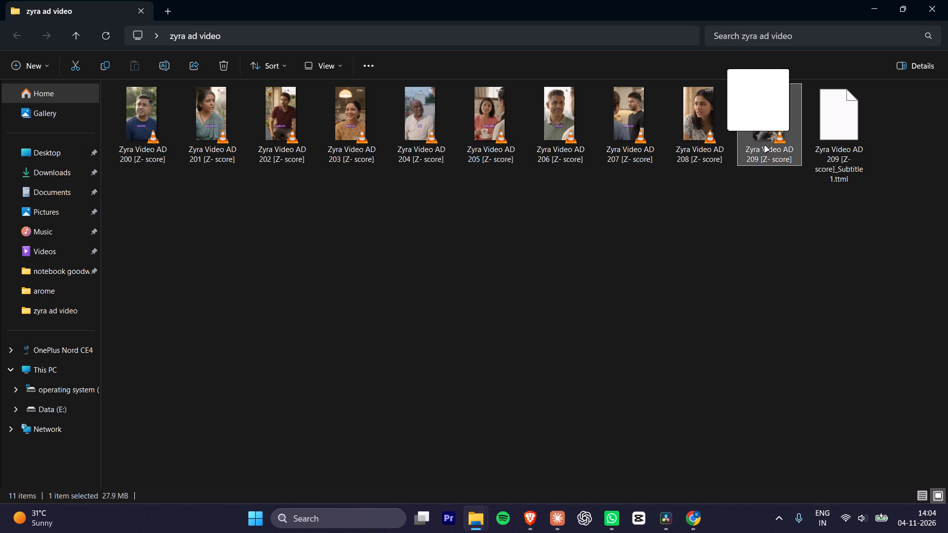
pyautogui.moveTo(765, 146); pyautogui.dragTo(795, 359)
pyautogui.hotkey('alt', 'Tab')
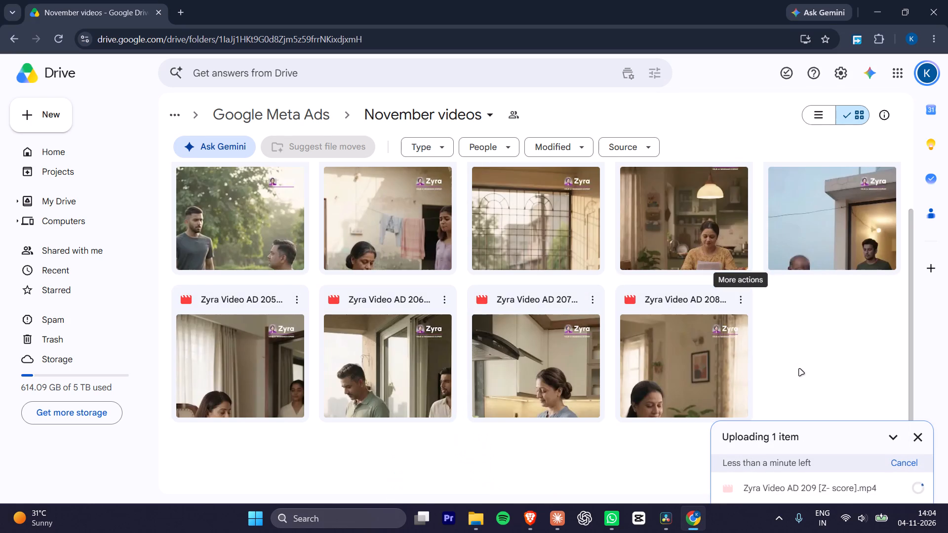
# Switch to DaVinci Resolve, clear the timeline's in and out range and place the playhead at the last clip's start, 01:07:41:21.
pyautogui.hotkey('alt', 'Tab')
pyautogui.hotkey('alt', 'Tab')
pyautogui.keyDown('alt'); pyautogui.scroll(-2, 630, 391); pyautogui.keyUp('alt')
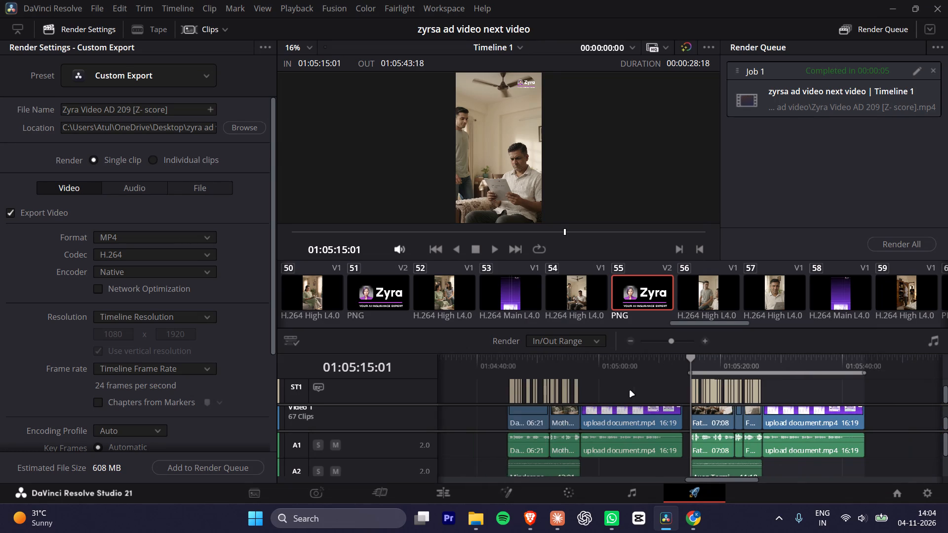
pyautogui.keyDown('alt'); pyautogui.scroll(-3, 630, 391); pyautogui.keyUp('alt')
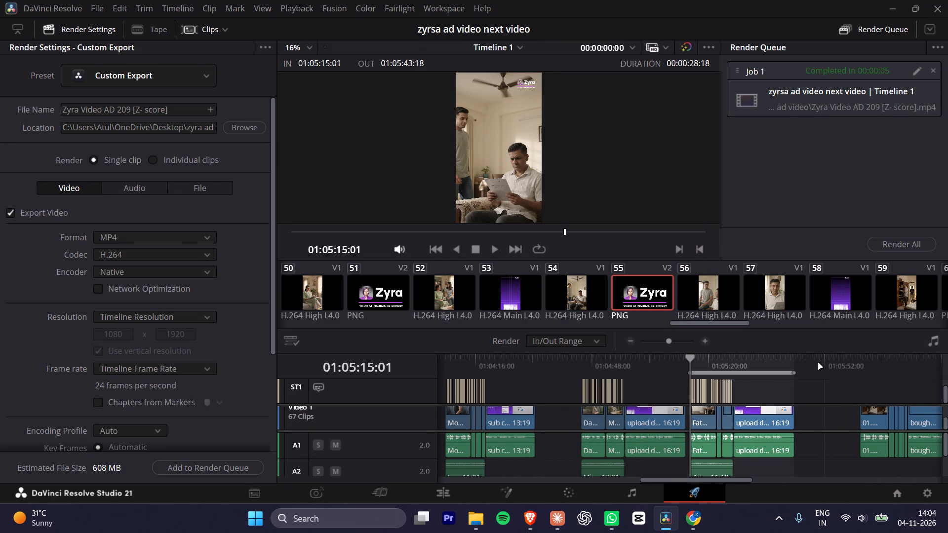
pyautogui.hotkey('alt', 'x')
pyautogui.moveTo(818, 363); pyautogui.dragTo(863, 355)
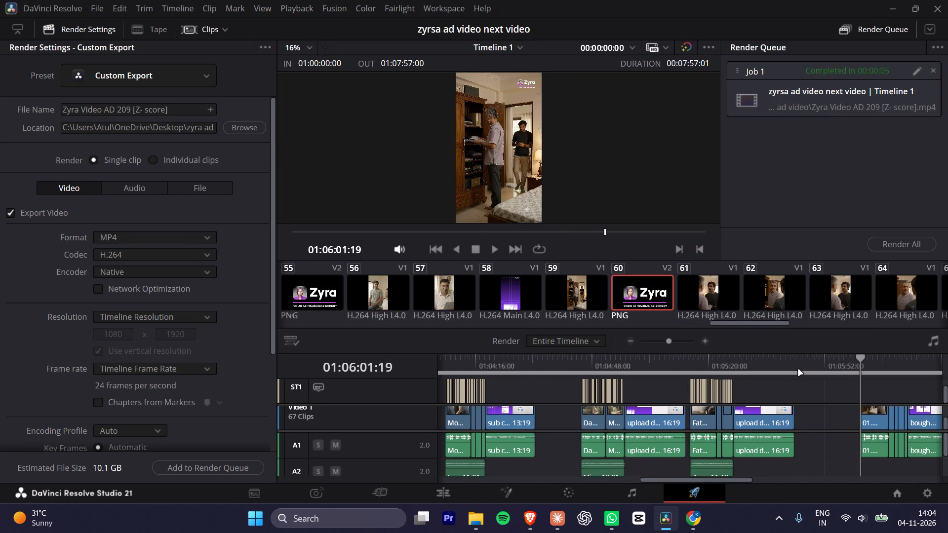
pyautogui.keyDown('ctrl'); pyautogui.scroll(-6, 798, 370); pyautogui.keyUp('ctrl')
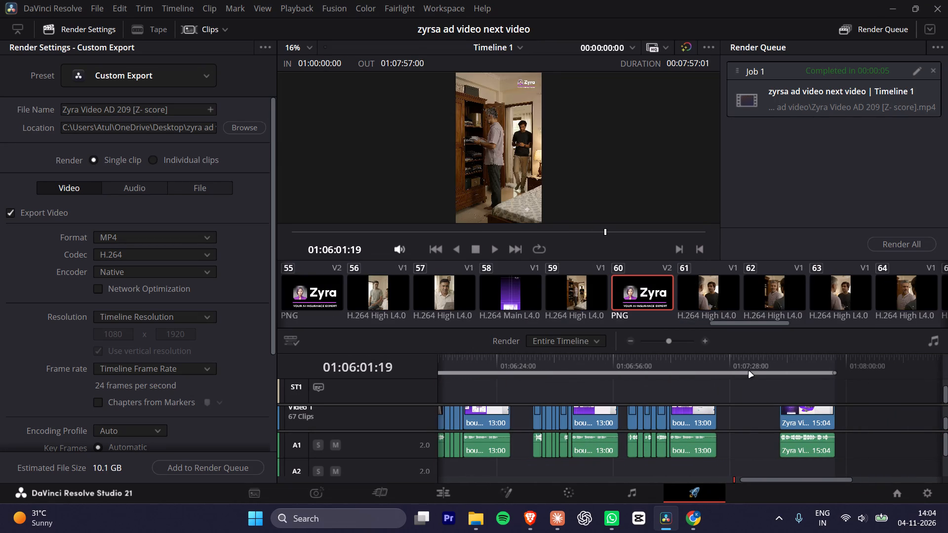
pyautogui.moveTo(753, 358); pyautogui.dragTo(776, 355)
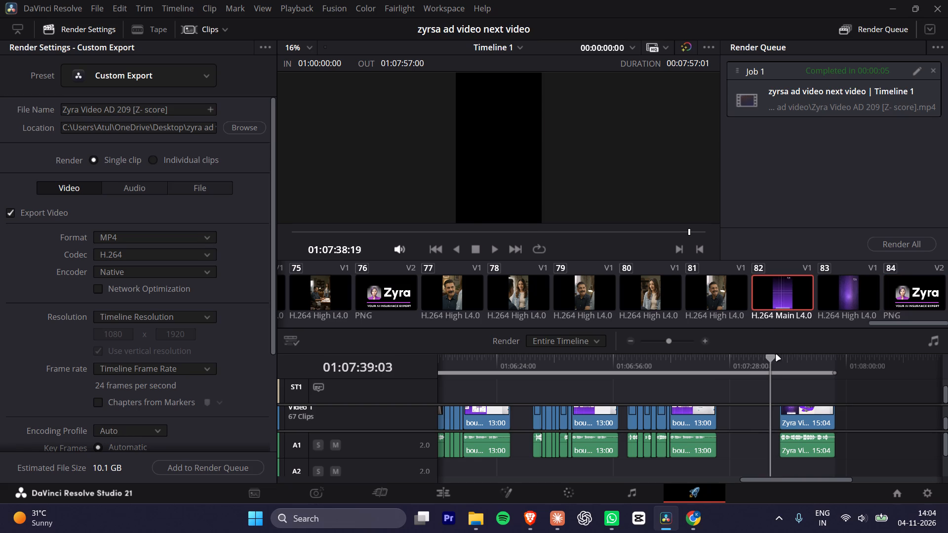
pyautogui.moveTo(776, 355); pyautogui.dragTo(777, 355)
# Close the duplicate Downloads window and the zyra ad video window, and bring the remaining Downloads window to the front.
pyautogui.hotkey('alt', 'Tab')
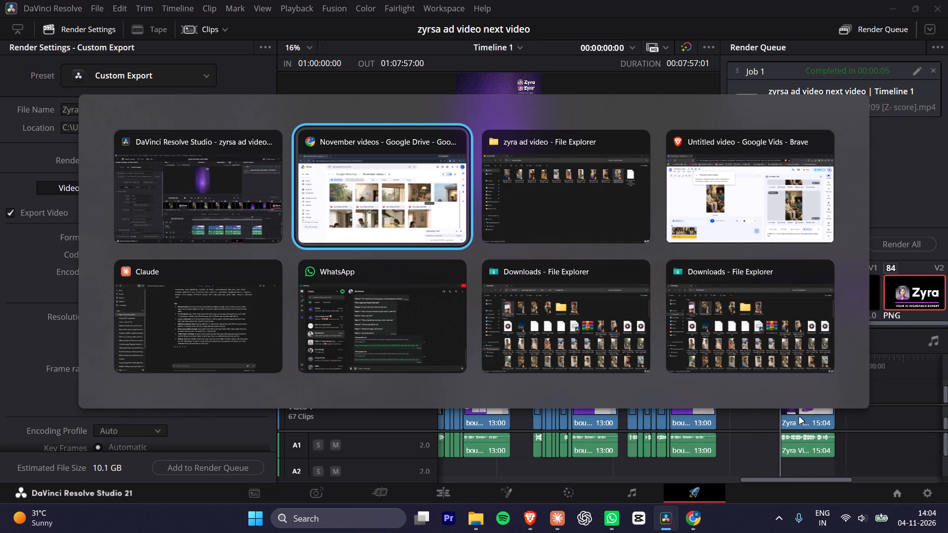
pyautogui.keyDown('alt'); pyautogui.click(869, 449); pyautogui.keyUp('alt')
pyautogui.click(480, 524)
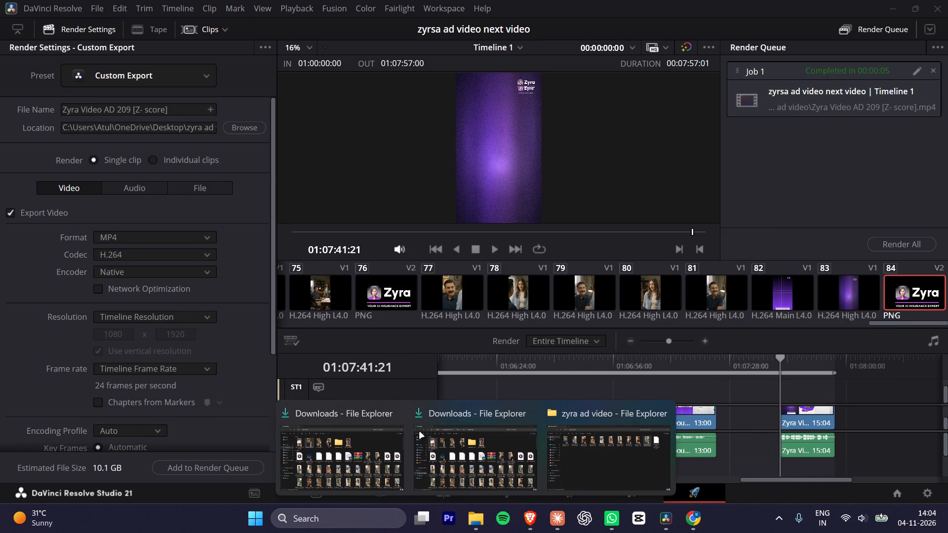
pyautogui.click(396, 413)
pyautogui.click(598, 414)
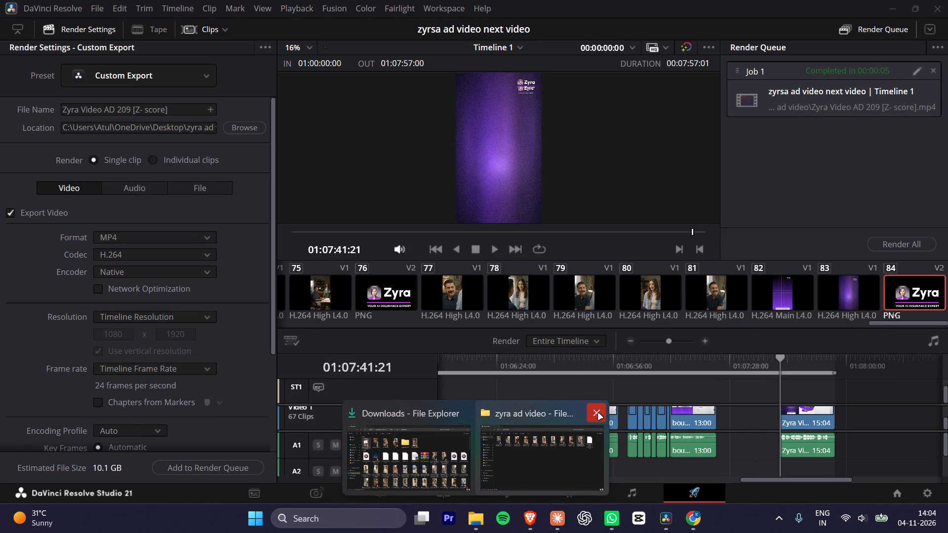
pyautogui.click(454, 437)
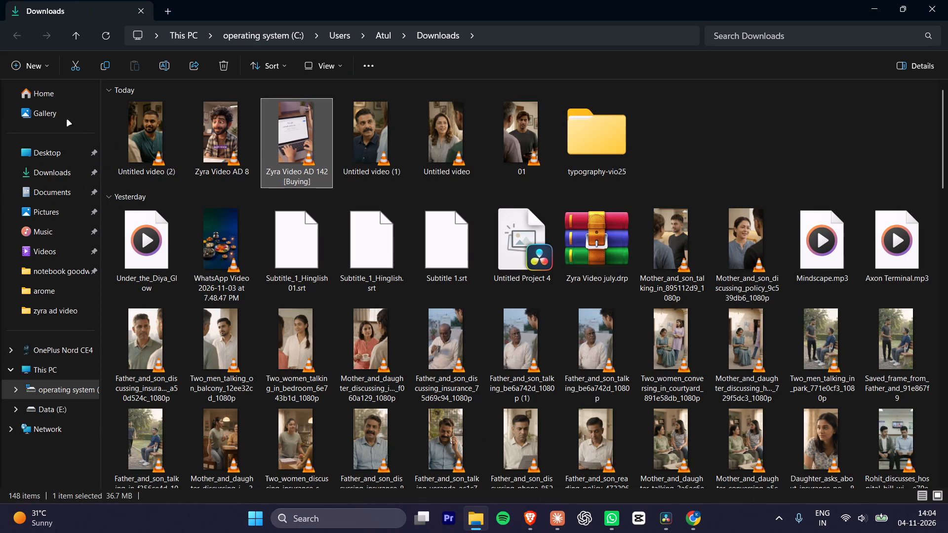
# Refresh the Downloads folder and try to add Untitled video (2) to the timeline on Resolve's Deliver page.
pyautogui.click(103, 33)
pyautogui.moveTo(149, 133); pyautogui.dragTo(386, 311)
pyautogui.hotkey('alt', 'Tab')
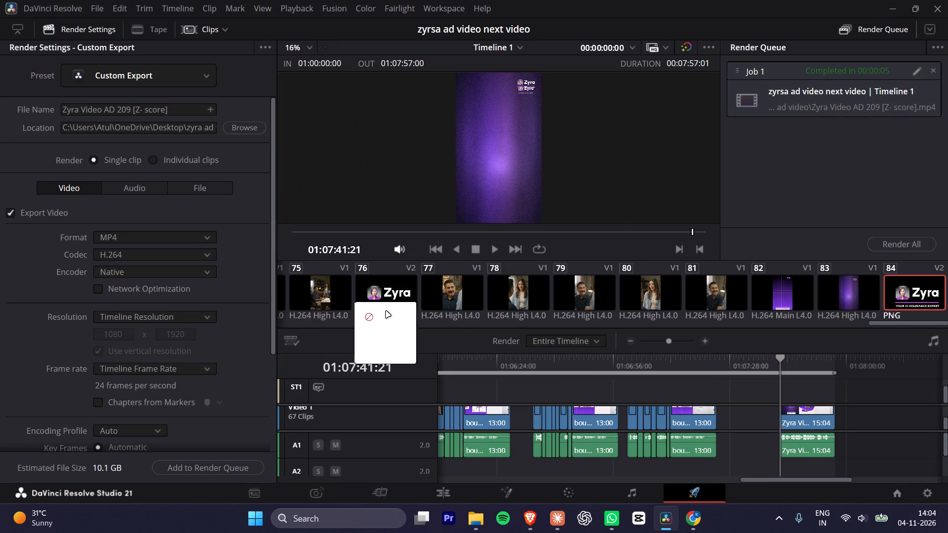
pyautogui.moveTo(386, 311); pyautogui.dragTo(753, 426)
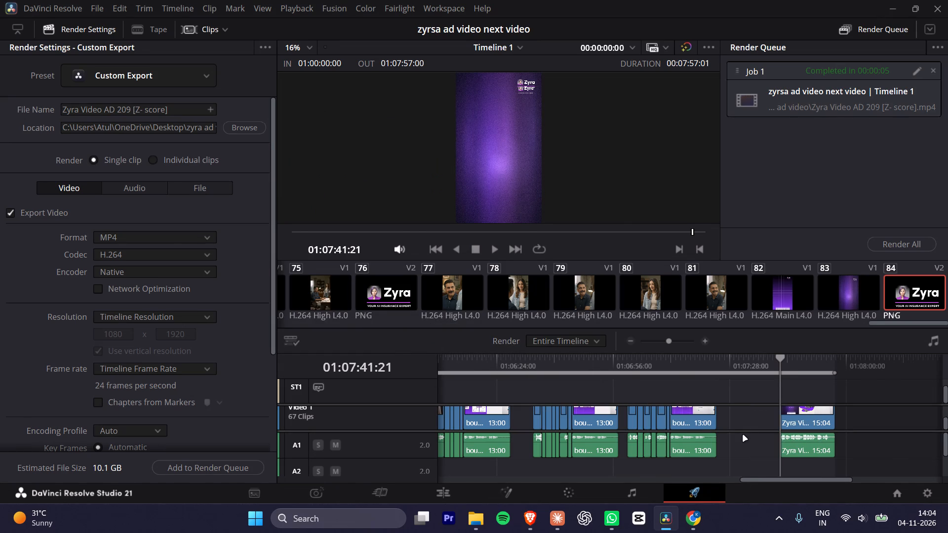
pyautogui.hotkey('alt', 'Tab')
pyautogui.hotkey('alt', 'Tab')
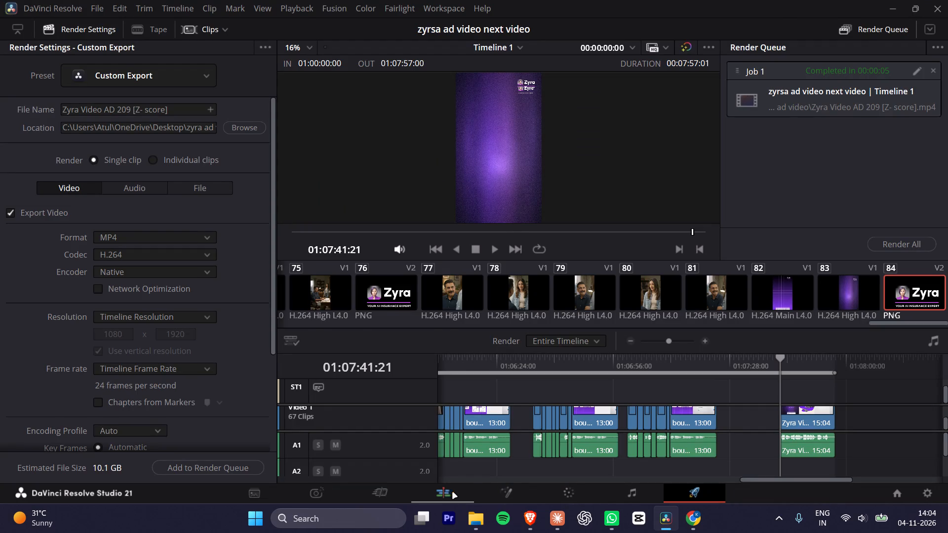
# On the Edit page, shift the final Zyra Video clip and its logo overlay about 10 seconds later on the timeline.
pyautogui.click(442, 493)
pyautogui.hotkey('alt', 'Tab')
pyautogui.hotkey('alt', 'Tab')
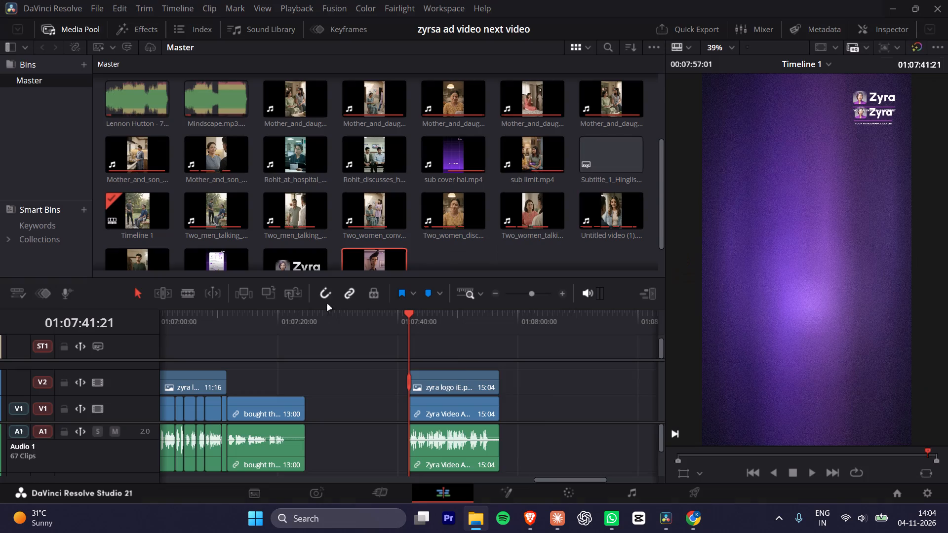
pyautogui.moveTo(545, 393); pyautogui.dragTo(459, 471)
pyautogui.moveTo(439, 381); pyautogui.dragTo(502, 392)
# Place Untitled video (2) from the Downloads folder on track V1, directly before the final Zyra Video clip.
pyautogui.hotkey('alt', 'Tab')
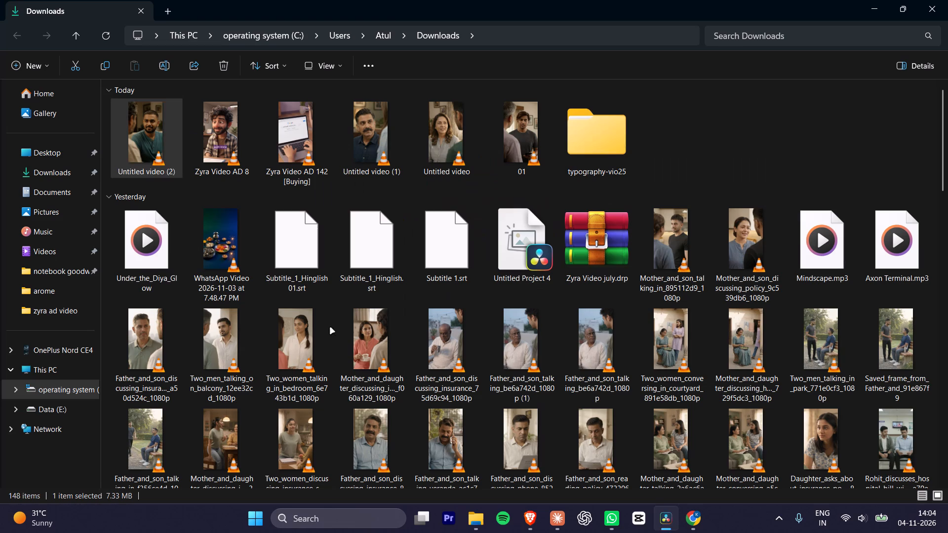
pyautogui.moveTo(166, 137); pyautogui.dragTo(388, 409)
pyautogui.hotkey('alt', 'Tab')
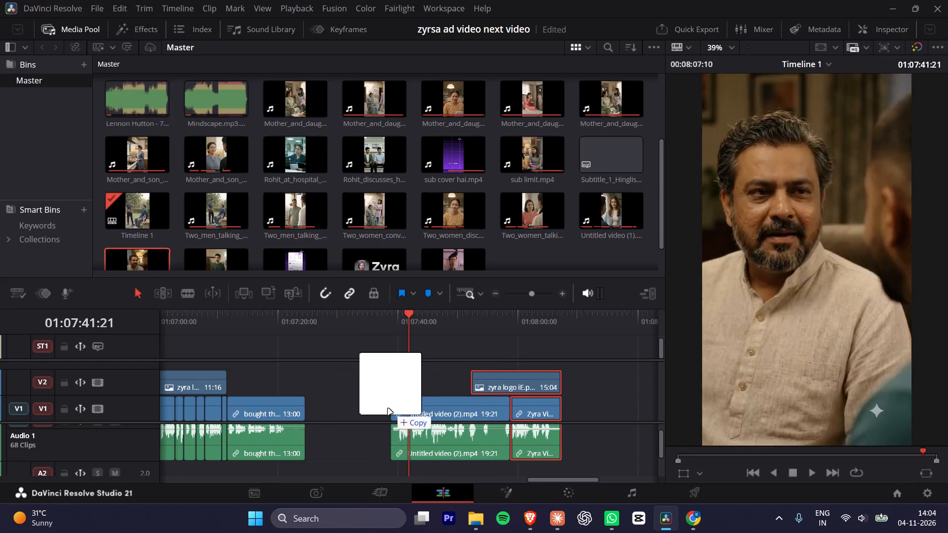
pyautogui.moveTo(388, 409); pyautogui.dragTo(352, 410)
pyautogui.click(429, 358)
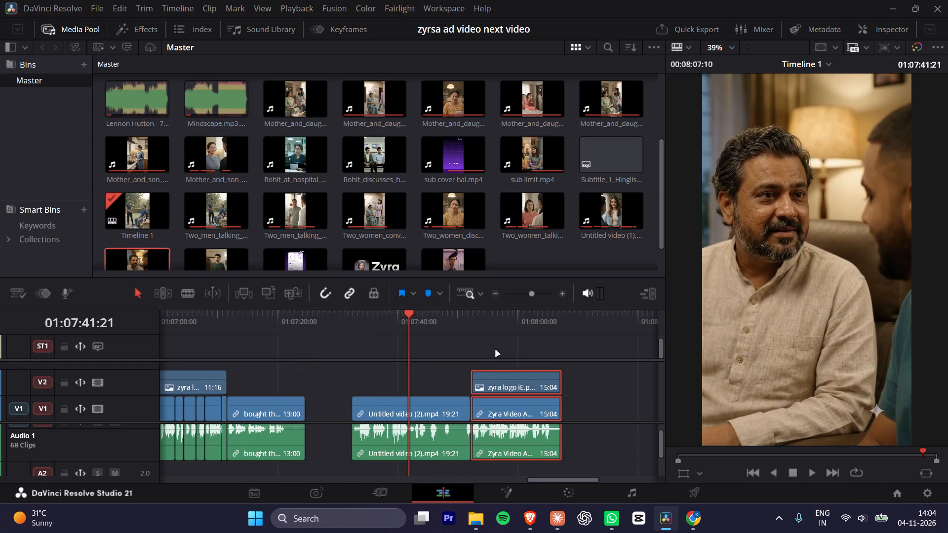
# Set the zyra logo overlay above the final Zyra Video clip to position Y 761 and zoom 0.070.
pyautogui.moveTo(494, 319); pyautogui.dragTo(483, 320)
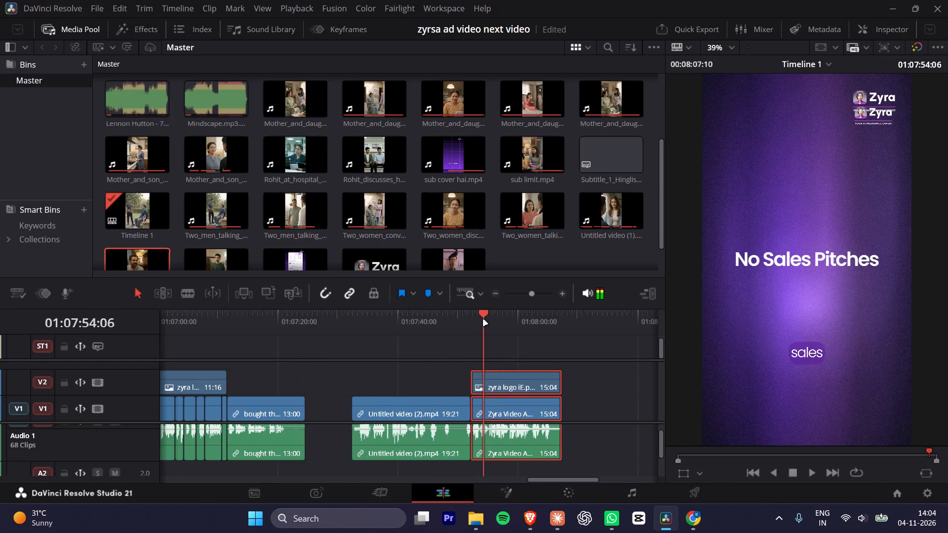
pyautogui.moveTo(483, 320); pyautogui.dragTo(489, 319)
pyautogui.moveTo(489, 319); pyautogui.dragTo(477, 320)
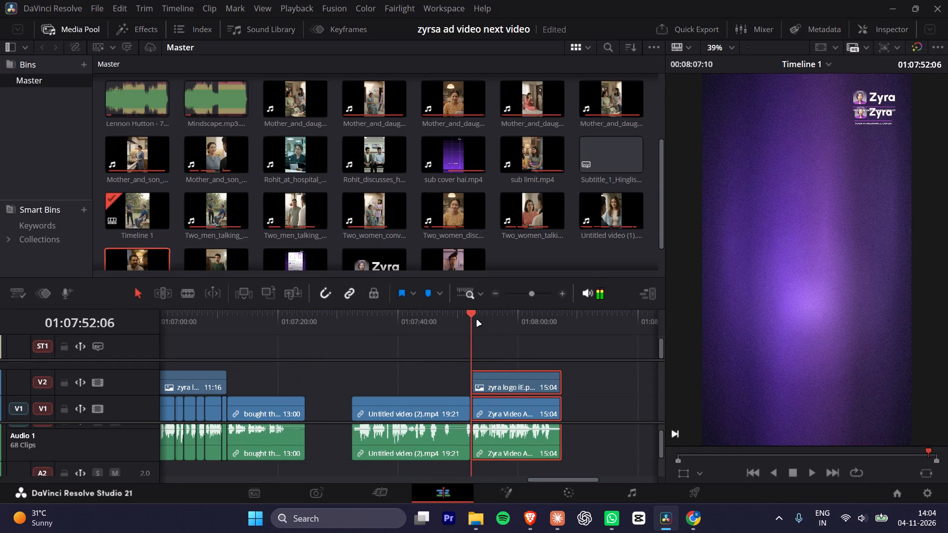
pyautogui.moveTo(477, 320); pyautogui.dragTo(485, 328)
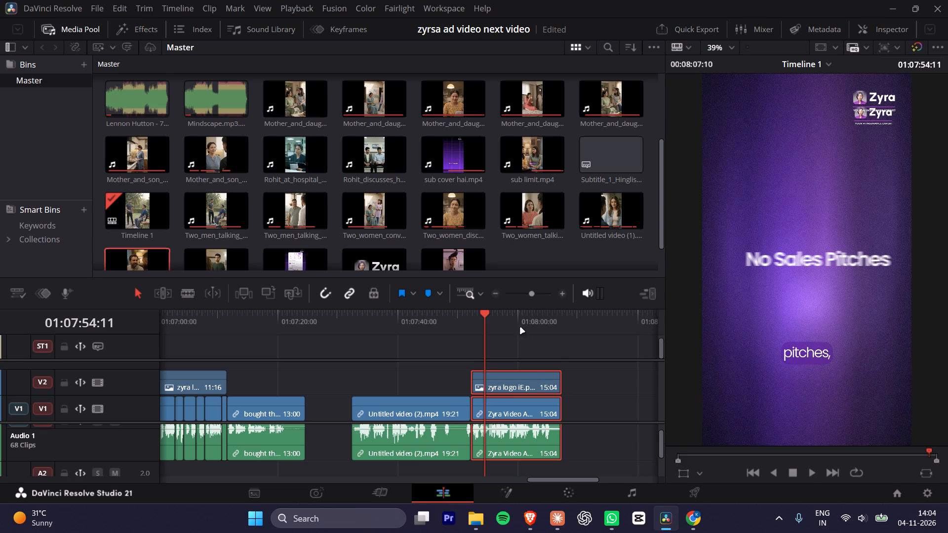
pyautogui.click(533, 384)
pyautogui.click(609, 350)
pyautogui.click(523, 387)
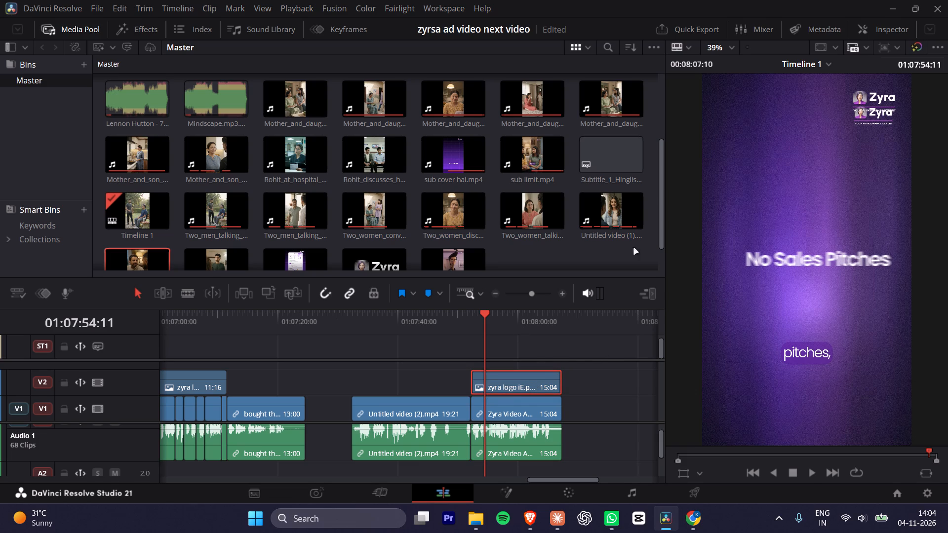
pyautogui.click(892, 26)
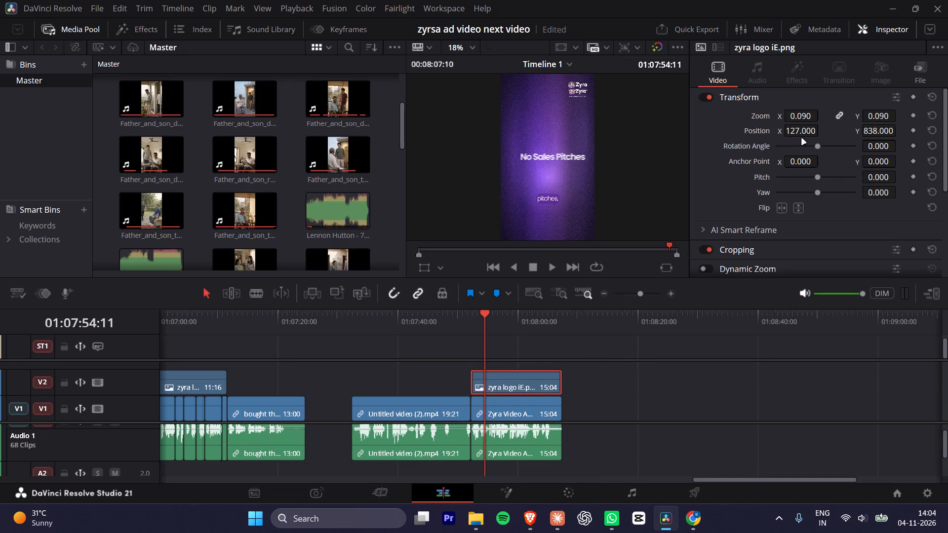
pyautogui.moveTo(881, 131); pyautogui.dragTo(872, 132)
pyautogui.moveTo(872, 132); pyautogui.dragTo(834, 140)
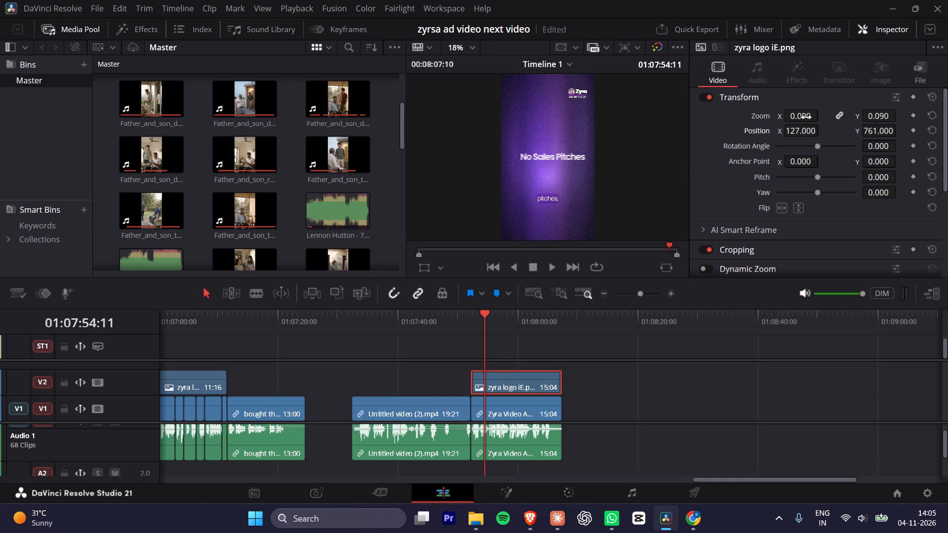
pyautogui.click(806, 117)
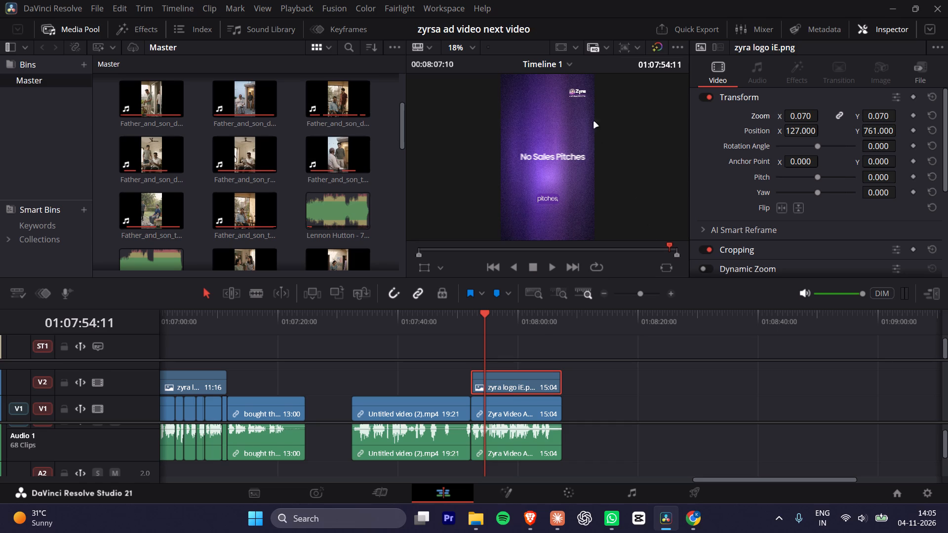
# Examine up close how the zyra logo overlay lines up with the logo built into the final Zyra Video clip.
pyautogui.scroll(20, 580, 100)
pyautogui.scroll(8, 580, 100)
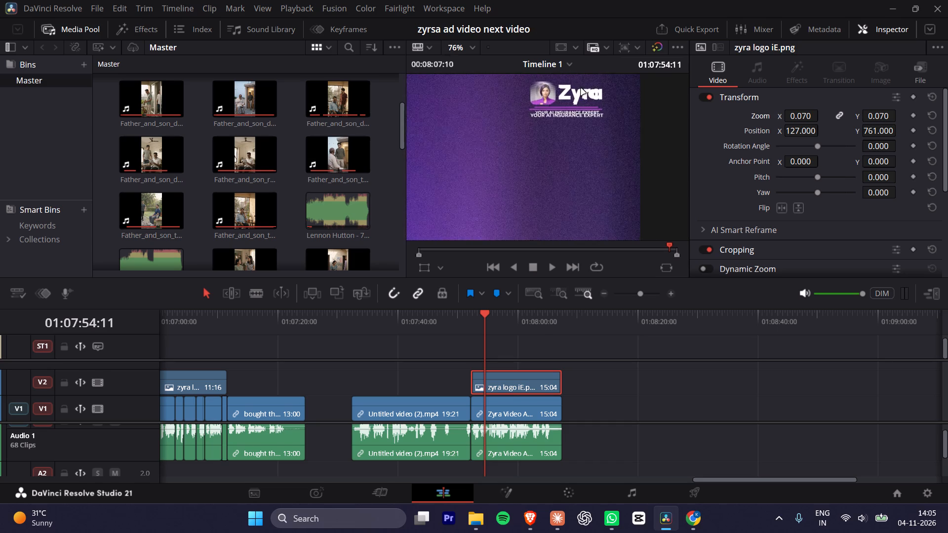
pyautogui.scroll(17, 581, 89)
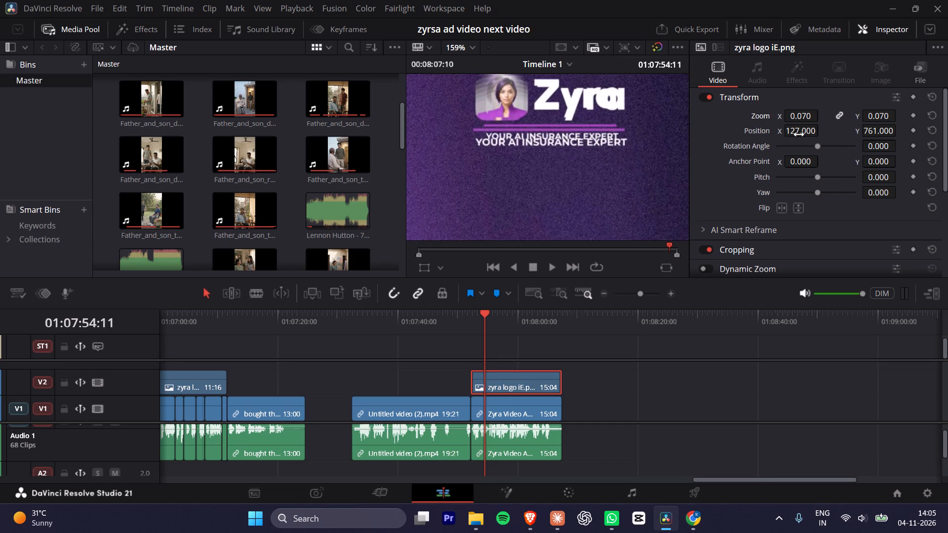
pyautogui.click(796, 134)
pyautogui.click(794, 116)
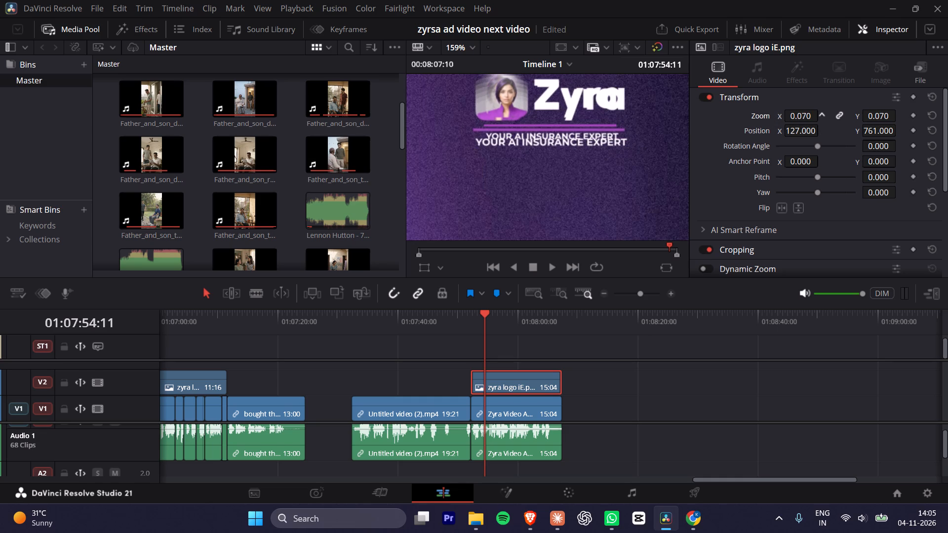
pyautogui.keyDown('alt'); pyautogui.scroll(-2, 661, 190); pyautogui.keyUp('alt')
pyautogui.scroll(-12, 618, 146)
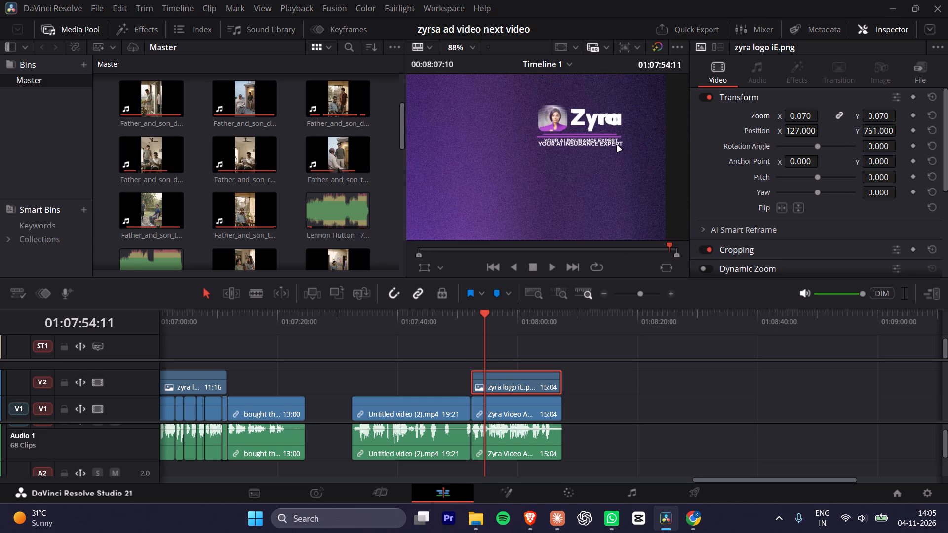
pyautogui.press('z')
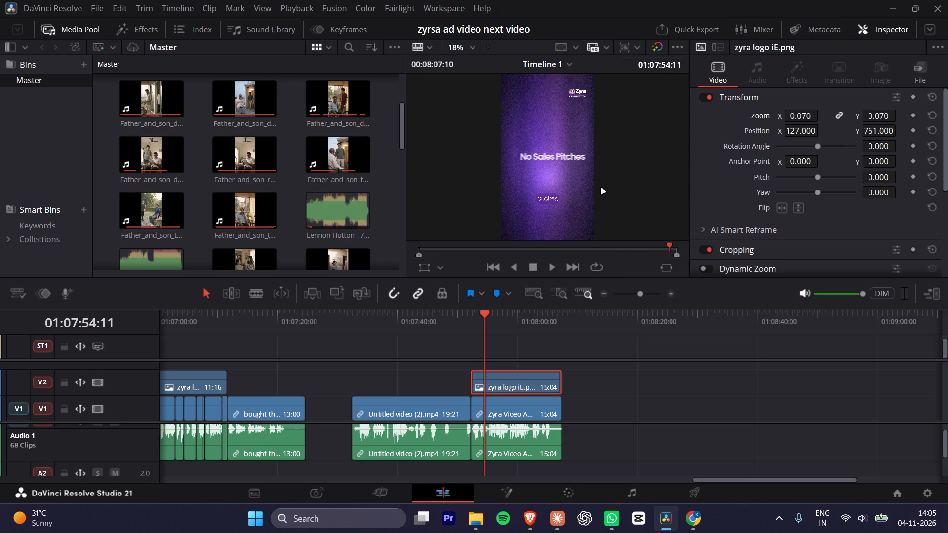
# Hide the Inspector and extend the timeline viewer to full height for a larger preview.
pyautogui.click(873, 29)
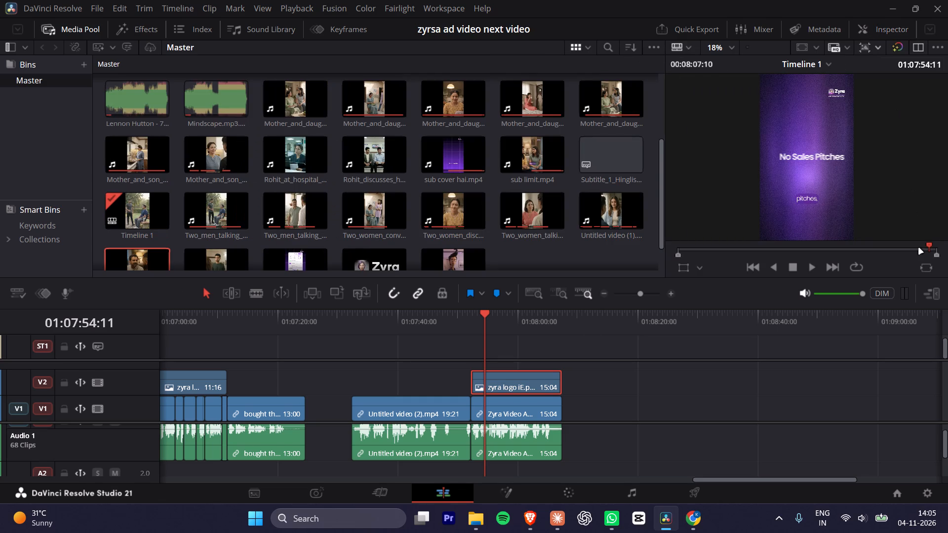
pyautogui.click(934, 295)
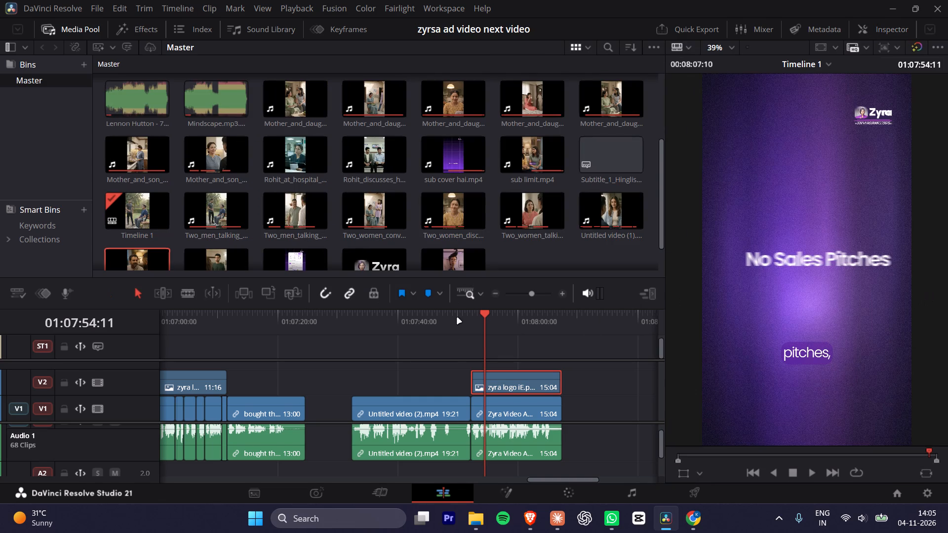
# Move the zyra logo overlay above Untitled video (2), aligned to its start, and extend it to the clip's full 19:21 length.
pyautogui.moveTo(457, 318); pyautogui.dragTo(402, 327)
pyautogui.moveTo(503, 385); pyautogui.dragTo(456, 385)
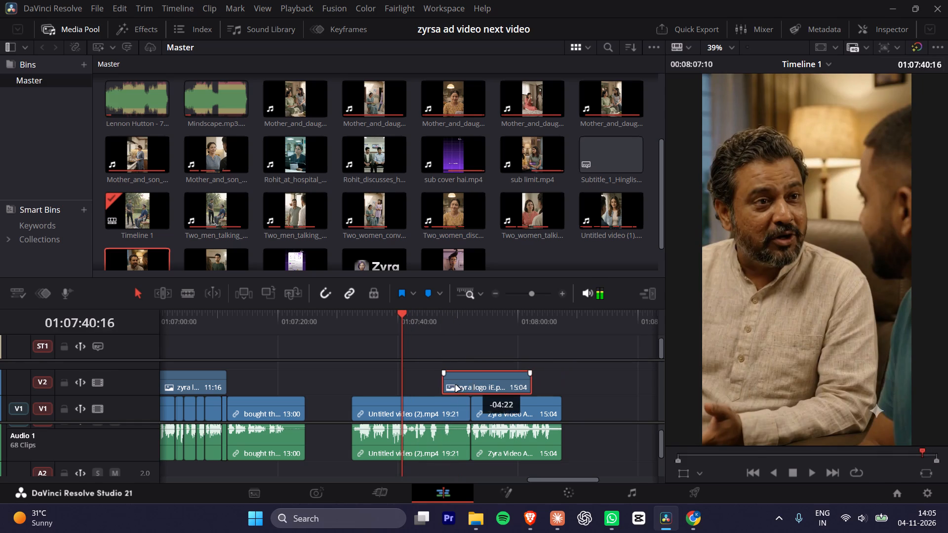
pyautogui.moveTo(456, 385); pyautogui.dragTo(377, 385)
pyautogui.moveTo(441, 382); pyautogui.dragTo(455, 383)
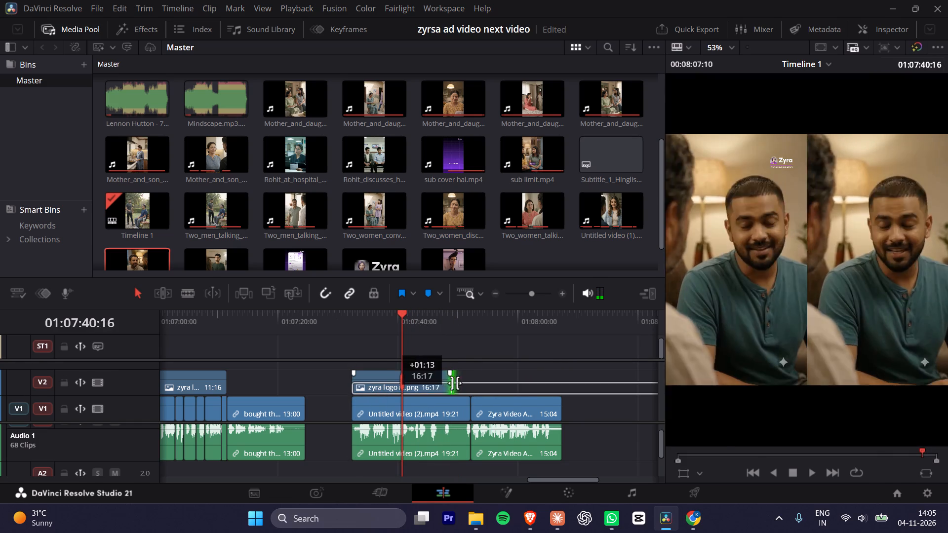
pyautogui.moveTo(455, 383); pyautogui.dragTo(473, 383)
# Play Untitled video (2) from its start and split it at the first speech pause, at 01:07:35:08.
pyautogui.keyDown('alt'); pyautogui.scroll(3, 449, 359); pyautogui.keyUp('alt')
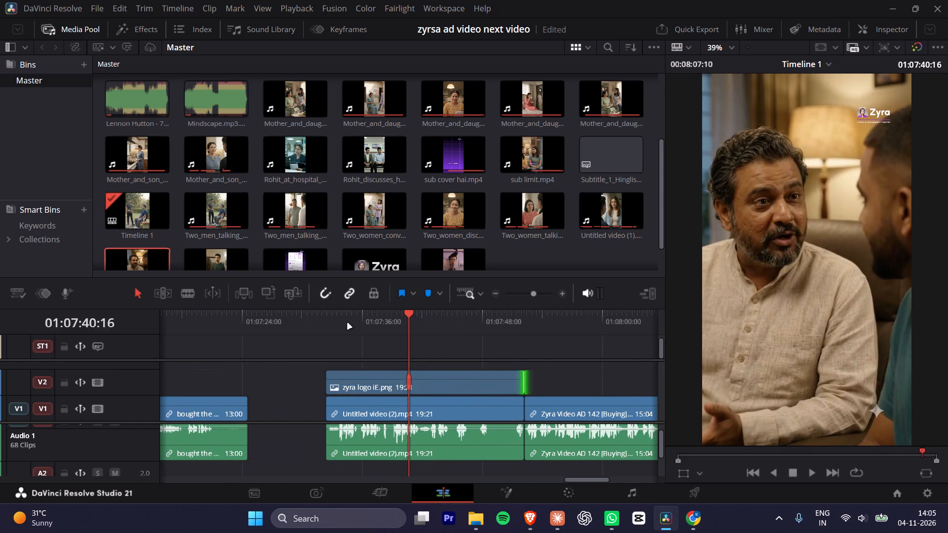
pyautogui.moveTo(342, 321); pyautogui.dragTo(325, 324)
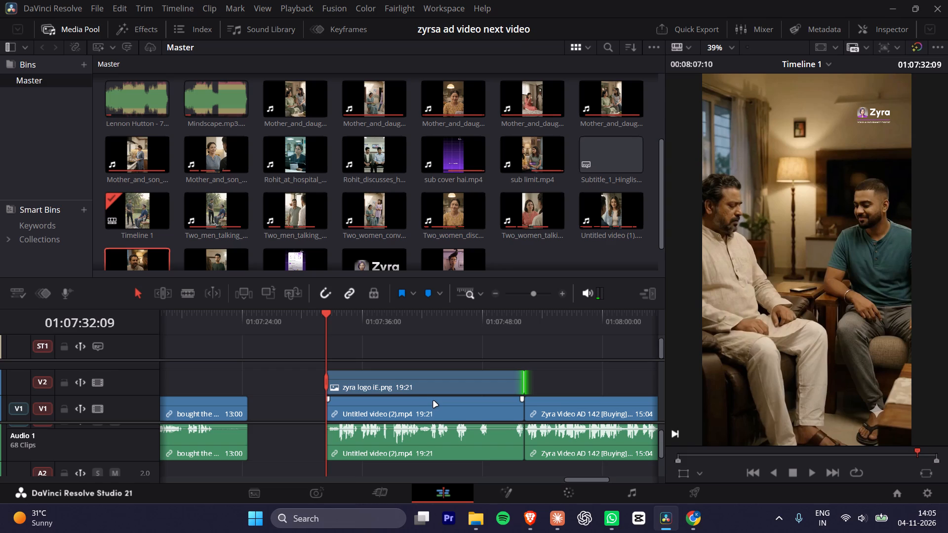
pyautogui.press('space')
pyautogui.press('space')
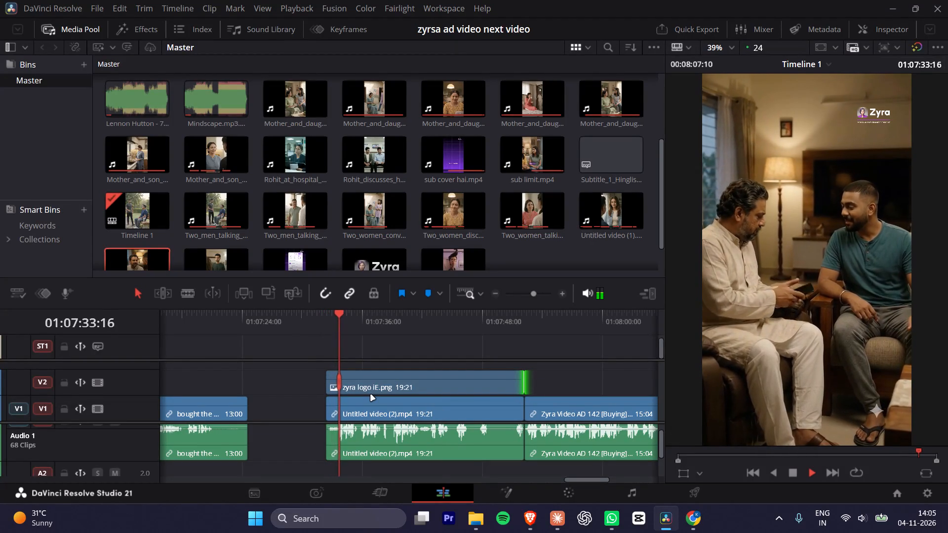
pyautogui.press('space')
pyautogui.keyDown('alt'); pyautogui.scroll(10, 401, 409); pyautogui.keyUp('alt')
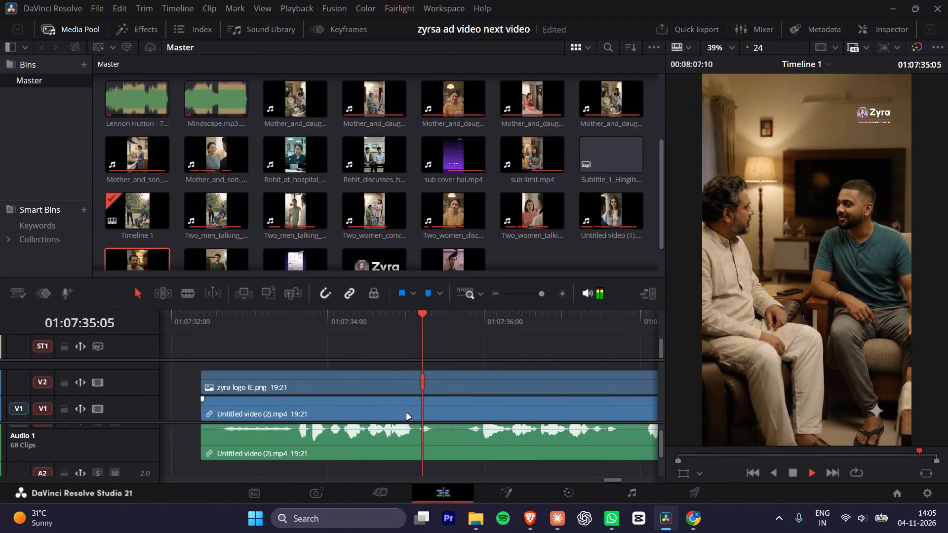
pyautogui.keyDown('alt'); pyautogui.scroll(2, 407, 414); pyautogui.keyUp('alt')
pyautogui.press('space')
pyautogui.click(384, 306)
pyautogui.click(376, 316)
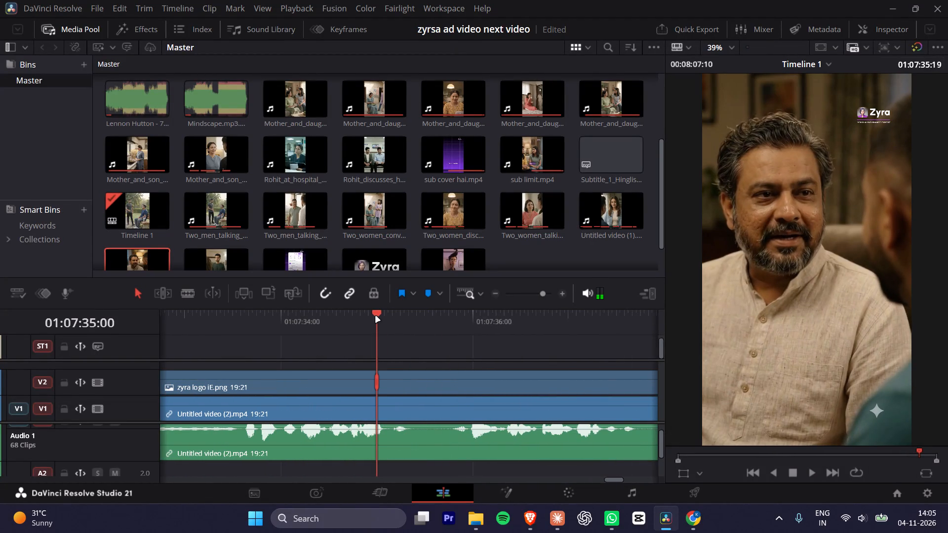
pyautogui.press('space')
pyautogui.press('space')
pyautogui.press('Left')
pyautogui.press('Left')
pyautogui.press('Left')
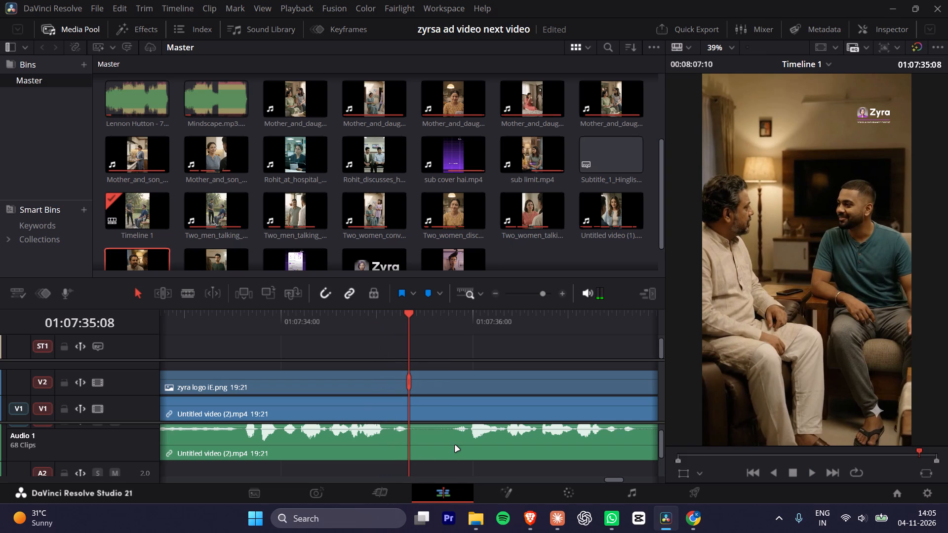
pyautogui.click(455, 446)
pyautogui.hotkey('ctrl', 'b')
# Split the clips again at 01:07:35:15 and ripple-delete the short pause segment of Untitled video (2) between the two cuts.
pyautogui.press('Right')
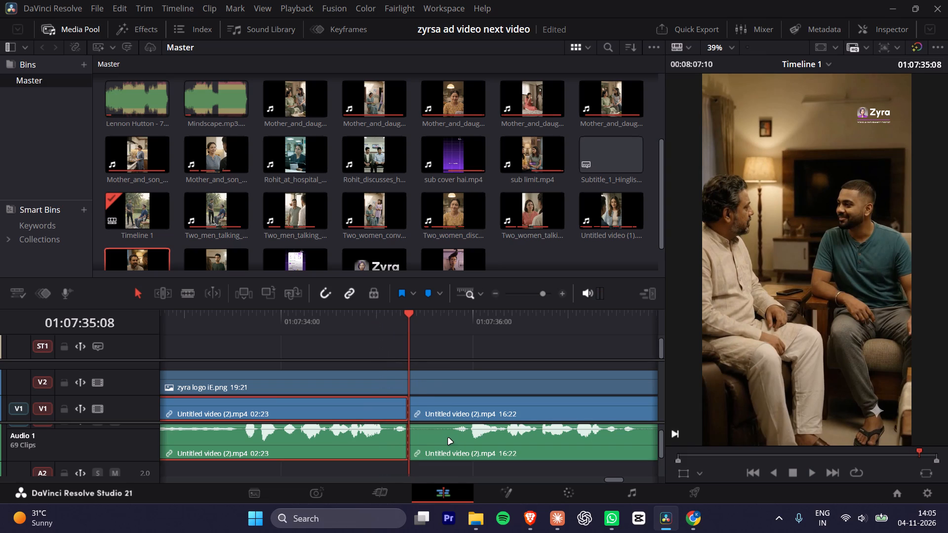
pyautogui.press('Right')
pyautogui.press('Right')
pyautogui.press('Right')
pyautogui.press('Right')
pyautogui.press('Right')
pyautogui.press('Right')
pyautogui.hotkey('ctrl', 'b')
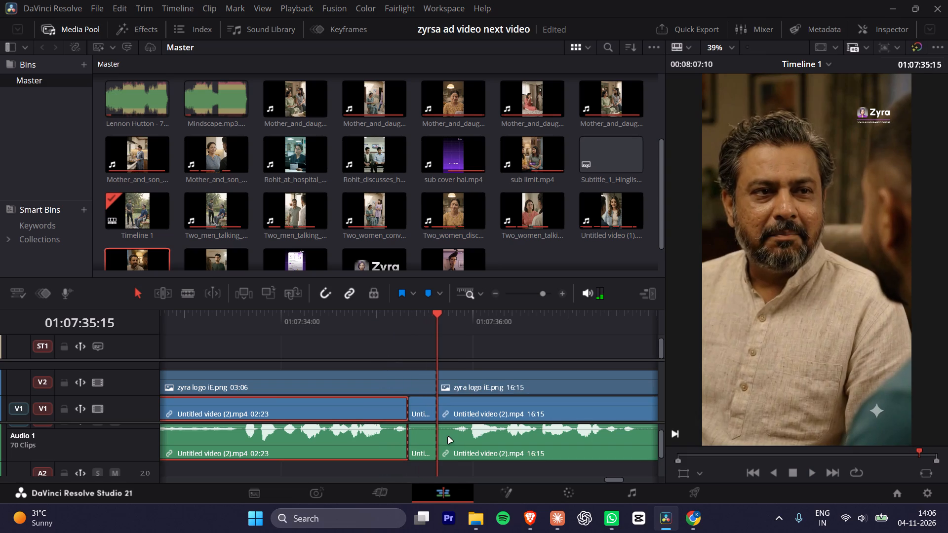
pyautogui.click(421, 413)
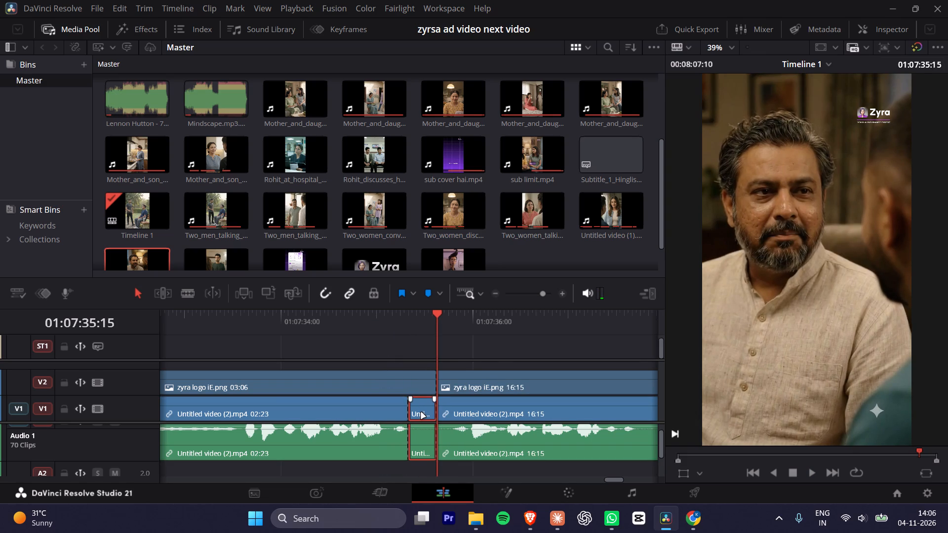
pyautogui.press('Delete')
# Move the 16:15 zyra logo piece on V2 from above Untitled video (2) to the start of the final Zyra Video clip.
pyautogui.click(390, 381)
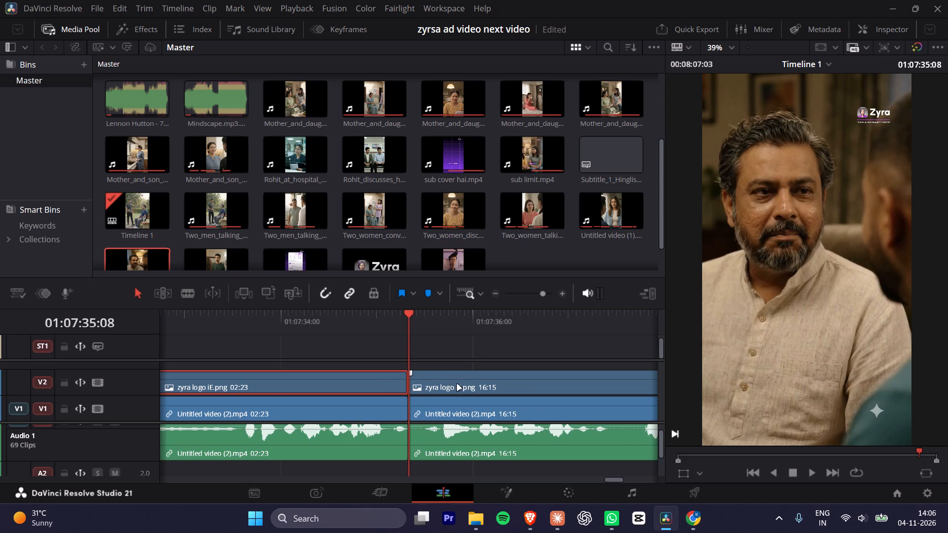
pyautogui.keyDown('alt'); pyautogui.scroll(-10, 456, 386); pyautogui.keyUp('alt')
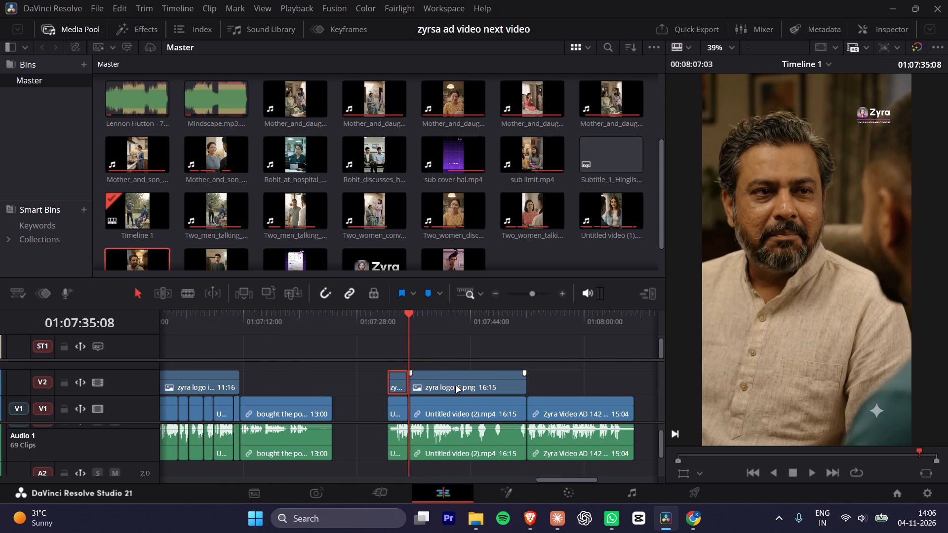
pyautogui.moveTo(461, 385); pyautogui.dragTo(579, 382)
# Delete the short zyra logo piece left on V2 above the opening segment of Untitled video (2).
pyautogui.moveTo(431, 362); pyautogui.dragTo(383, 379)
pyautogui.press('Delete')
pyautogui.hotkey('ctrl', 'z')
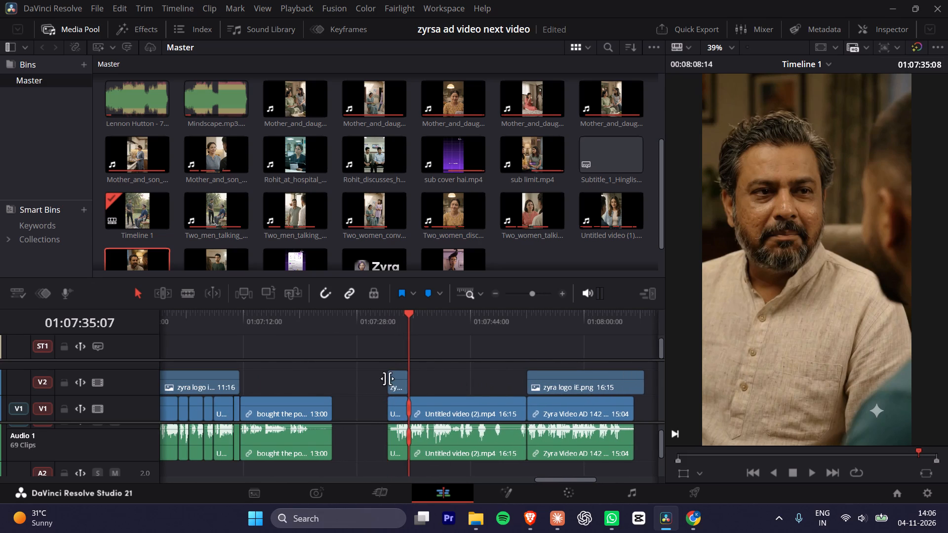
pyautogui.click(388, 379)
pyautogui.click(399, 386)
pyautogui.moveTo(399, 386); pyautogui.dragTo(399, 358)
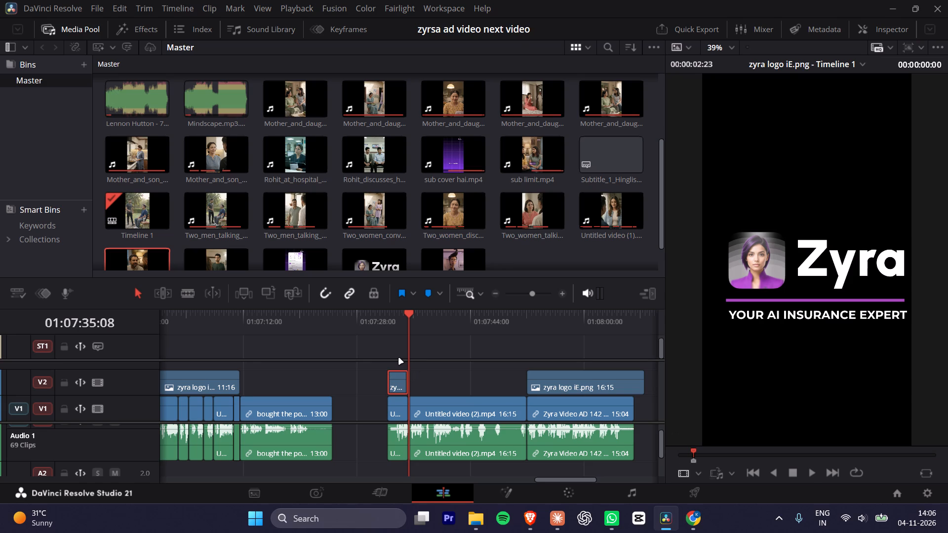
pyautogui.press('BackSpace')
pyautogui.click(395, 381)
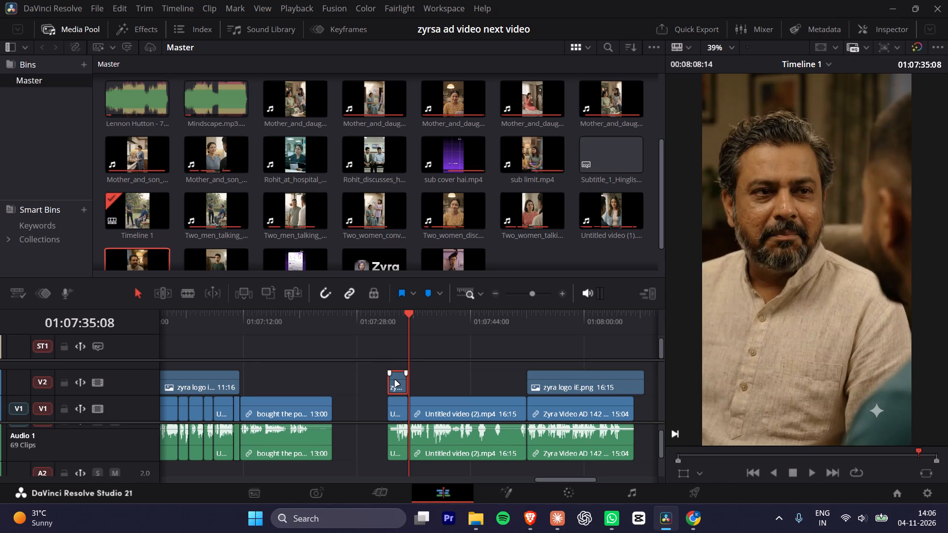
pyautogui.press('BackSpace')
# Play on past the first cut and split Untitled video (2) at the next speech pause, at 01:07:38:00.
pyautogui.keyDown('alt'); pyautogui.scroll(8, 395, 381); pyautogui.keyUp('alt')
pyautogui.press('space')
pyautogui.keyDown('alt'); pyautogui.scroll(2, 450, 400); pyautogui.keyUp('alt')
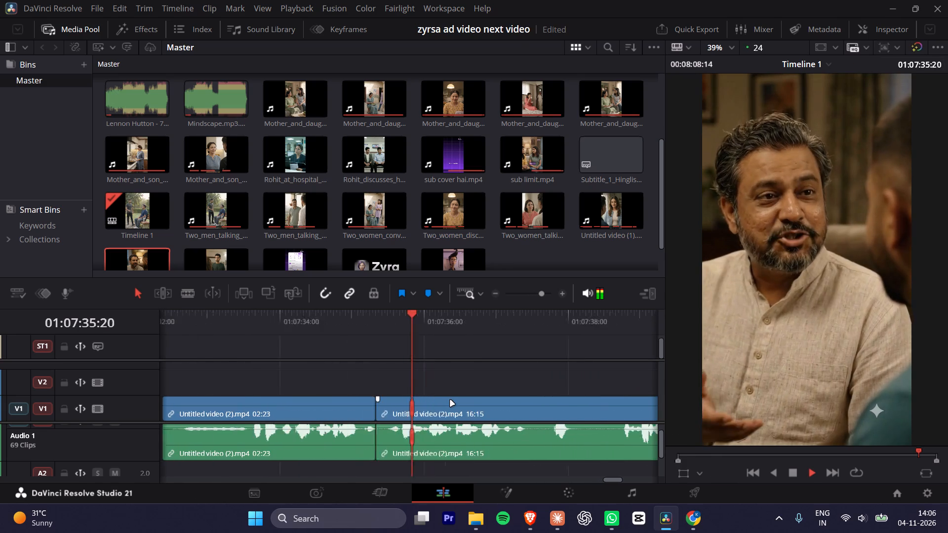
pyautogui.keyDown('alt'); pyautogui.scroll(5, 450, 400); pyautogui.keyUp('alt')
pyautogui.press('space')
pyautogui.press('space')
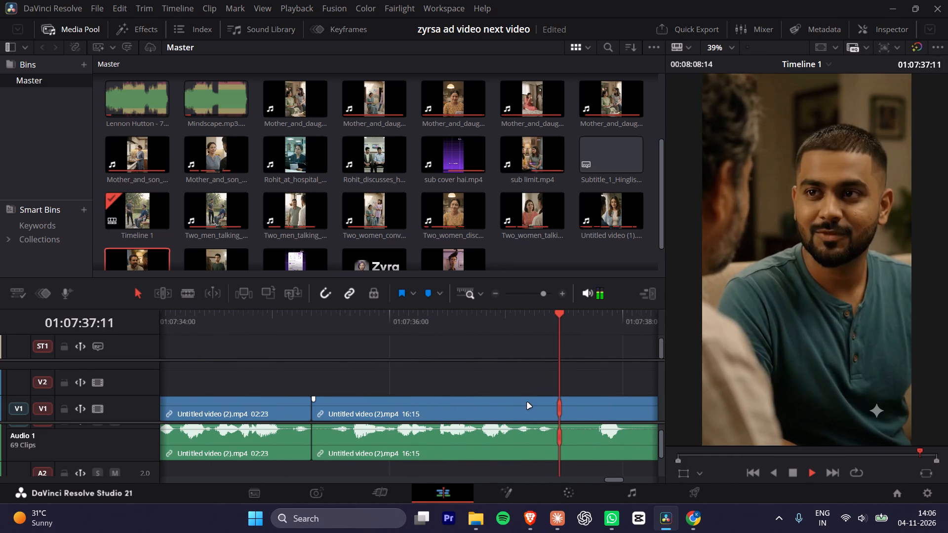
pyautogui.press('space')
pyautogui.press('space')
pyautogui.press('space')
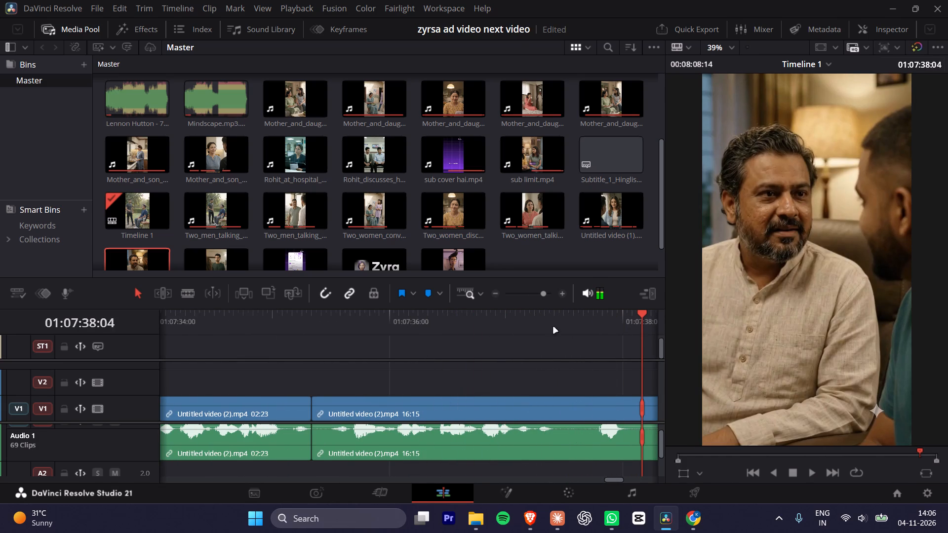
pyautogui.click(550, 313)
pyautogui.press('space')
pyautogui.press('space')
pyautogui.press('space')
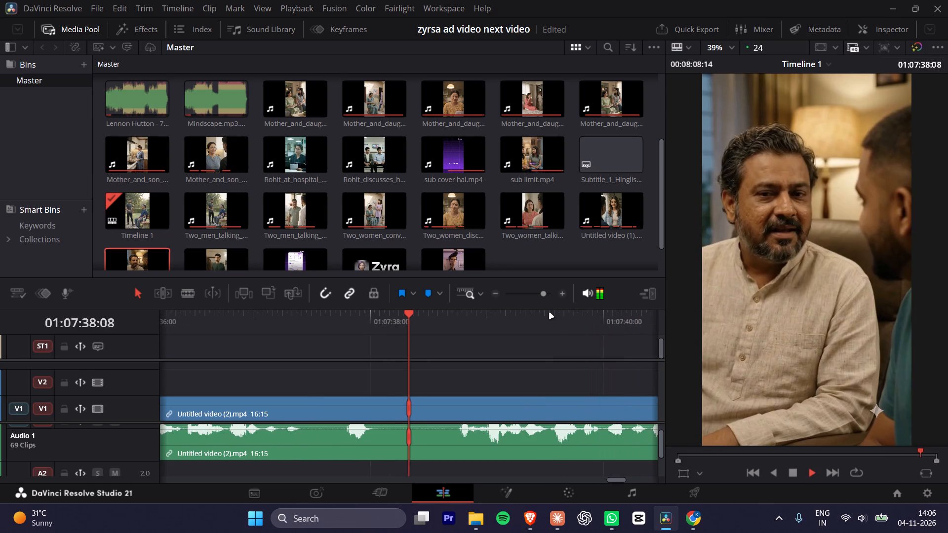
pyautogui.press('space')
pyautogui.click(377, 315)
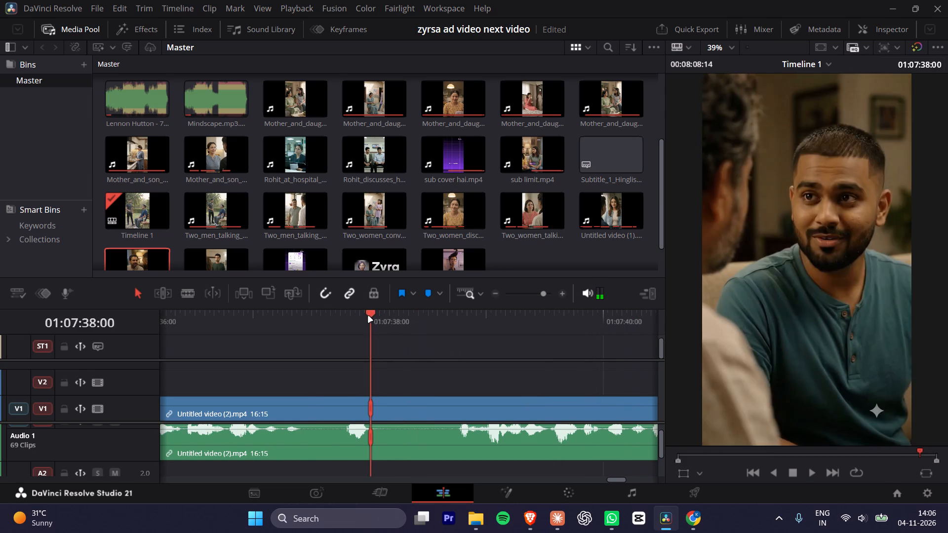
pyautogui.press('Left')
pyautogui.press('Right')
pyautogui.press('Left')
pyautogui.hotkey('ctrl', 'b')
# Split Untitled video (2) again at 01:07:38:13 and ripple-delete the pause segment between the two cuts.
pyautogui.press('Right')
pyautogui.press('Right')
pyautogui.press('Right')
pyautogui.press('Right')
pyautogui.press('Right')
pyautogui.press('Right')
pyautogui.press('Right')
pyautogui.press('Right')
pyautogui.press('Right')
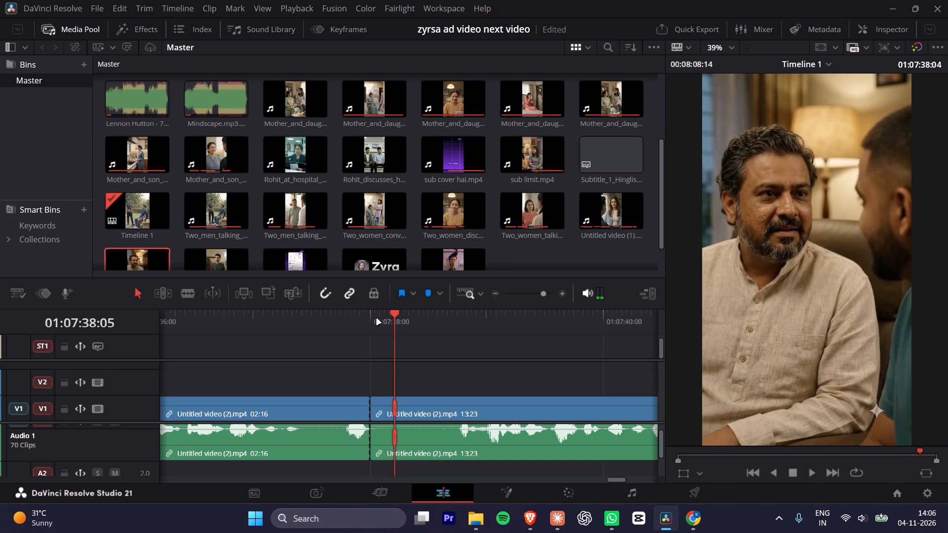
pyautogui.press('Right')
pyautogui.press('Right')
pyautogui.press('Right')
pyautogui.press('Right')
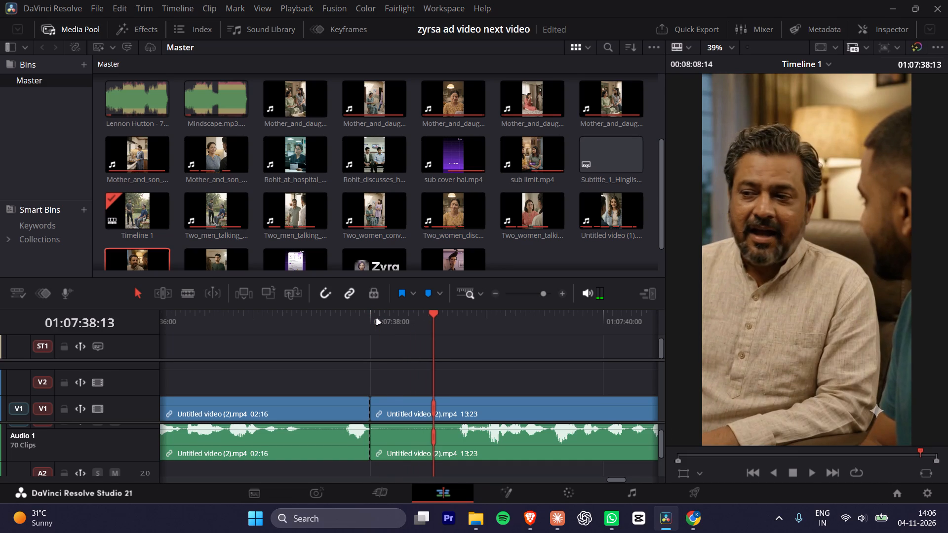
pyautogui.hotkey('ctrl', 'b')
pyautogui.click(409, 421)
pyautogui.click(405, 411)
pyautogui.press('Delete')
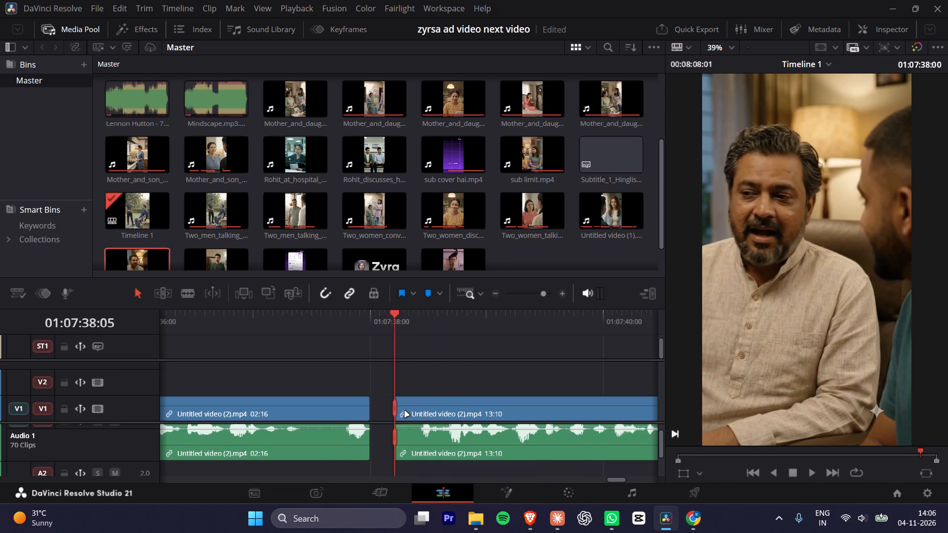
# Undo the last ripple delete and both pause splits on Untitled video (2), restoring it to one 16:15 clip.
pyautogui.click(321, 321)
pyautogui.press('space')
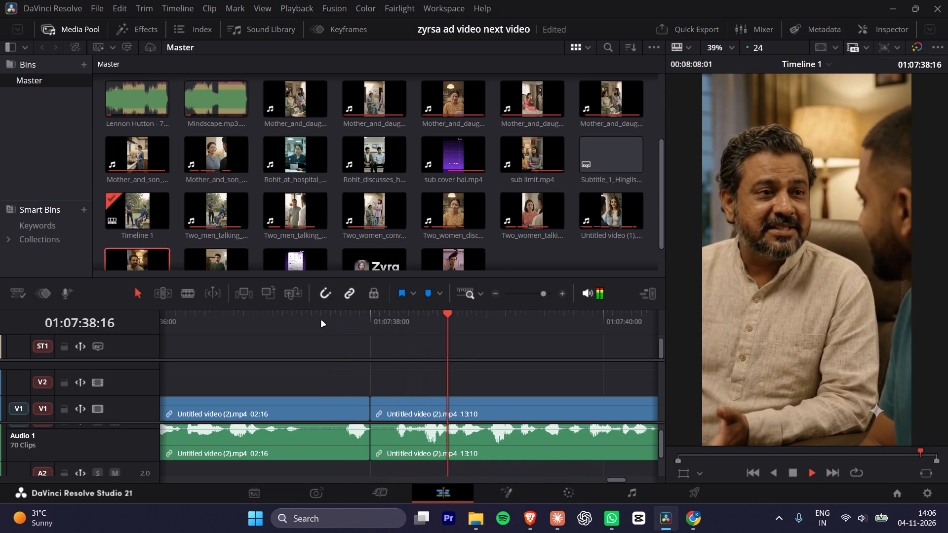
pyautogui.press('space')
pyautogui.hotkey('ctrl', 'alt', 'z')
pyautogui.hotkey('ctrl', 'z')
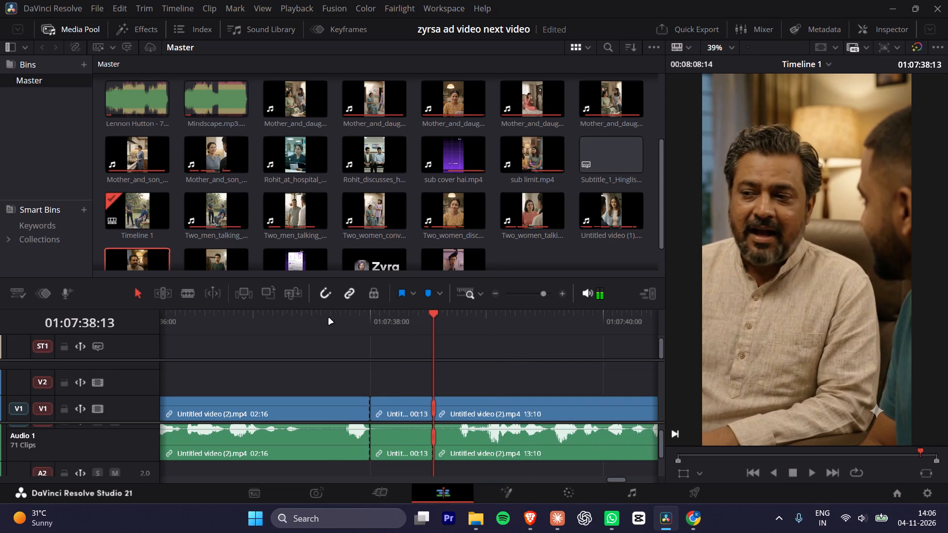
pyautogui.hotkey('ctrl', 'z')
pyautogui.click(329, 318)
pyautogui.hotkey('ctrl', 'z')
# Play on through Untitled video (2) to find where the older man's line ends and split the clip at 01:07:41:07.
pyautogui.press('space')
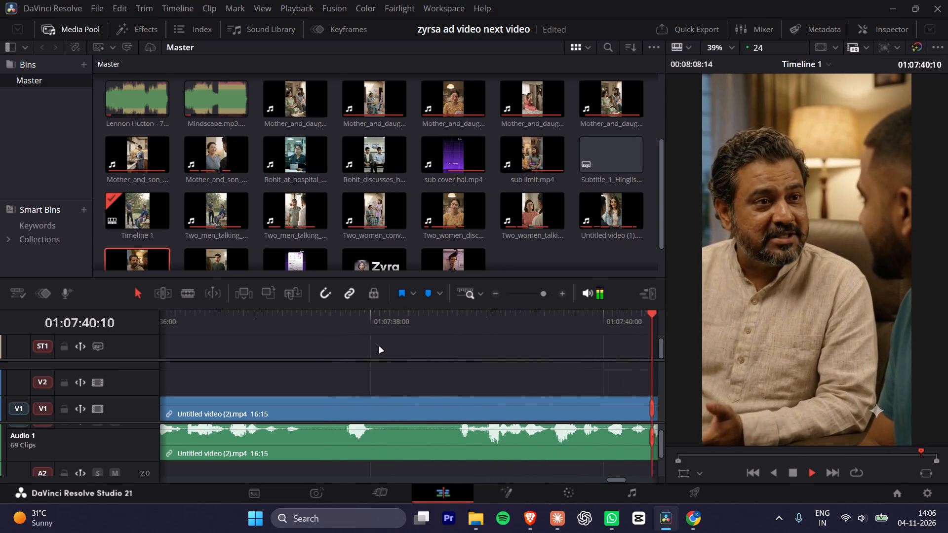
pyautogui.press('space')
pyautogui.press('space')
pyautogui.press('space')
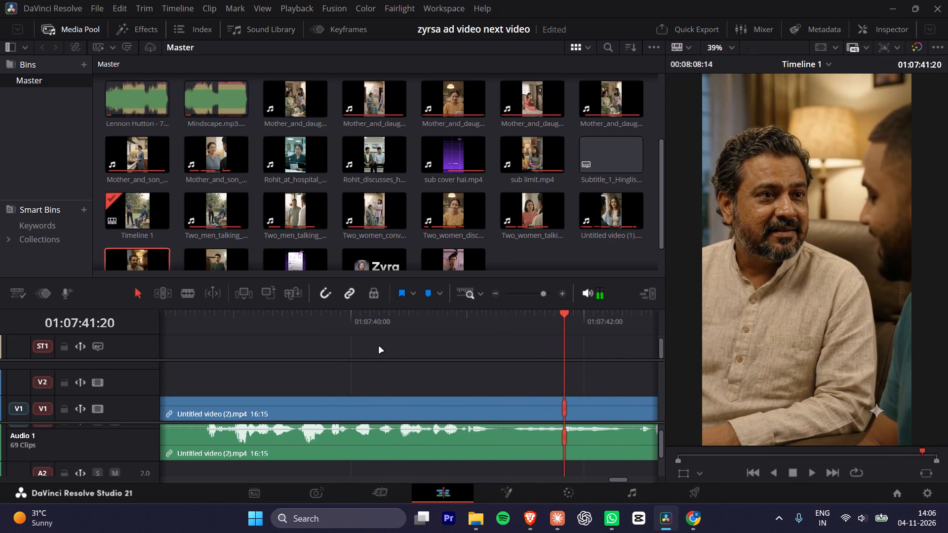
pyautogui.moveTo(490, 315); pyautogui.dragTo(457, 319)
pyautogui.press('space')
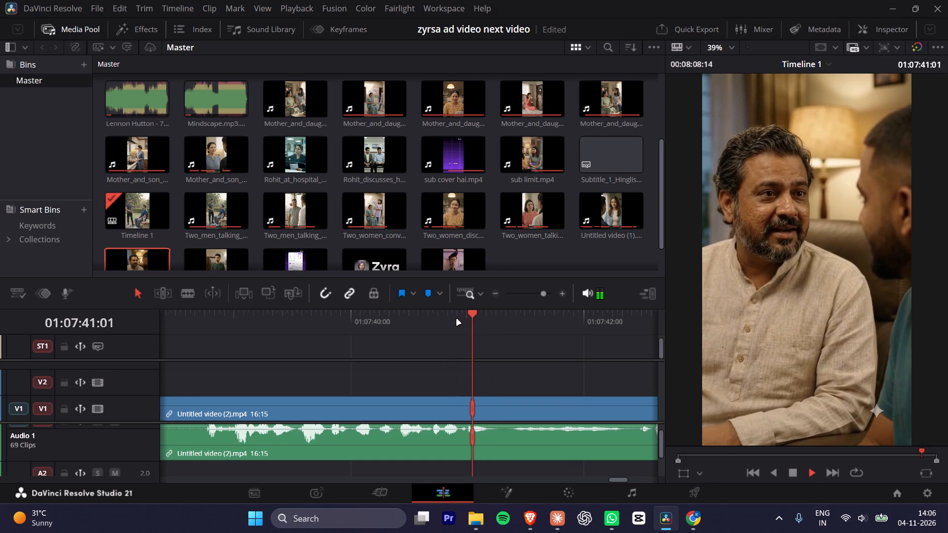
pyautogui.press('space')
pyautogui.press('space')
pyautogui.press('Left')
pyautogui.press('Left')
pyautogui.press('Left')
pyautogui.press('Left')
pyautogui.press('Left')
pyautogui.press('space')
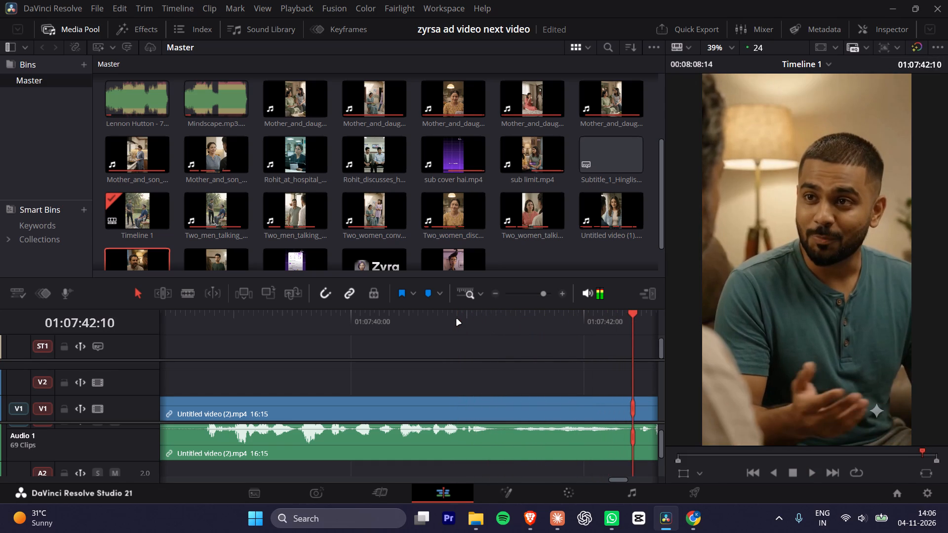
pyautogui.moveTo(483, 322); pyautogui.dragTo(496, 320)
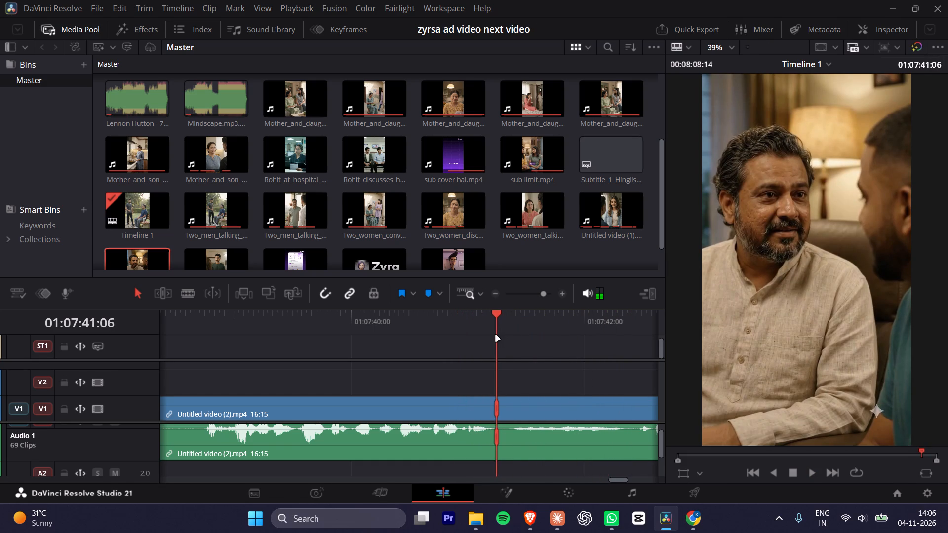
pyautogui.press('Right')
pyautogui.hotkey('ctrl', 'b')
# Split Untitled video (2) again at 01:07:42:09, where the reply starts, and ripple-delete the segment between the two cuts.
pyautogui.click(552, 423)
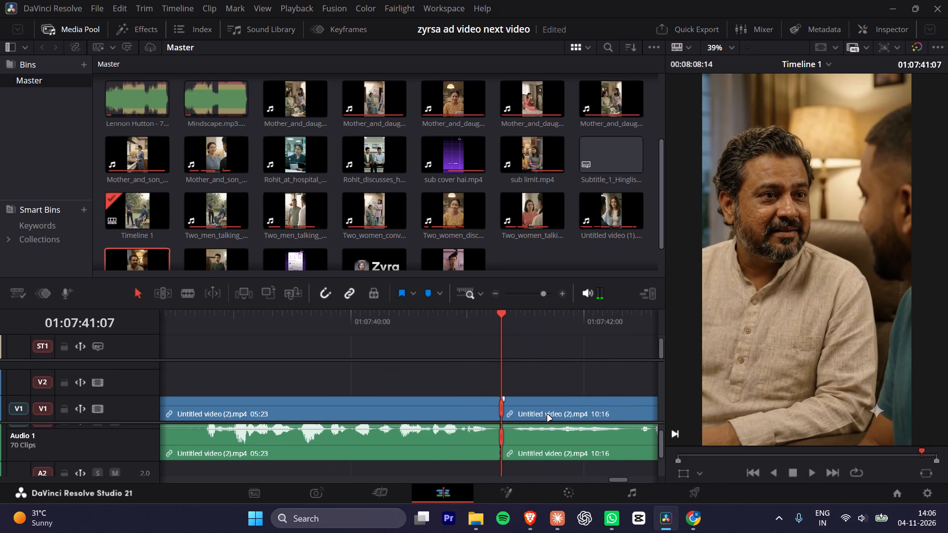
pyautogui.keyDown('alt'); pyautogui.scroll(-4, 546, 414); pyautogui.keyUp('alt')
pyautogui.moveTo(462, 321); pyautogui.dragTo(499, 315)
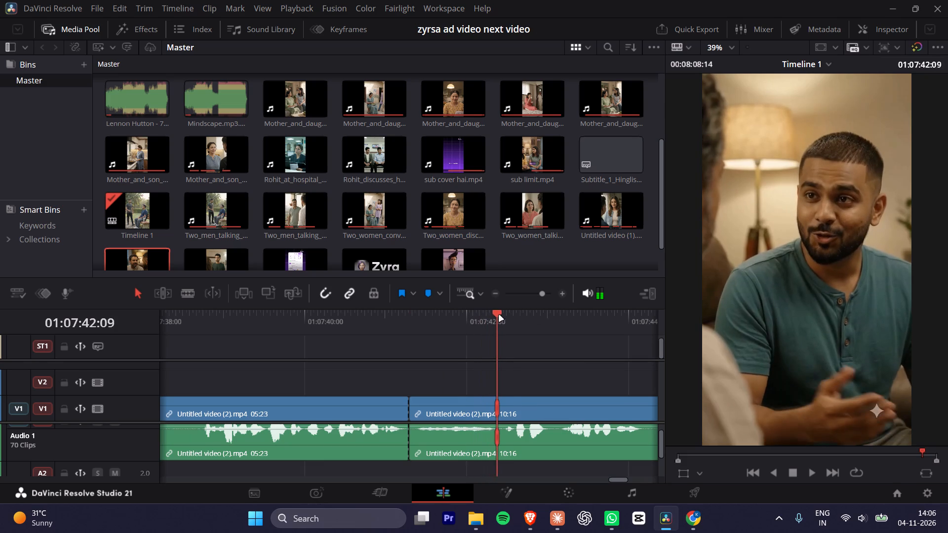
pyautogui.moveTo(499, 315); pyautogui.dragTo(498, 319)
pyautogui.hotkey('ctrl', 'b')
pyautogui.click(460, 416)
pyautogui.press('Delete')
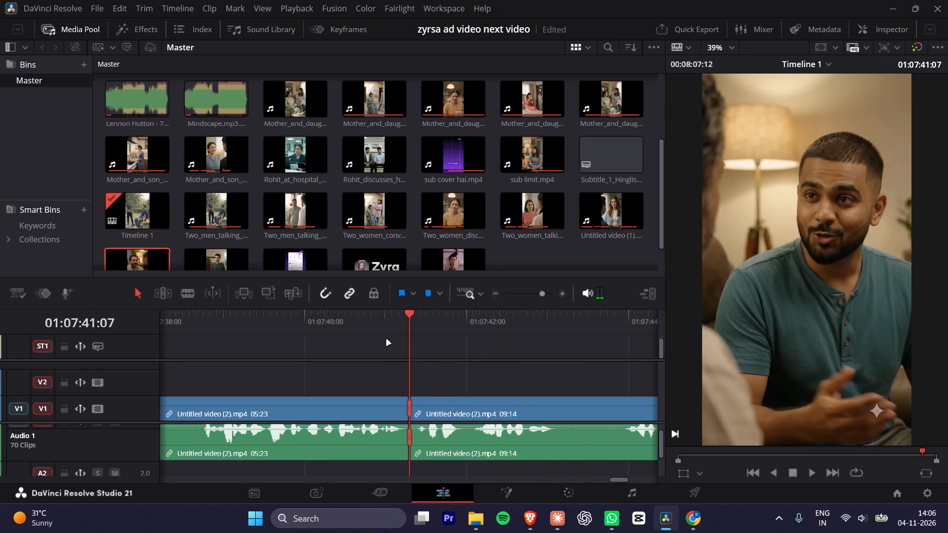
# Play across the new cut and split Untitled video (2) at the end of the younger man's reply, at 01:07:43:03.
pyautogui.click(382, 328)
pyautogui.press('space')
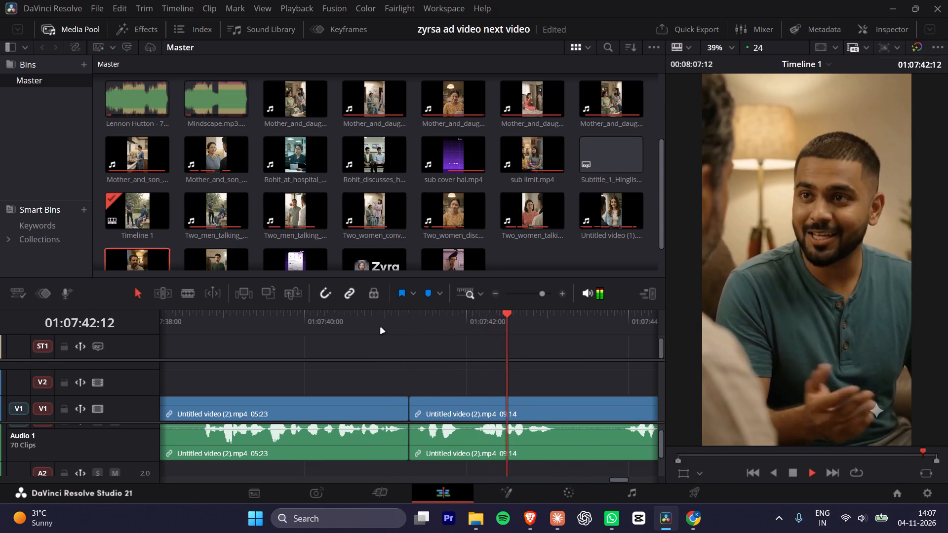
pyautogui.press('space')
pyautogui.moveTo(517, 319); pyautogui.dragTo(526, 318)
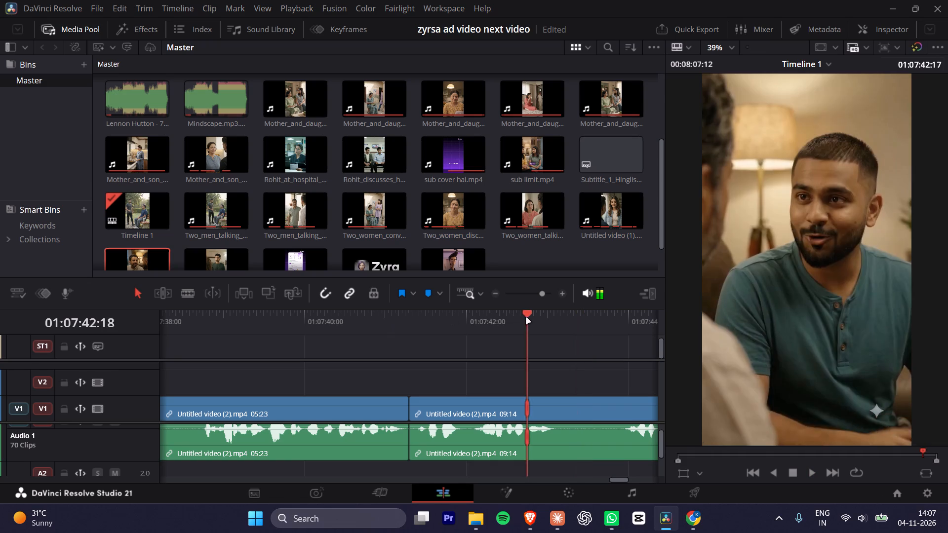
pyautogui.moveTo(526, 318); pyautogui.dragTo(556, 320)
pyautogui.click(517, 405)
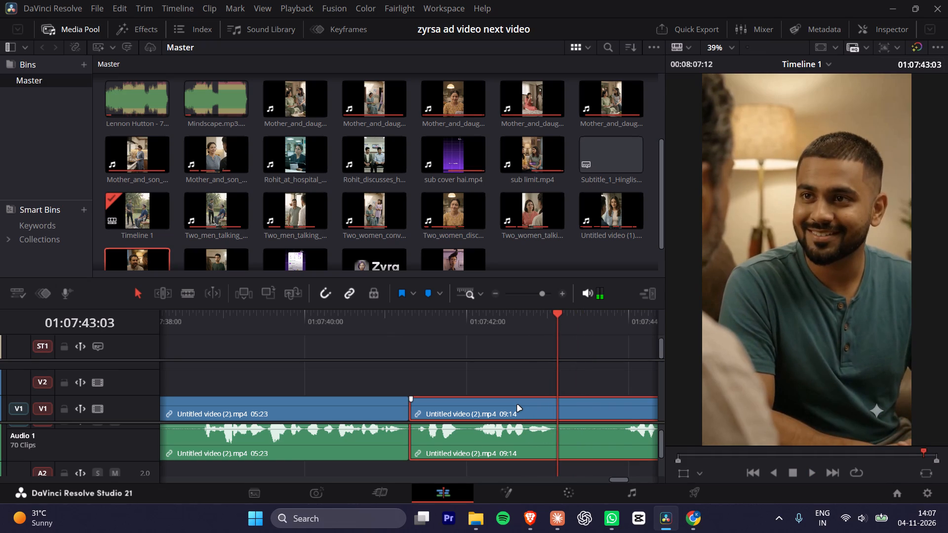
pyautogui.hotkey('ctrl', 'b')
# Split Untitled video (2) at 01:07:43:15, just before the speech resumes, and ripple-delete the pause segment between the cuts.
pyautogui.click(596, 419)
pyautogui.click(573, 316)
pyautogui.press('space')
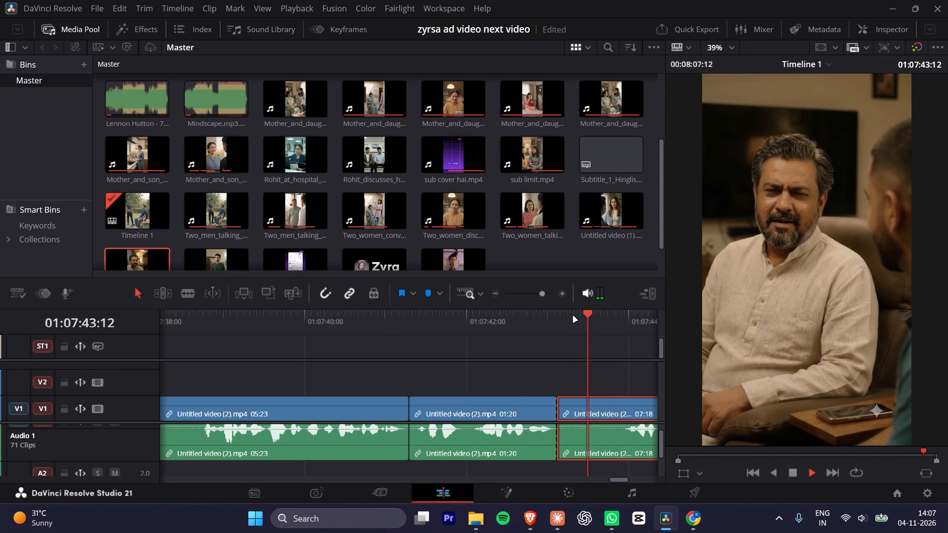
pyautogui.press('space')
pyautogui.moveTo(573, 316); pyautogui.dragTo(599, 314)
pyautogui.hotkey('ctrl', 'b')
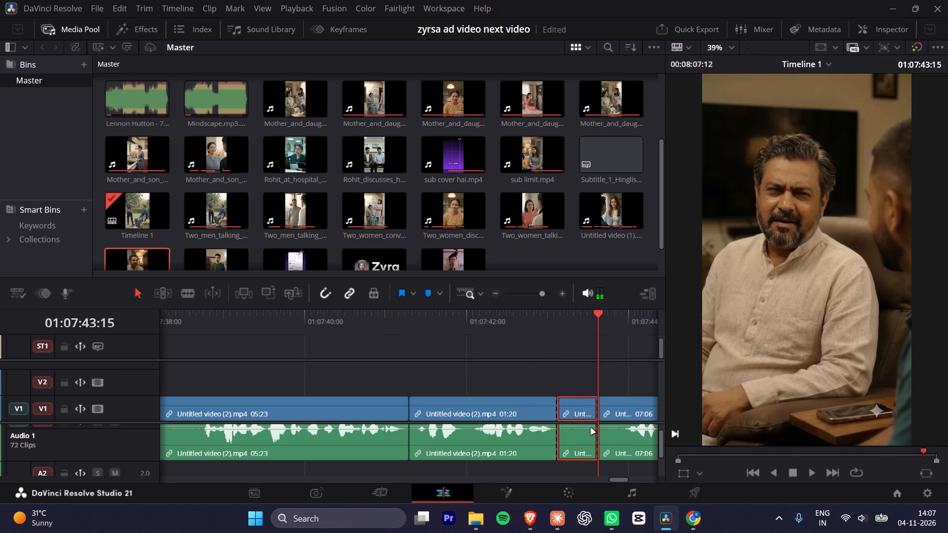
pyautogui.click(578, 417)
pyautogui.press('Delete')
# Play through the trimmed section and split Untitled video (2) at the next speech pause, at 01:07:44:15.
pyautogui.click(372, 330)
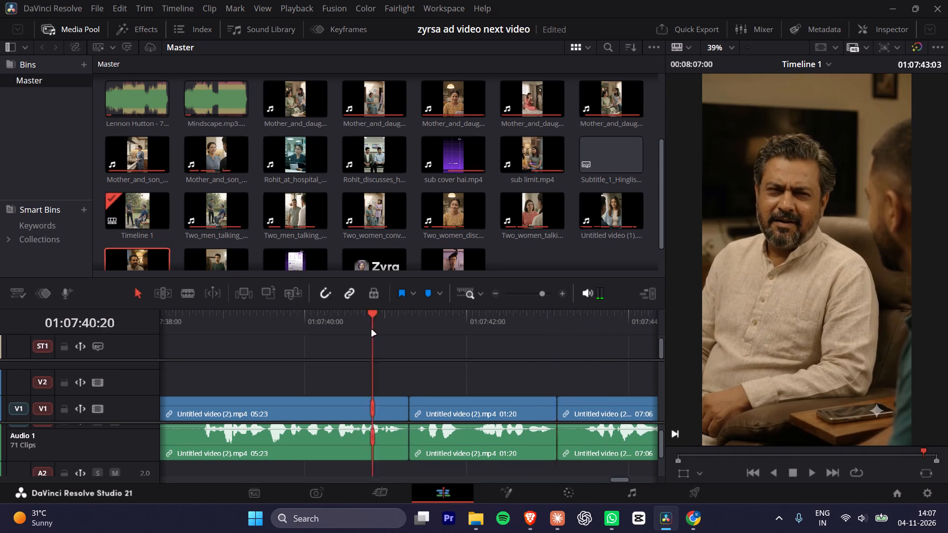
pyautogui.press('space')
pyautogui.keyDown('alt'); pyautogui.scroll(-6, 452, 362); pyautogui.keyUp('alt')
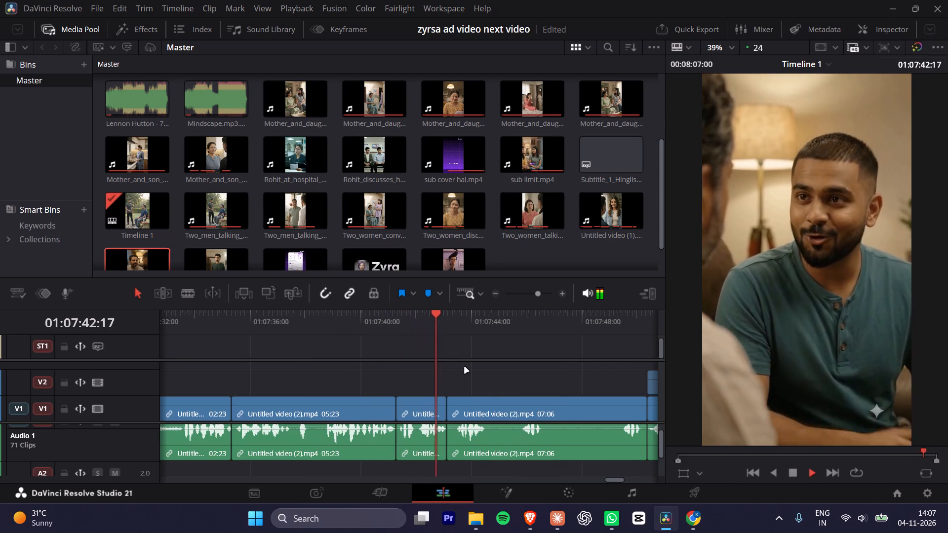
pyautogui.press('space')
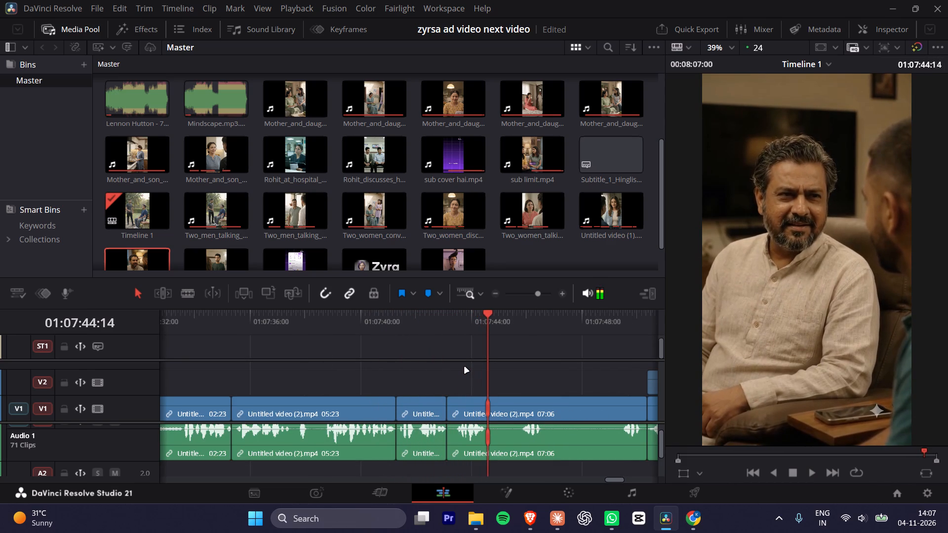
pyautogui.press('Right')
pyautogui.hotkey('ctrl', 'b')
# Split Untitled video (2) at 01:07:45:14, where the pause ends, and ripple-delete the segment between the two cuts.
pyautogui.press('Right')
pyautogui.press('Right')
pyautogui.press('Right')
pyautogui.press('Right')
pyautogui.press('Right')
pyautogui.press('Right')
pyautogui.press('Right')
pyautogui.press('Right')
pyautogui.press('Right')
pyautogui.press('Right')
pyautogui.press('Right')
pyautogui.press('Right')
pyautogui.press('Right')
pyautogui.press('Right')
pyautogui.press('Right')
pyautogui.press('Right')
pyautogui.press('Right')
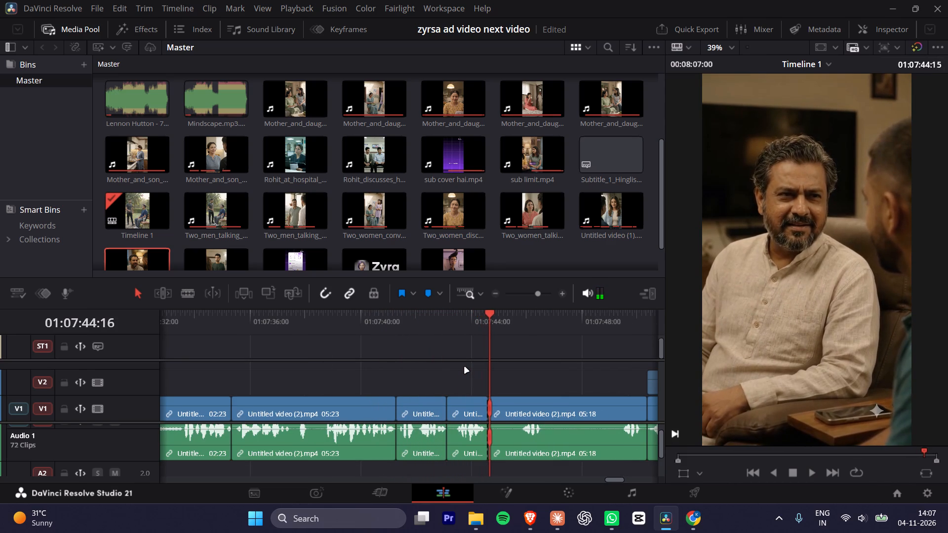
pyautogui.press('Right')
pyautogui.press('Right')
pyautogui.press('Right')
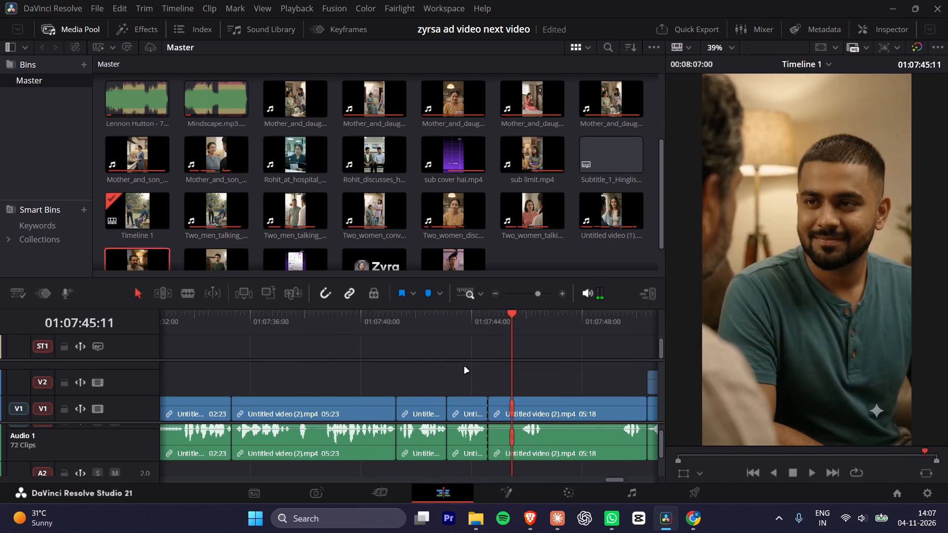
pyautogui.press('Right')
pyautogui.press('Right')
pyautogui.press('Right')
pyautogui.hotkey('ctrl', 'b')
pyautogui.click(509, 408)
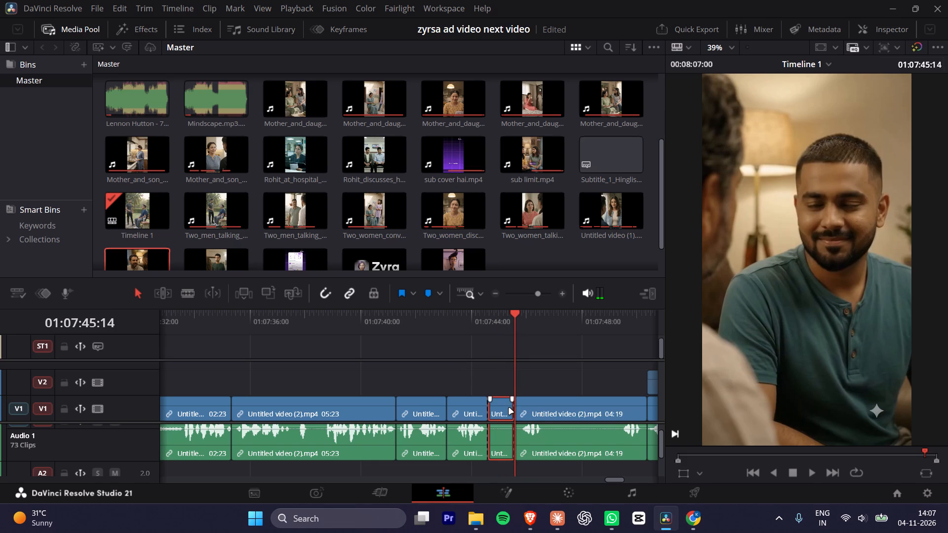
pyautogui.press('Delete')
# Play across the join and split Untitled video (2) after the younger man's short reply, at 01:07:45:17.
pyautogui.click(464, 345)
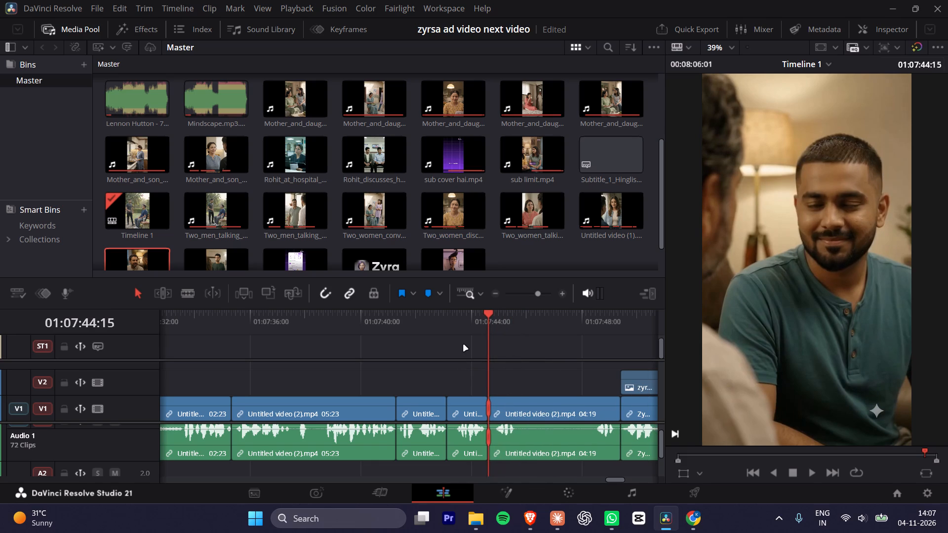
pyautogui.click(438, 333)
pyautogui.press('space')
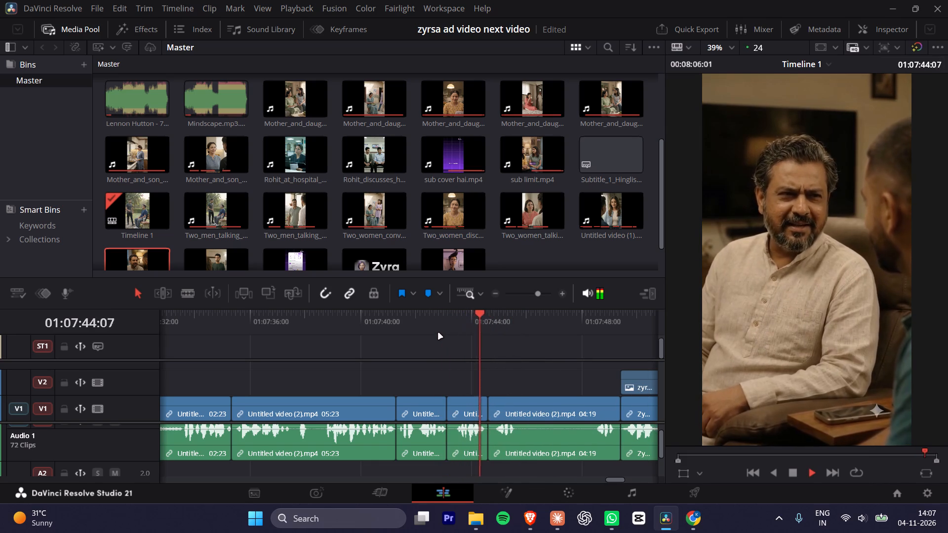
pyautogui.press('space')
pyautogui.press('Right')
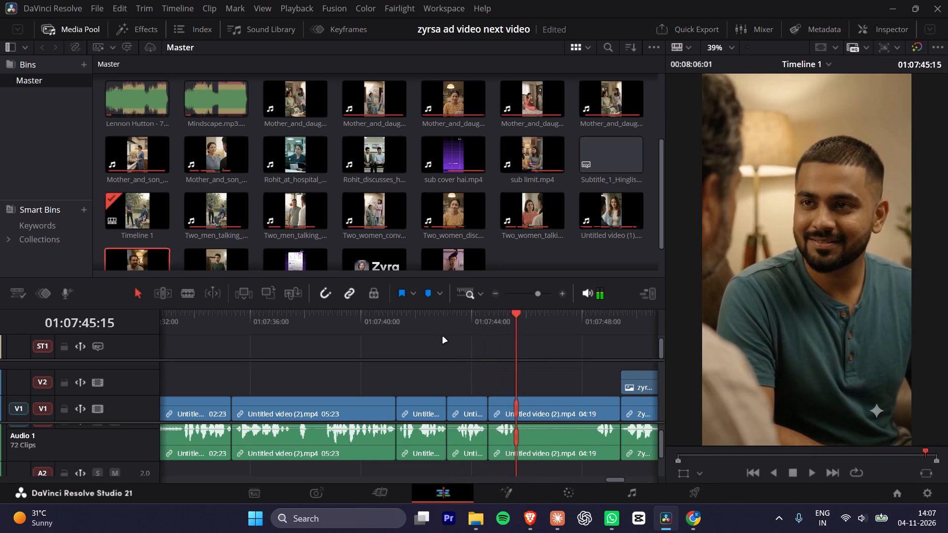
pyautogui.press('Right')
pyautogui.press('Right')
pyautogui.hotkey('ctrl', 'b')
# Check the leftover end segment of Untitled video (2) and ripple-delete it so Zyra Video AD 142 [Buying] follows directly.
pyautogui.moveTo(544, 325); pyautogui.dragTo(585, 319)
pyautogui.press('space')
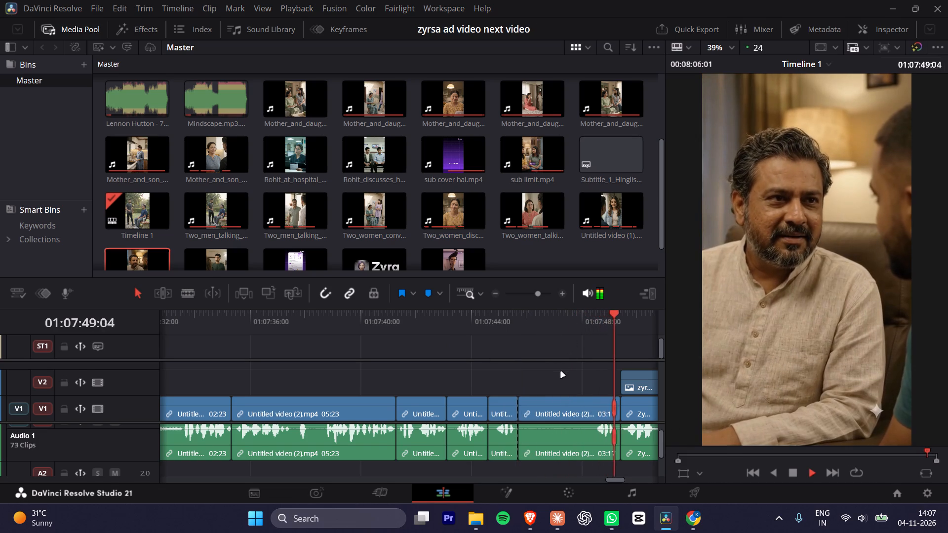
pyautogui.press('space')
pyautogui.click(560, 401)
pyautogui.press('Delete')
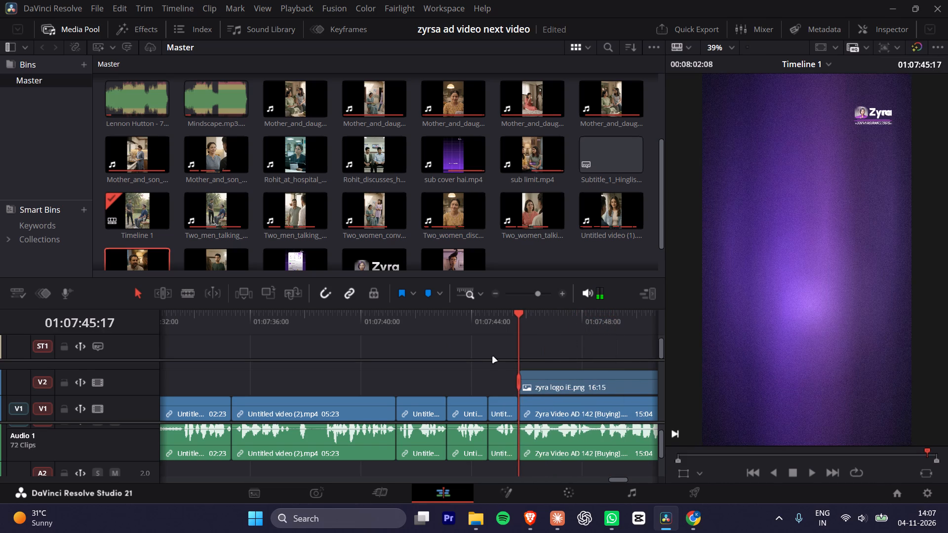
# Move the zyra logo on V2 to the start of the Untitled video (2) segments and shorten it to 13:08, ending where Zyra Video AD 142 begins.
pyautogui.click(453, 327)
pyautogui.click(540, 380)
pyautogui.keyDown('alt'); pyautogui.scroll(-4, 442, 368); pyautogui.keyUp('alt')
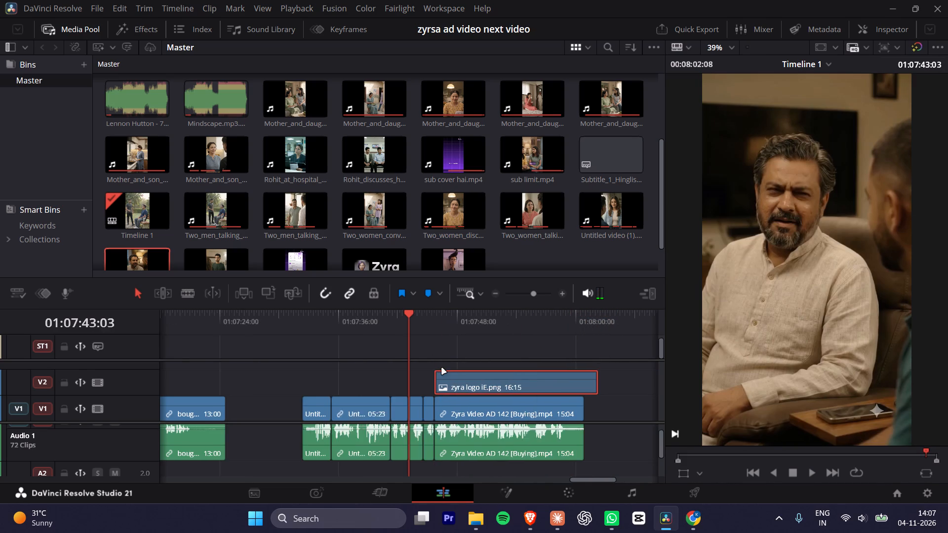
pyautogui.moveTo(458, 383); pyautogui.dragTo(393, 383)
pyautogui.keyDown('alt'); pyautogui.scroll(6, 466, 392); pyautogui.keyUp('alt')
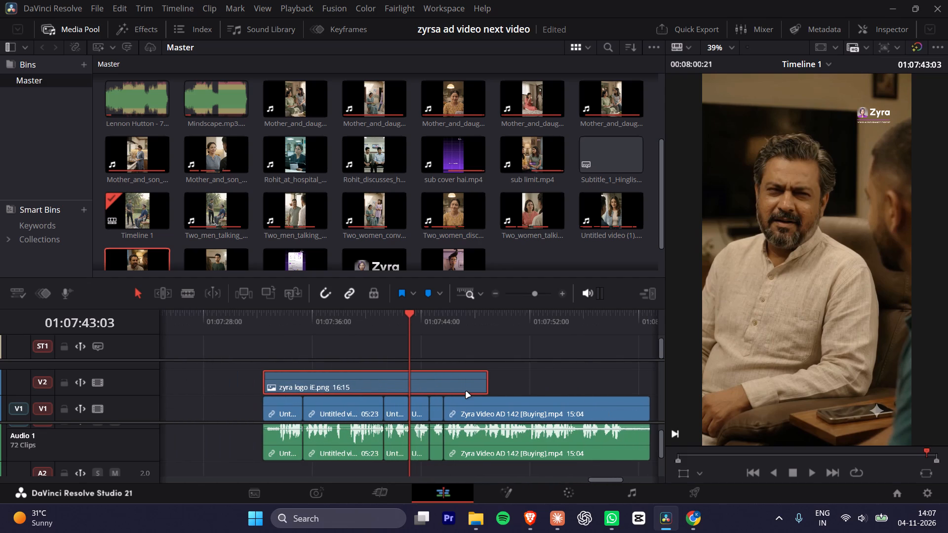
pyautogui.moveTo(489, 381); pyautogui.dragTo(448, 387)
# Play the assembled ad from the start of the Untitled video (2) segments to the end of Zyra Video AD 142 to review it.
pyautogui.click(242, 326)
pyautogui.press('space')
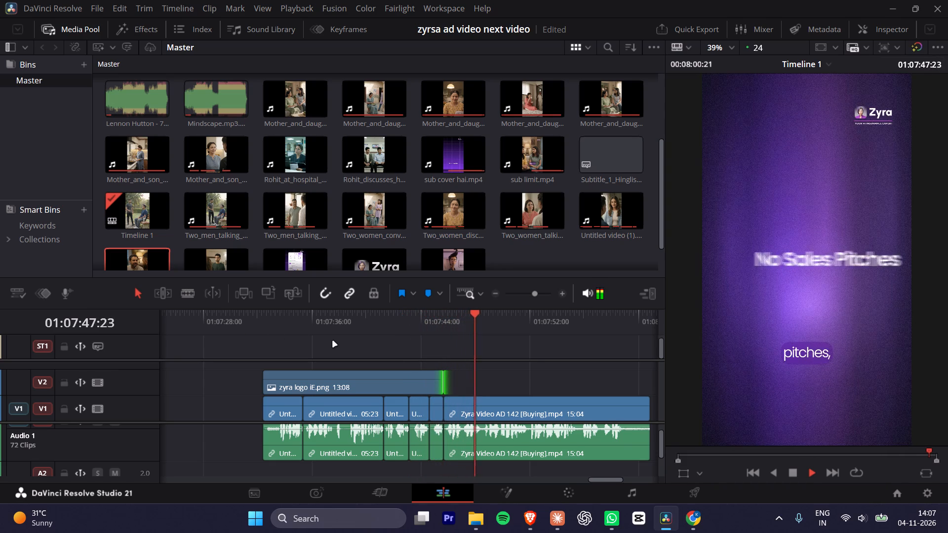
pyautogui.keyDown('alt'); pyautogui.scroll(-3, 482, 369); pyautogui.keyUp('alt')
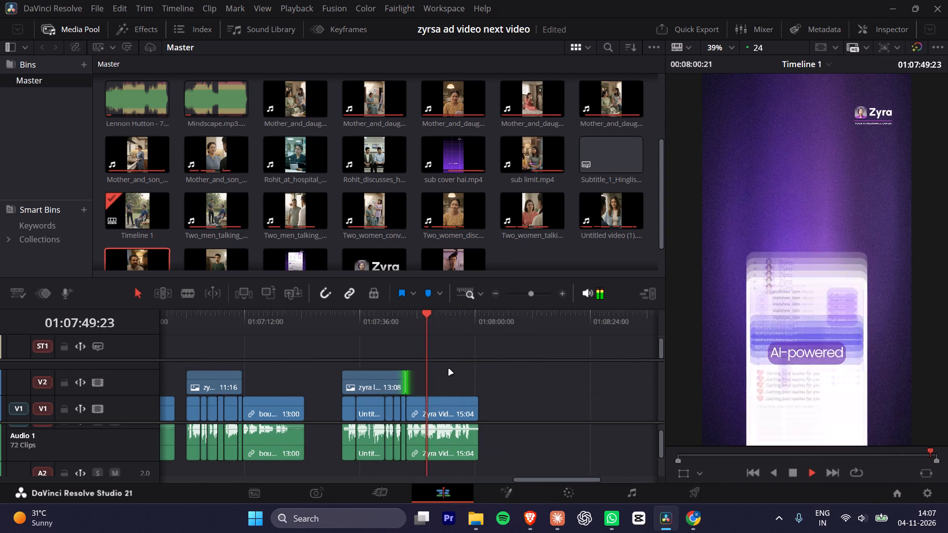
pyautogui.keyDown('alt'); pyautogui.scroll(-2, 449, 369); pyautogui.keyUp('alt')
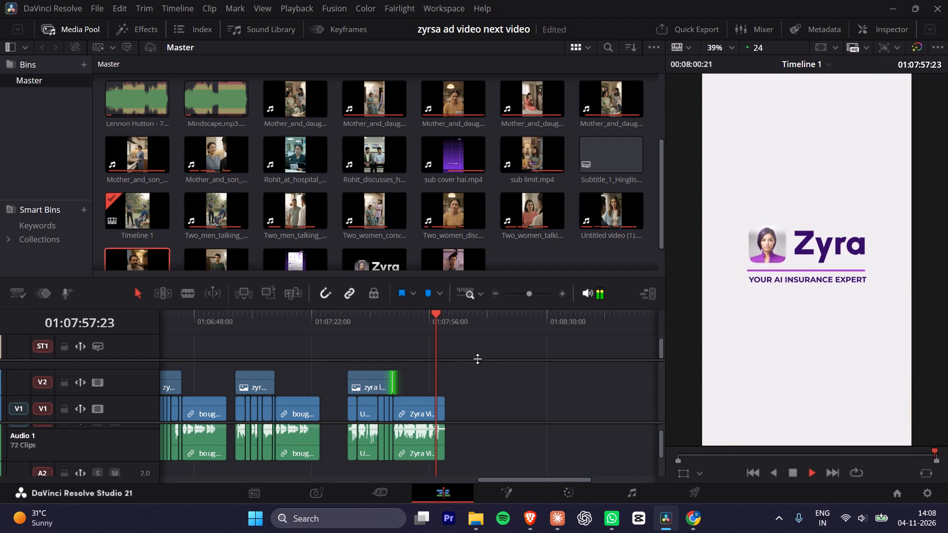
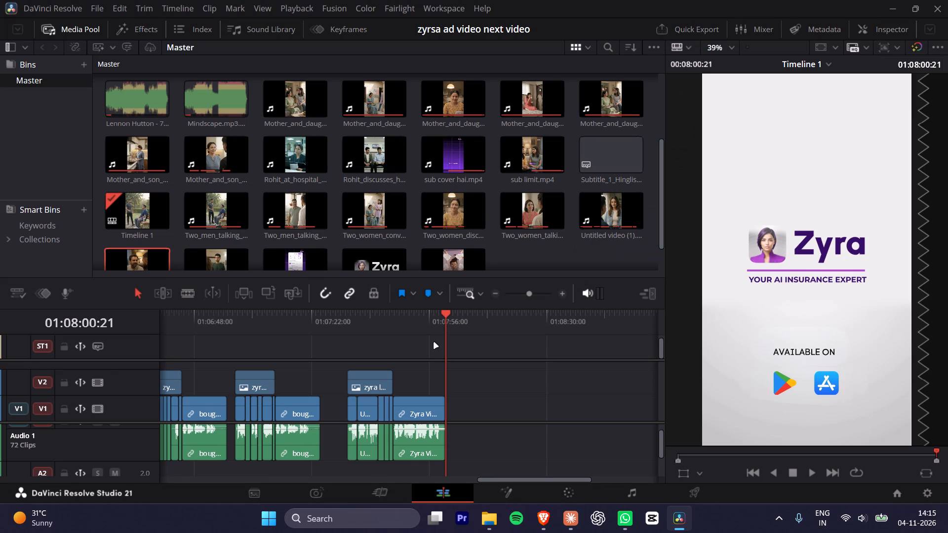
# Ripple-delete the first two ad sequences at the start of Timeline 1, including their subtitles, logo overlays, video and audio.
pyautogui.moveTo(290, 321); pyautogui.dragTo(18, 329)
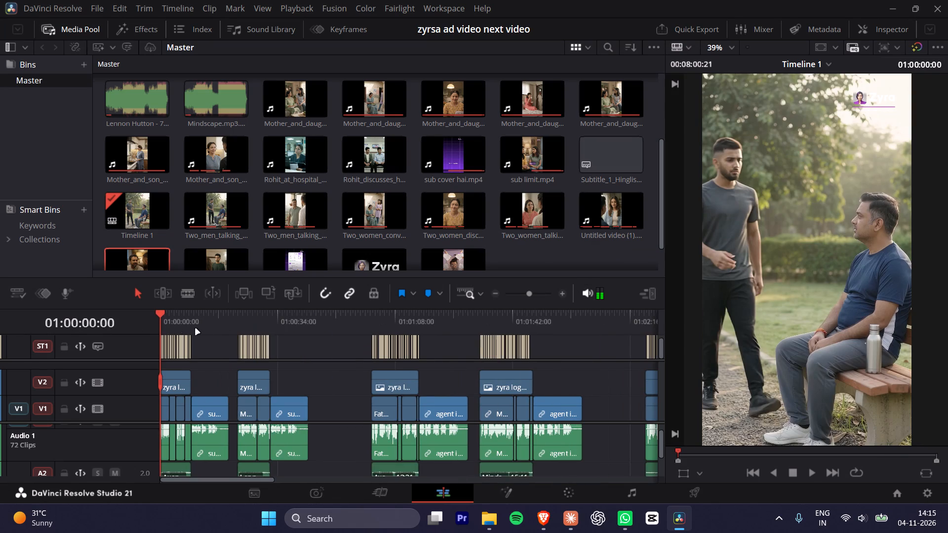
pyautogui.moveTo(334, 338); pyautogui.dragTo(63, 488)
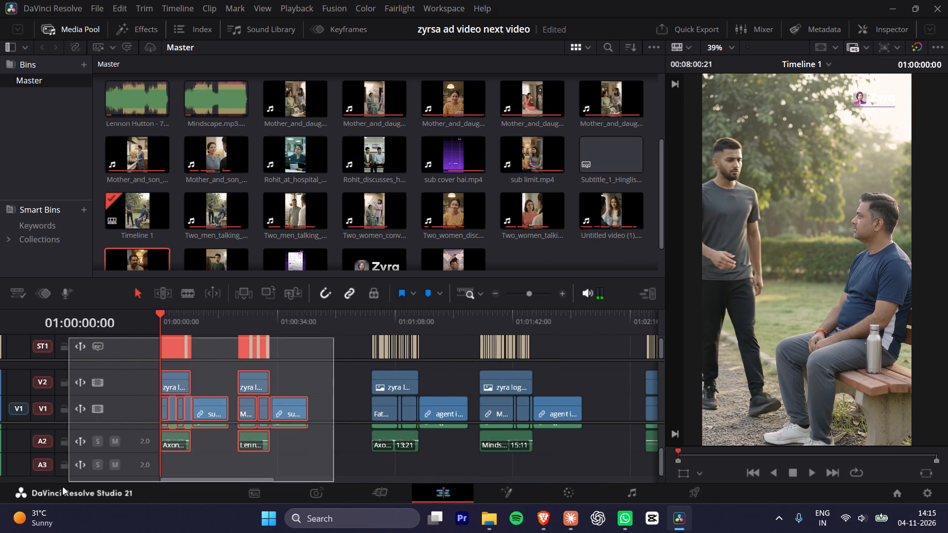
pyautogui.moveTo(63, 488); pyautogui.dragTo(61, 492)
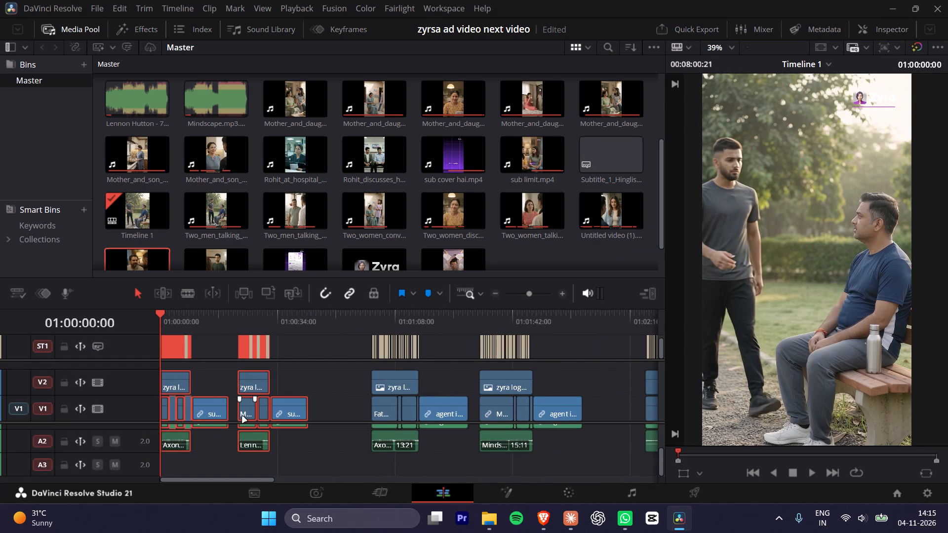
pyautogui.press('Delete')
# Select the next two ad sequences on all tracks, including their subtitles, logo overlays, music and agent end clips.
pyautogui.moveTo(197, 337); pyautogui.dragTo(513, 474)
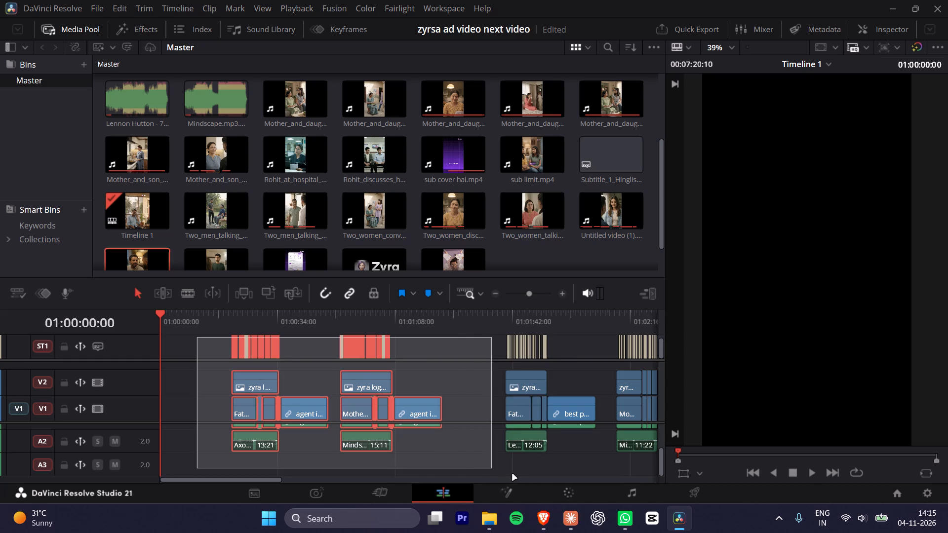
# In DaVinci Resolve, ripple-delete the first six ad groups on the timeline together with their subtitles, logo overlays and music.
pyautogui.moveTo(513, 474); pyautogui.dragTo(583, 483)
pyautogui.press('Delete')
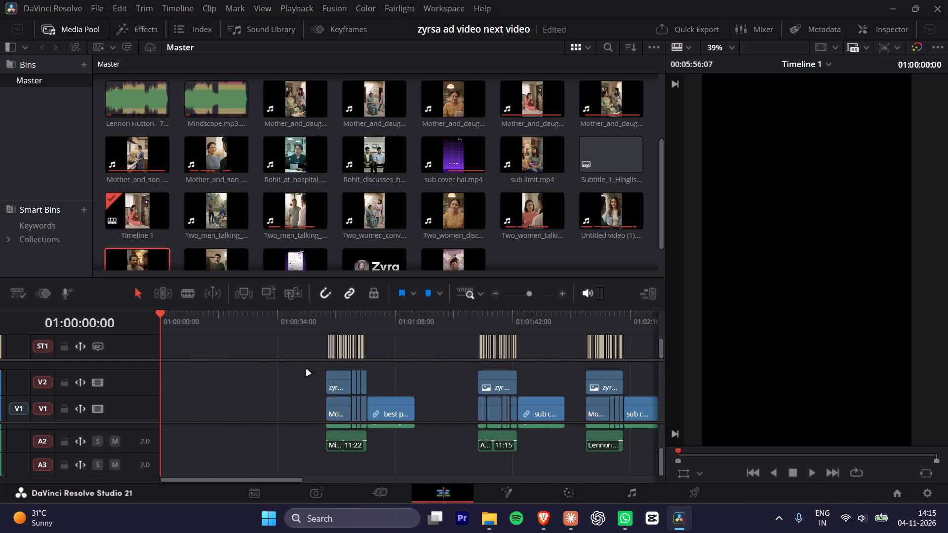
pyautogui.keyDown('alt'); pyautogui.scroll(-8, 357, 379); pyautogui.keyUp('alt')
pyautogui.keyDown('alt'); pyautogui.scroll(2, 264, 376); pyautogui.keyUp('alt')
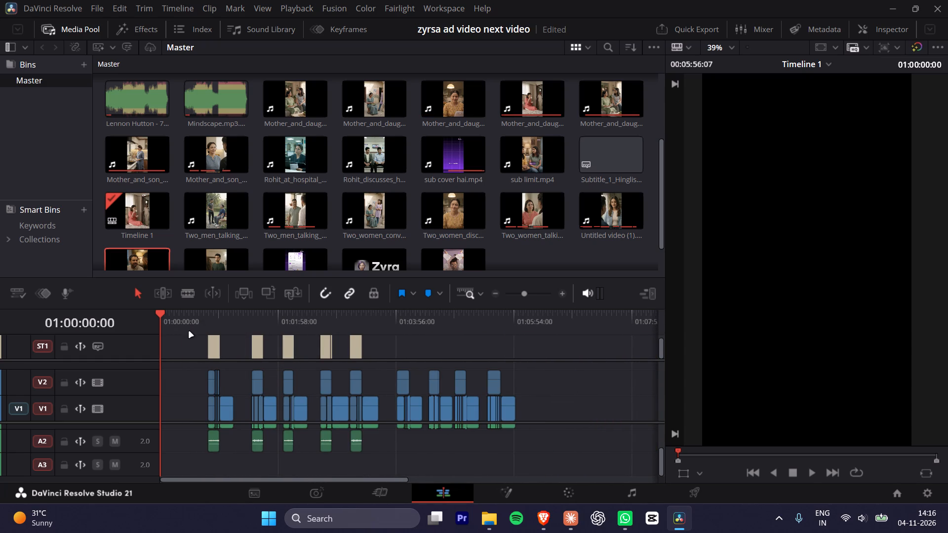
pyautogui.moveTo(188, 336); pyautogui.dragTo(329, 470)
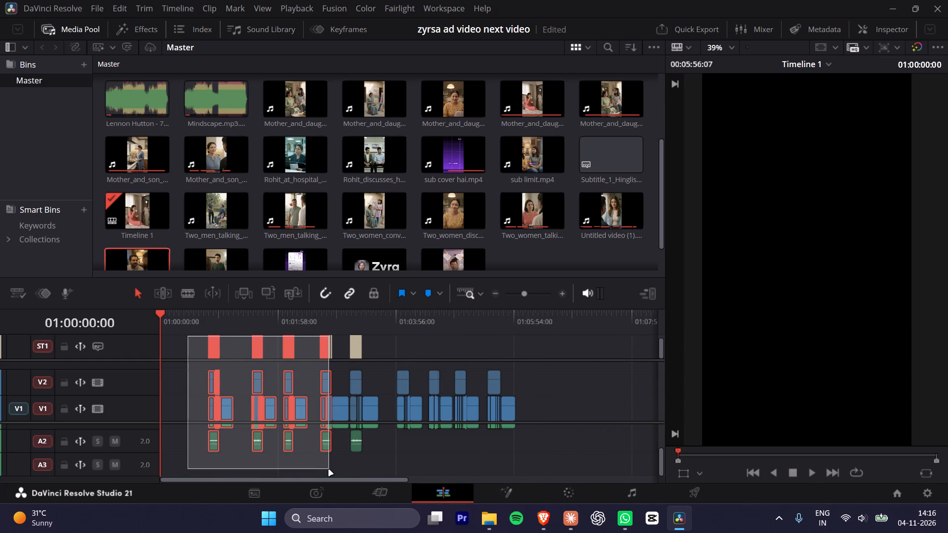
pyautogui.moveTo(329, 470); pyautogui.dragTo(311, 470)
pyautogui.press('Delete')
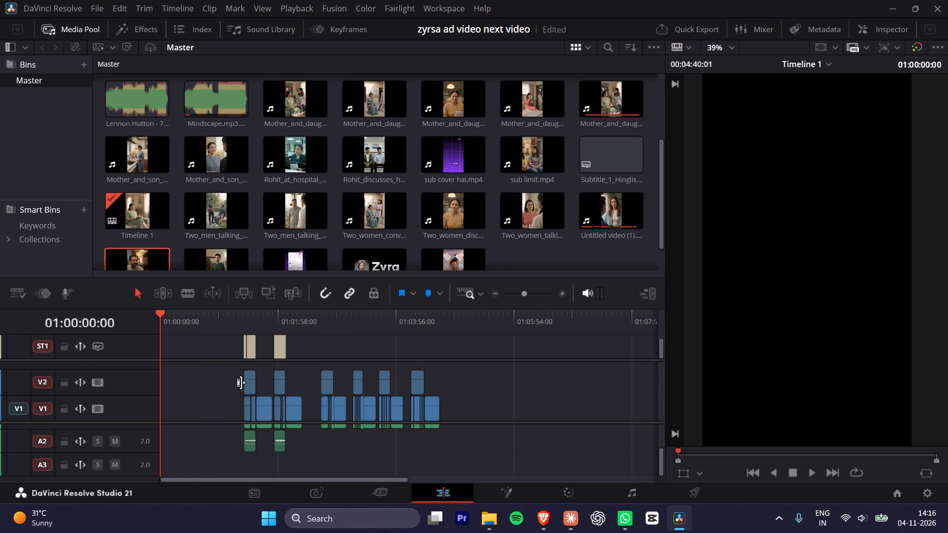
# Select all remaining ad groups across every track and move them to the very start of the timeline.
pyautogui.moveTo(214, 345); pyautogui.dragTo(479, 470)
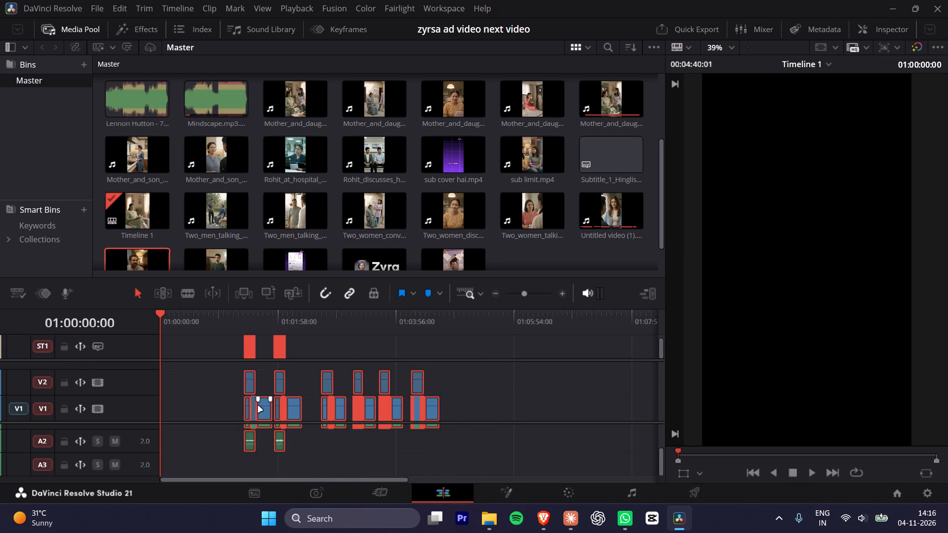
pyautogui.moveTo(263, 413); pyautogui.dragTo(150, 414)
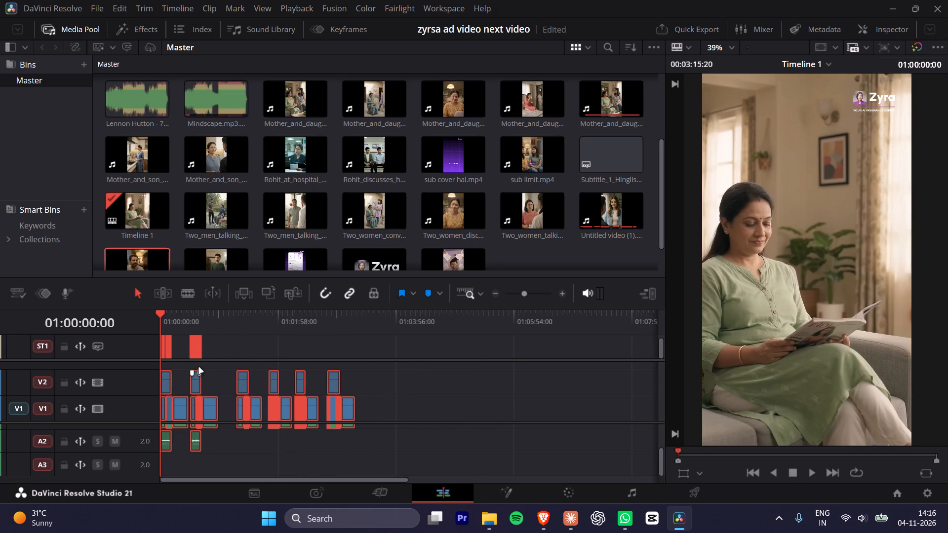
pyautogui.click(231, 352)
# Play back the opening seconds of the ad at the start of the timeline to check which ad it is.
pyautogui.moveTo(209, 310); pyautogui.dragTo(79, 320)
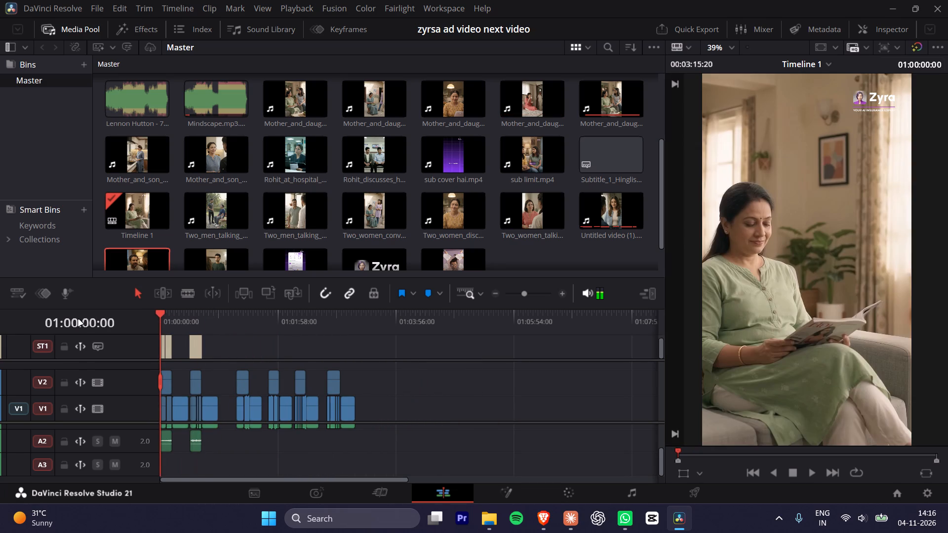
pyautogui.press('space')
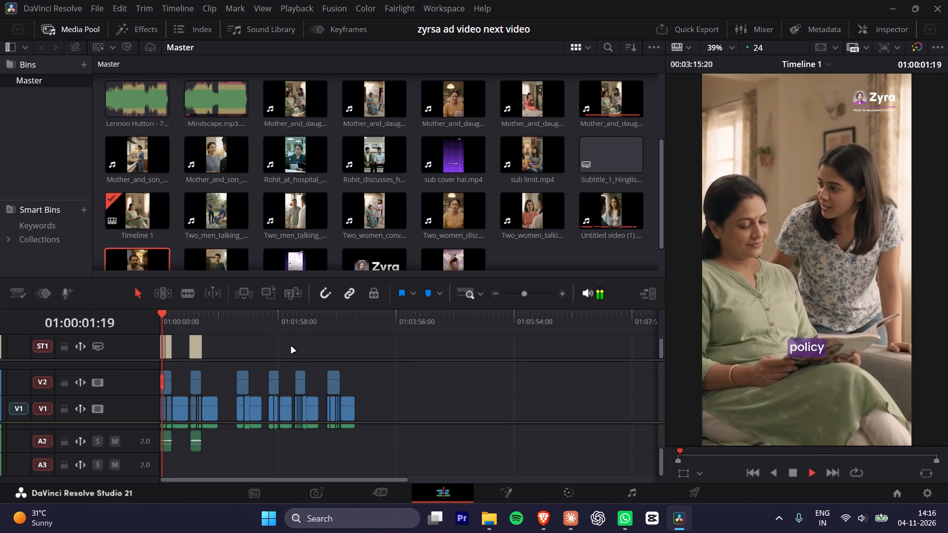
pyautogui.press('space')
pyautogui.keyDown('alt'); pyautogui.scroll(5, 257, 351); pyautogui.keyUp('alt')
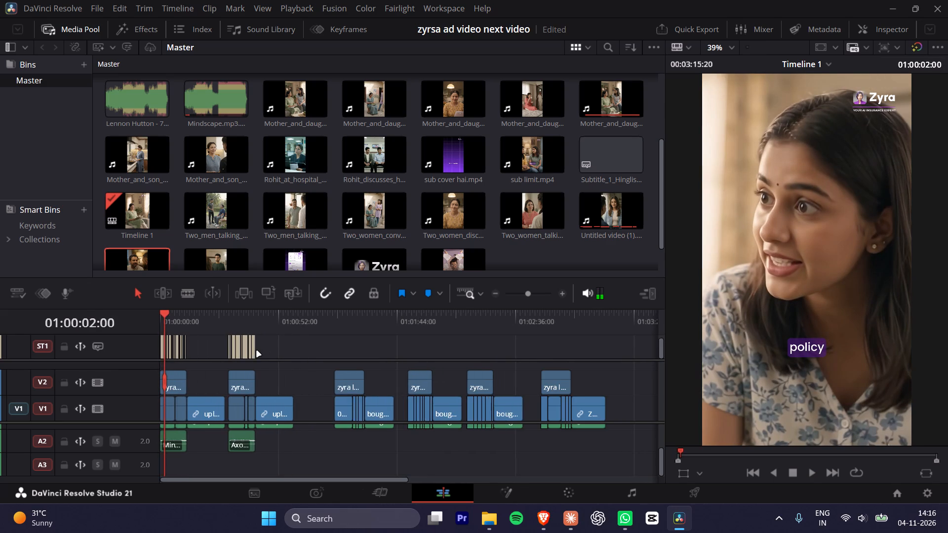
pyautogui.press('space')
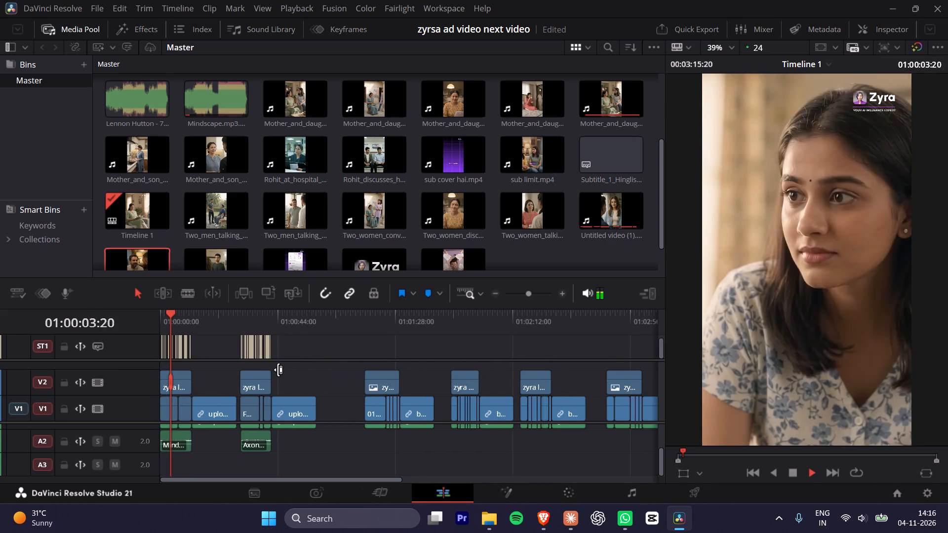
pyautogui.press('space')
pyautogui.click(363, 305)
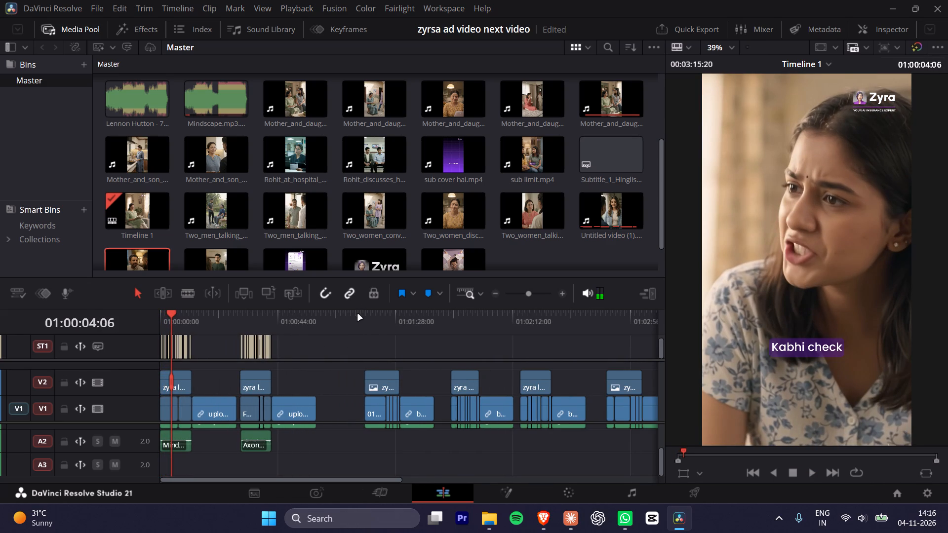
pyautogui.click(357, 317)
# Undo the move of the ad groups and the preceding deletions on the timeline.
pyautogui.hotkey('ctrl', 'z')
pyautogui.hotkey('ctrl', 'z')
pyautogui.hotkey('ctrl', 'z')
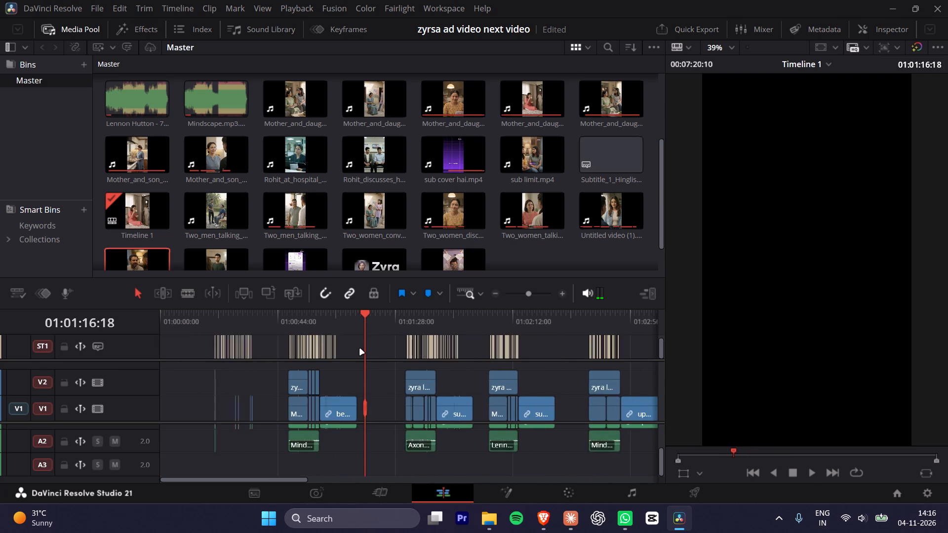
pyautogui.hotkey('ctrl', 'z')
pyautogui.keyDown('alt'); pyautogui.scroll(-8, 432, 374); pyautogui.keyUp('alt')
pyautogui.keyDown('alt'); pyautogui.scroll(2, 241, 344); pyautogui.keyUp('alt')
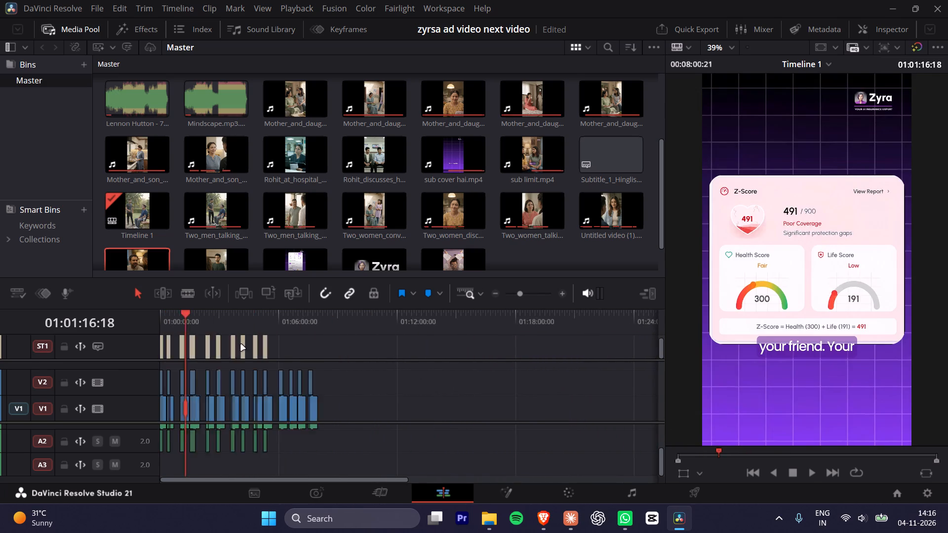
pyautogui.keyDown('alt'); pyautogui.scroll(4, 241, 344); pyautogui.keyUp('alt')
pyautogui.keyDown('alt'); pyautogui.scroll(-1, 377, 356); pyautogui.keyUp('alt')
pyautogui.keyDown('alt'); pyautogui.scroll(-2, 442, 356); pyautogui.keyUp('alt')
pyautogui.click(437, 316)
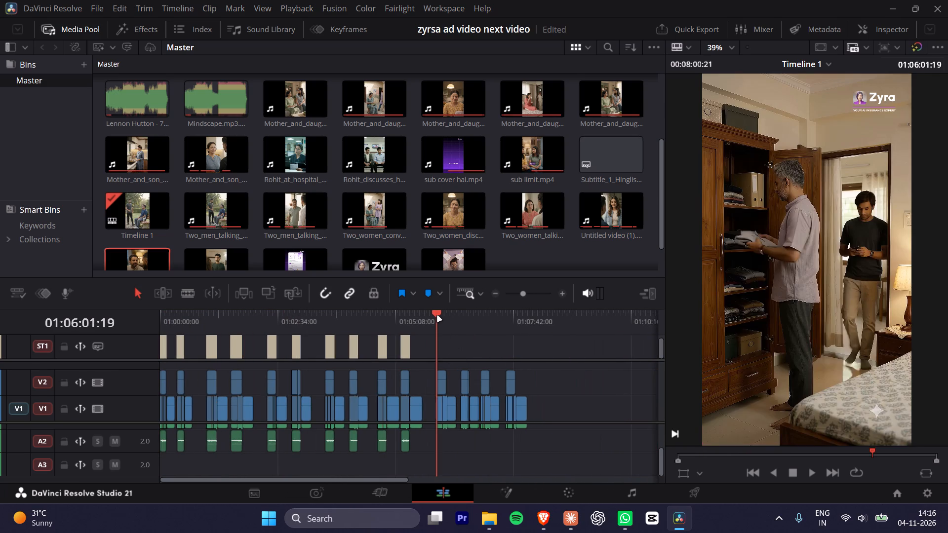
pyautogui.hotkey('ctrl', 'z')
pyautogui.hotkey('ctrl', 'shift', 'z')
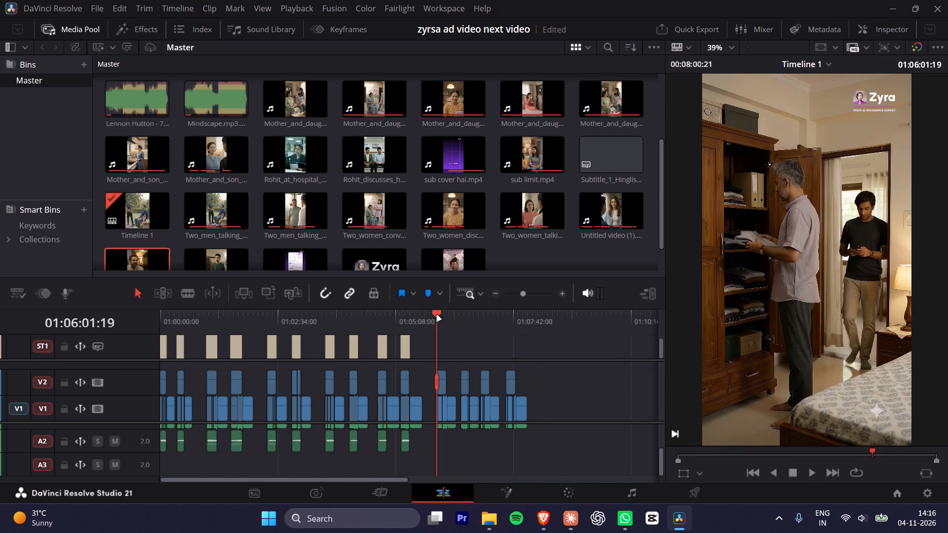
# Examine the last four ad groups on the timeline, playing parts from 01:06:01 and from the final ad.
pyautogui.click(443, 314)
pyautogui.keyDown('alt'); pyautogui.scroll(10, 497, 329); pyautogui.keyUp('alt')
pyautogui.press('space')
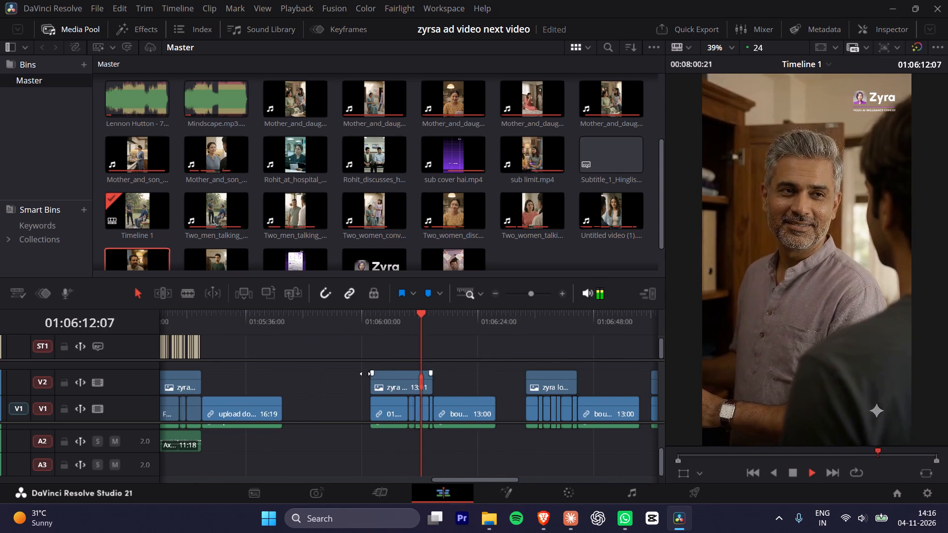
pyautogui.press('space')
pyautogui.click(173, 411)
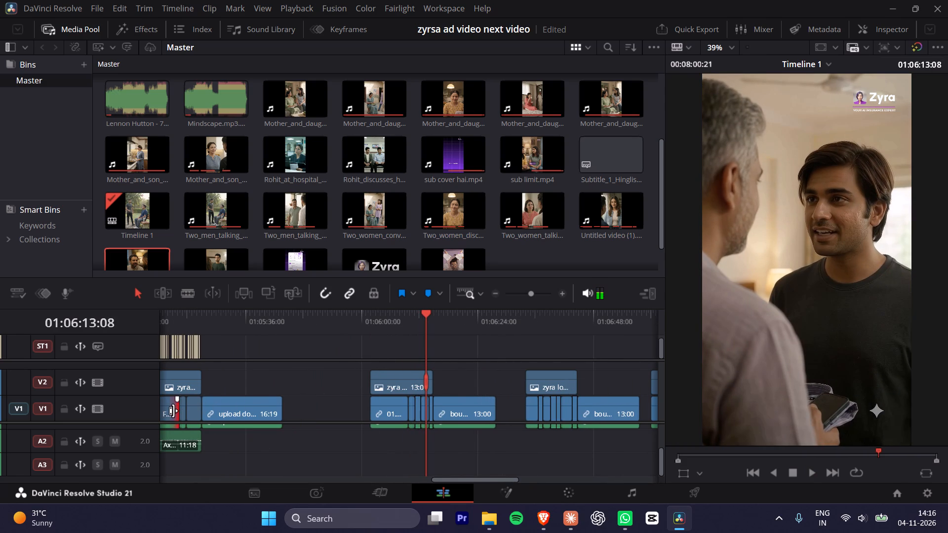
pyautogui.rightClick(173, 411)
pyautogui.click(347, 325)
pyautogui.click(409, 319)
pyautogui.keyDown('alt'); pyautogui.scroll(-4, 441, 335); pyautogui.keyUp('alt')
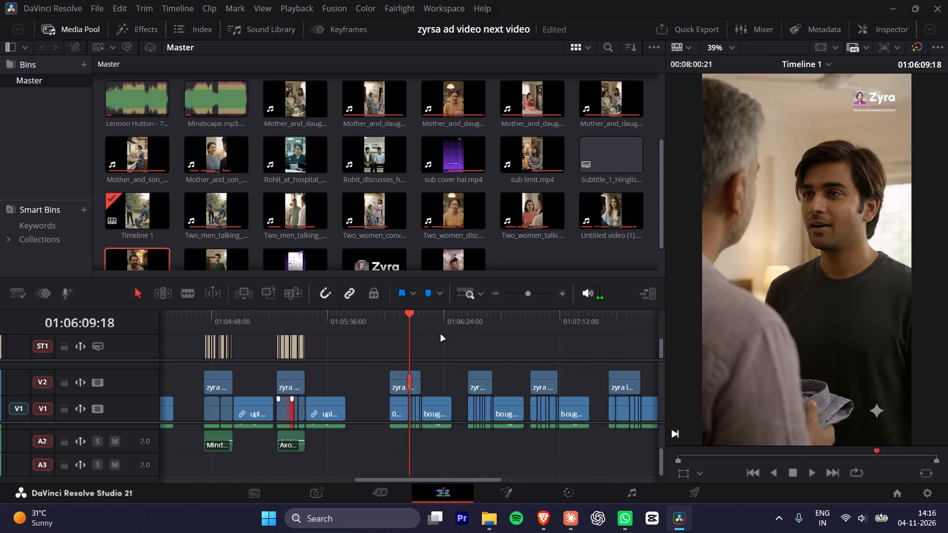
pyautogui.moveTo(521, 318); pyautogui.dragTo(523, 330)
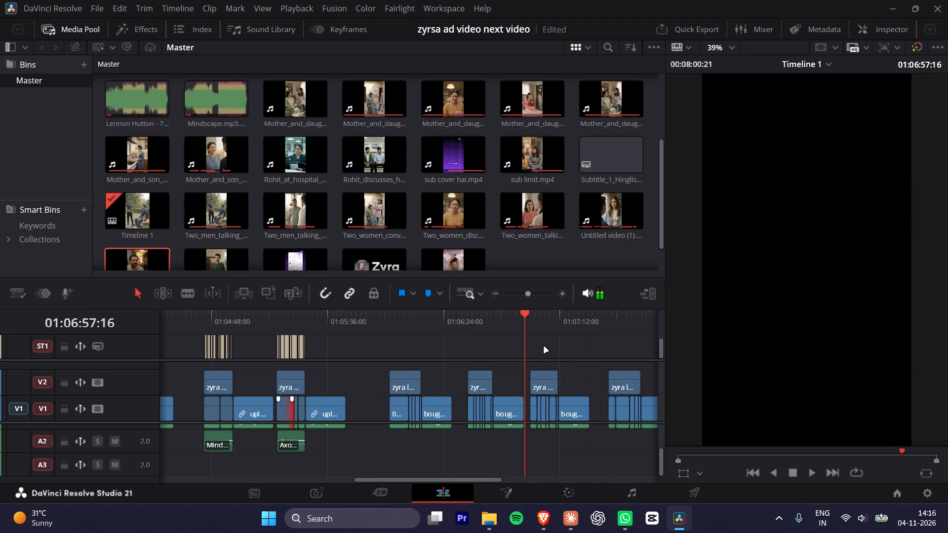
pyautogui.keyDown('alt'); pyautogui.scroll(-2, 553, 353); pyautogui.keyUp('alt')
pyautogui.click(501, 321)
pyautogui.press('space')
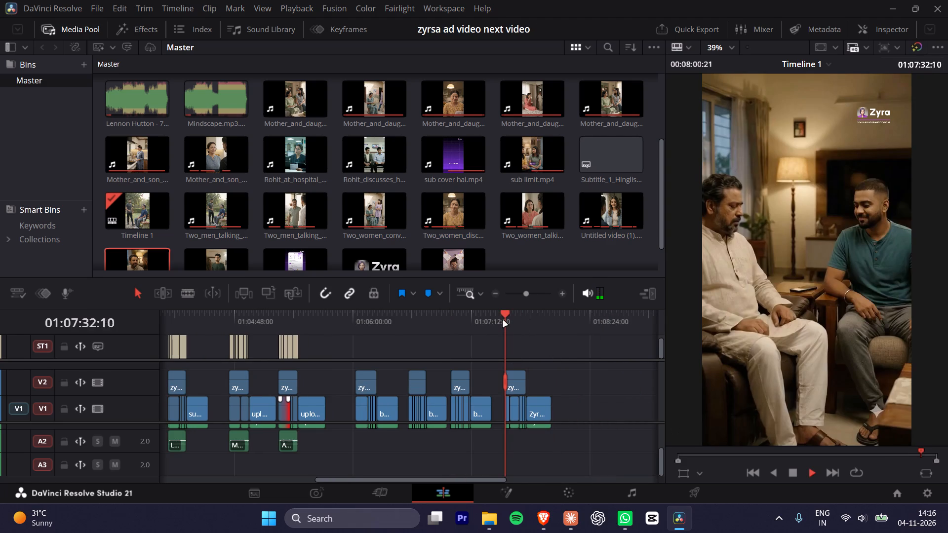
pyautogui.press('space')
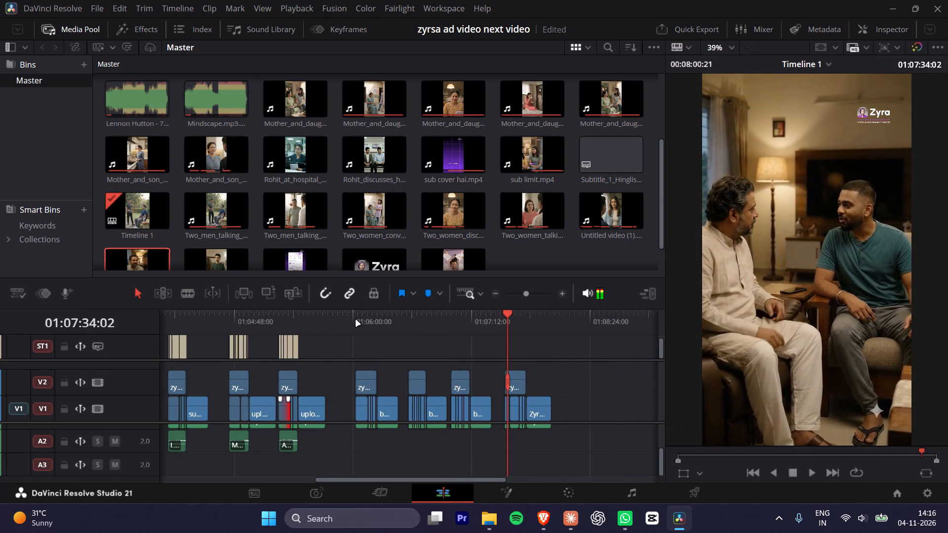
pyautogui.click(356, 320)
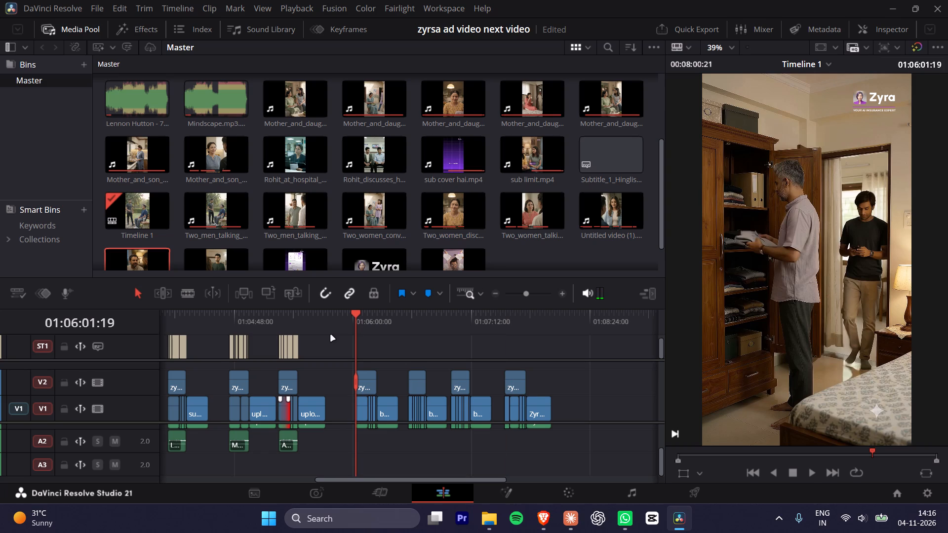
# Move the second of the last four ad groups, logo and clips together, about 4 seconds earlier toward the preceding group.
pyautogui.moveTo(338, 349); pyautogui.dragTo(428, 440)
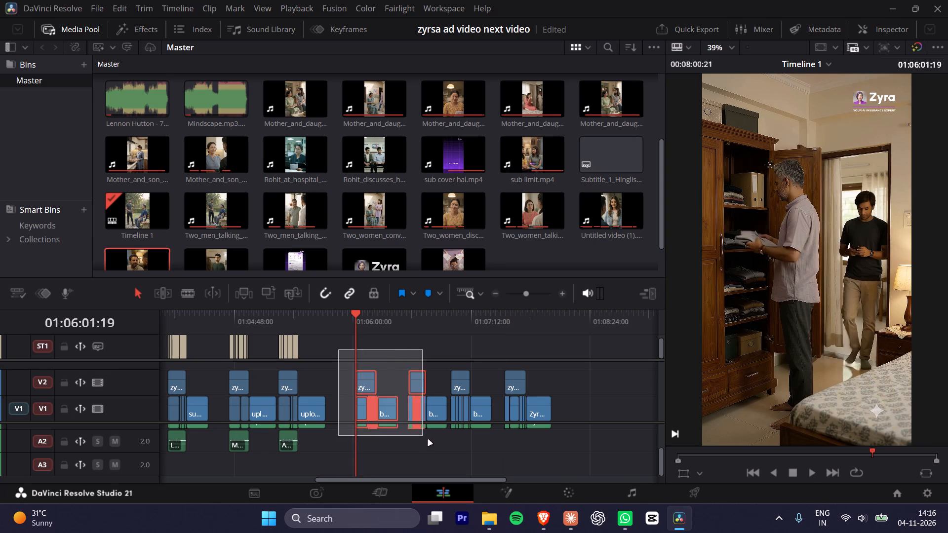
pyautogui.moveTo(428, 440); pyautogui.dragTo(430, 440)
pyautogui.keyDown('alt'); pyautogui.scroll(4, 403, 410); pyautogui.keyUp('alt')
pyautogui.click(501, 370)
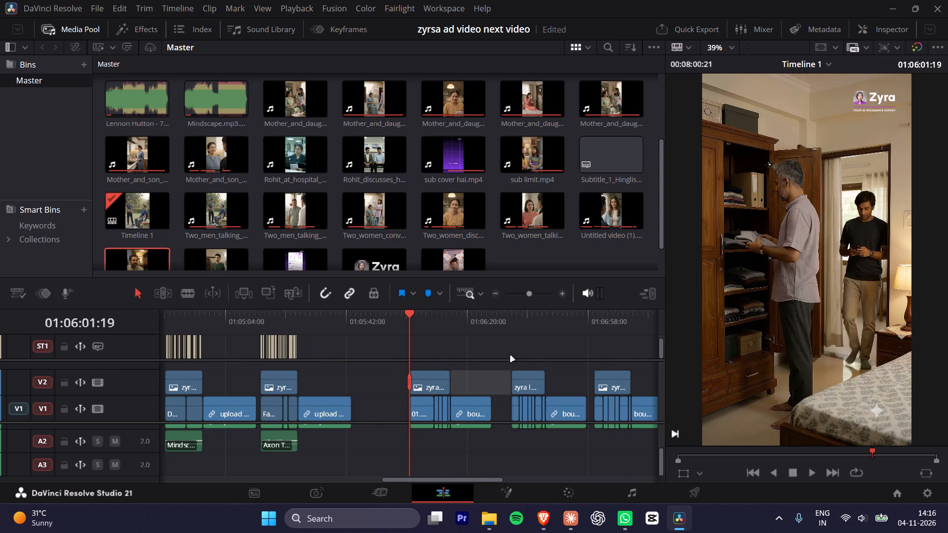
pyautogui.moveTo(505, 349); pyautogui.dragTo(561, 442)
pyautogui.moveTo(559, 413); pyautogui.dragTo(548, 414)
# Move the third of the last four ad groups, logo and clips together, about 3 seconds earlier on the timeline.
pyautogui.moveTo(446, 315); pyautogui.dragTo(535, 320)
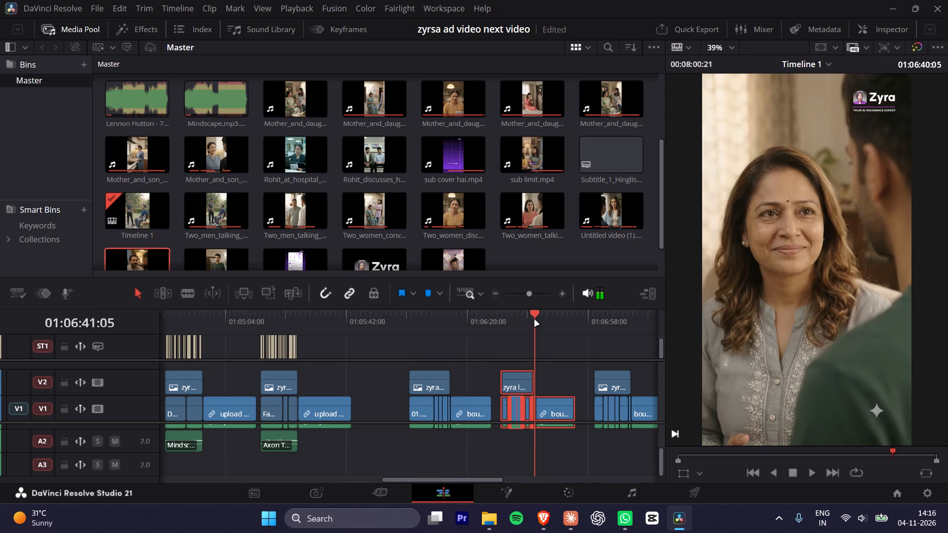
pyautogui.moveTo(535, 320); pyautogui.dragTo(633, 334)
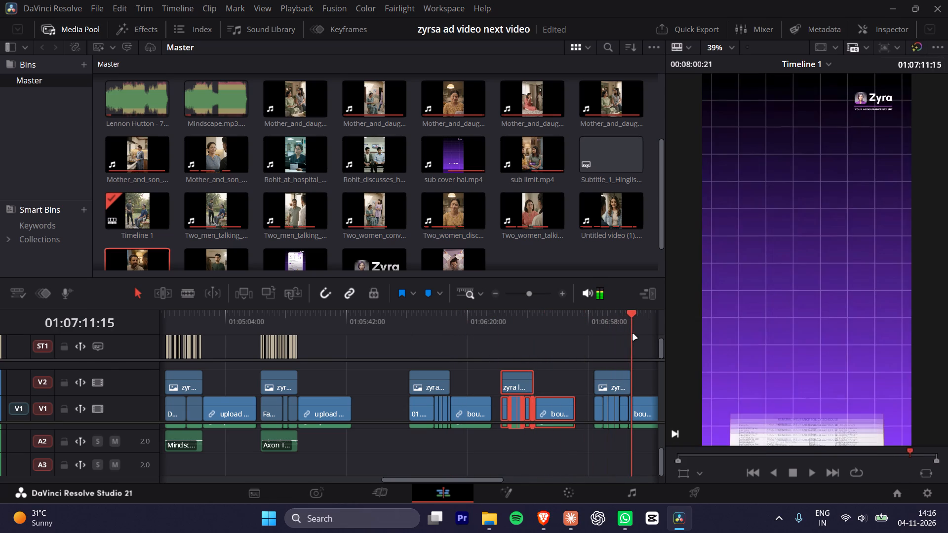
pyautogui.moveTo(633, 334); pyautogui.dragTo(635, 334)
pyautogui.moveTo(579, 358); pyautogui.dragTo(642, 424)
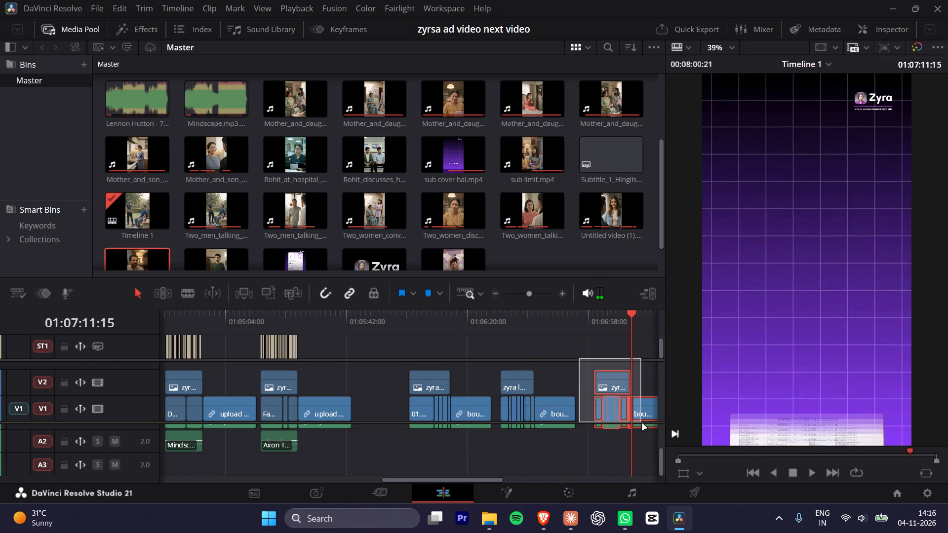
pyautogui.moveTo(642, 424); pyautogui.dragTo(646, 433)
pyautogui.keyDown('alt'); pyautogui.scroll(3, 605, 404); pyautogui.keyUp('alt')
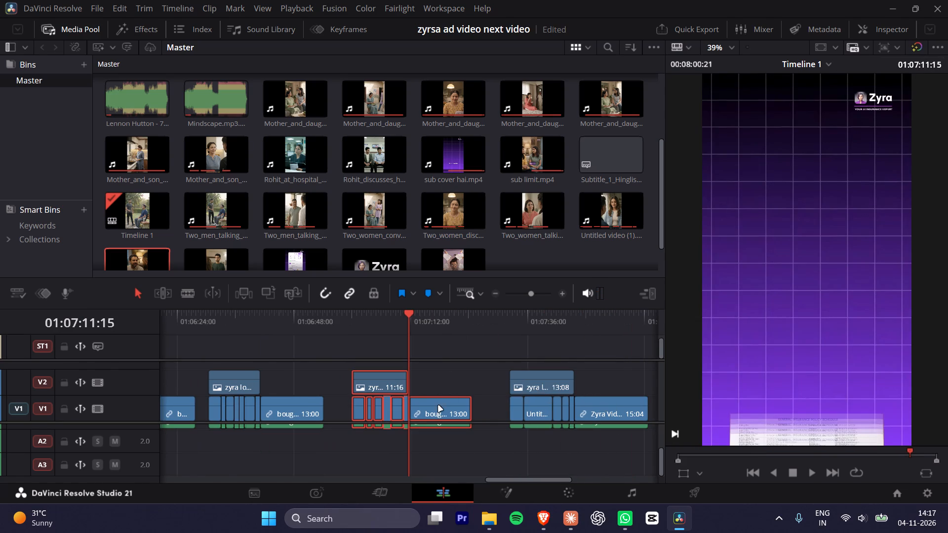
pyautogui.moveTo(442, 412); pyautogui.dragTo(429, 414)
# Select the last ad group, with its logo and clips, and shift it slightly along the timeline.
pyautogui.keyDown('alt'); pyautogui.scroll(-3, 481, 391); pyautogui.keyUp('alt')
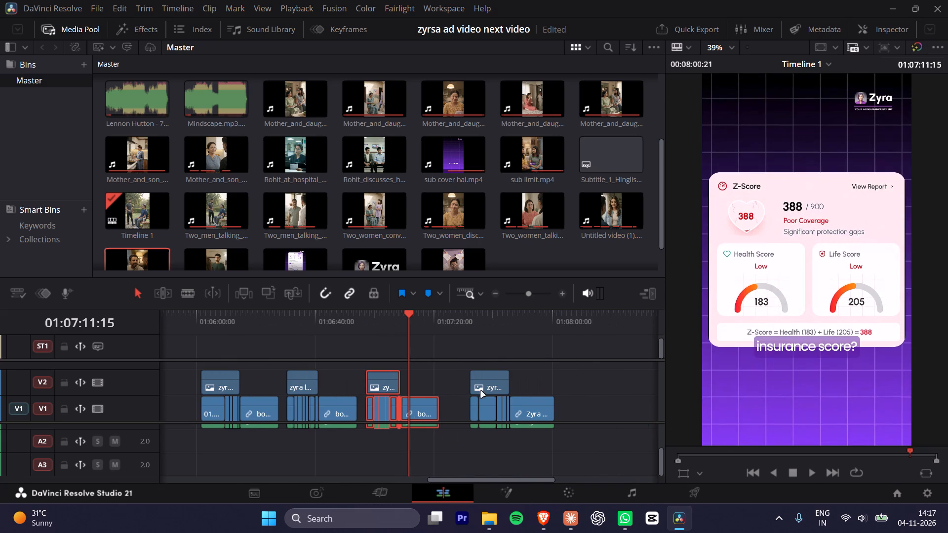
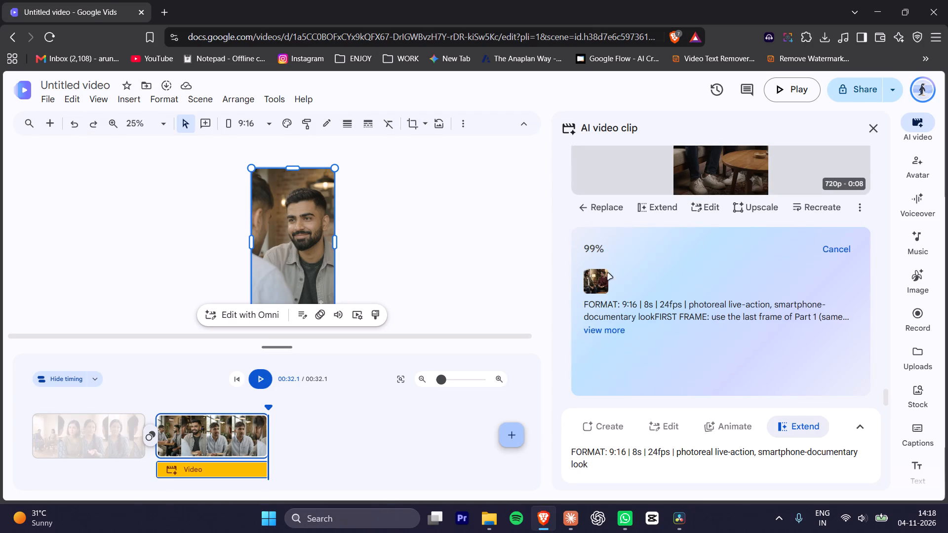
pyautogui.click(47, 98)
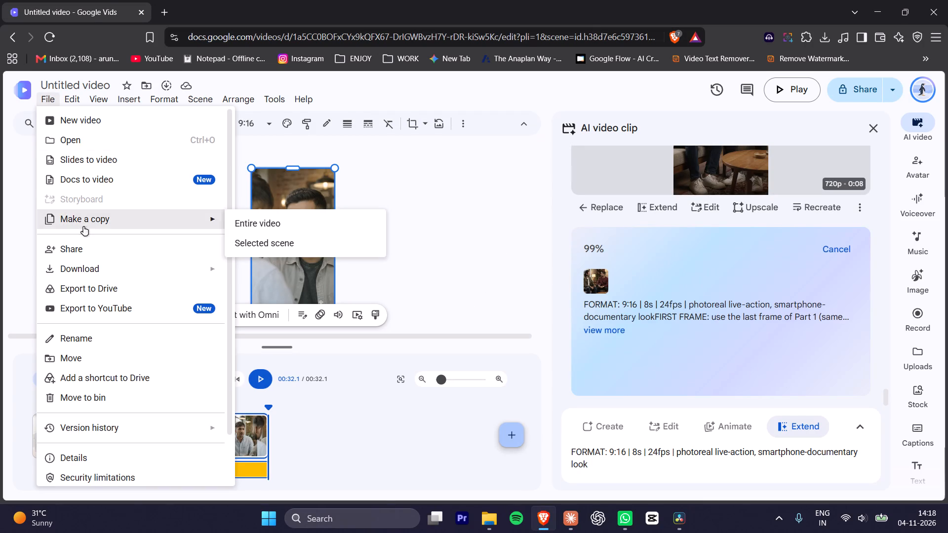
pyautogui.click(270, 270)
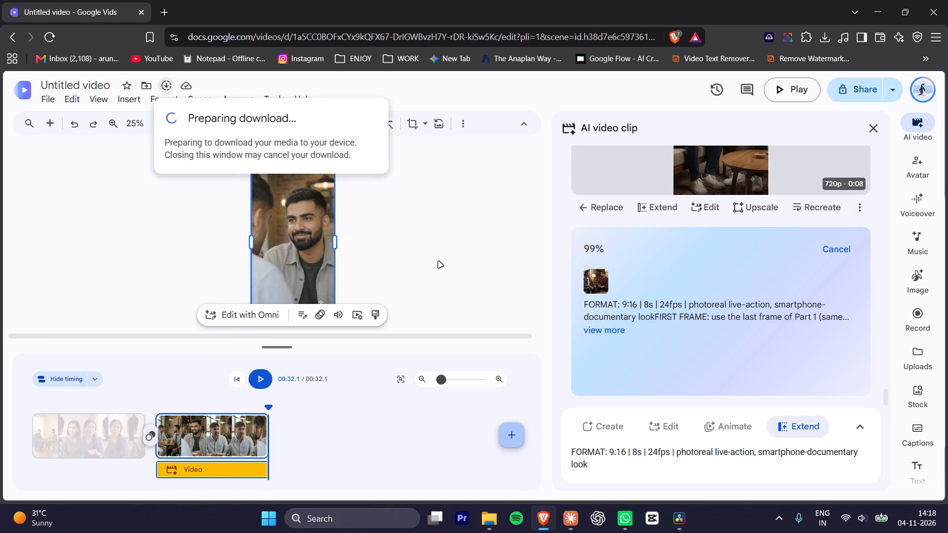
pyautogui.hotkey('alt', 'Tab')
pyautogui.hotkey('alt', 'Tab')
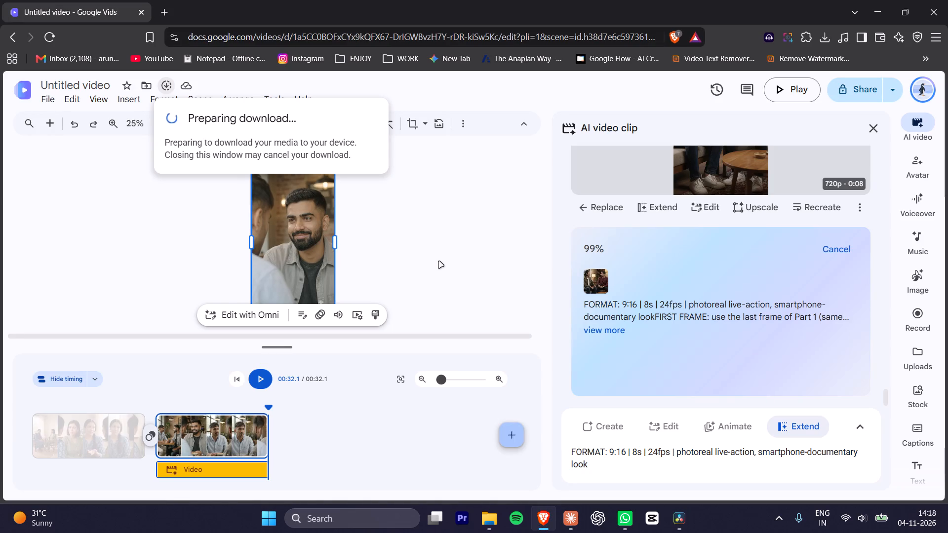
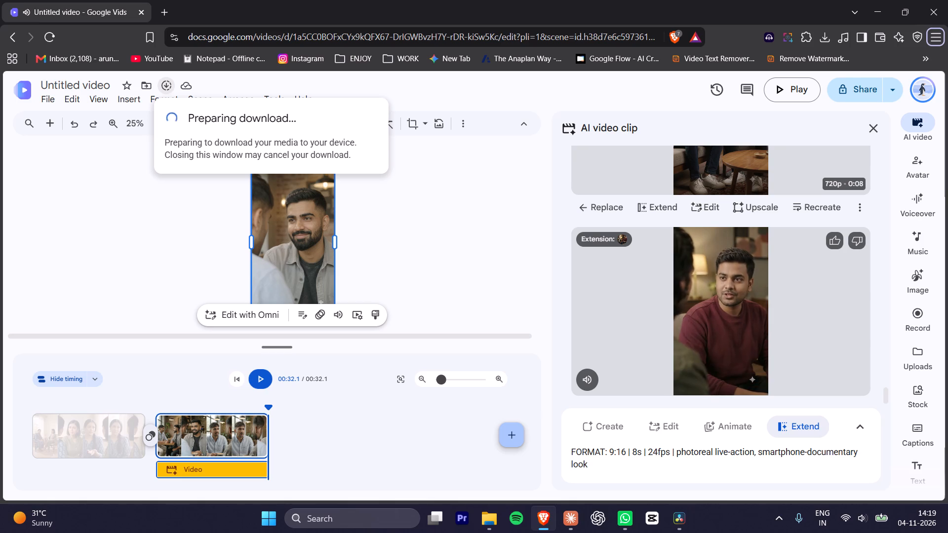
# Save the extended two-man conversation clip from the AI video results to the Downloads folder as video.mp4 using Free Download Manager.
pyautogui.rightClick(720, 296)
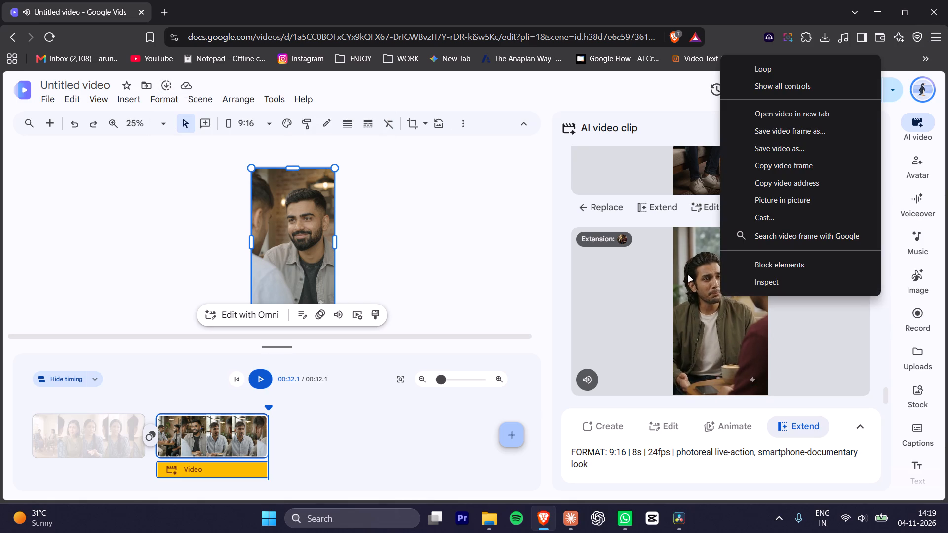
pyautogui.click(789, 147)
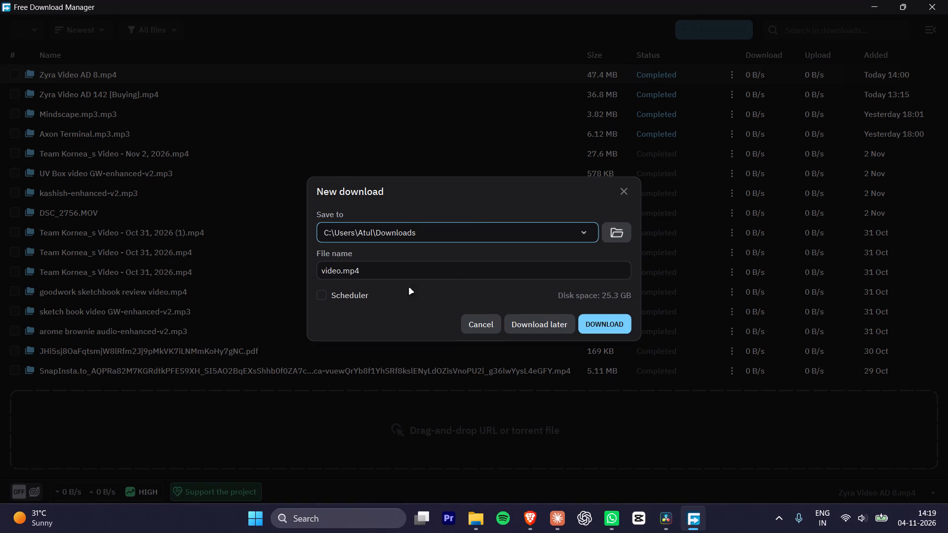
pyautogui.click(335, 269)
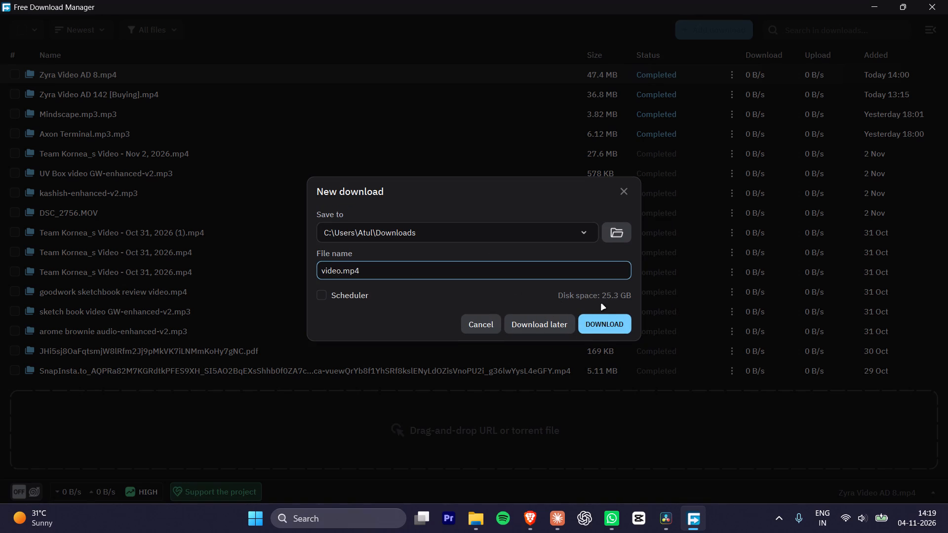
pyautogui.click(608, 322)
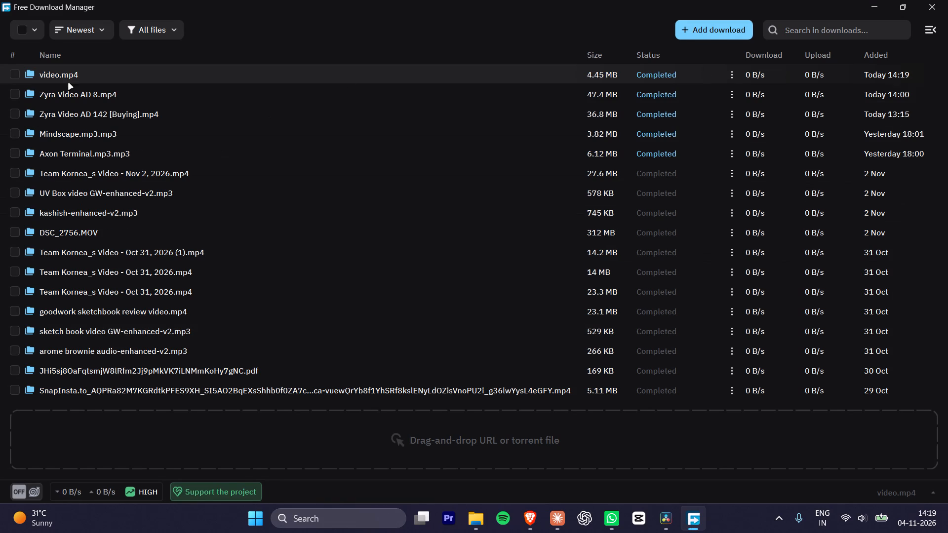
# Locate the downloaded video.mp4 in its folder, preview it in VLC, and close the player.
pyautogui.click(28, 74)
pyautogui.doubleClick(667, 150)
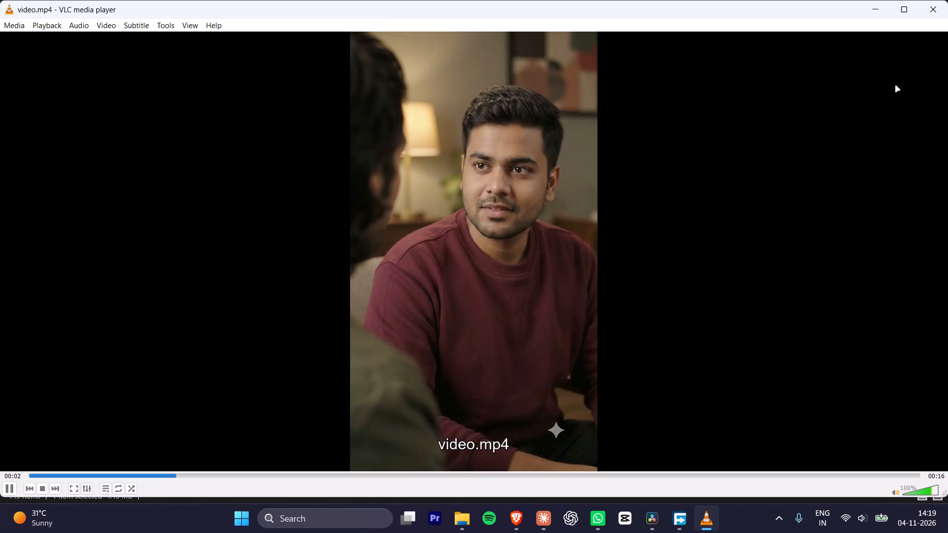
pyautogui.click(943, 11)
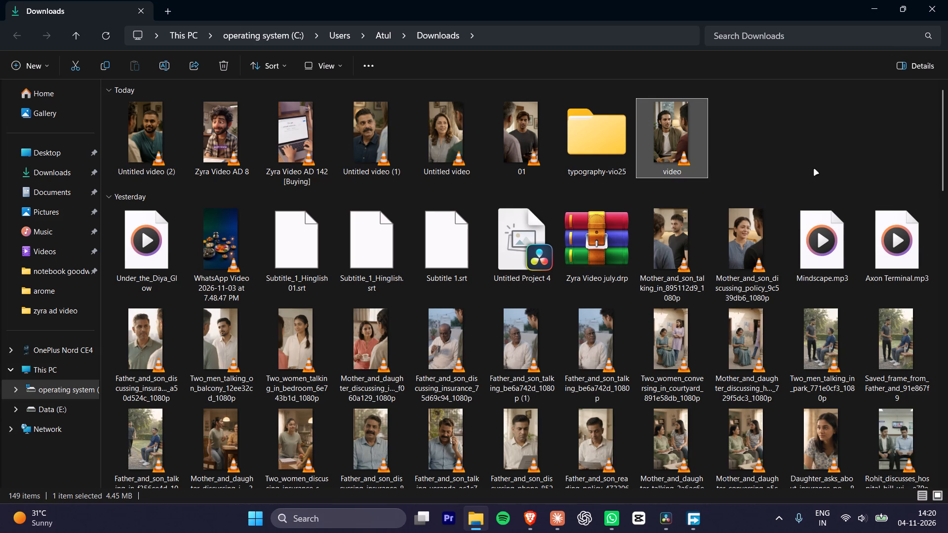
# Play the downloaded video file from the Downloads folder, checking a moment near its end.
pyautogui.doubleClick(687, 136)
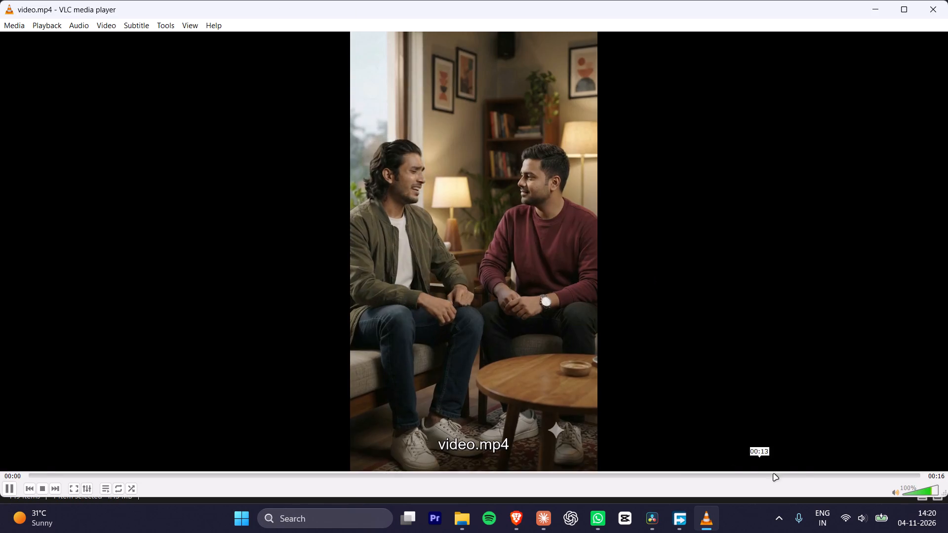
pyautogui.click(755, 472)
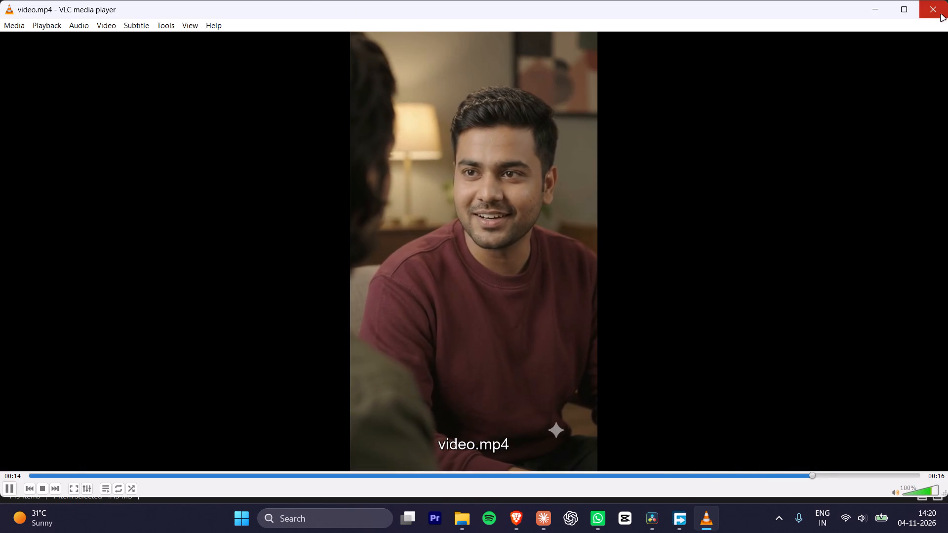
pyautogui.click(941, 15)
# Return to Google Vids and save the extended café clip of the two men to Downloads using Free Download Manager.
pyautogui.hotkey('alt', 'Tab')
pyautogui.hotkey('alt', 'Tab')
pyautogui.hotkey('alt', 'Tab')
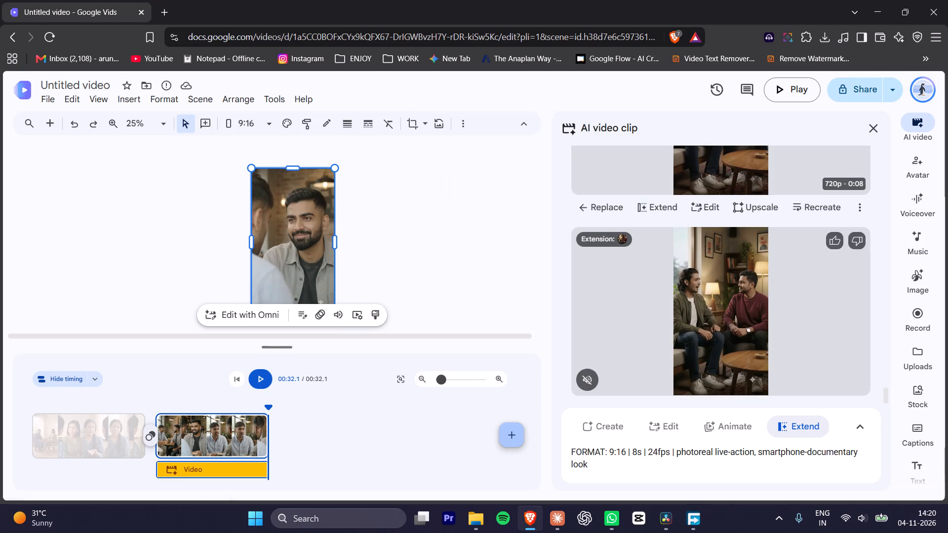
pyautogui.scroll(1, 464, 226)
pyautogui.scroll(4, 710, 238)
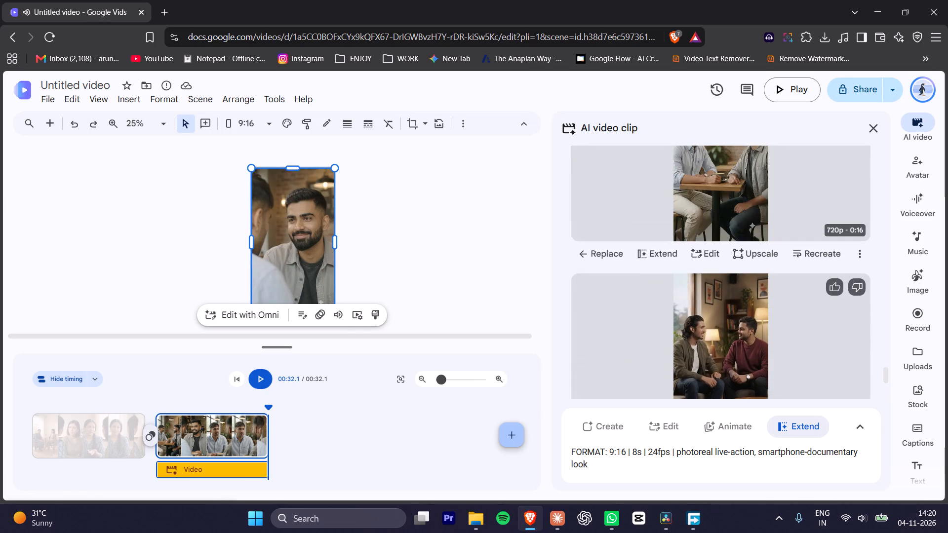
pyautogui.scroll(2, 687, 266)
pyautogui.rightClick(723, 243)
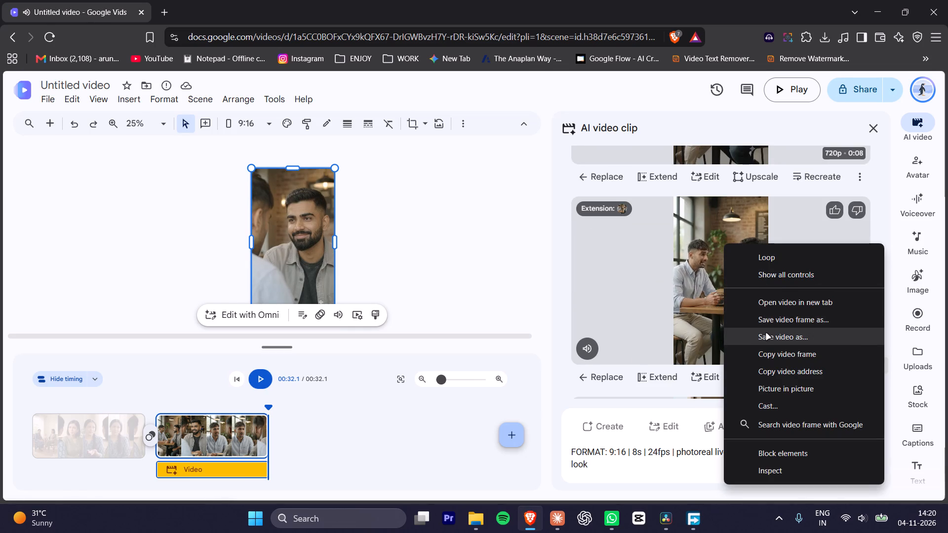
pyautogui.click(766, 334)
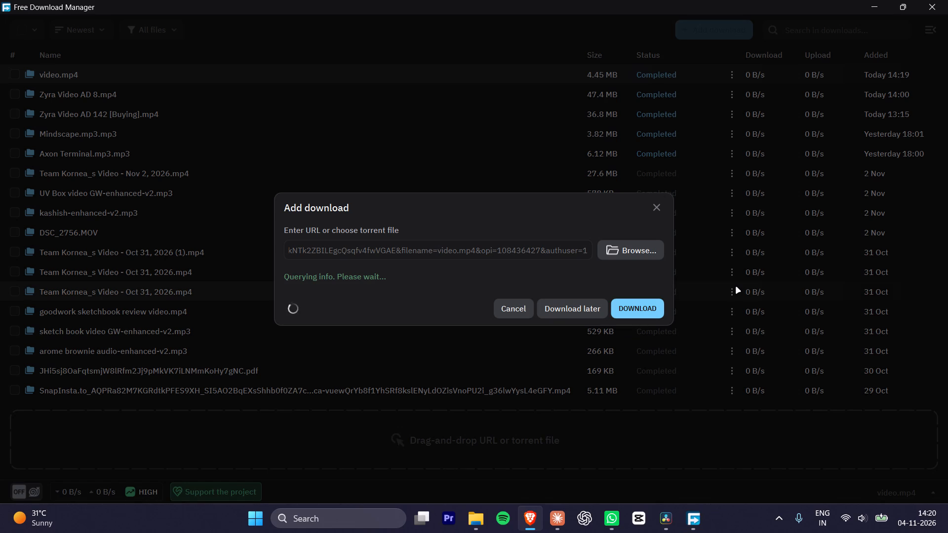
pyautogui.click(632, 307)
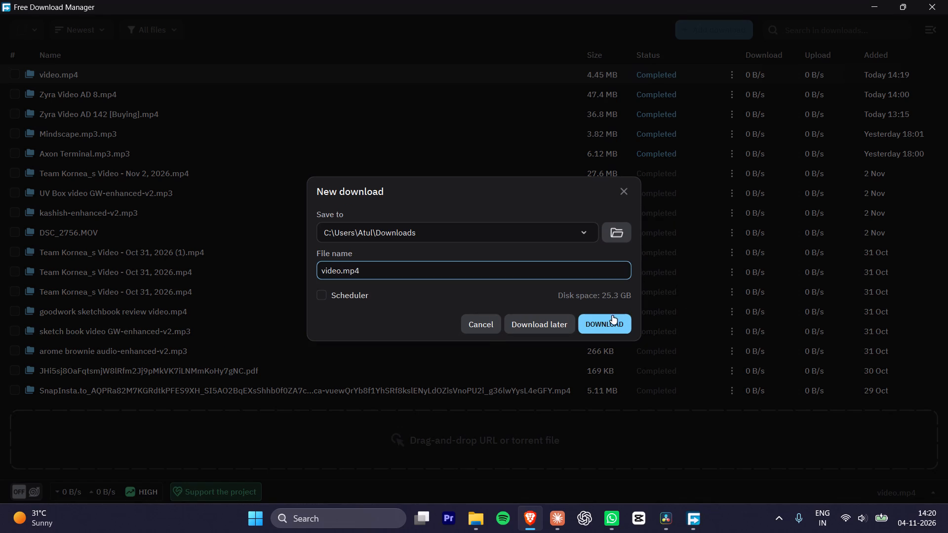
pyautogui.click(607, 320)
pyautogui.click(514, 295)
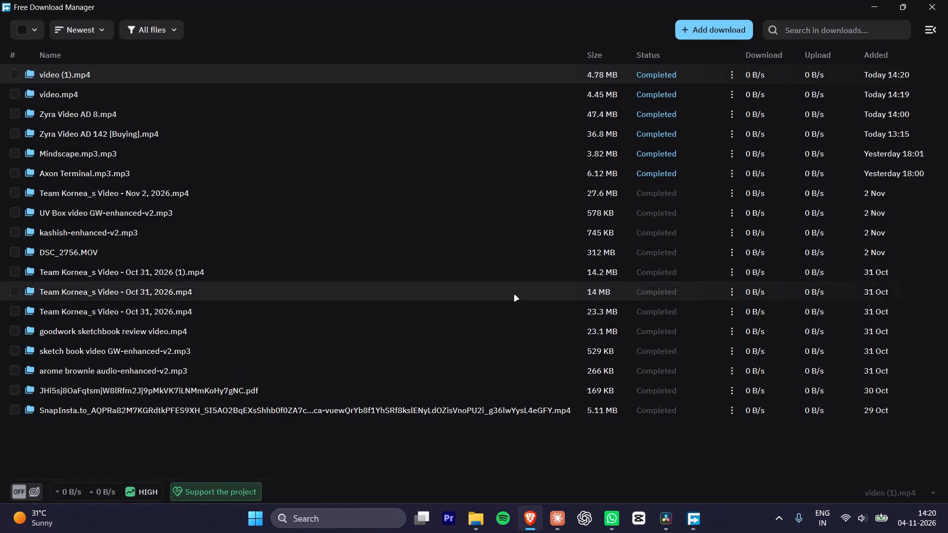
pyautogui.click(942, 5)
# Save the extended clip of the two women in rattan chairs to Downloads as a video.
pyautogui.scroll(2, 783, 291)
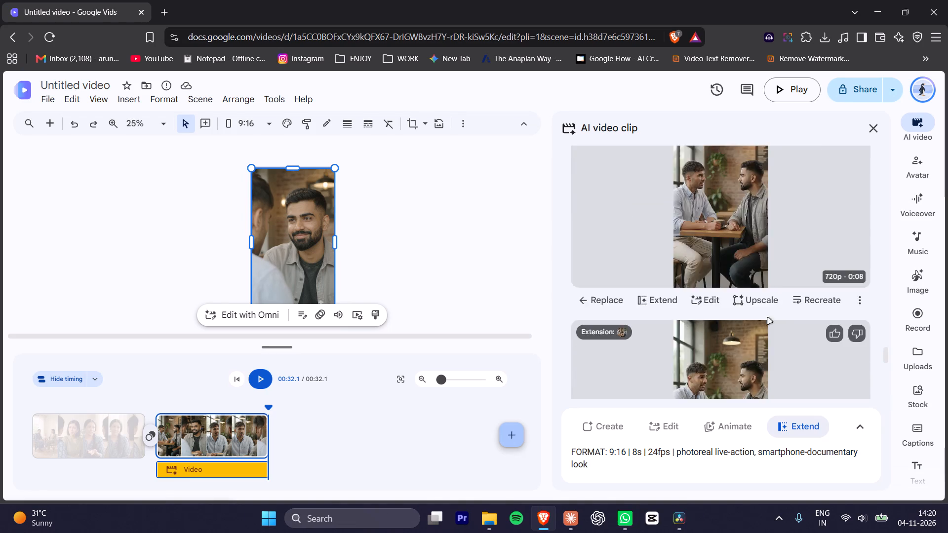
pyautogui.scroll(4, 768, 318)
pyautogui.rightClick(670, 252)
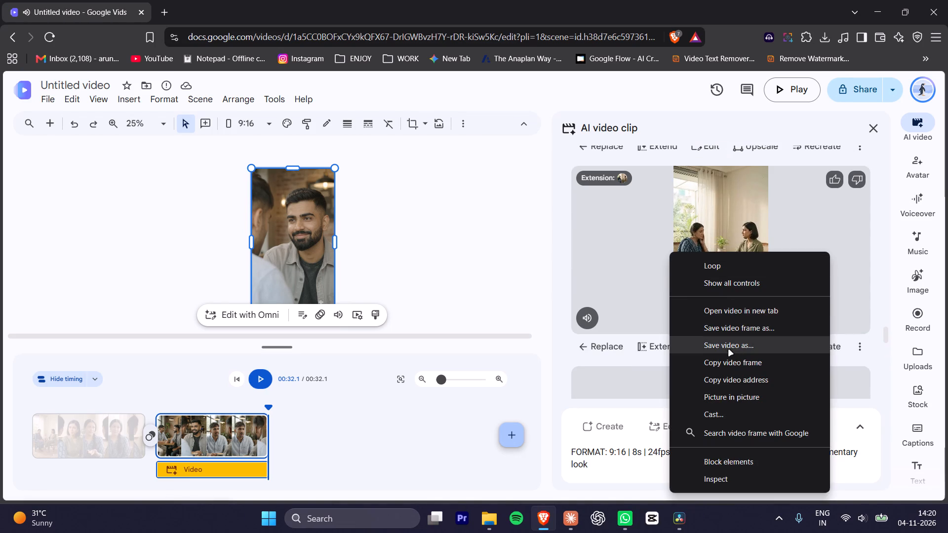
pyautogui.click(731, 343)
pyautogui.click(644, 308)
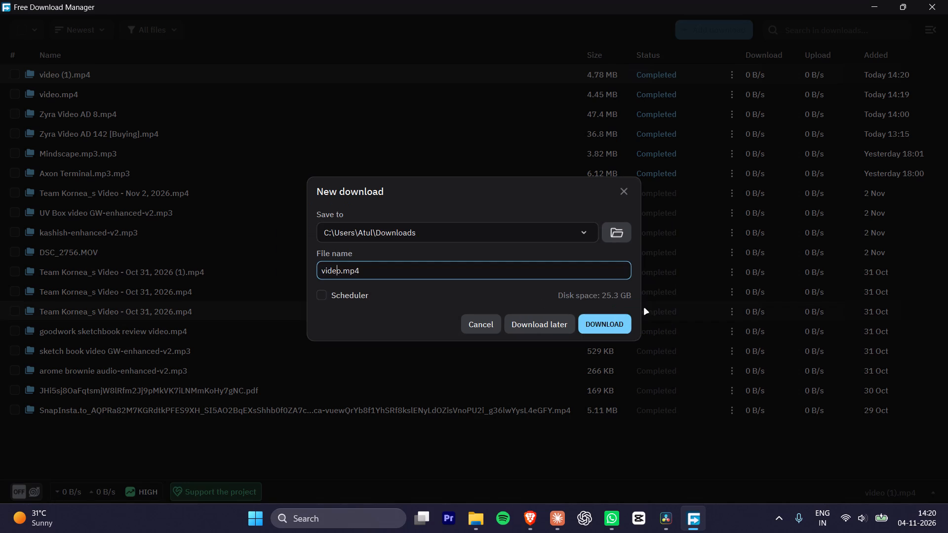
pyautogui.click(607, 317)
pyautogui.click(503, 298)
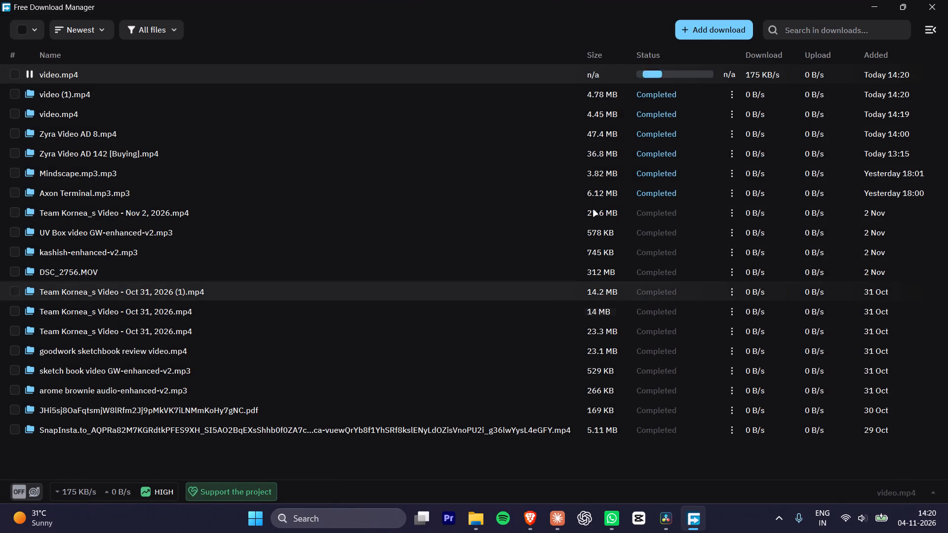
pyautogui.click(931, 7)
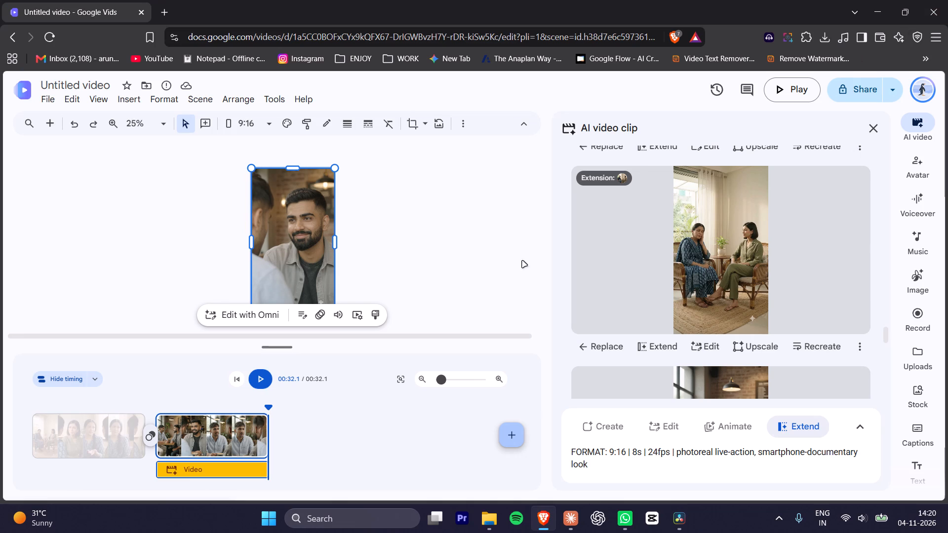
# Switch to DaVinci Resolve and duplicate the last ad's clips with its logo overlay further along Timeline 1, at about 01:08:17.
pyautogui.hotkey('alt', 'Tab')
pyautogui.keyDown('alt'); pyautogui.click(604, 250); pyautogui.keyUp('alt')
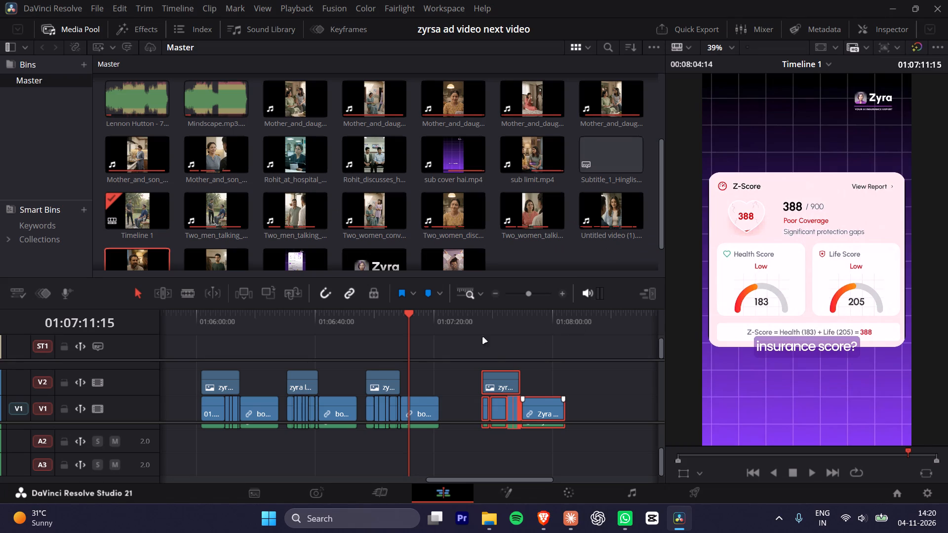
pyautogui.click(487, 314)
pyautogui.click(564, 353)
pyautogui.keyDown('alt'); pyautogui.scroll(-2, 559, 365); pyautogui.keyUp('alt')
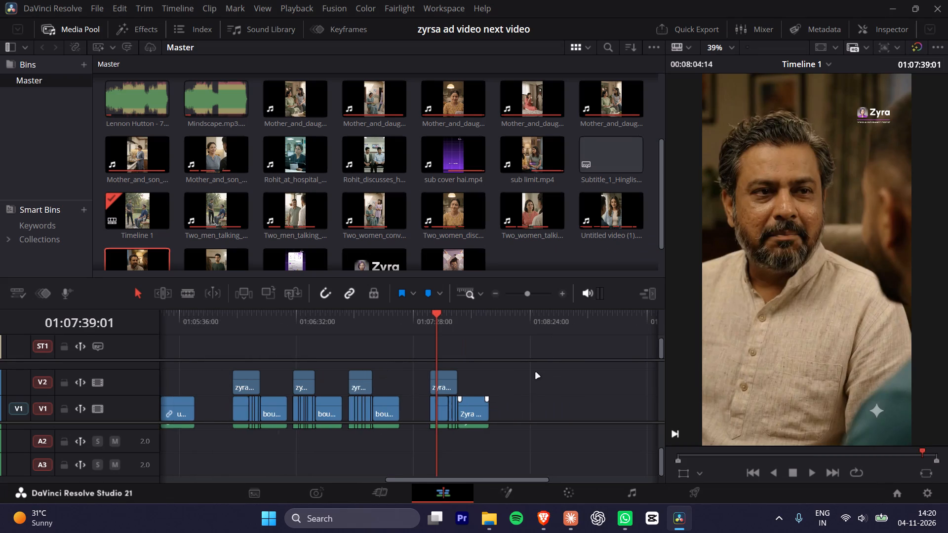
pyautogui.keyDown('alt'); pyautogui.scroll(-1, 536, 373); pyautogui.keyUp('alt')
pyautogui.moveTo(486, 375); pyautogui.dragTo(400, 445)
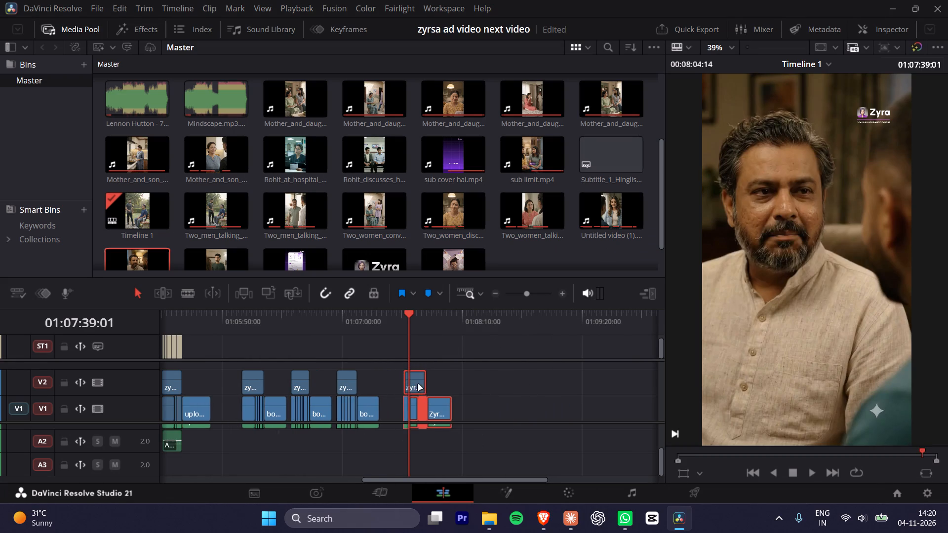
pyautogui.keyDown('alt'); pyautogui.moveTo(418, 384); pyautogui.dragTo(488, 383); pyautogui.keyUp('alt')
pyautogui.click(460, 337)
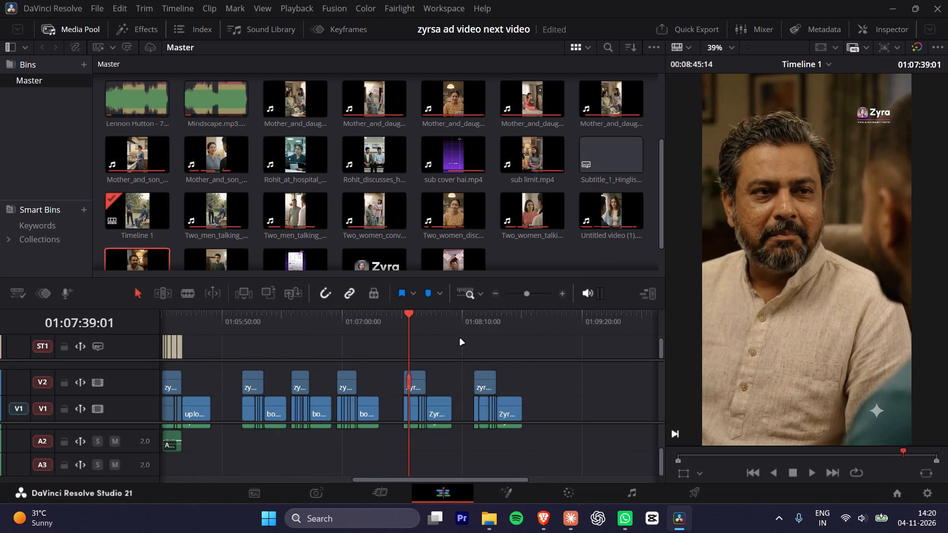
# Refresh the Downloads folder and add video (2) to track V1 in DaVinci Resolve, after the duplicated ad at about 01:09:12.
pyautogui.click(496, 527)
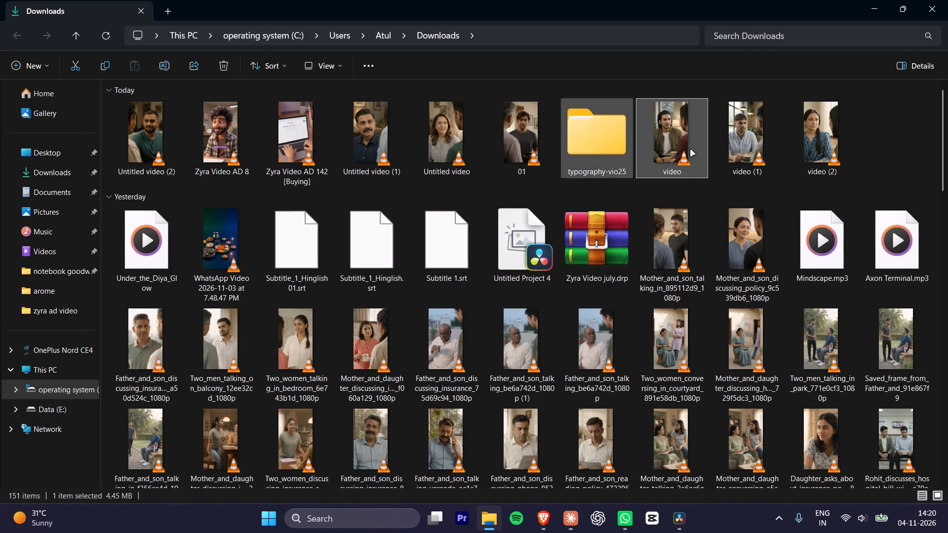
pyautogui.click(105, 37)
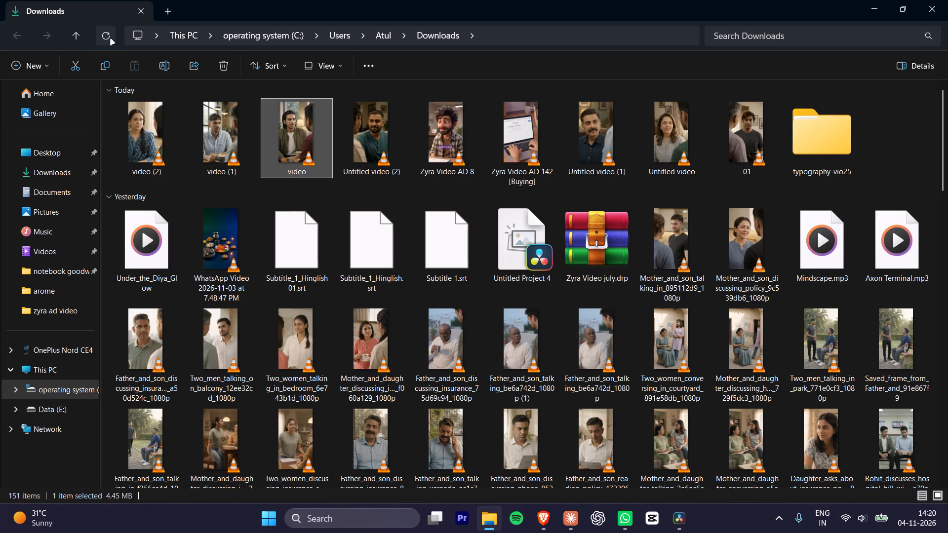
pyautogui.moveTo(148, 126); pyautogui.dragTo(445, 322)
pyautogui.hotkey('alt', 'Tab')
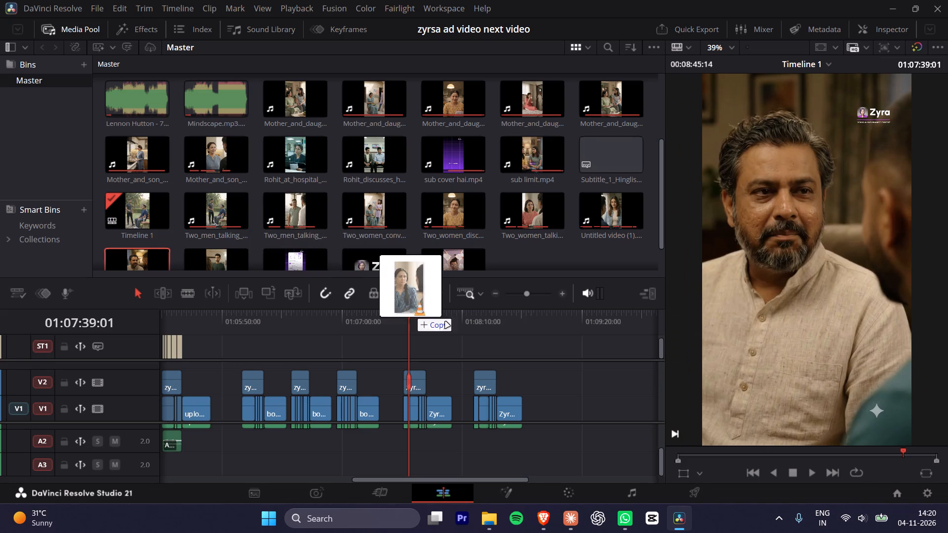
pyautogui.moveTo(445, 322); pyautogui.dragTo(568, 409)
# Move the video (2) clip earlier on V1, to start at about 01:08:52, just after the duplicated ad.
pyautogui.keyDown('alt'); pyautogui.scroll(4, 574, 408); pyautogui.keyUp('alt')
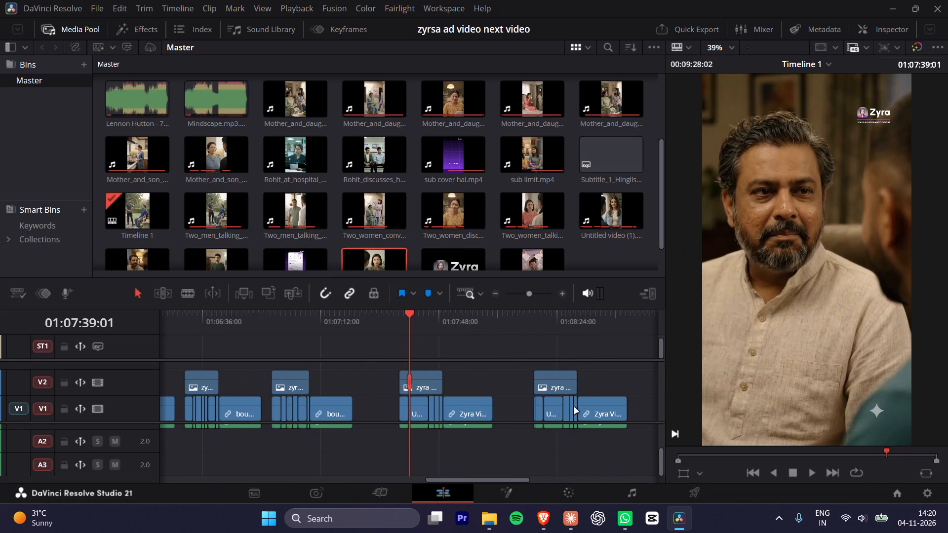
pyautogui.moveTo(562, 319); pyautogui.dragTo(553, 320)
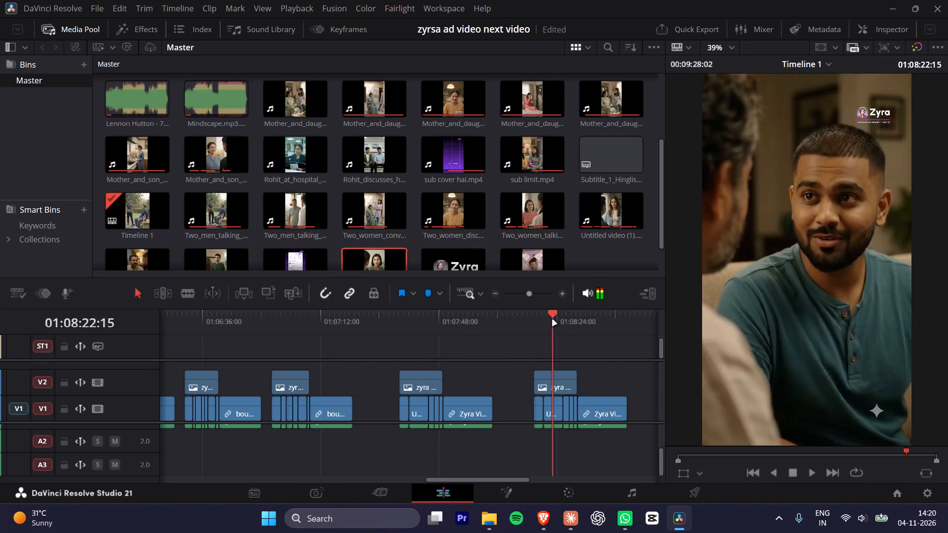
pyautogui.moveTo(553, 320); pyautogui.dragTo(628, 315)
pyautogui.keyDown('ctrl'); pyautogui.scroll(2, 612, 386); pyautogui.keyUp('ctrl')
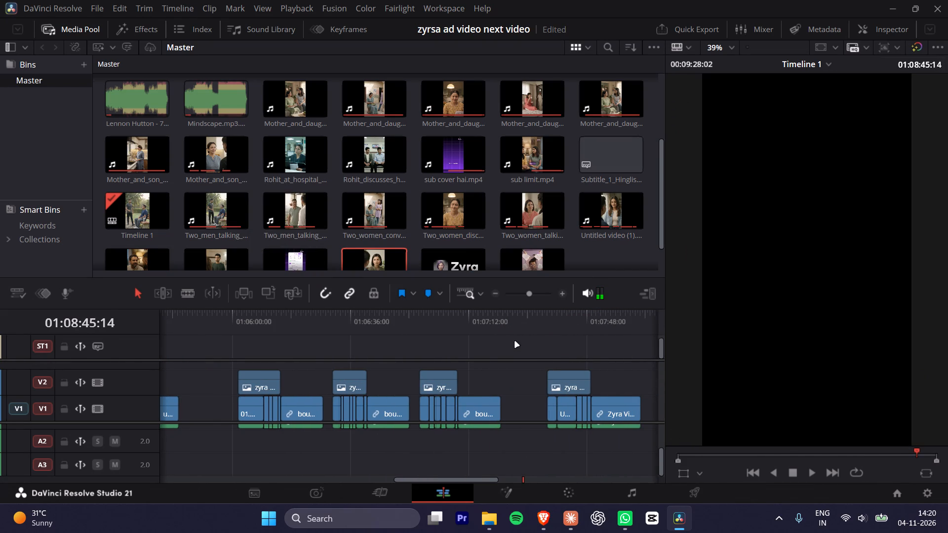
pyautogui.keyDown('ctrl'); pyautogui.scroll(3, 555, 387); pyautogui.keyUp('ctrl')
pyautogui.keyDown('ctrl'); pyautogui.scroll(-5, 555, 387); pyautogui.keyUp('ctrl')
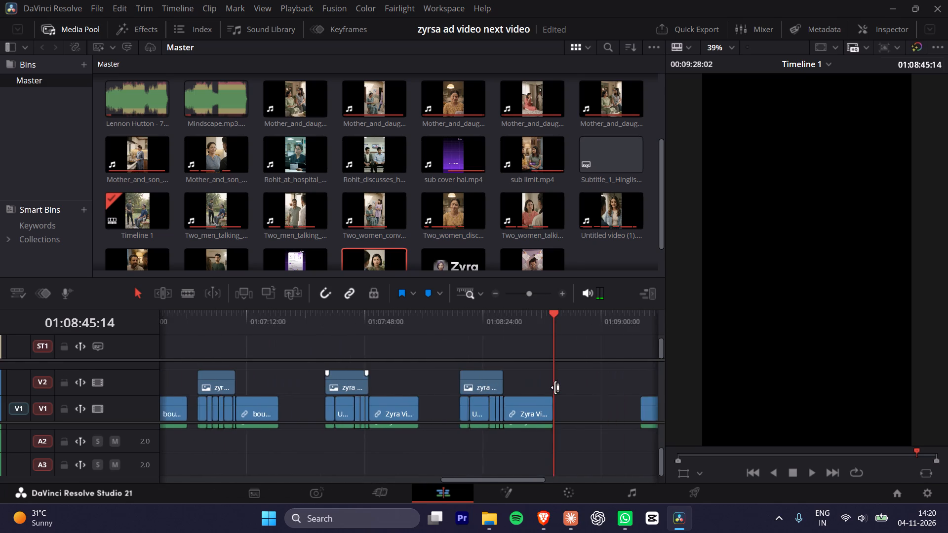
pyautogui.keyDown('ctrl'); pyautogui.scroll(-4, 555, 387); pyautogui.keyUp('ctrl')
pyautogui.keyDown('alt'); pyautogui.scroll(3, 432, 360); pyautogui.keyUp('alt')
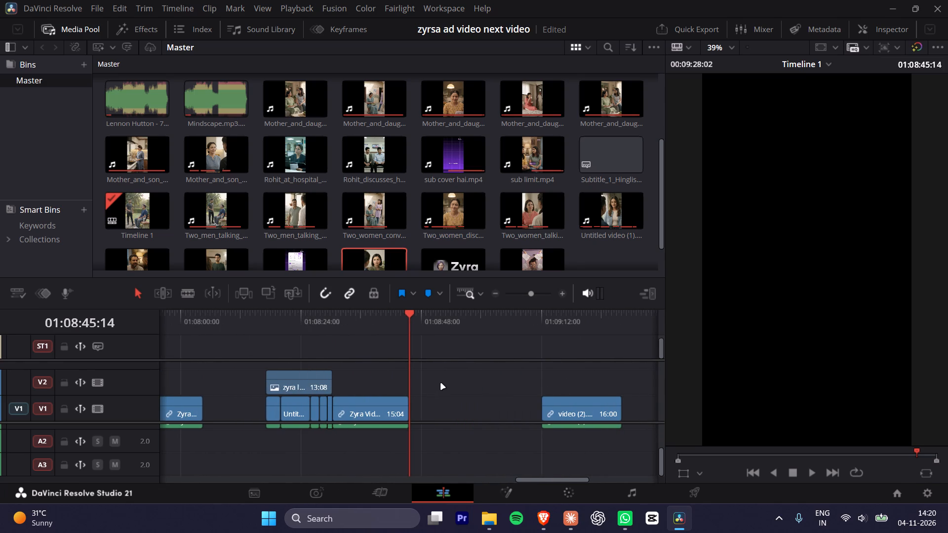
pyautogui.moveTo(490, 321); pyautogui.dragTo(503, 318)
pyautogui.moveTo(545, 368); pyautogui.dragTo(604, 429)
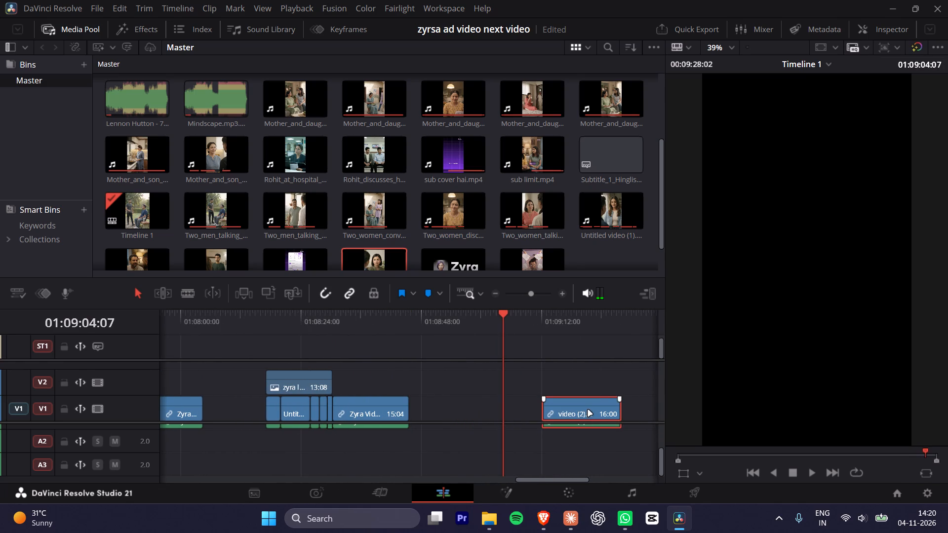
pyautogui.moveTo(585, 411); pyautogui.dragTo(483, 416)
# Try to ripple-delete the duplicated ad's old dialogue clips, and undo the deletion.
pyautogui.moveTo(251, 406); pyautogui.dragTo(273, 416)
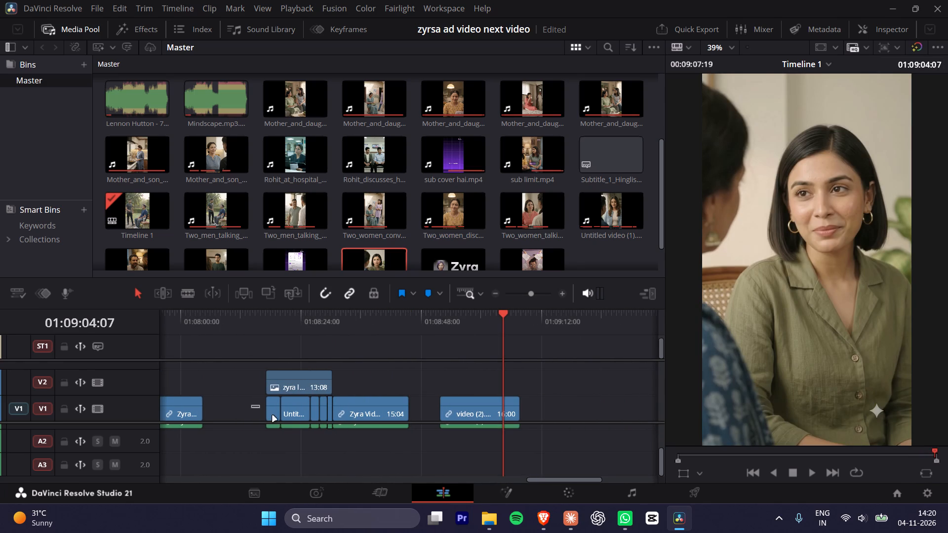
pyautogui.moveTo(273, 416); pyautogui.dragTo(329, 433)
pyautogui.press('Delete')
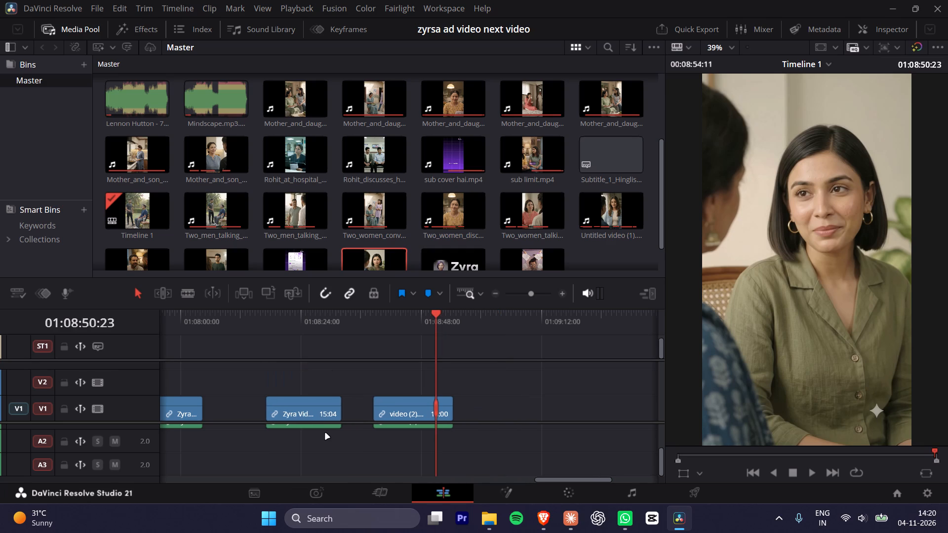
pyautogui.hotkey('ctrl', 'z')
# Delete the duplicated ad's old dialogue clips from V1, leaving a gap below the logo overlay.
pyautogui.moveTo(249, 407); pyautogui.dragTo(253, 406)
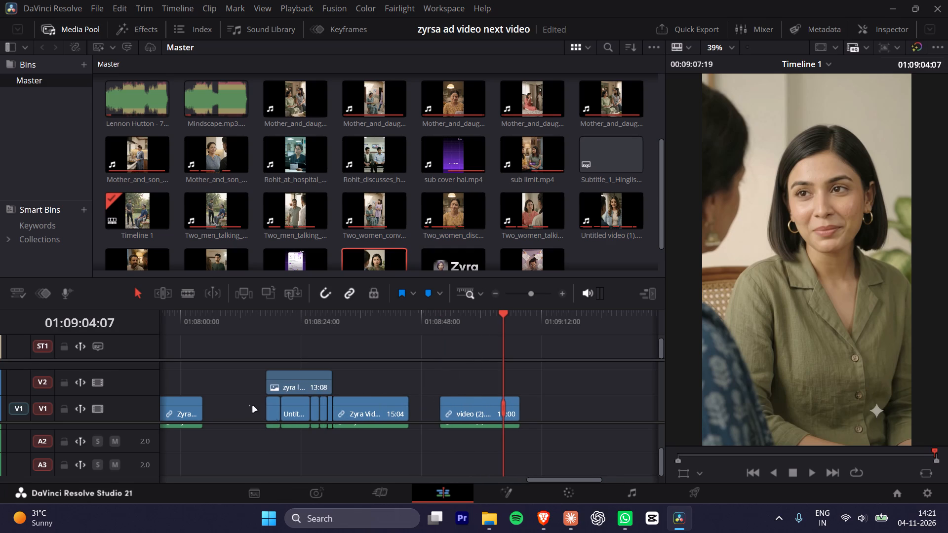
pyautogui.moveTo(253, 406); pyautogui.dragTo(330, 444)
pyautogui.press('BackSpace')
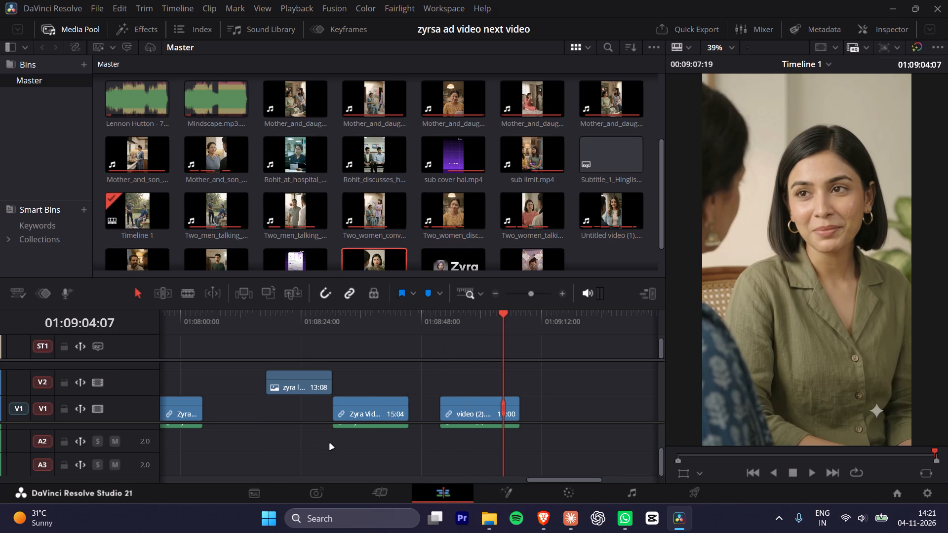
# Zoom in on the start of the video (2) clip and enlarge the Video 1 track to show its thumbnails.
pyautogui.click(448, 316)
pyautogui.keyDown('alt'); pyautogui.scroll(5, 467, 358); pyautogui.keyUp('alt')
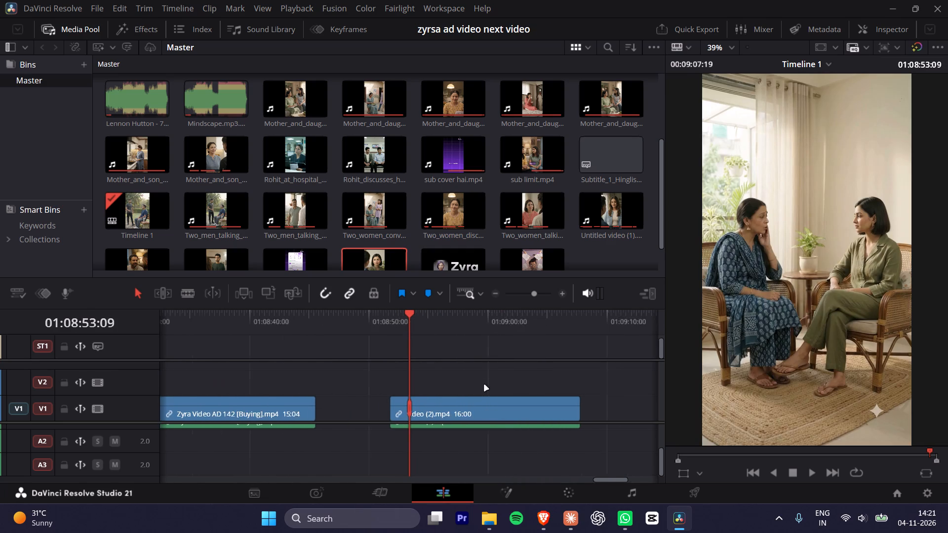
pyautogui.keyDown('alt'); pyautogui.scroll(2, 484, 385); pyautogui.keyUp('alt')
pyautogui.scroll(-3, 433, 386)
pyautogui.scroll(-1, 421, 440)
pyautogui.scroll(1, 421, 440)
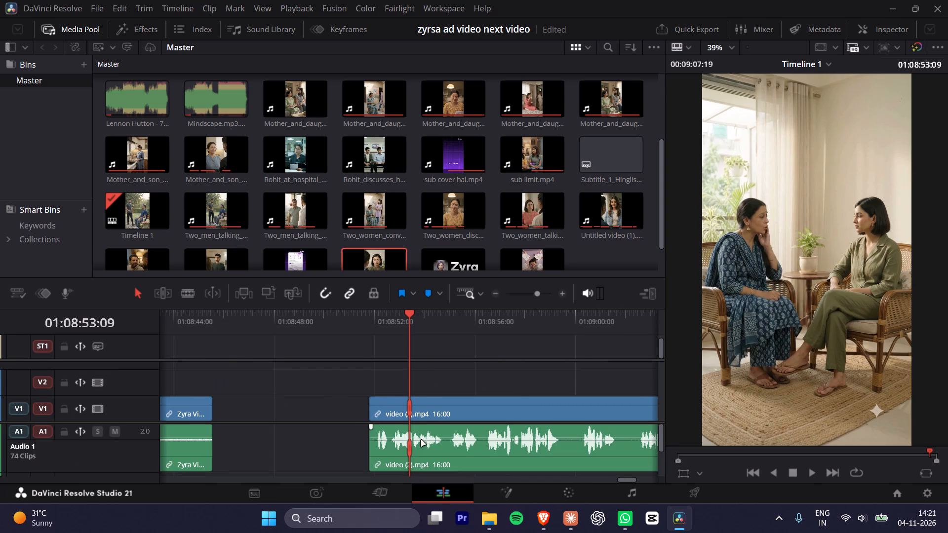
pyautogui.scroll(3, 421, 440)
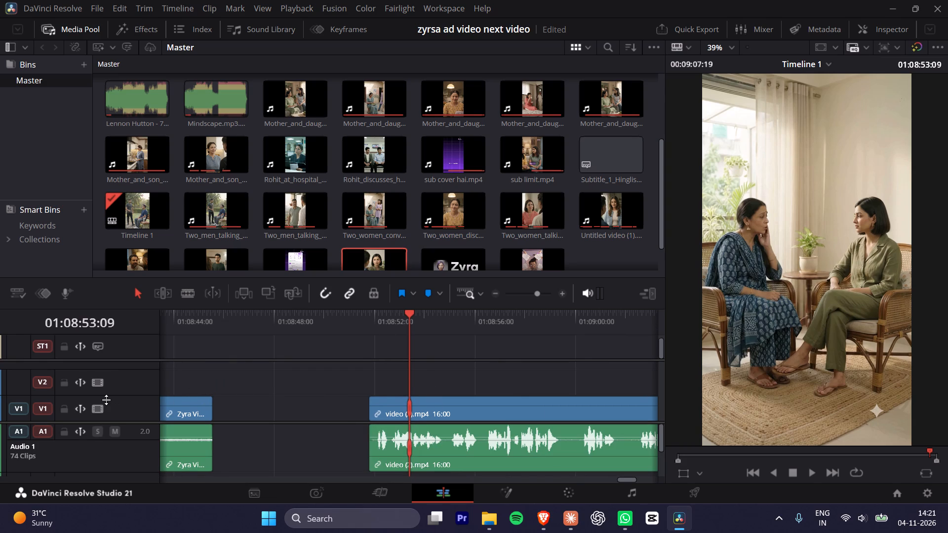
pyautogui.click(111, 395)
pyautogui.moveTo(118, 397); pyautogui.dragTo(118, 383)
# Play the opening of the video (2) clip from its first frame and stop at about 01:08:52.
pyautogui.click(375, 322)
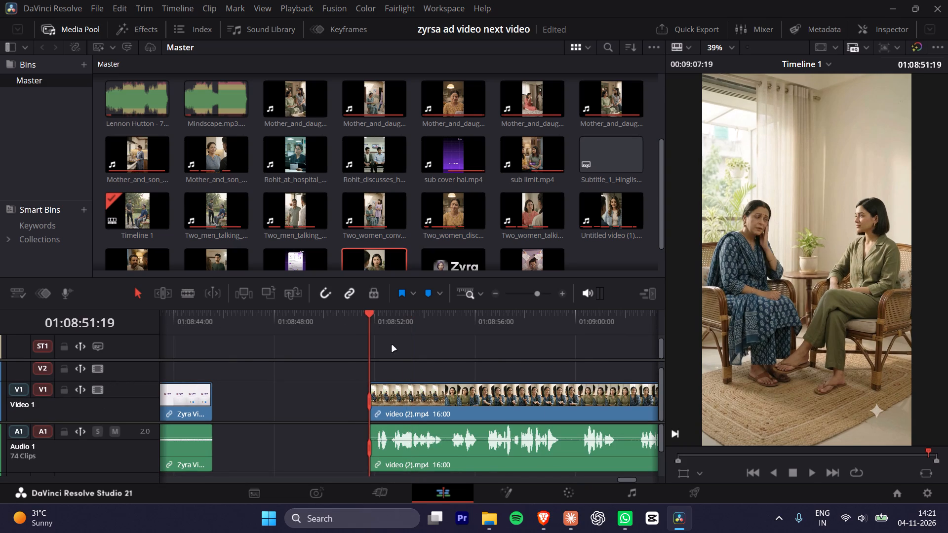
pyautogui.keyDown('alt'); pyautogui.scroll(8, 438, 433); pyautogui.keyUp('alt')
pyautogui.press('space')
pyautogui.press('space')
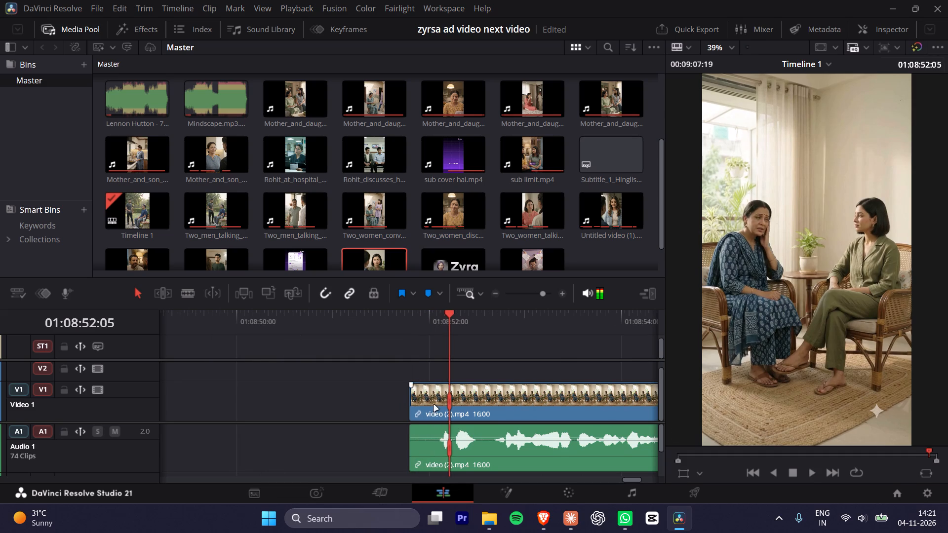
# Play the video (2) clip onward in short stretches and listen for the dialogue pause around 01:08:59.
pyautogui.press('space')
pyautogui.press('space')
pyautogui.press('space')
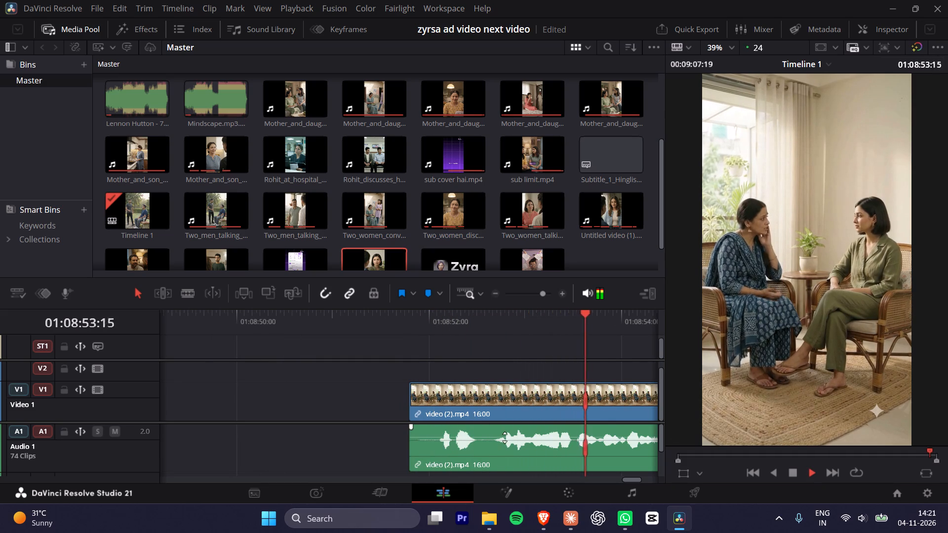
pyautogui.press('space')
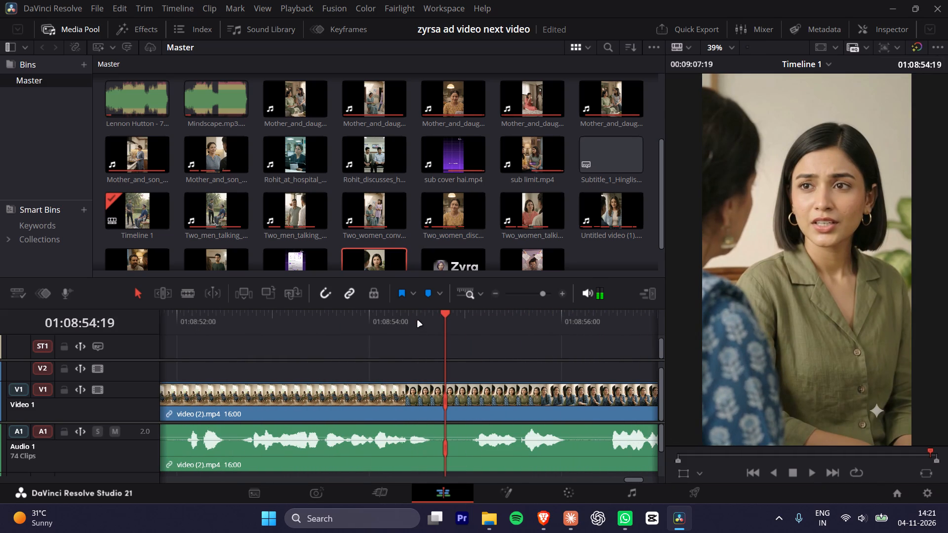
pyautogui.moveTo(418, 321); pyautogui.dragTo(428, 319)
pyautogui.press('Right')
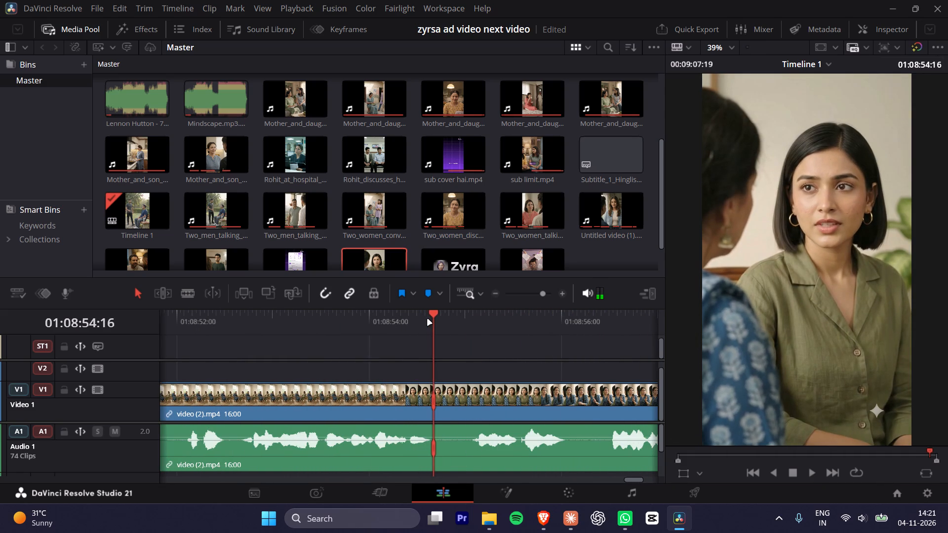
pyautogui.press('space')
pyautogui.press('space')
pyautogui.press('space')
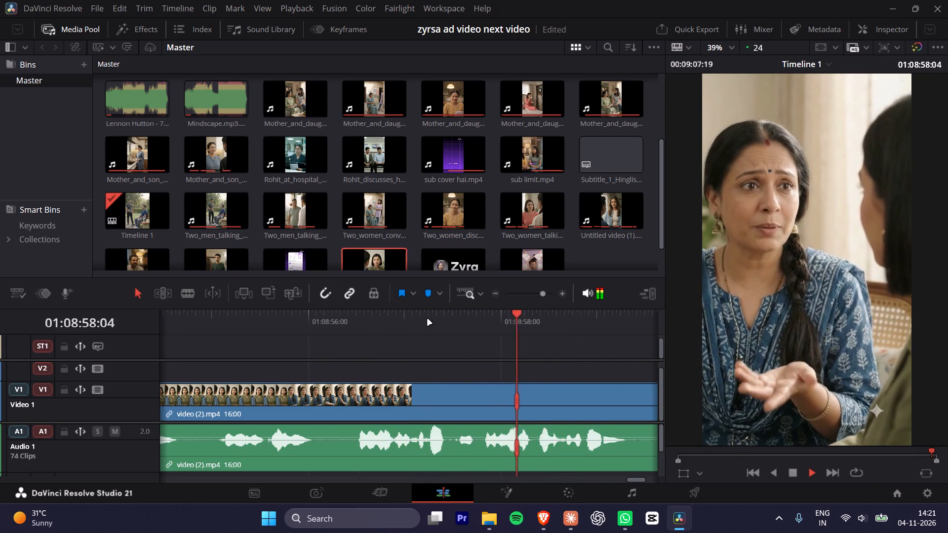
pyautogui.press('space')
# Split video (2) at 01:08:59:09 and 01:09:00:03, and ripple-delete the silent piece between the cuts.
pyautogui.keyDown('alt'); pyautogui.scroll(-3, 512, 343); pyautogui.keyUp('alt')
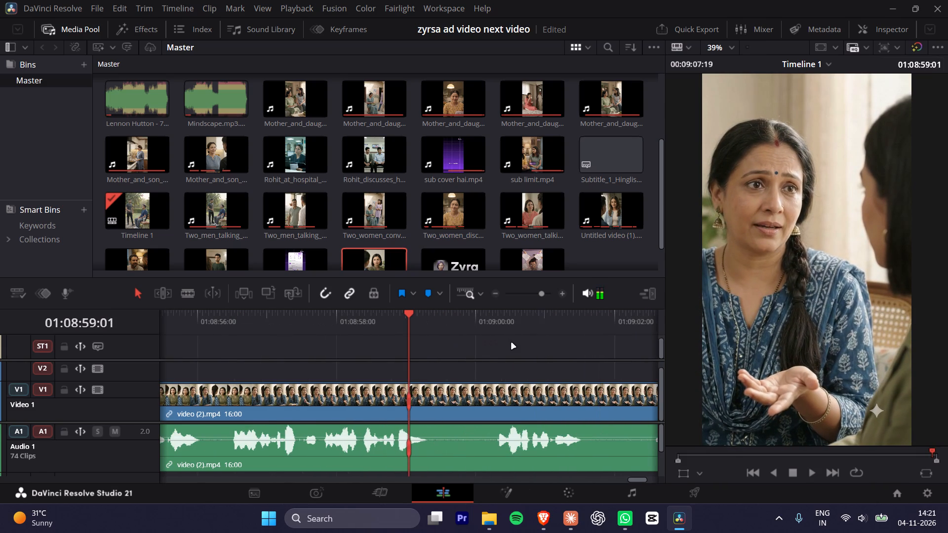
pyautogui.press('space')
pyautogui.press('space')
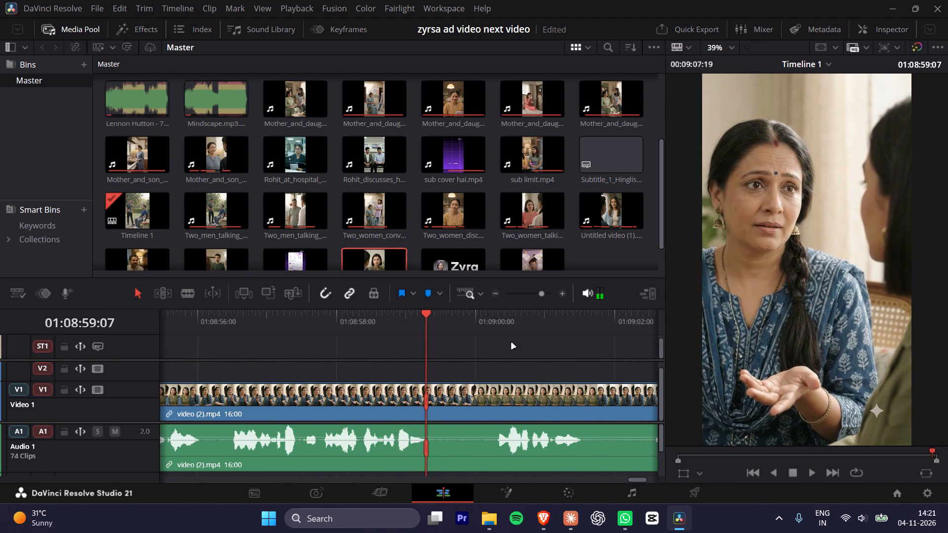
pyautogui.press('Right')
pyautogui.press('Right')
pyautogui.hotkey('ctrl', 'b')
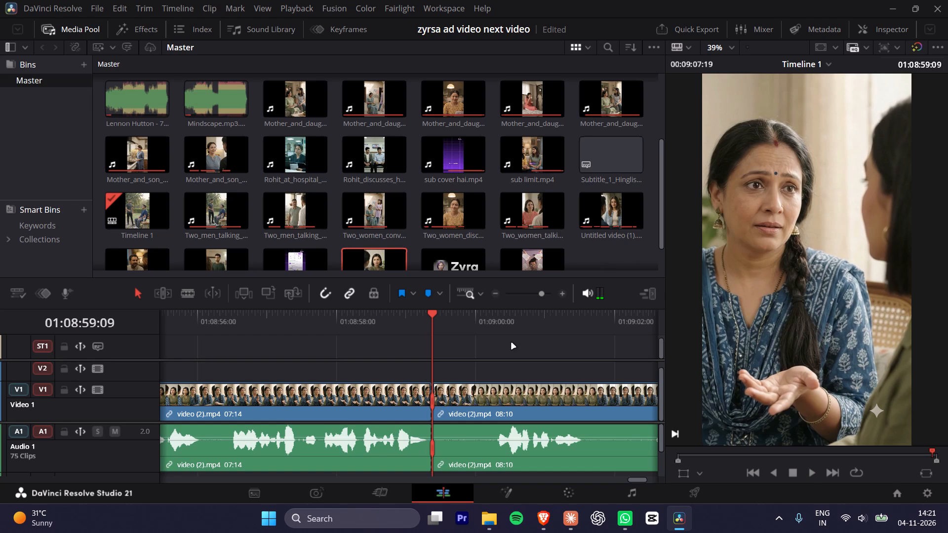
pyautogui.press('Right')
pyautogui.press('Right')
pyautogui.press('Right')
pyautogui.press('Right')
pyautogui.press('Right')
pyautogui.press('Right')
pyautogui.press('Right')
pyautogui.press('Right')
pyautogui.press('Right')
pyautogui.press('Right')
pyautogui.press('Right')
pyautogui.press('Right')
pyautogui.press('Right')
pyautogui.press('Right')
pyautogui.press('Right')
pyautogui.press('Right')
pyautogui.press('Right')
pyautogui.press('Right')
pyautogui.hotkey('ctrl', 'b')
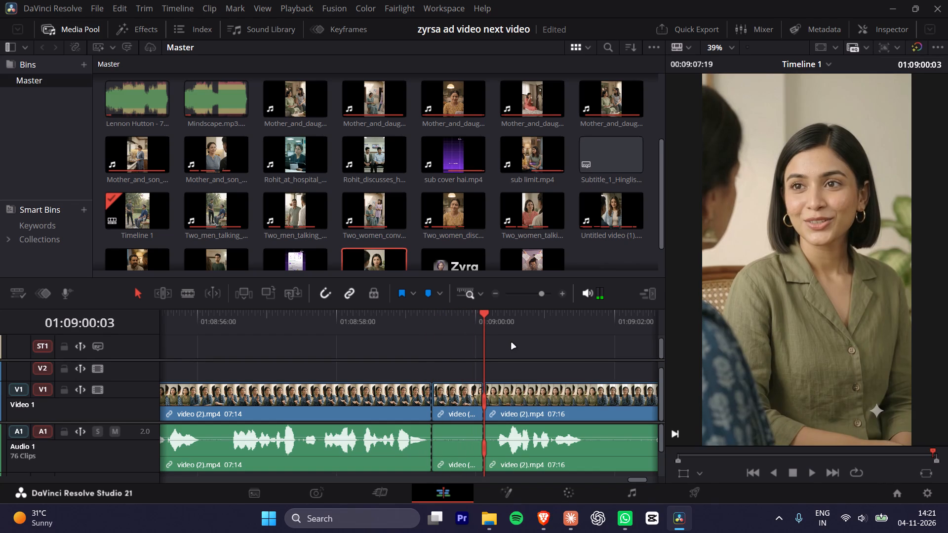
pyautogui.click(454, 399)
pyautogui.press('Delete')
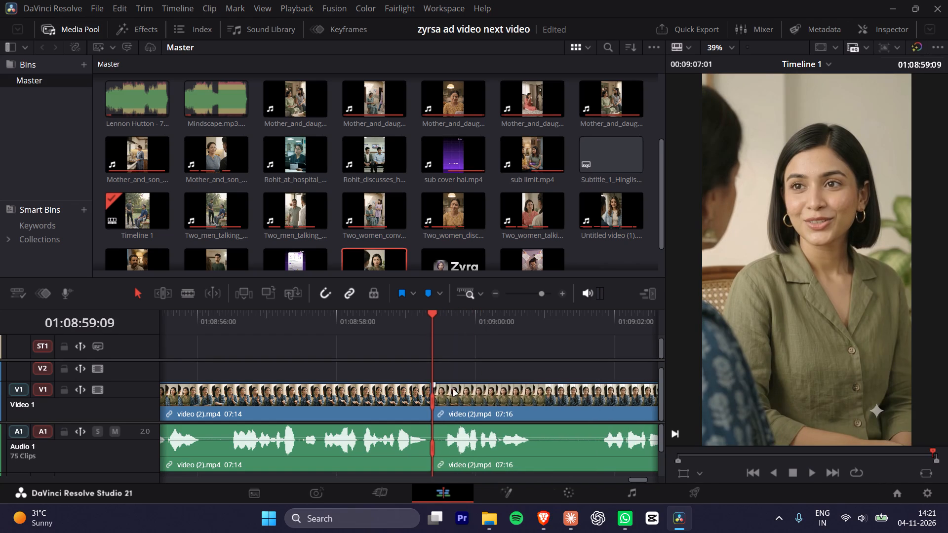
# Split video (2) at 01:09:00:22 and 01:09:01:15, and ripple-delete the silent piece between the cuts.
pyautogui.press('space')
pyautogui.press('space')
pyautogui.press('Right')
pyautogui.press('Right')
pyautogui.press('Right')
pyautogui.press('Right')
pyautogui.press('Right')
pyautogui.press('Right')
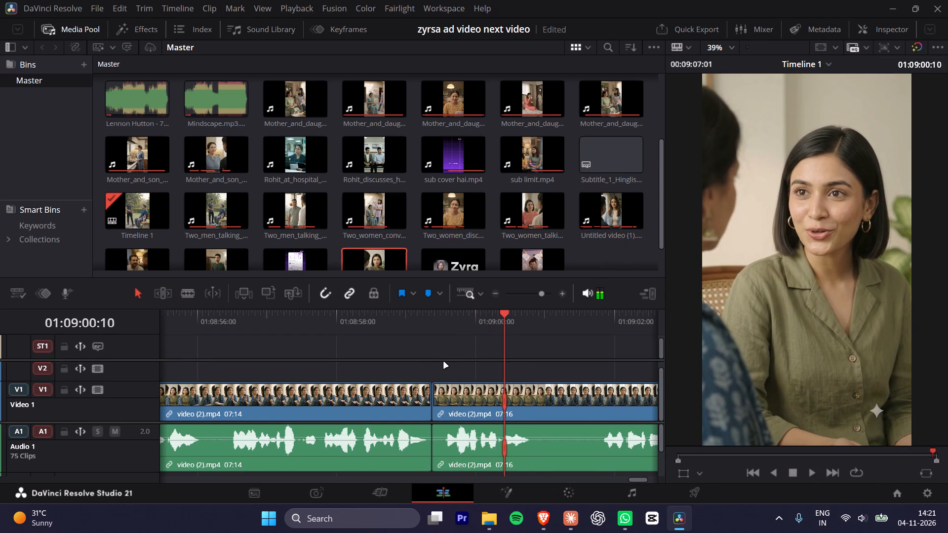
pyautogui.press('Right')
pyautogui.press('Right')
pyautogui.press('Right')
pyautogui.press('Right')
pyautogui.press('Right')
pyautogui.press('Right')
pyautogui.press('Right')
pyautogui.hotkey('ctrl', 'b')
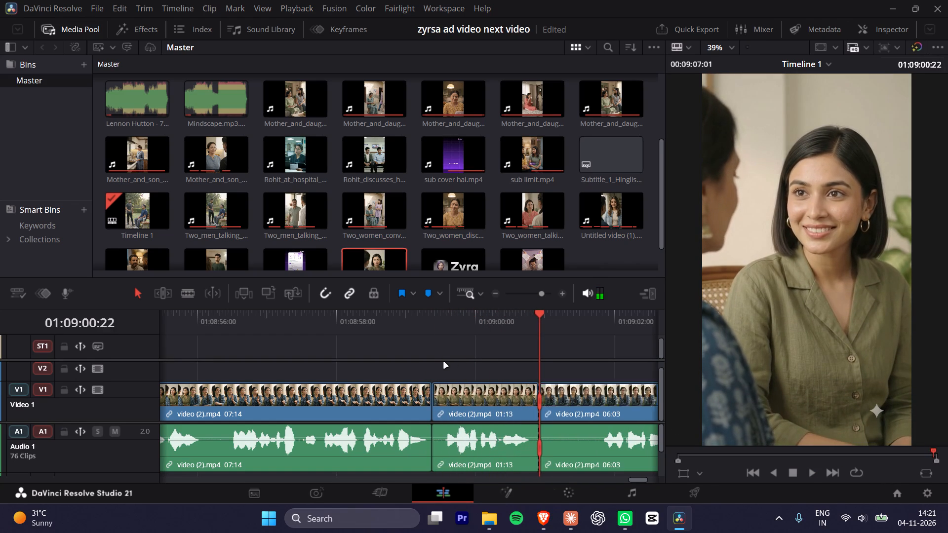
pyautogui.press('Right')
pyautogui.press('Right')
pyautogui.press('Right')
pyautogui.press('Right')
pyautogui.press('Right')
pyautogui.press('Right')
pyautogui.press('Right')
pyautogui.press('Right')
pyautogui.press('Right')
pyautogui.press('Right')
pyautogui.press('Right')
pyautogui.press('Right')
pyautogui.press('Right')
pyautogui.press('Right')
pyautogui.press('Right')
pyautogui.press('Right')
pyautogui.press('Right')
pyautogui.hotkey('ctrl', 'b')
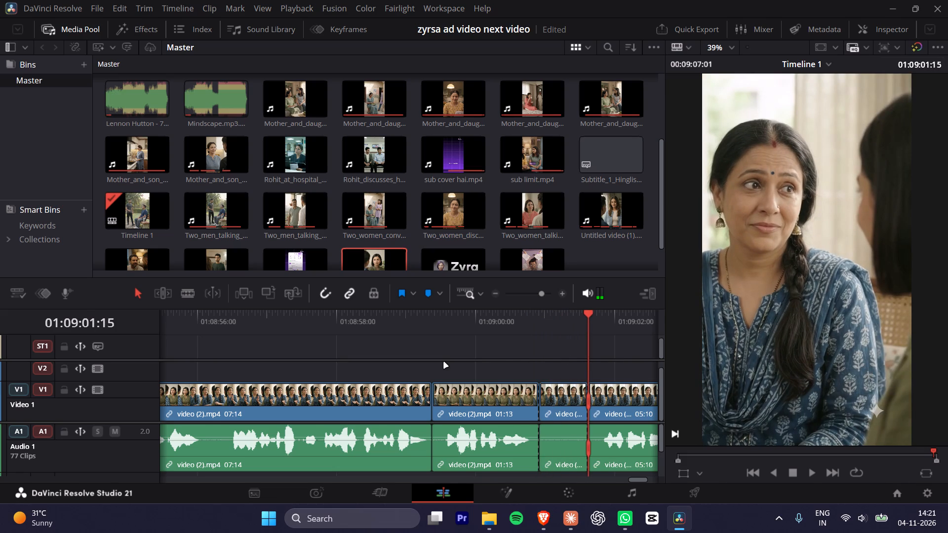
pyautogui.click(556, 398)
pyautogui.press('Delete')
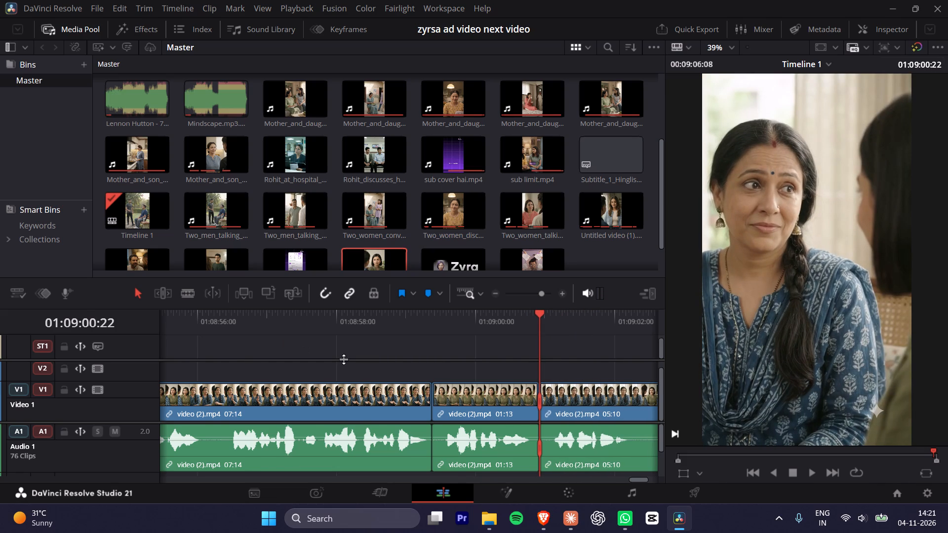
# Split the last video (2) piece at 01:09:02:07 and 01:09:02:14, and ripple-delete the short pause between the cuts.
pyautogui.keyDown('ctrl'); pyautogui.scroll(-4, 344, 362); pyautogui.keyUp('ctrl')
pyautogui.moveTo(326, 317); pyautogui.dragTo(334, 317)
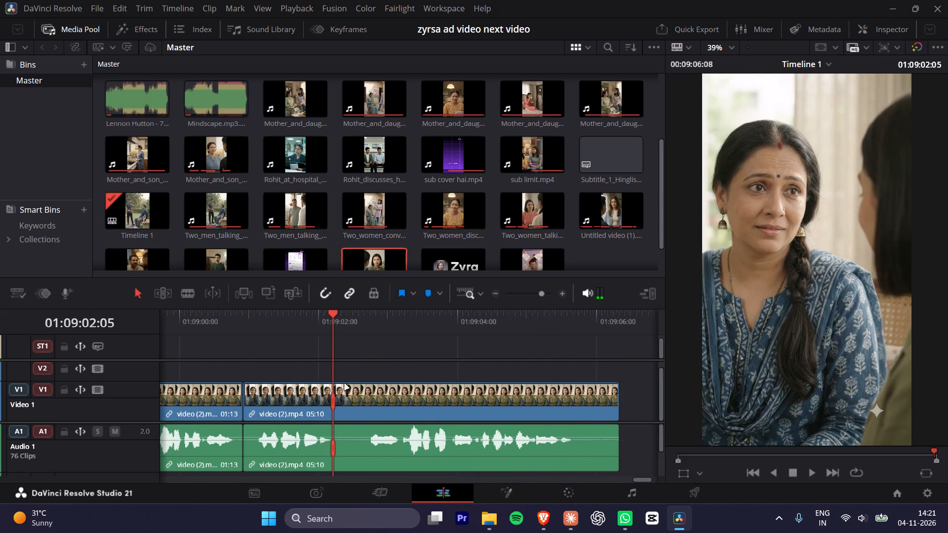
pyautogui.click(356, 401)
pyautogui.press('Right')
pyautogui.press('Right')
pyautogui.hotkey('ctrl', 'b')
pyautogui.press('Right')
pyautogui.press('Right')
pyautogui.press('Right')
pyautogui.press('Right')
pyautogui.press('Right')
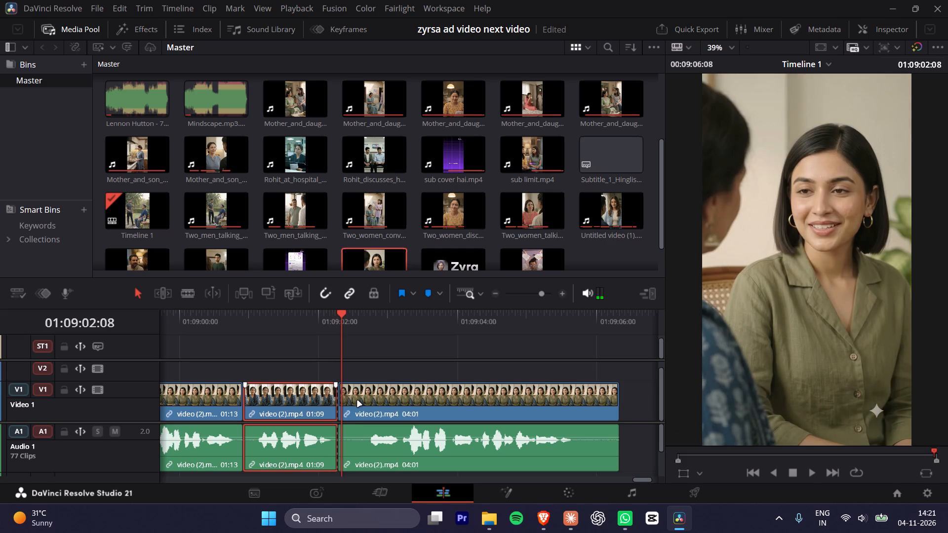
pyautogui.press('Right')
pyautogui.press('Right')
pyautogui.hotkey('ctrl', 'b')
pyautogui.click(355, 412)
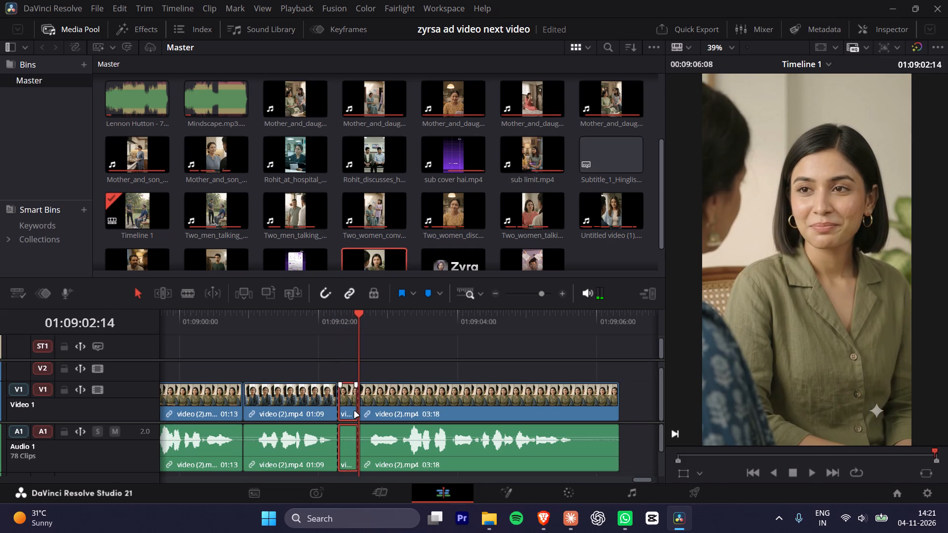
pyautogui.press('Delete')
# Trim the end of the last video (2) piece back to 01:09:05:10, just after the dialogue finishes.
pyautogui.moveTo(474, 333); pyautogui.dragTo(537, 330)
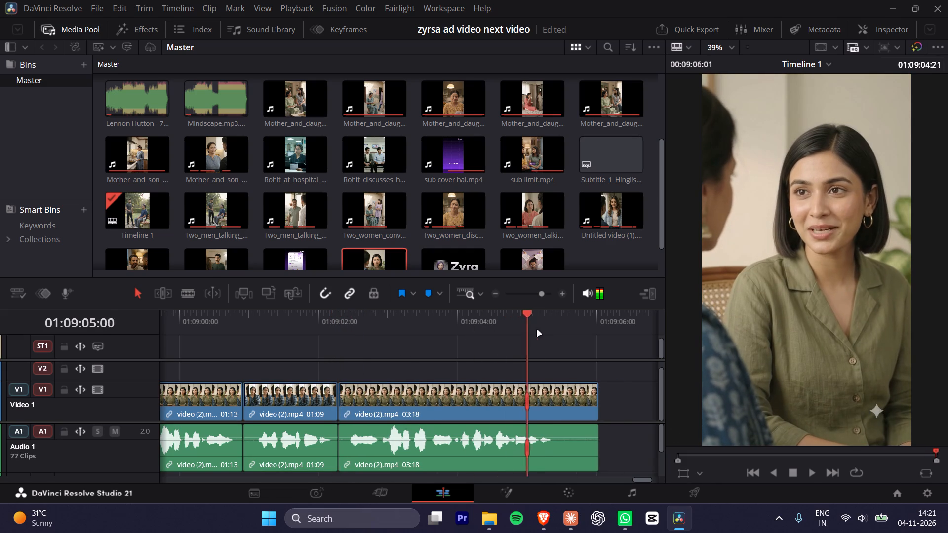
pyautogui.moveTo(537, 330); pyautogui.dragTo(539, 330)
pyautogui.press('space')
pyautogui.press('space')
pyautogui.click(581, 438)
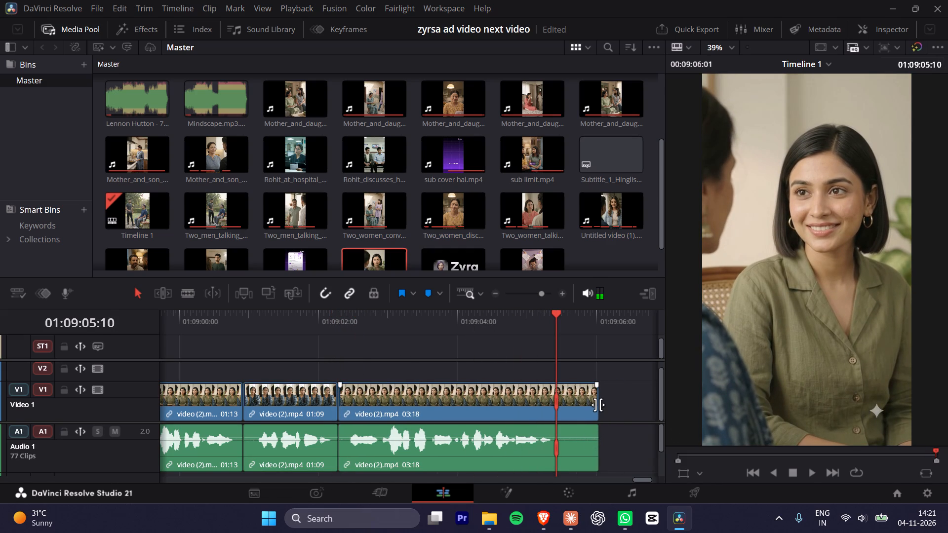
pyautogui.moveTo(598, 405); pyautogui.dragTo(555, 412)
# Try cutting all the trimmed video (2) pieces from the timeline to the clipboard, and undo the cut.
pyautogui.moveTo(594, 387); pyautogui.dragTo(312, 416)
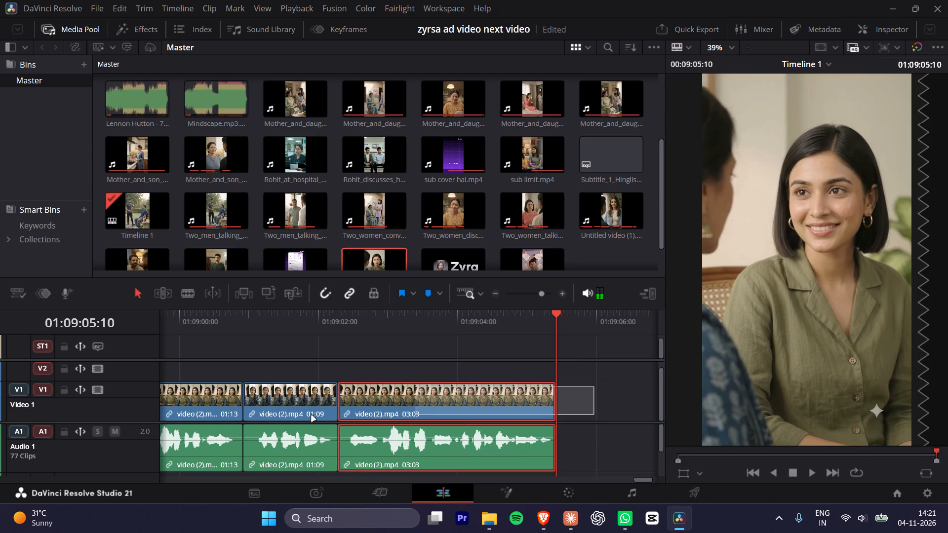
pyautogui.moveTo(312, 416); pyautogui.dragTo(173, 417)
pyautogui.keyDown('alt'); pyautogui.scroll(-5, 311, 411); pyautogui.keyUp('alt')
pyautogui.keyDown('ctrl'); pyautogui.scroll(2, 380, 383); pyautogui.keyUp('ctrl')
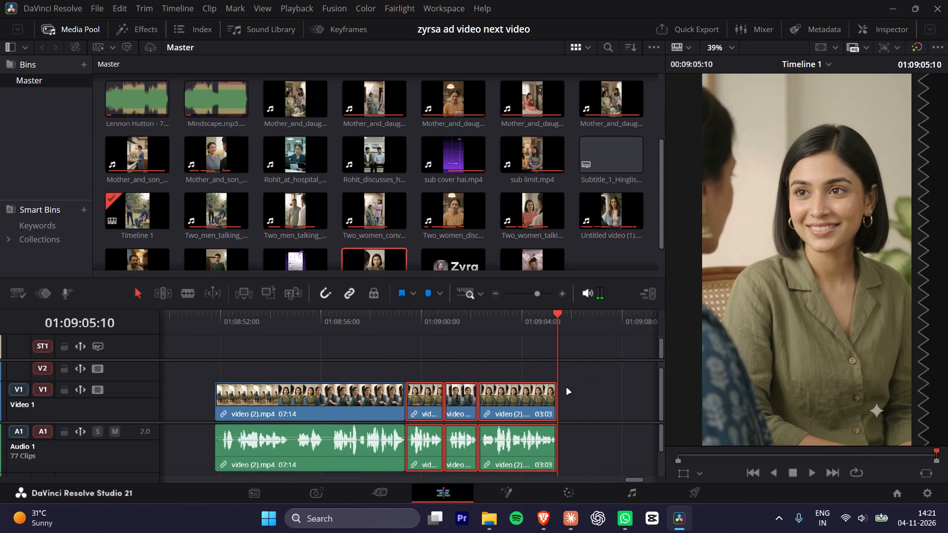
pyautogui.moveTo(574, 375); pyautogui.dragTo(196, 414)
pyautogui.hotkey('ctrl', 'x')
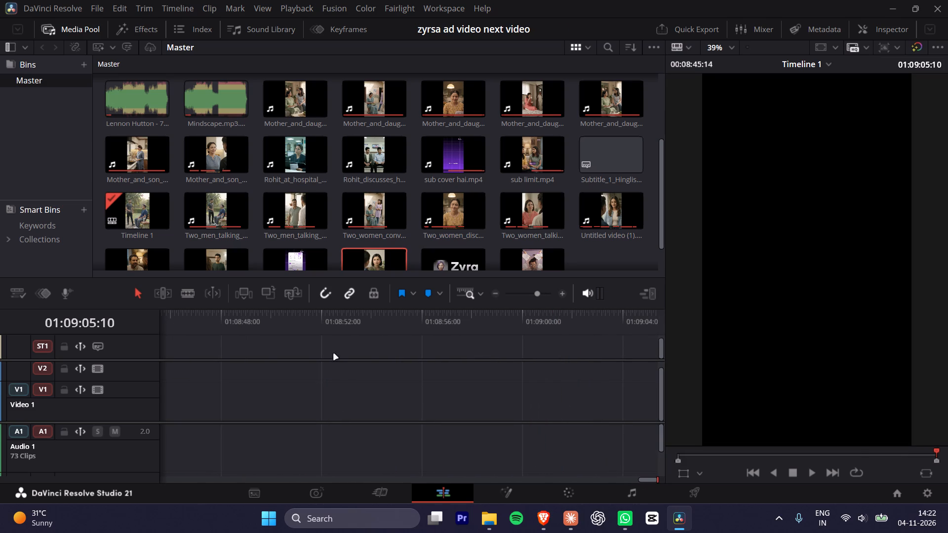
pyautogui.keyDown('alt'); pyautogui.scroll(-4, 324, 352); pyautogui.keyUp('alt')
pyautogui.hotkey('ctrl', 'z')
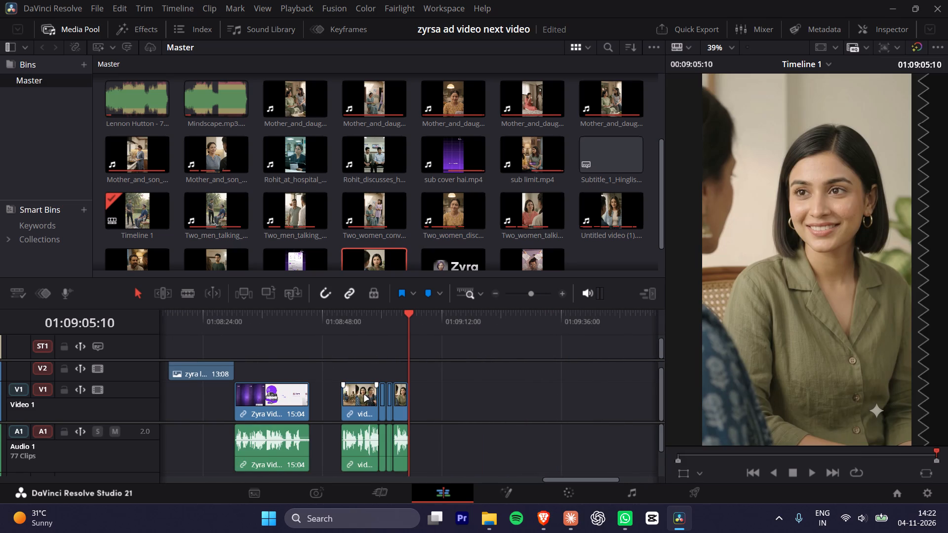
# Move all four trimmed video (2) pieces into the V1 gap below the logo overlay, ending flush against the Zyra Video AD 142 clip.
pyautogui.moveTo(459, 384); pyautogui.dragTo(337, 421)
pyautogui.moveTo(361, 406); pyautogui.dragTo(184, 409)
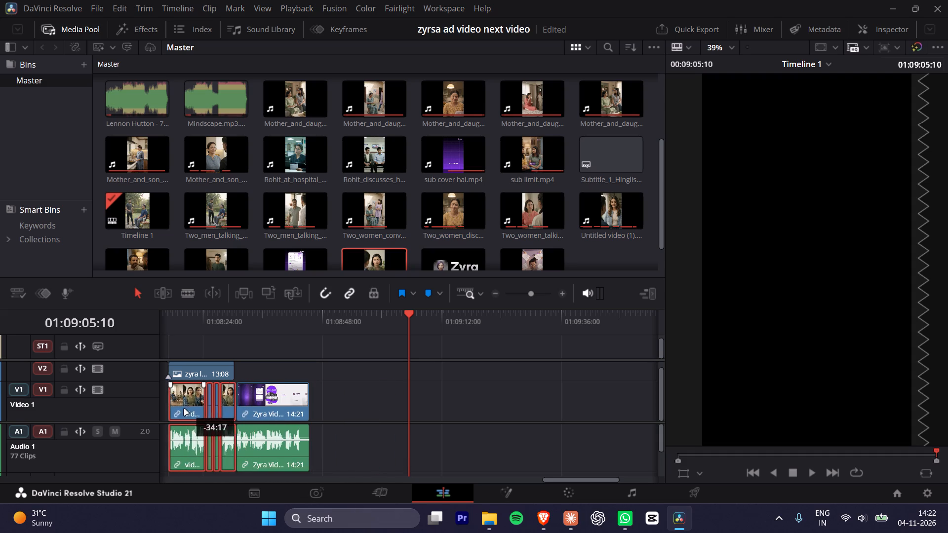
pyautogui.moveTo(184, 409); pyautogui.dragTo(352, 422)
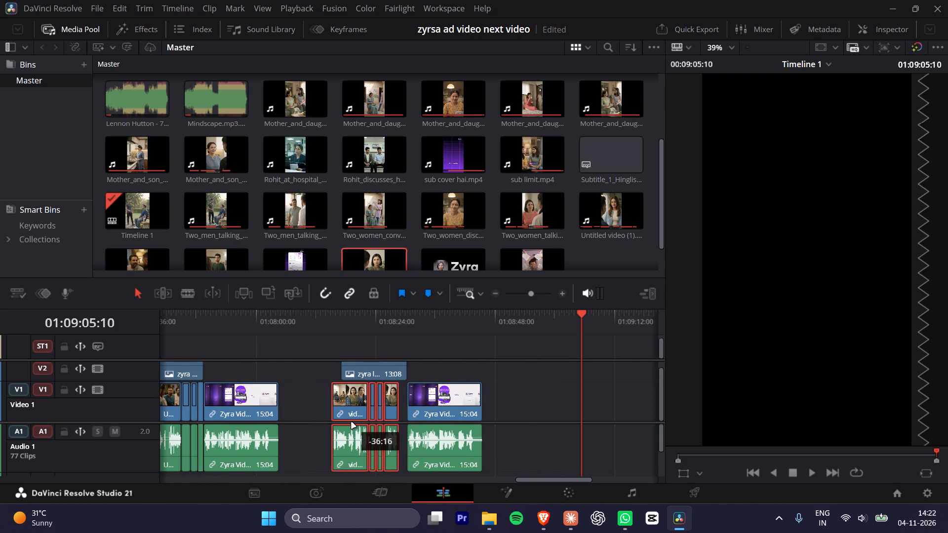
pyautogui.moveTo(352, 422); pyautogui.dragTo(352, 421)
pyautogui.keyDown('alt'); pyautogui.scroll(3, 387, 358); pyautogui.keyUp('alt')
pyautogui.keyDown('ctrl'); pyautogui.scroll(5, 335, 353); pyautogui.keyUp('ctrl')
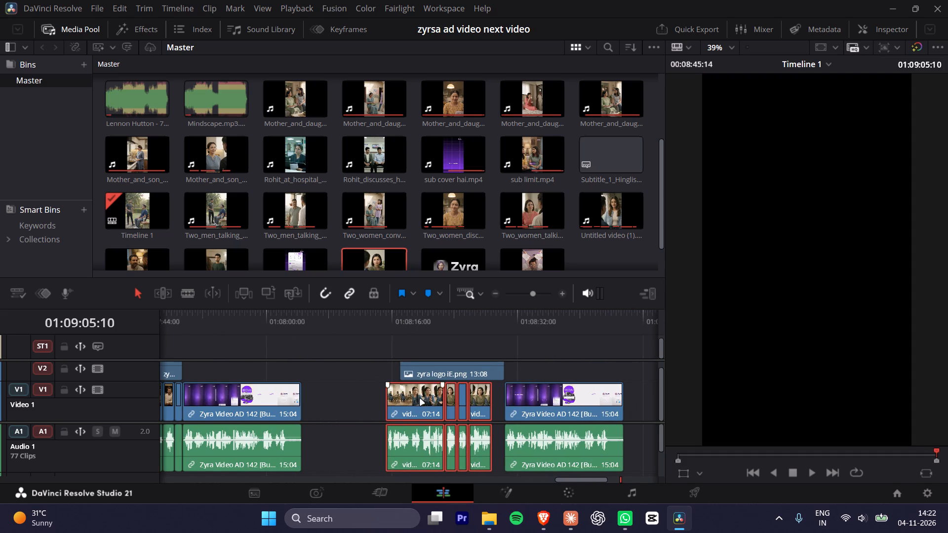
pyautogui.moveTo(421, 402); pyautogui.dragTo(430, 401)
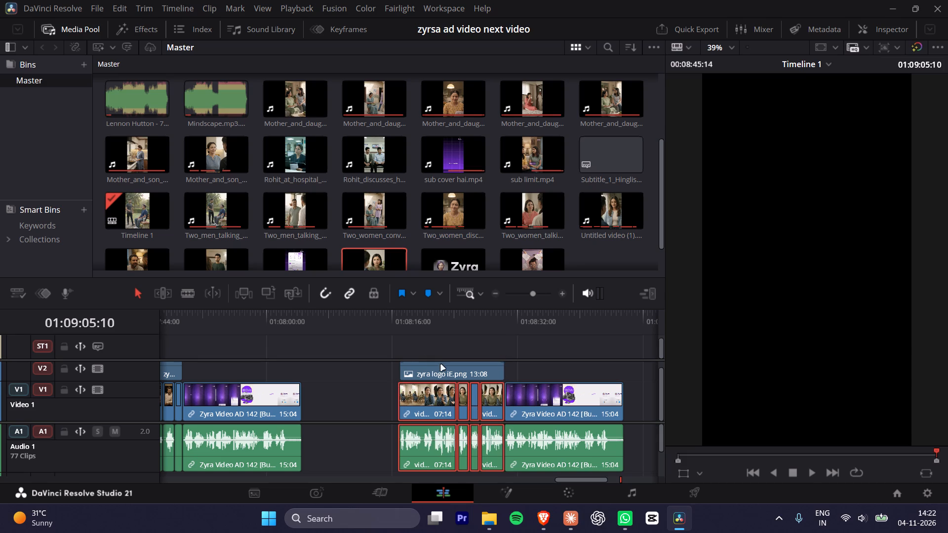
# Extend the start of the zyra logo overlay on V2 to 13:15 long, aligned with the first video (2) frame.
pyautogui.click(445, 369)
pyautogui.click(484, 368)
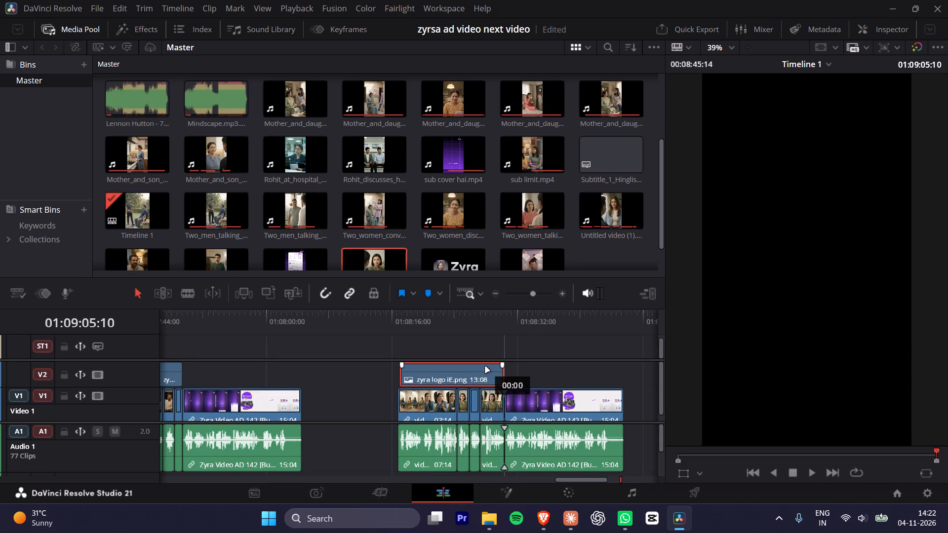
pyautogui.keyDown('alt'); pyautogui.scroll(6, 401, 383); pyautogui.keyUp('alt')
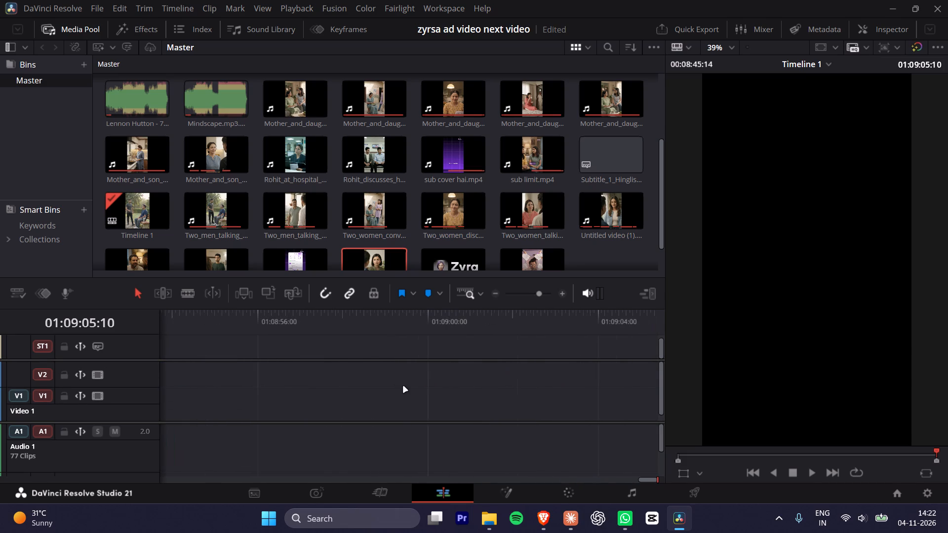
pyautogui.keyDown('ctrl'); pyautogui.scroll(16, 380, 335); pyautogui.keyUp('ctrl')
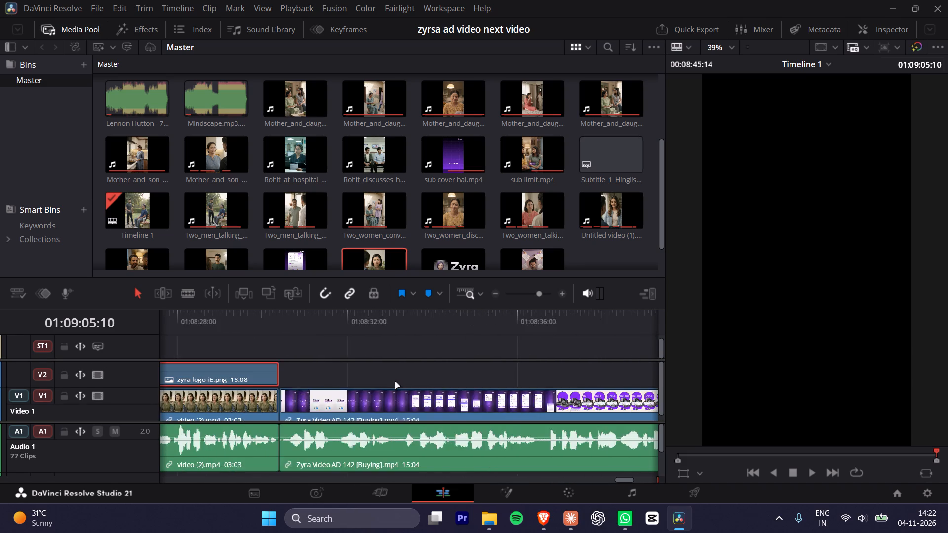
pyautogui.keyDown('ctrl'); pyautogui.scroll(11, 395, 382); pyautogui.keyUp('ctrl')
pyautogui.keyDown('ctrl'); pyautogui.scroll(-2, 474, 377); pyautogui.keyUp('ctrl')
pyautogui.click(502, 376)
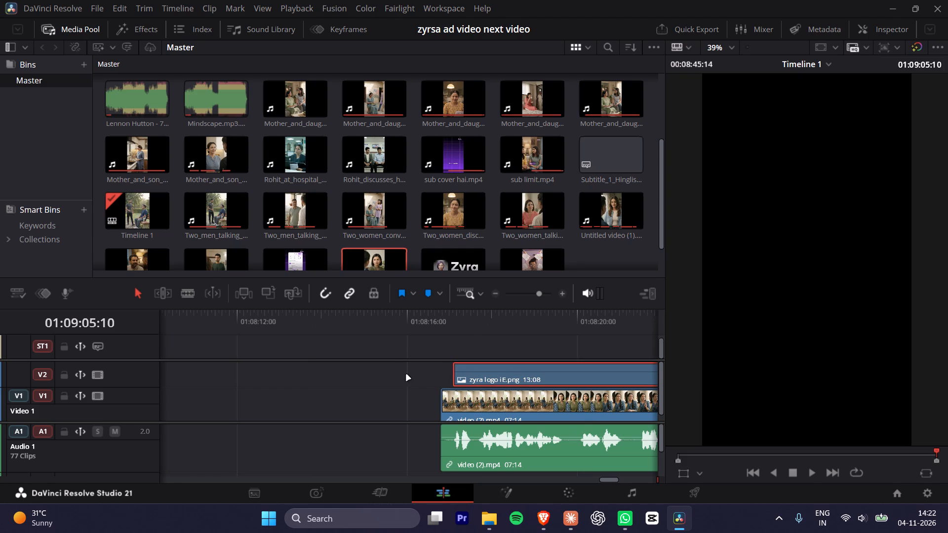
pyautogui.click(397, 373)
pyautogui.click(486, 376)
pyautogui.moveTo(452, 378); pyautogui.dragTo(442, 379)
# Play the assembled ad's opening from about 01:08:16 to check the logo over the new footage.
pyautogui.click(417, 315)
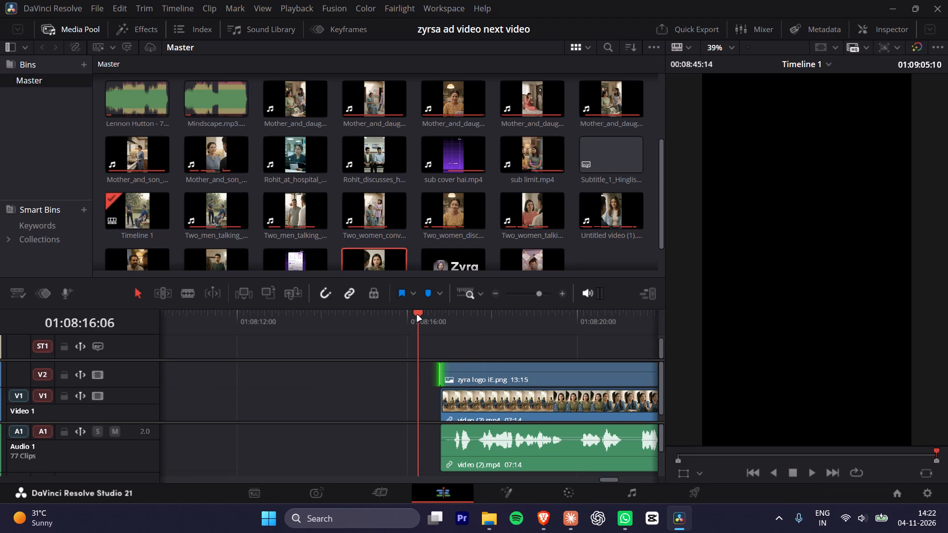
pyautogui.press('space')
pyautogui.press('space')
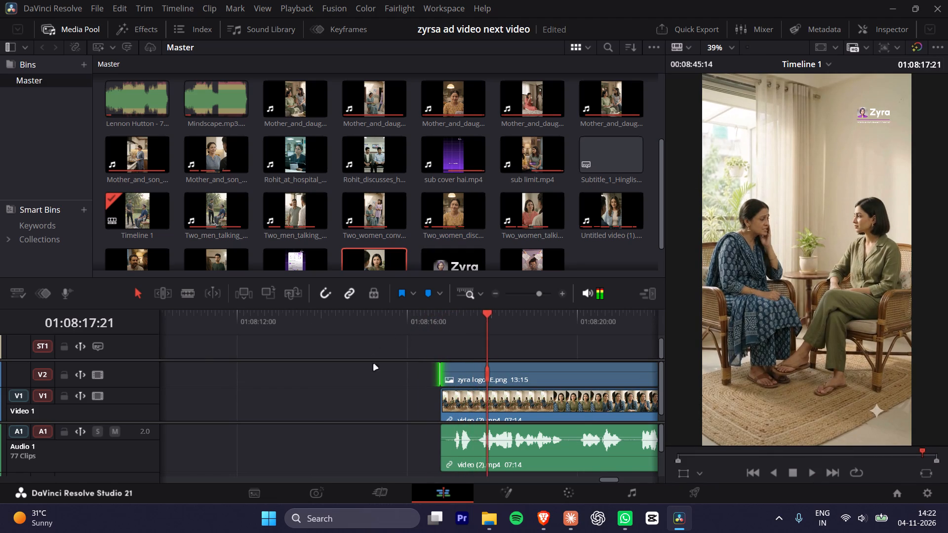
# Duplicate the last Zyra Video AD 142 clip on V1, about 45 seconds further along the timeline.
pyautogui.keyDown('alt'); pyautogui.scroll(-9, 380, 379); pyautogui.keyUp('alt')
pyautogui.moveTo(510, 362); pyautogui.dragTo(440, 481)
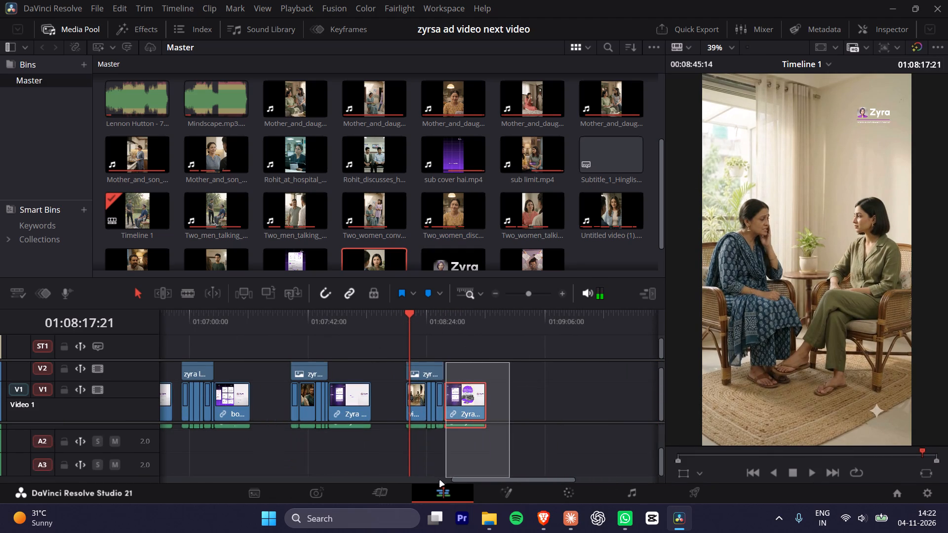
pyautogui.moveTo(440, 481); pyautogui.dragTo(459, 449)
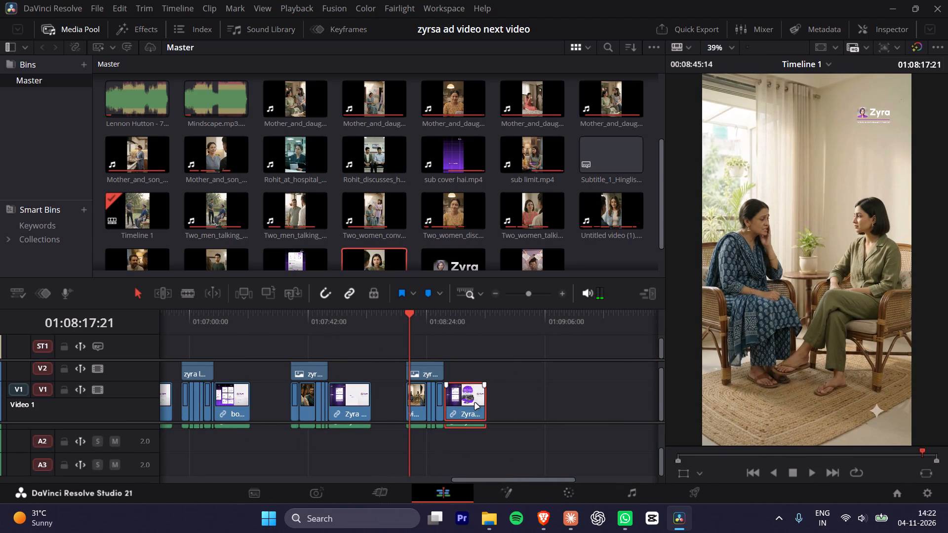
pyautogui.keyDown('alt'); pyautogui.moveTo(465, 397); pyautogui.dragTo(593, 404); pyautogui.keyUp('alt')
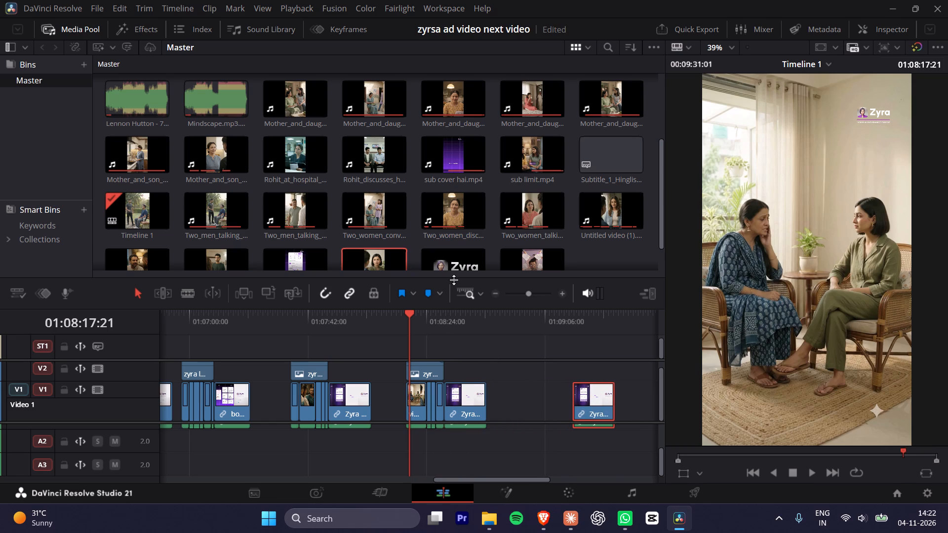
# Resize the timeline's track areas so that V2, V1 and Audio 1 are all shown with taller tracks.
pyautogui.moveTo(452, 278); pyautogui.dragTo(456, 245)
pyautogui.moveTo(118, 421); pyautogui.dragTo(124, 396)
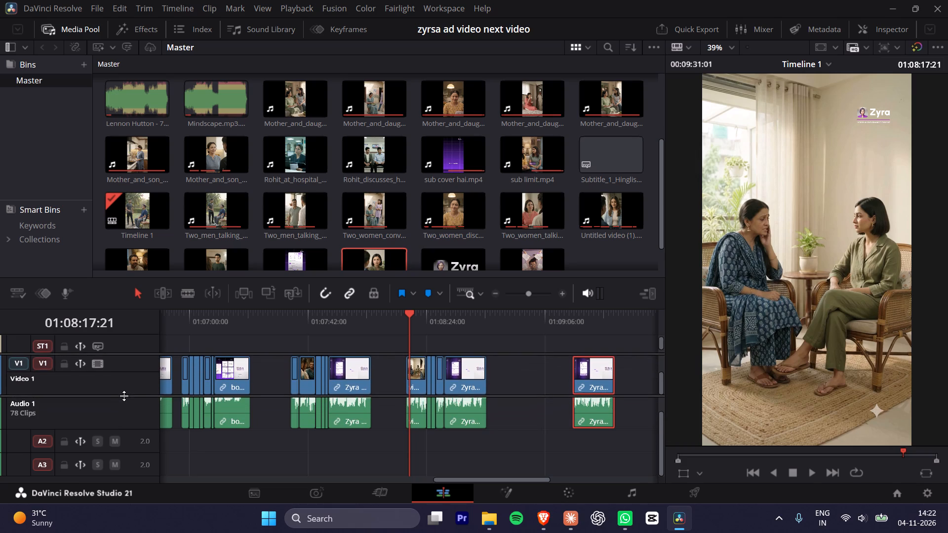
pyautogui.moveTo(124, 396); pyautogui.dragTo(117, 467)
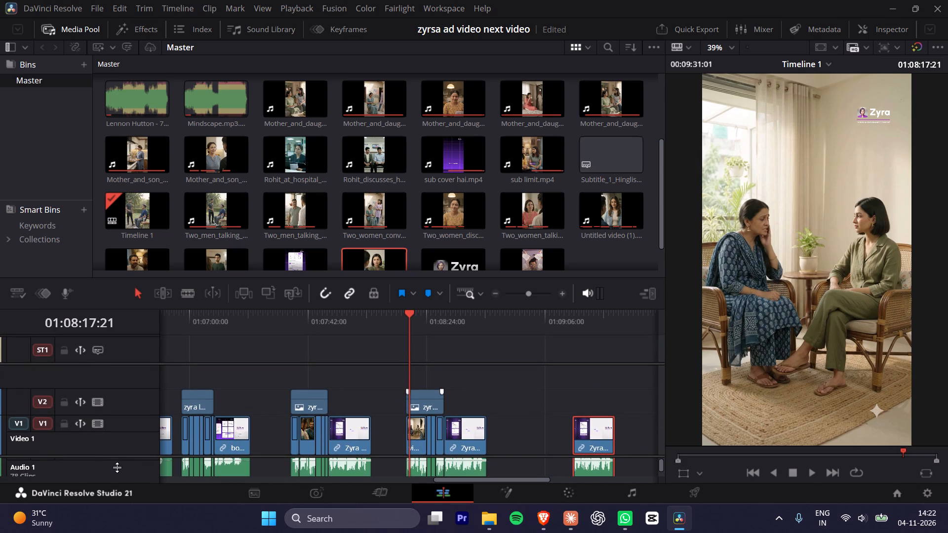
pyautogui.moveTo(117, 467); pyautogui.dragTo(122, 435)
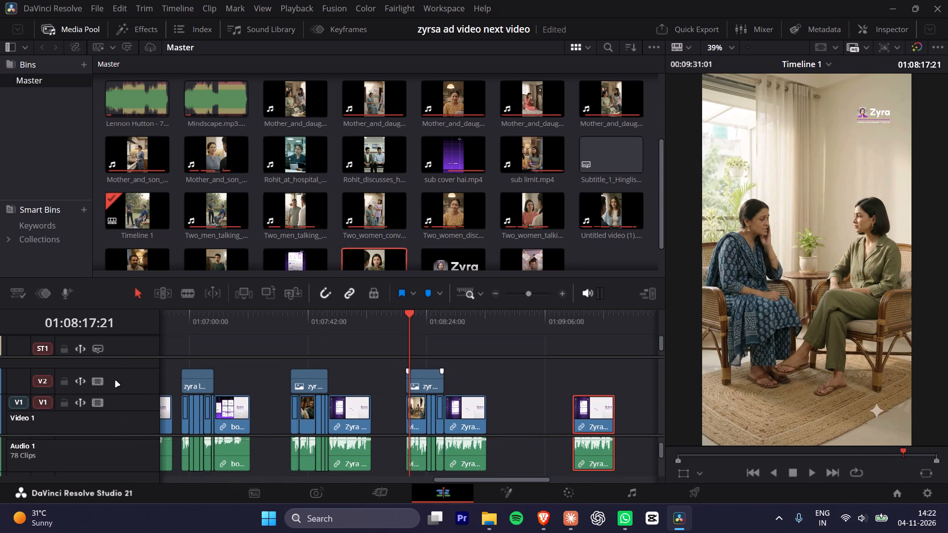
pyautogui.keyDown('shift'); pyautogui.scroll(-2, 116, 381); pyautogui.keyUp('shift')
pyautogui.keyDown('shift'); pyautogui.scroll(7, 125, 370); pyautogui.keyUp('shift')
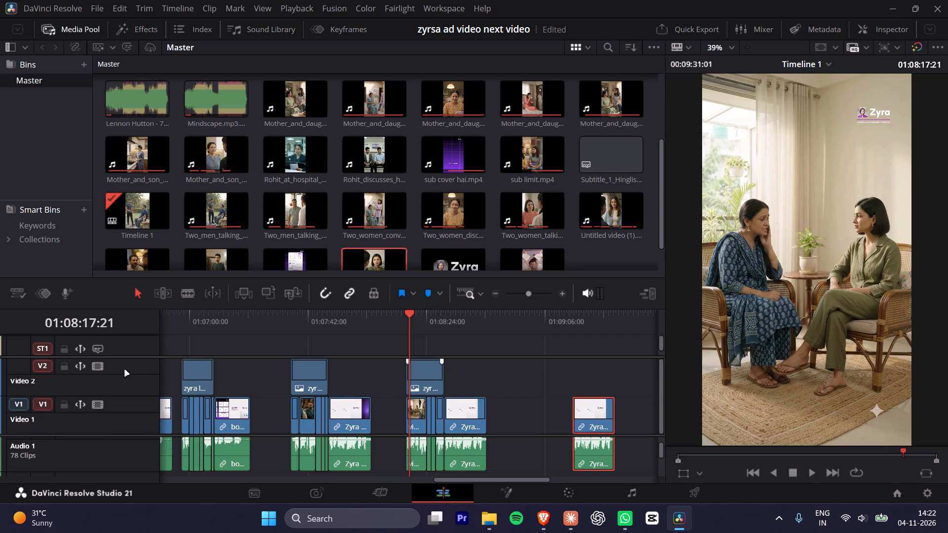
pyautogui.moveTo(556, 358); pyautogui.dragTo(562, 358)
# Bring video (1) from the Downloads folder onto V1, ending flush against the start of the duplicated Zyra Video AD 142 clip.
pyautogui.hotkey('alt', 'Tab')
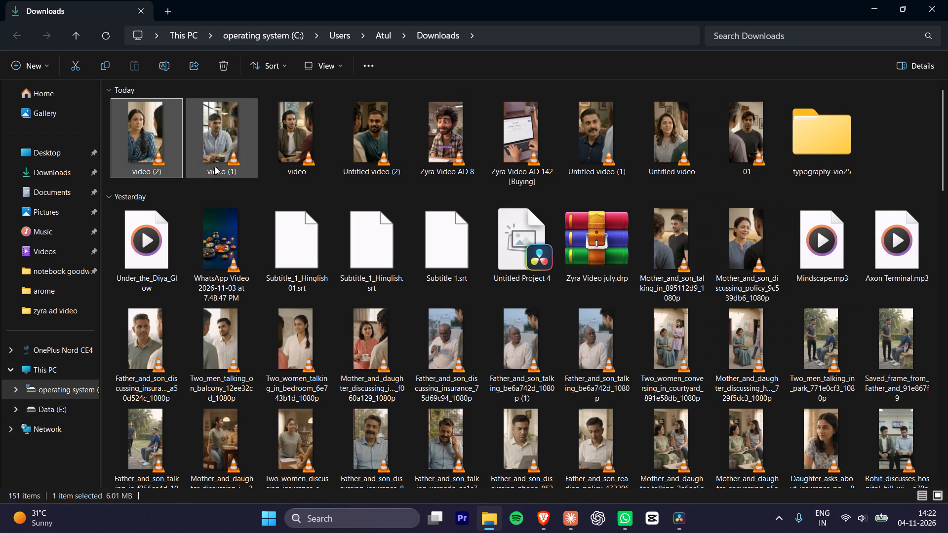
pyautogui.moveTo(215, 133); pyautogui.dragTo(621, 394)
pyautogui.hotkey('alt', 'Tab')
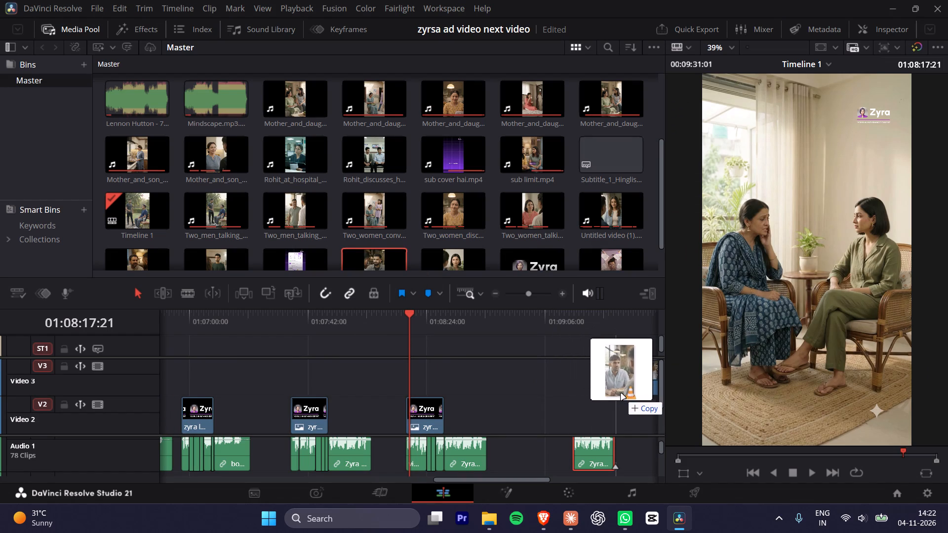
pyautogui.moveTo(621, 394); pyautogui.dragTo(491, 413)
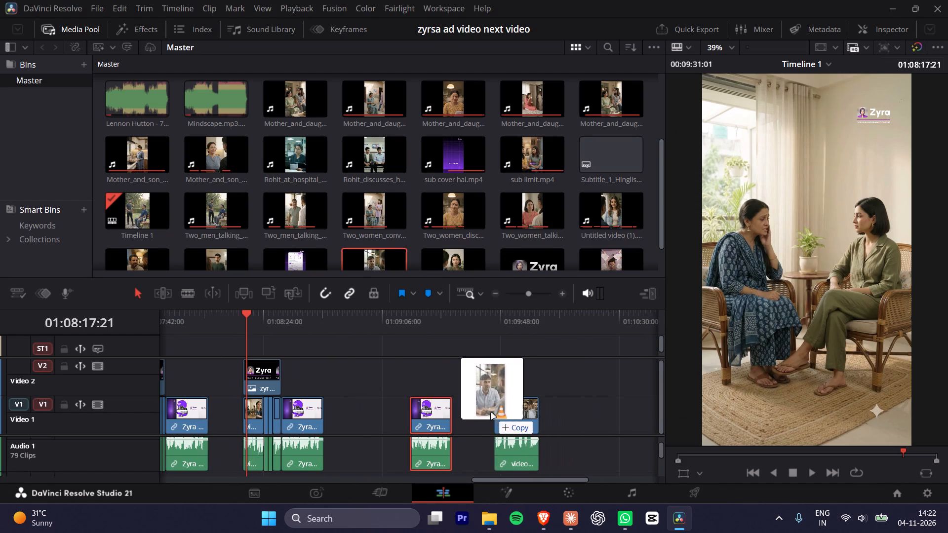
pyautogui.moveTo(491, 413); pyautogui.dragTo(359, 415)
# Play the opening of video (1) and trim its start to 01:09:00:02, leaving the clip 15:19 long.
pyautogui.keyDown('alt'); pyautogui.scroll(3, 435, 396); pyautogui.keyUp('alt')
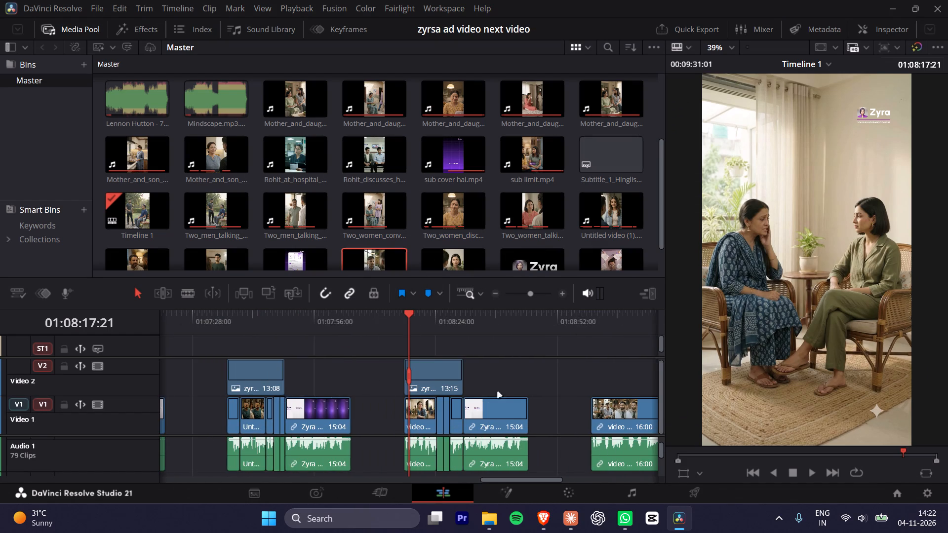
pyautogui.keyDown('ctrl'); pyautogui.scroll(-2, 539, 375); pyautogui.keyUp('ctrl')
pyautogui.keyDown('ctrl'); pyautogui.scroll(1, 476, 384); pyautogui.keyUp('ctrl')
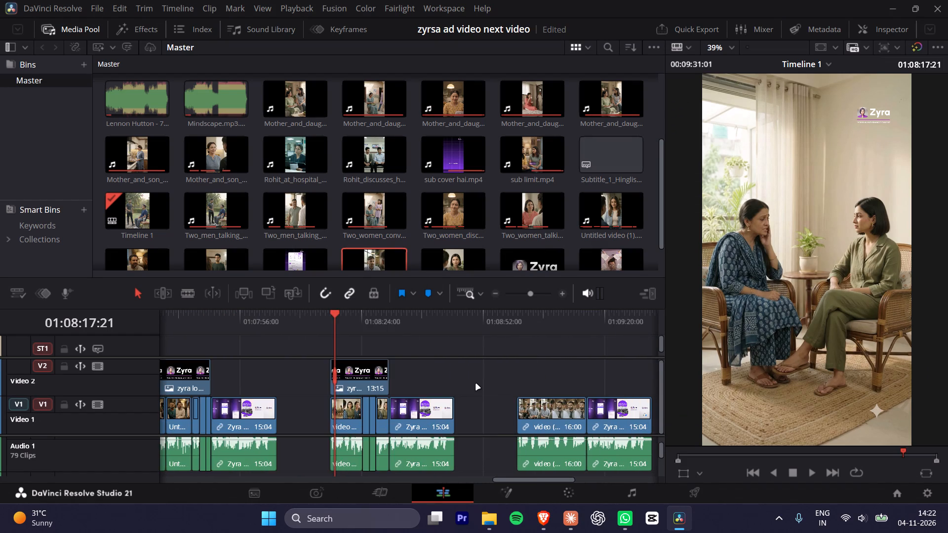
pyautogui.keyDown('ctrl'); pyautogui.scroll(3, 475, 384); pyautogui.keyUp('ctrl')
pyautogui.keyDown('ctrl'); pyautogui.scroll(-5, 475, 384); pyautogui.keyUp('ctrl')
pyautogui.keyDown('alt'); pyautogui.scroll(7, 475, 384); pyautogui.keyUp('alt')
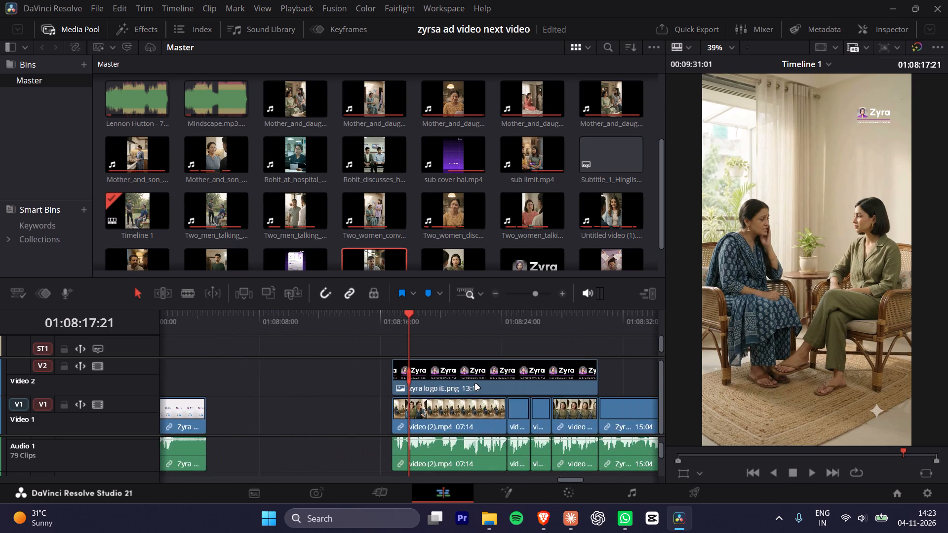
pyautogui.keyDown('alt'); pyautogui.scroll(3, 475, 384); pyautogui.keyUp('alt')
pyautogui.keyDown('ctrl'); pyautogui.scroll(-20, 475, 384); pyautogui.keyUp('ctrl')
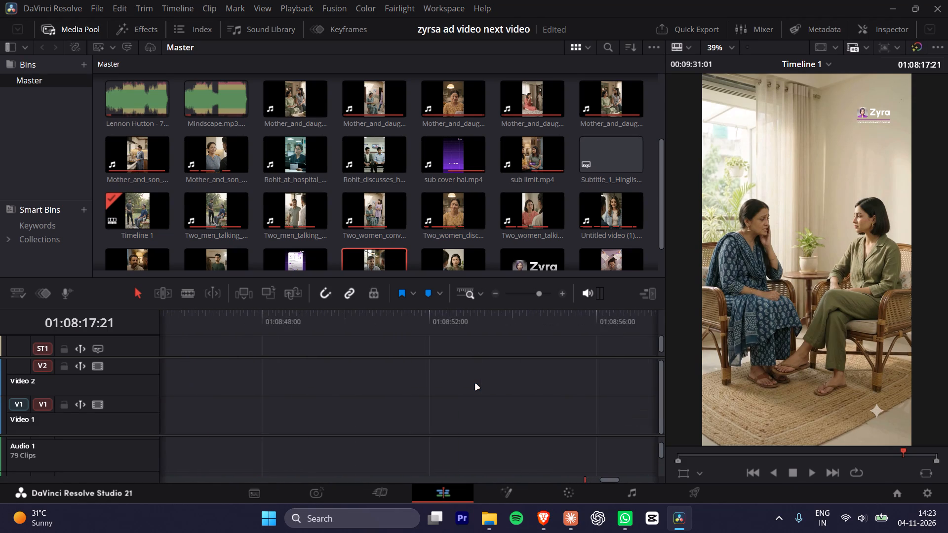
pyautogui.keyDown('ctrl'); pyautogui.scroll(-3, 475, 384); pyautogui.keyUp('ctrl')
pyautogui.moveTo(463, 312); pyautogui.dragTo(474, 310)
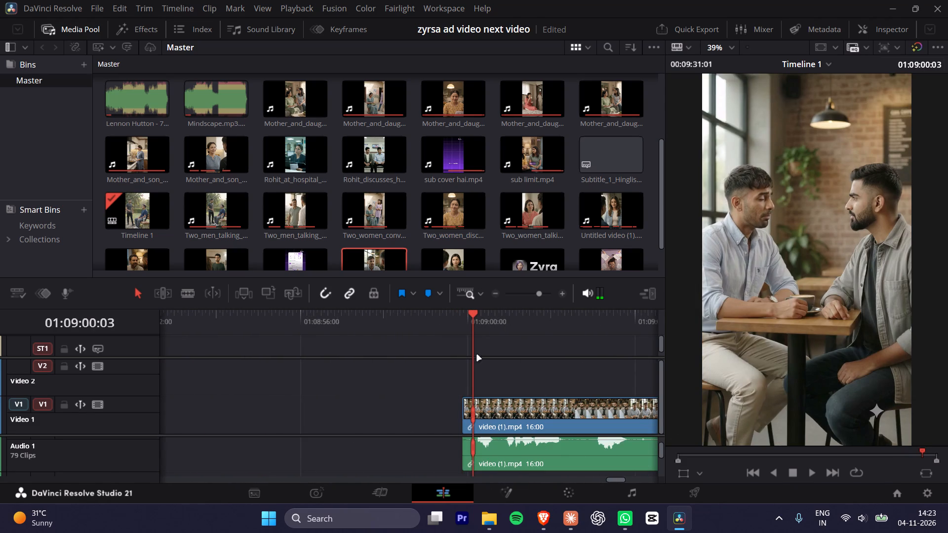
pyautogui.scroll(5, 417, 449)
pyautogui.keyDown('alt'); pyautogui.scroll(5, 485, 396); pyautogui.keyUp('alt')
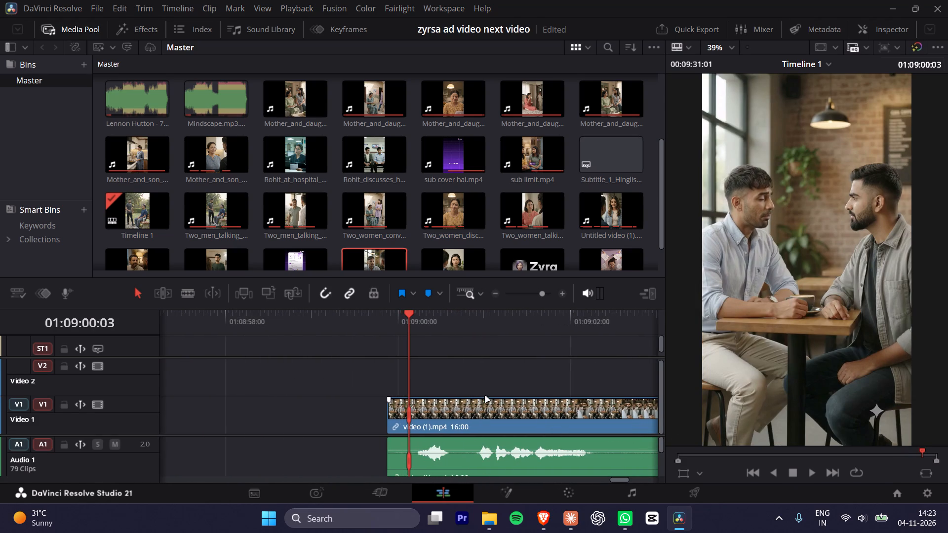
pyautogui.moveTo(410, 319); pyautogui.dragTo(388, 325)
pyautogui.press('space')
pyautogui.press('space')
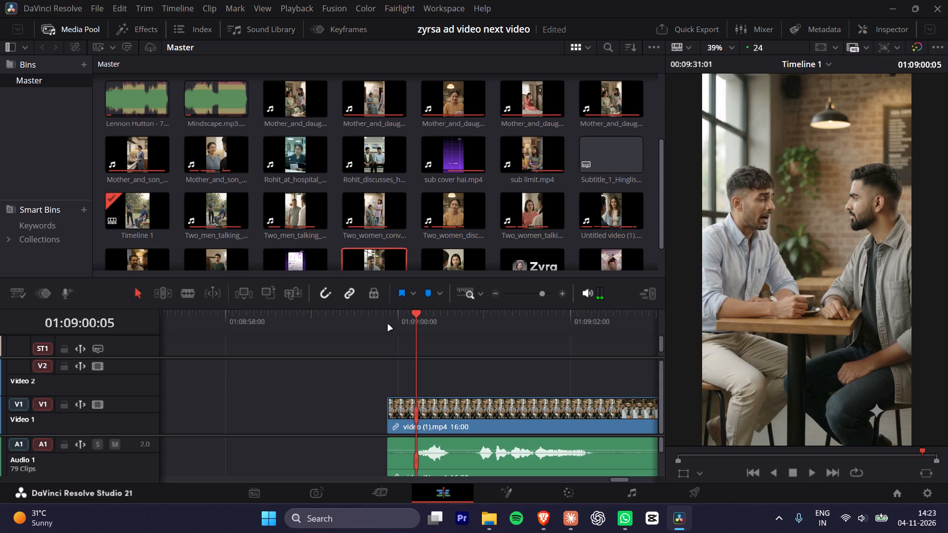
pyautogui.press('space')
pyautogui.press('space')
pyautogui.press('space')
pyautogui.press('space')
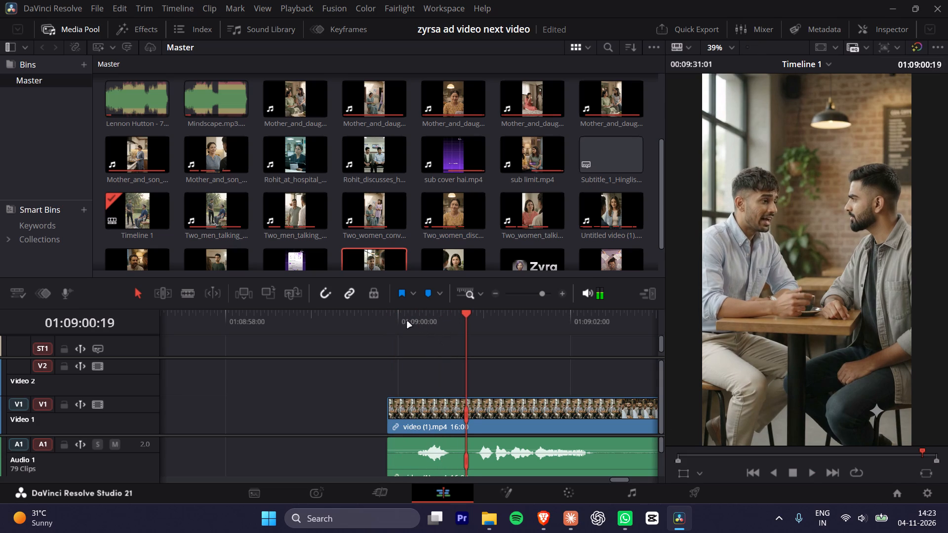
pyautogui.click(405, 317)
pyautogui.click(389, 416)
pyautogui.moveTo(389, 416); pyautogui.dragTo(398, 414)
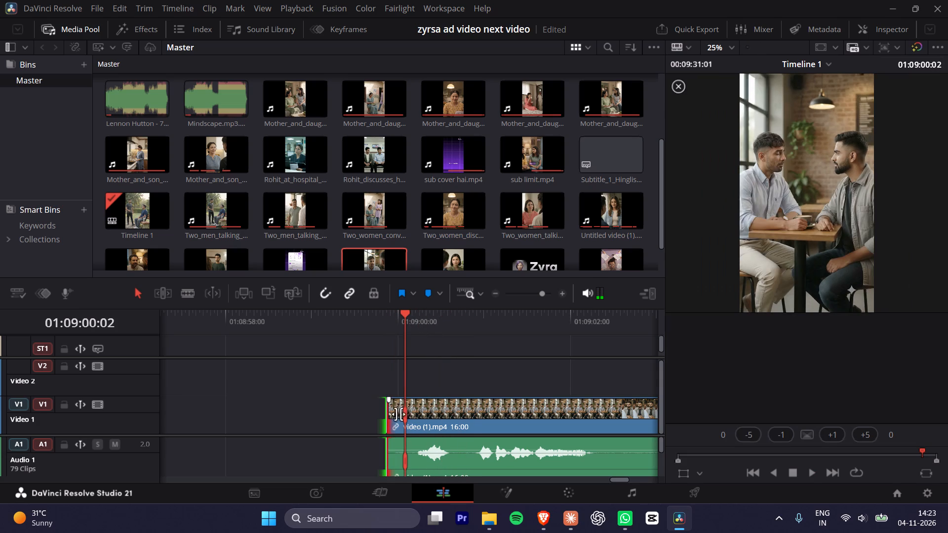
pyautogui.moveTo(398, 414); pyautogui.dragTo(409, 412)
pyautogui.moveTo(392, 412); pyautogui.dragTo(407, 412)
# Play the trimmed video (1) to the end of its first line and split it at 01:09:02:08.
pyautogui.press('space')
pyautogui.press('space')
pyautogui.click(402, 324)
pyautogui.press('space')
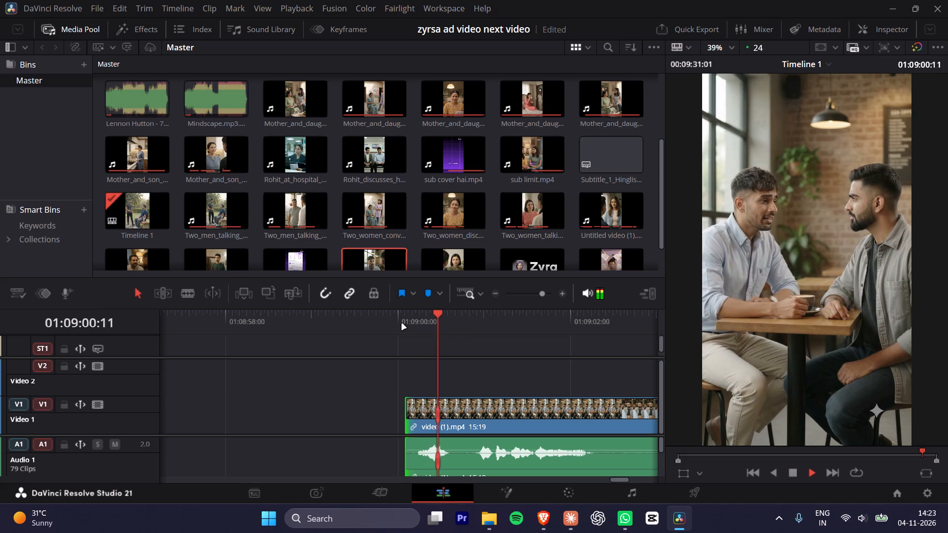
pyautogui.press('space')
pyautogui.press('space')
pyautogui.press('space')
pyautogui.press('space')
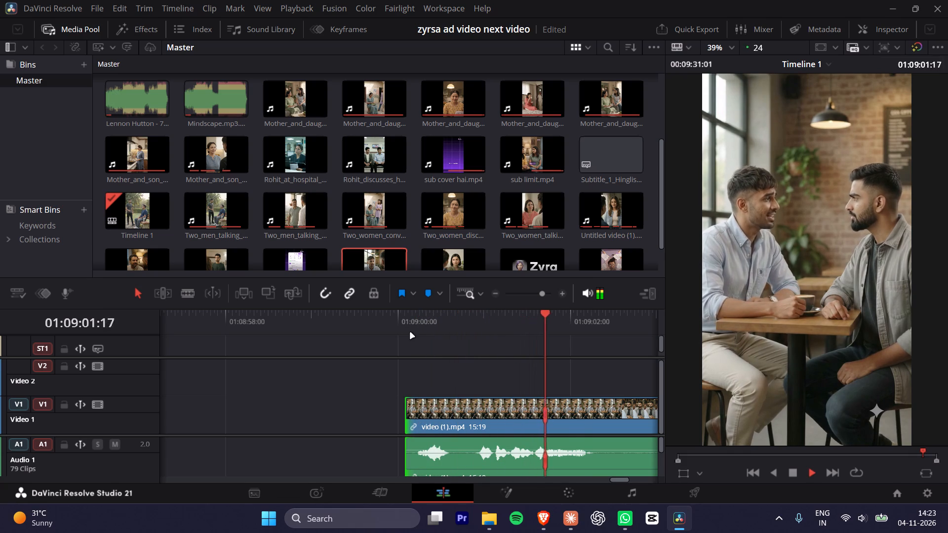
pyautogui.press('space')
pyautogui.press('Right')
pyautogui.press('Right')
pyautogui.press('Right')
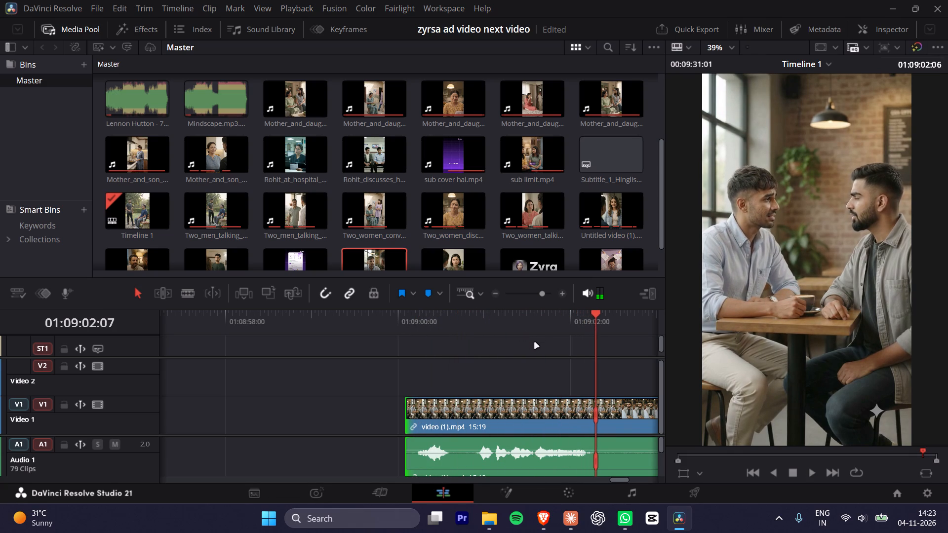
pyautogui.press('Right')
pyautogui.hotkey('ctrl', 'b')
# Split video (1) again at 01:09:02:19 and ripple-delete the pause following the 02:06 piece.
pyautogui.keyDown('alt'); pyautogui.scroll(-3, 597, 390); pyautogui.keyUp('alt')
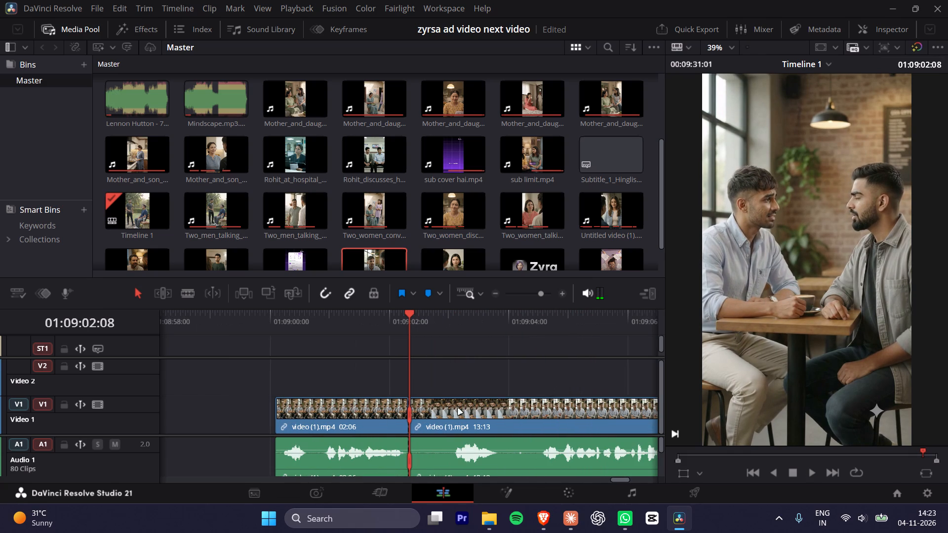
pyautogui.click(435, 417)
pyautogui.press('Right')
pyautogui.press('Right')
pyautogui.press('Right')
pyautogui.press('Right')
pyautogui.press('Right')
pyautogui.press('Right')
pyautogui.press('Right')
pyautogui.press('Right')
pyautogui.press('Right')
pyautogui.press('Right')
pyautogui.press('Right')
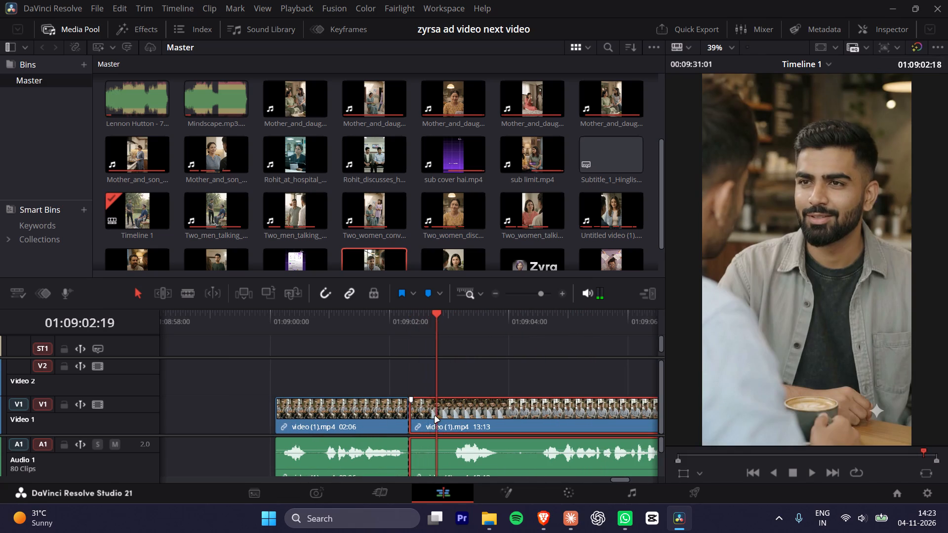
pyautogui.hotkey('ctrl', 'b')
pyautogui.click(423, 412)
pyautogui.press('Delete')
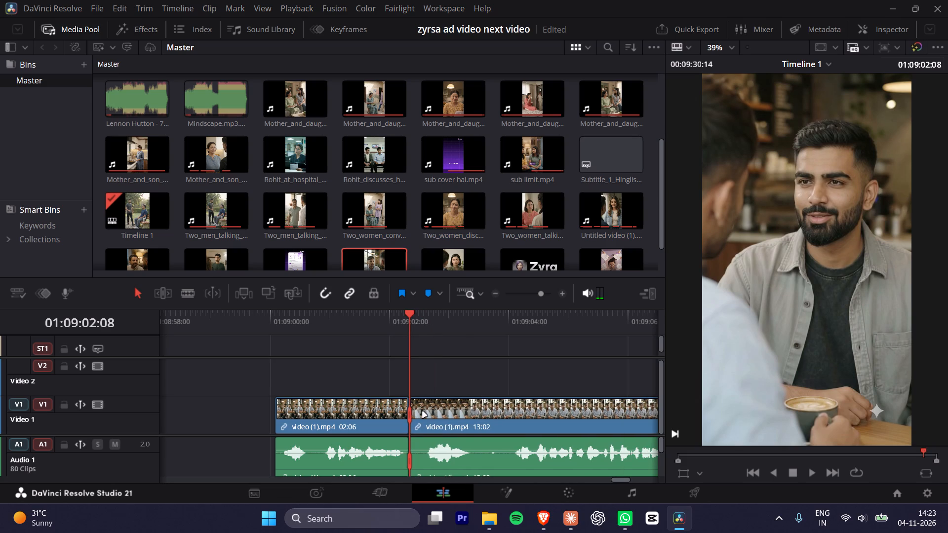
# Split video (1) around its second pause, at 01:09:03:11 and 01:09:03:21.
pyautogui.moveTo(457, 315); pyautogui.dragTo(476, 321)
pyautogui.hotkey('ctrl', 'b')
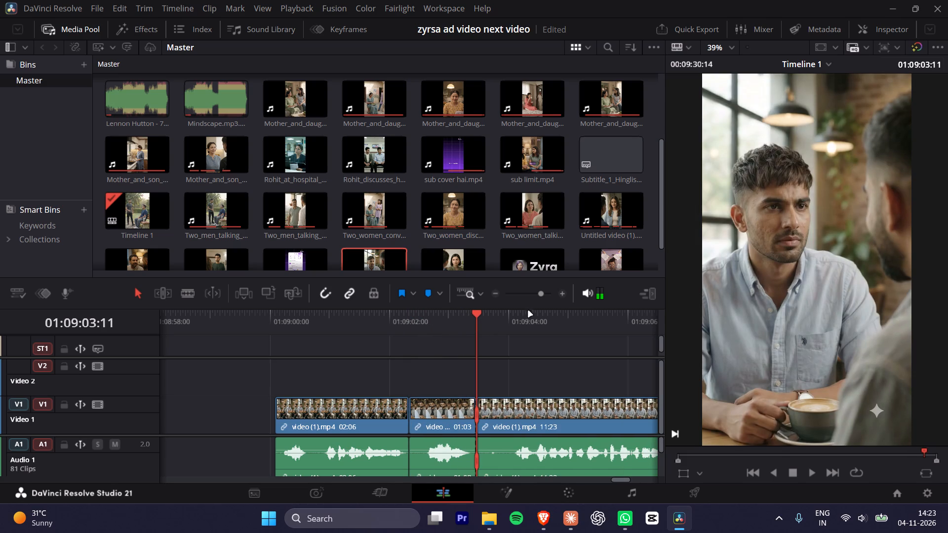
pyautogui.click(528, 309)
pyautogui.moveTo(513, 311); pyautogui.dragTo(501, 313)
pyautogui.hotkey('ctrl', 'b')
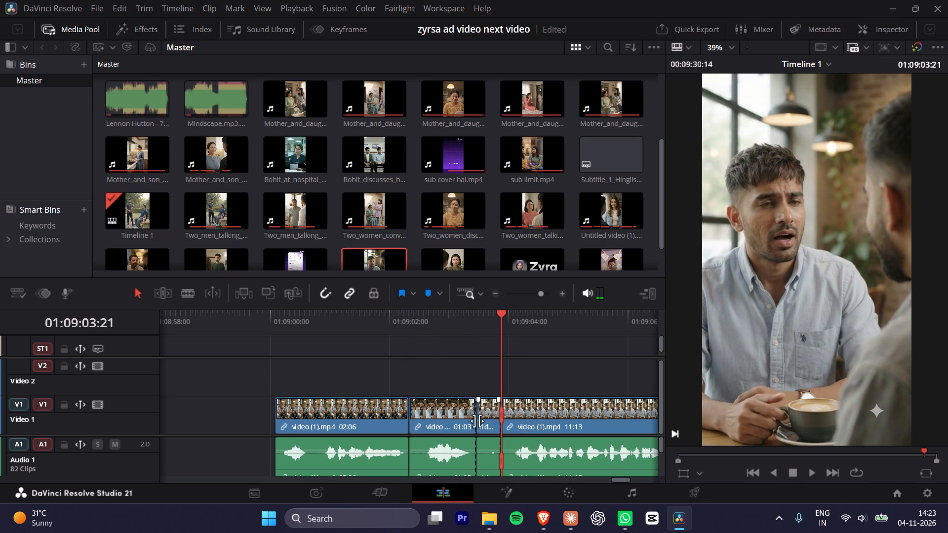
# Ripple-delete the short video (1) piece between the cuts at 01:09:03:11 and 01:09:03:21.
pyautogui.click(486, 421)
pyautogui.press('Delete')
# Play from 01:09:02:02 across the cuts and step frame by frame around 01:09:03:11 to check the join.
pyautogui.click(394, 333)
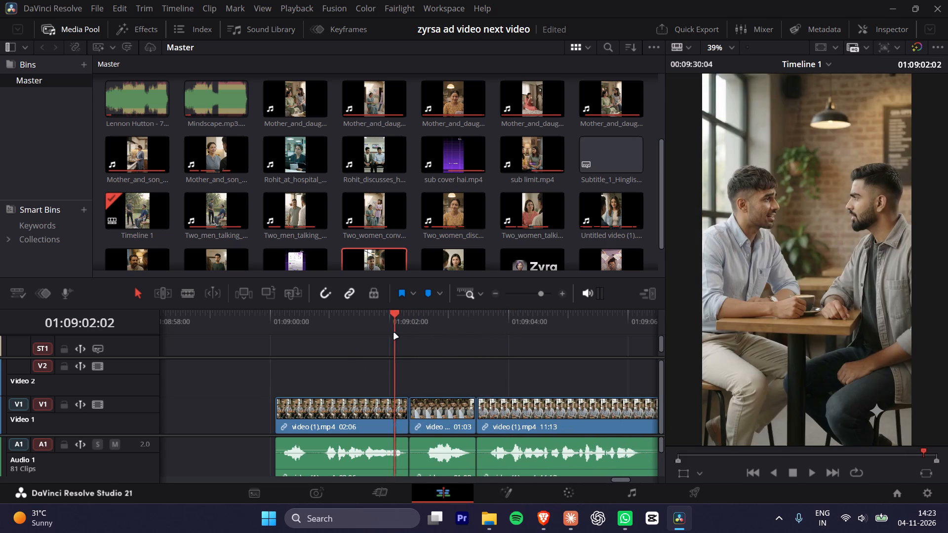
pyautogui.press('space')
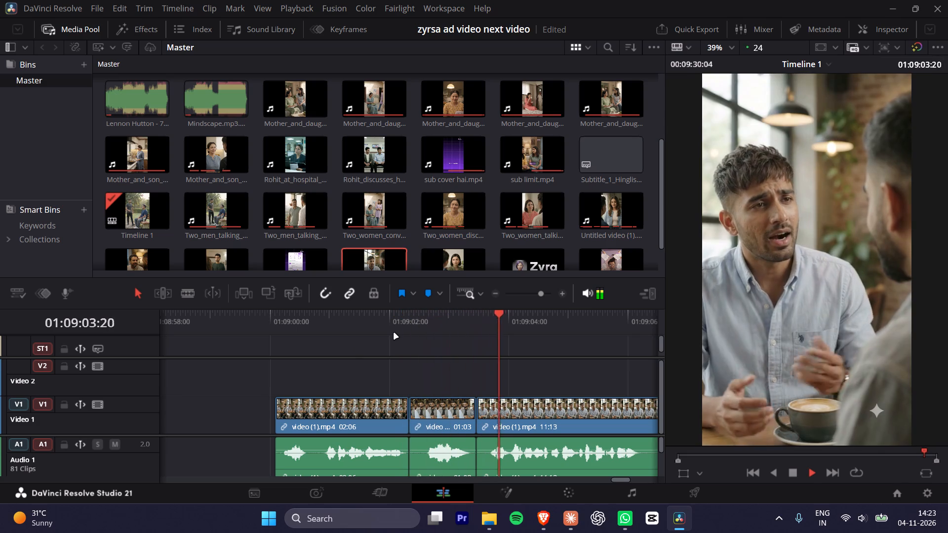
pyautogui.press('space')
pyautogui.moveTo(461, 320); pyautogui.dragTo(466, 320)
pyautogui.press('space')
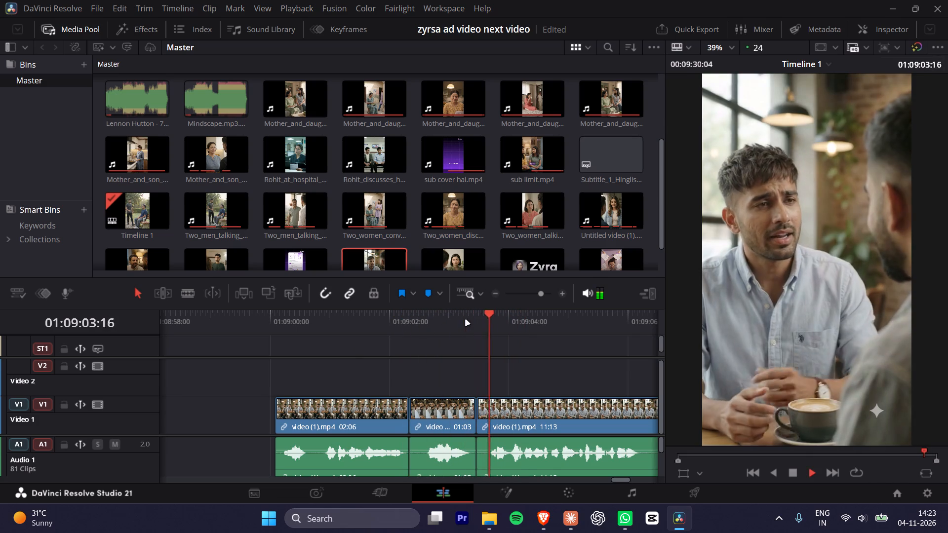
pyautogui.press('space')
pyautogui.click(466, 320)
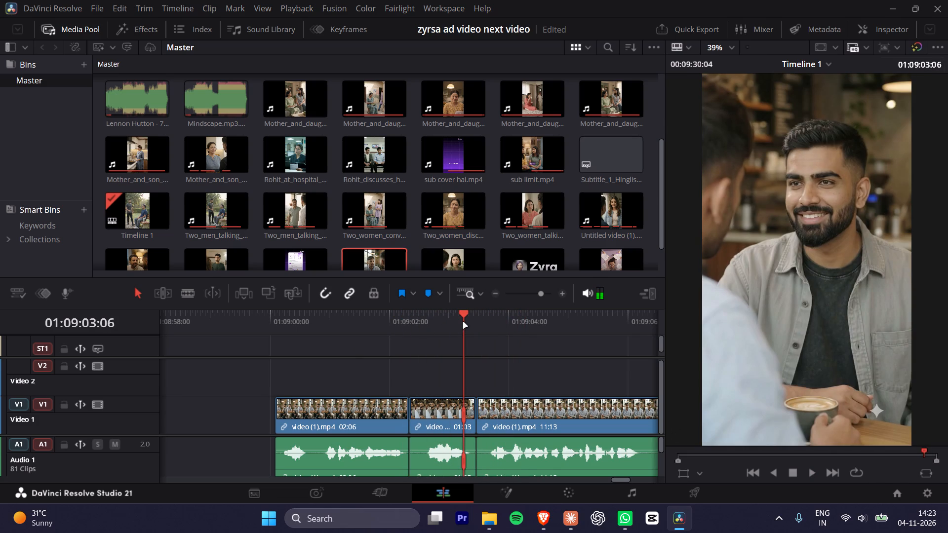
pyautogui.press('Right')
pyautogui.press('Right')
pyautogui.press('Right')
pyautogui.press('Right')
pyautogui.press('Right')
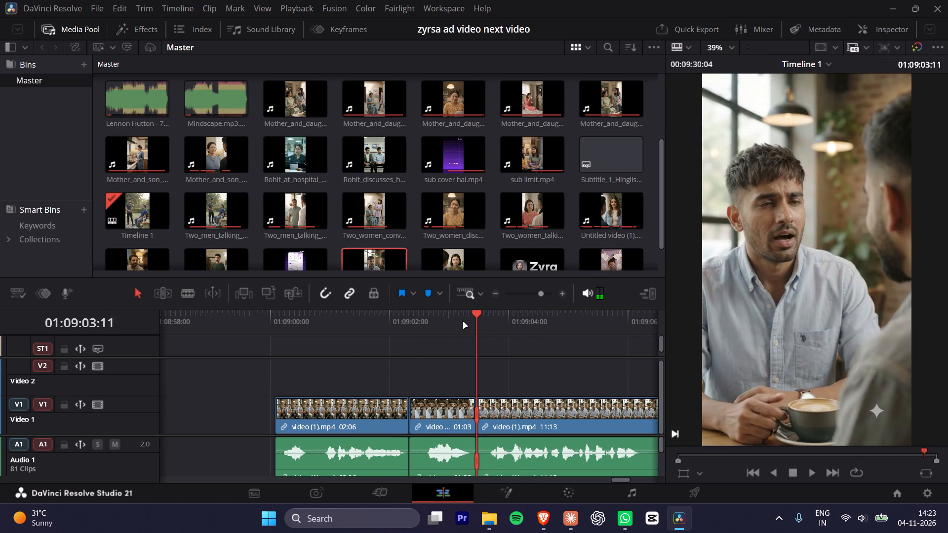
pyautogui.press('Right')
pyautogui.press('Left')
pyautogui.press('Left')
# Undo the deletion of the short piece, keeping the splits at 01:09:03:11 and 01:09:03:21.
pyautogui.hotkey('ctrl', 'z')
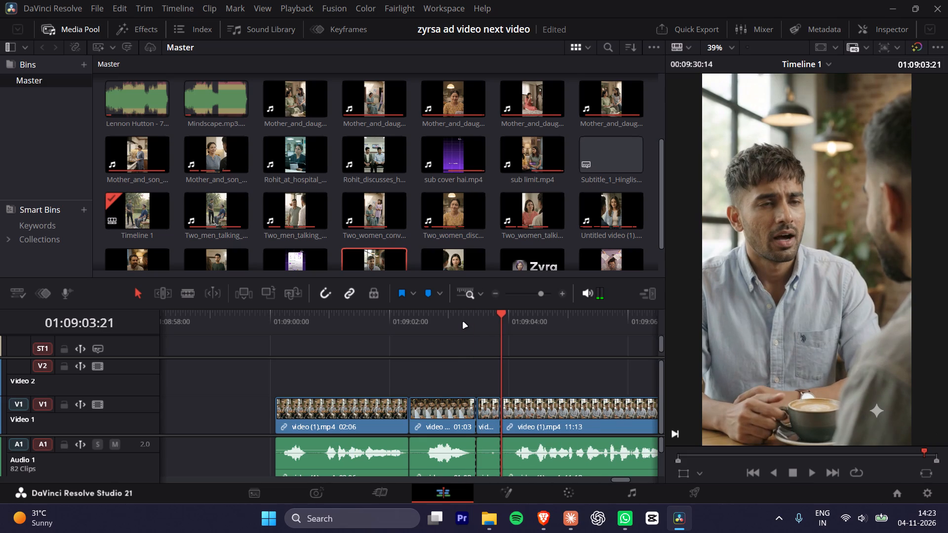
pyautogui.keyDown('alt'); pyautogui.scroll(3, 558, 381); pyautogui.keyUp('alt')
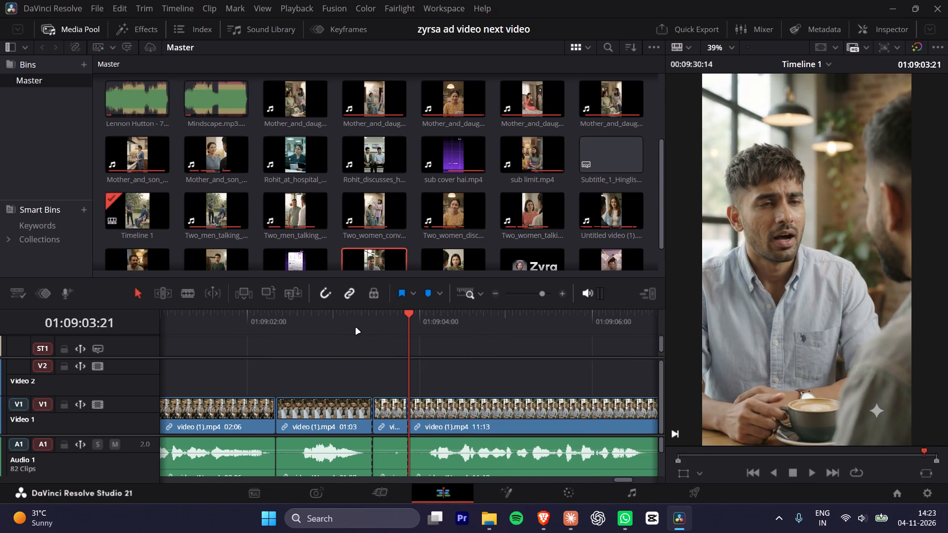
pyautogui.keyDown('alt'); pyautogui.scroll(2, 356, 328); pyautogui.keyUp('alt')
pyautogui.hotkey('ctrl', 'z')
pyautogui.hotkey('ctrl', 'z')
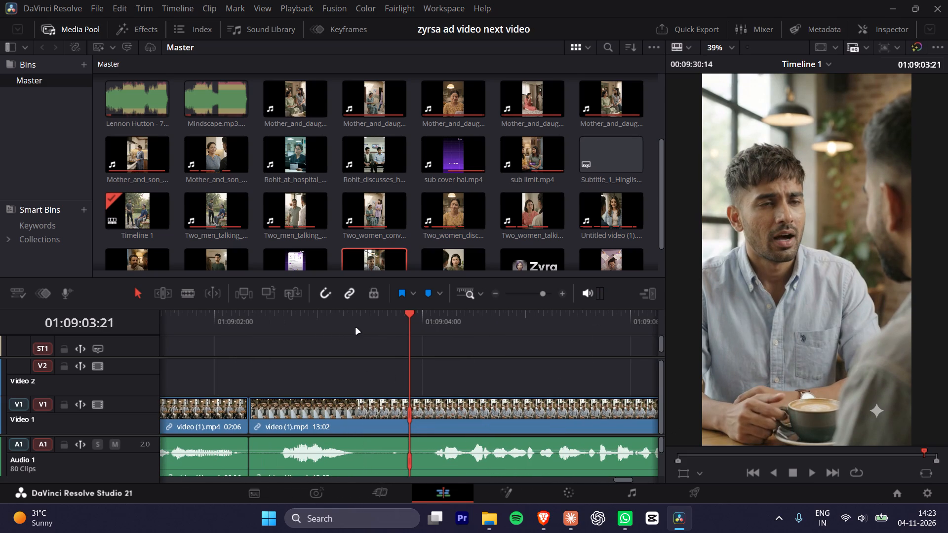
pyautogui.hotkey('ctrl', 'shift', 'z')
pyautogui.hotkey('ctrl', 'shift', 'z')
# Split video (1) at 01:09:03:08, ripple-delete both short pieces between there and 01:09:03:21, and play across the join.
pyautogui.click(359, 328)
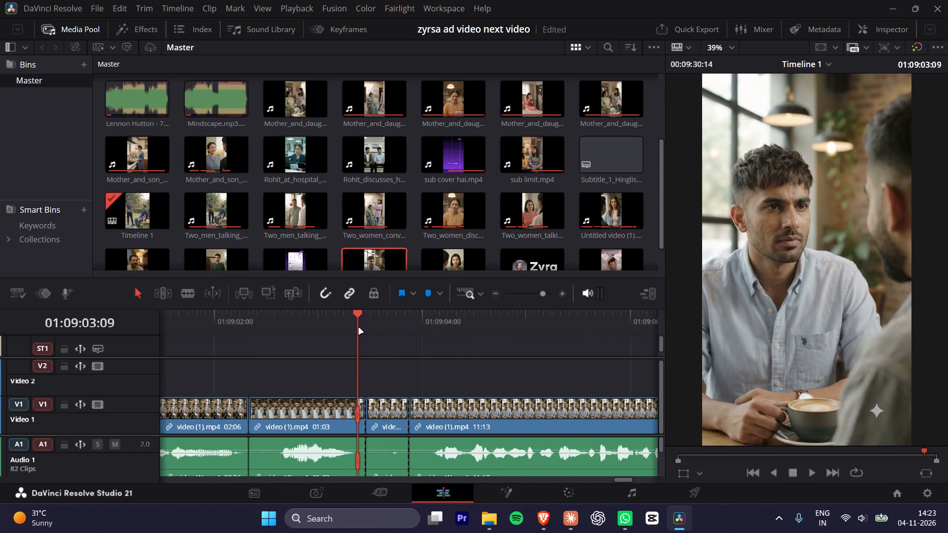
pyautogui.press('Left')
pyautogui.hotkey('ctrl', 'b')
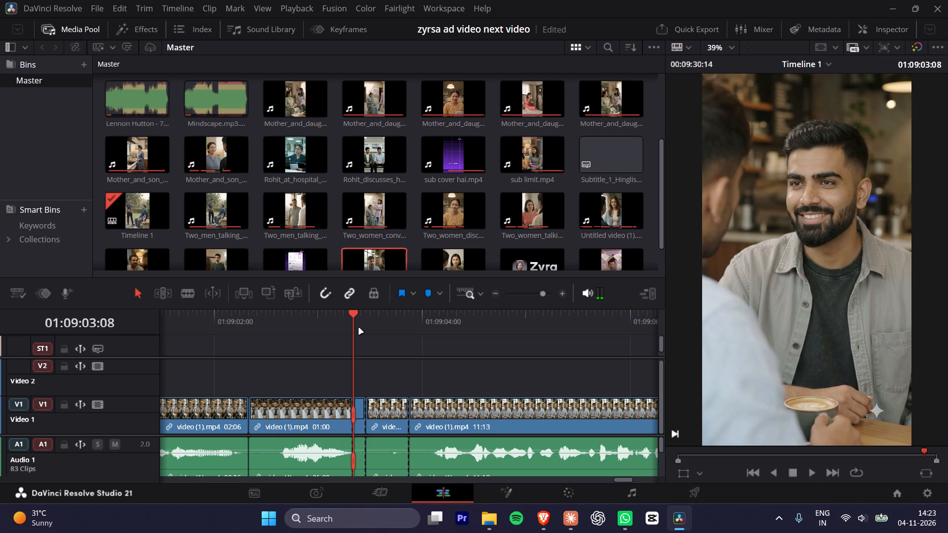
pyautogui.moveTo(391, 361); pyautogui.dragTo(361, 417)
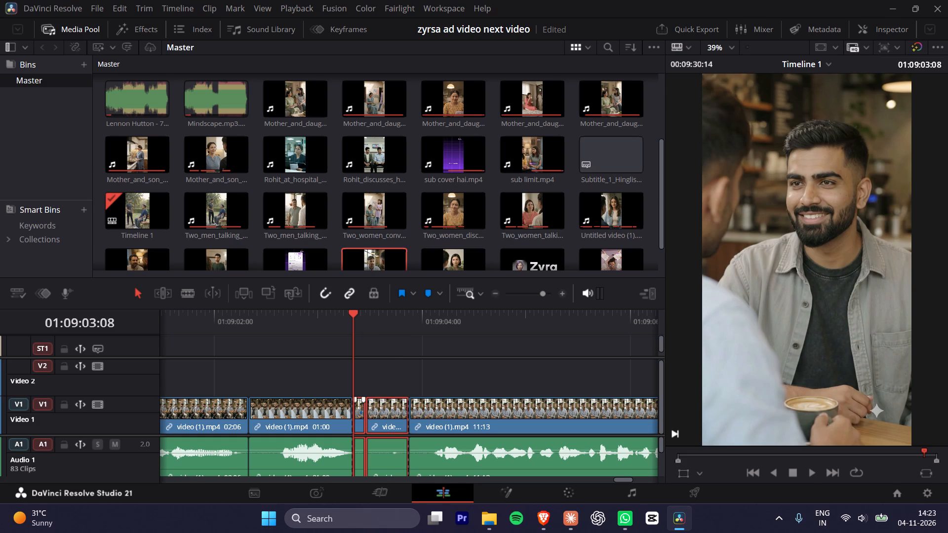
pyautogui.press('Delete')
pyautogui.click(318, 343)
pyautogui.press('space')
pyautogui.click(293, 318)
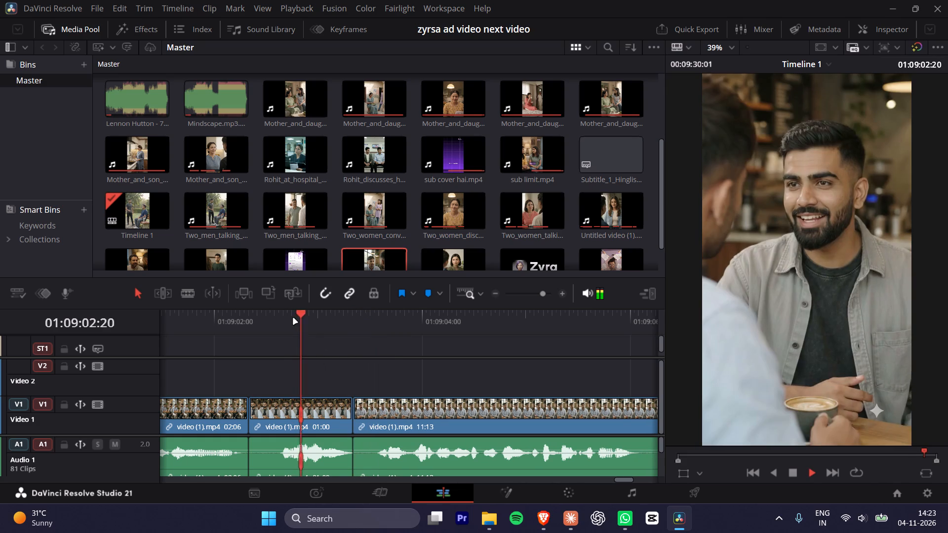
pyautogui.press('space')
pyautogui.press('space')
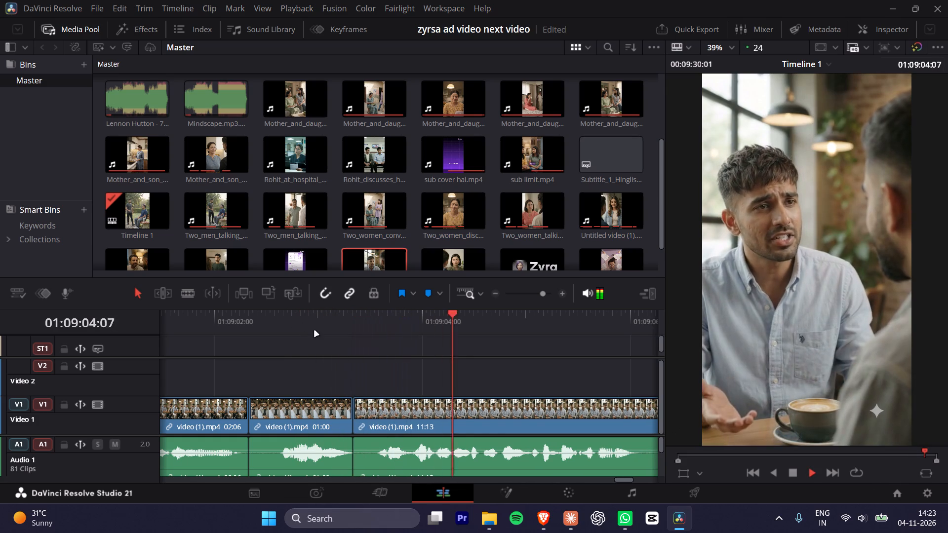
pyautogui.press('space')
# Split video (1) around its next pause, at 01:09:06:05 and 01:09:07:07.
pyautogui.keyDown('ctrl'); pyautogui.scroll(-5, 387, 379); pyautogui.keyUp('ctrl')
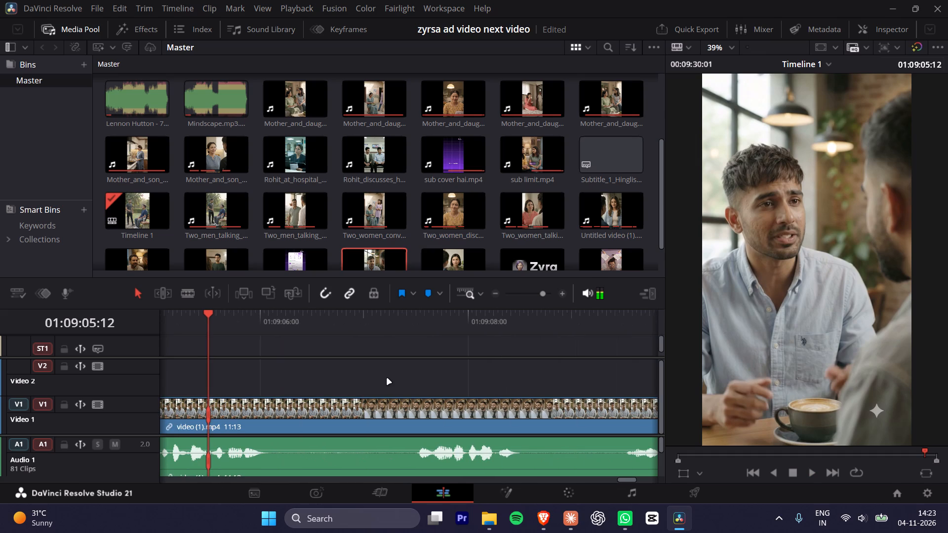
pyautogui.moveTo(237, 324); pyautogui.dragTo(262, 321)
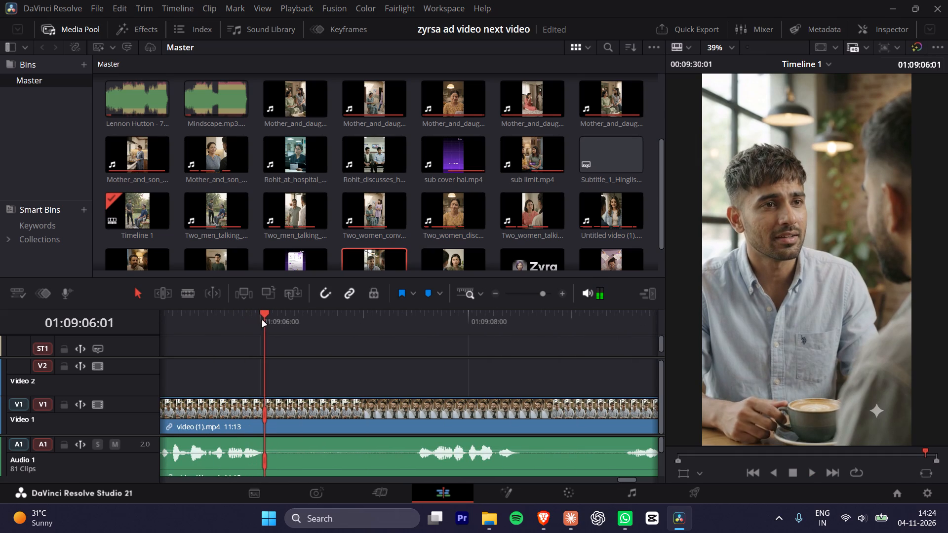
pyautogui.press('Right')
pyautogui.press('Right')
pyautogui.press('Right')
pyautogui.press('Right')
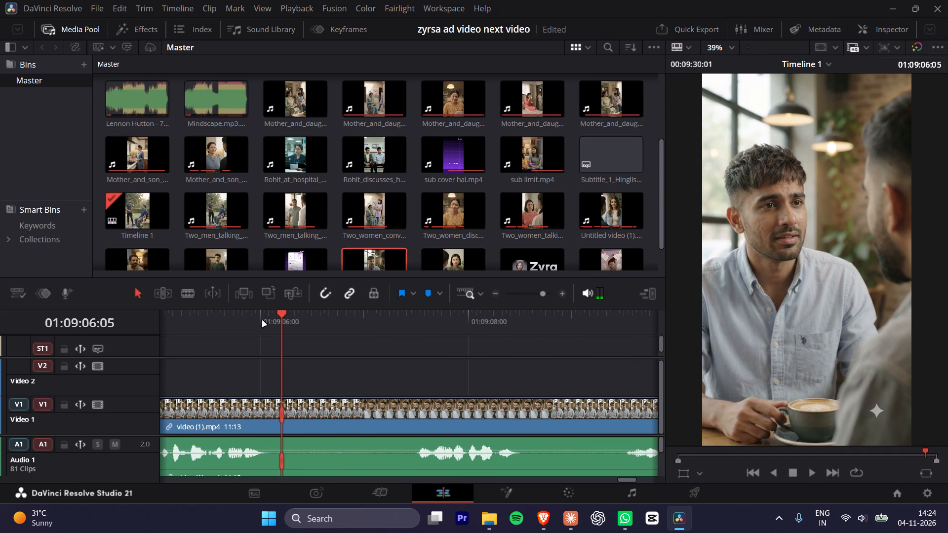
pyautogui.hotkey('ctrl', 'b')
pyautogui.press('Right')
pyautogui.press('Right')
pyautogui.press('Right')
pyautogui.press('Right')
pyautogui.press('Right')
pyautogui.press('Right')
pyautogui.press('Right')
pyautogui.press('Right')
pyautogui.press('Right')
pyautogui.press('Right')
pyautogui.press('Right')
pyautogui.press('Right')
pyautogui.press('Right')
pyautogui.press('Right')
pyautogui.press('Right')
pyautogui.press('Right')
pyautogui.press('Right')
pyautogui.press('Right')
pyautogui.press('Right')
pyautogui.press('Right')
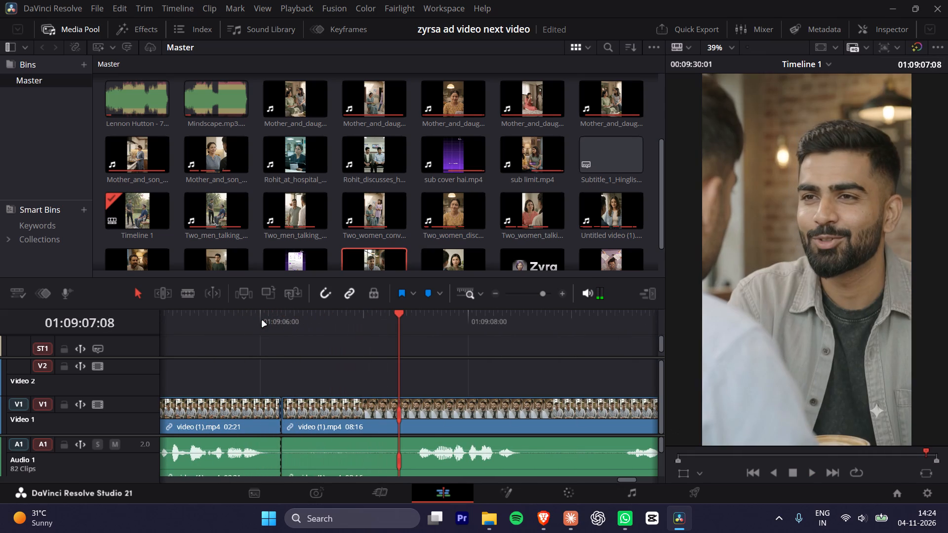
pyautogui.press('Left')
pyautogui.hotkey('ctrl', 'b')
# Ripple-delete the video (1) piece between the cuts at 01:09:06:05 and 01:09:07:07.
pyautogui.moveTo(327, 357); pyautogui.dragTo(336, 448)
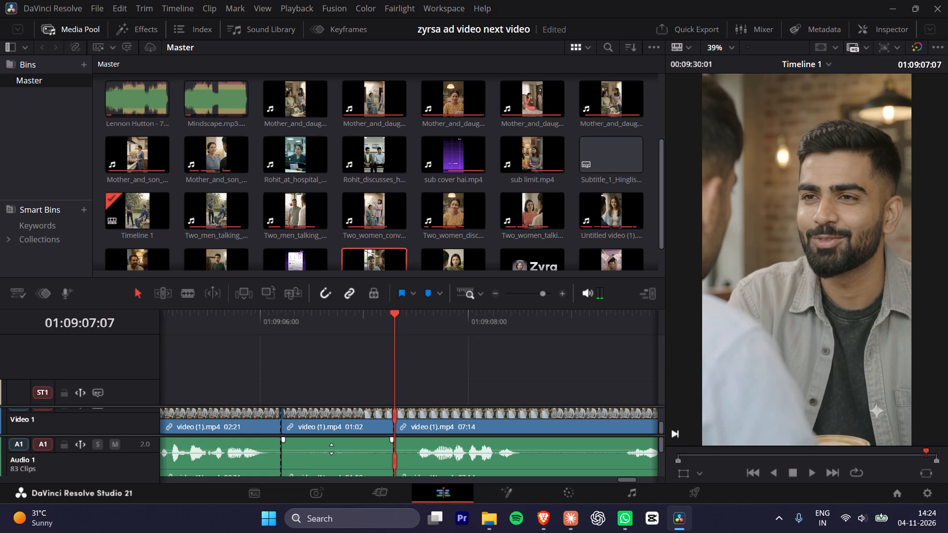
pyautogui.moveTo(308, 407); pyautogui.dragTo(308, 364)
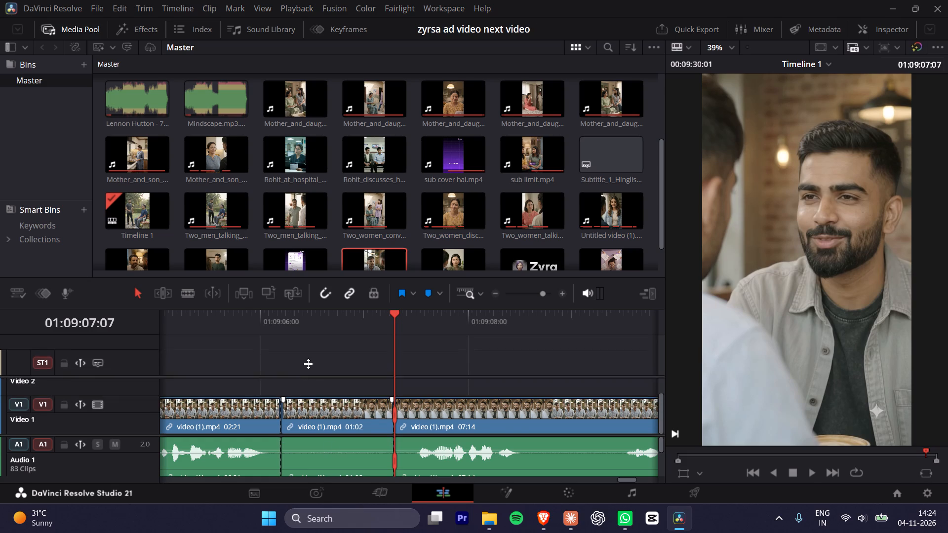
pyautogui.moveTo(308, 364); pyautogui.dragTo(308, 360)
pyautogui.click(313, 417)
pyautogui.press('Delete')
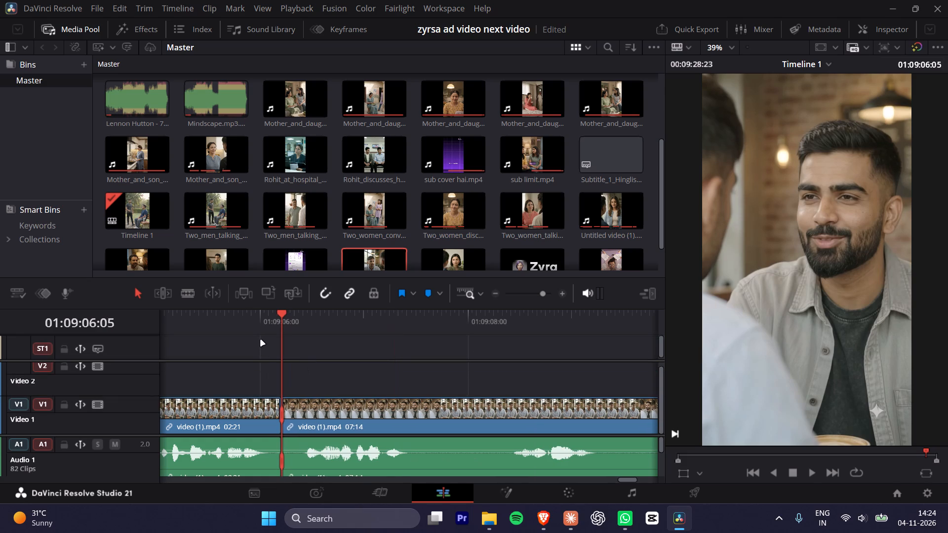
# Split video (1) at 01:09:07:14 and about 01:09:08:06, and ripple-delete the pause between the cuts.
pyautogui.click(261, 340)
pyautogui.press('space')
pyautogui.press('space')
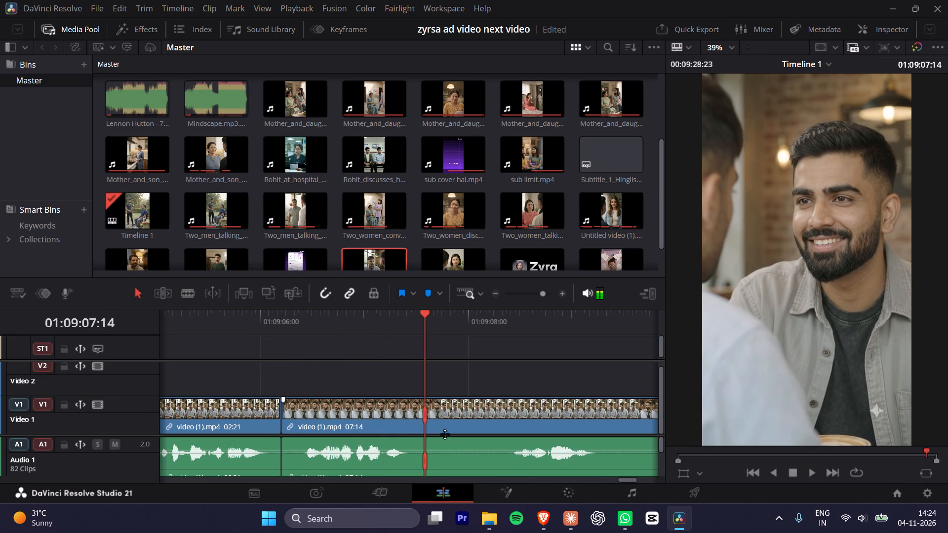
pyautogui.click(451, 442)
pyautogui.click(454, 449)
pyautogui.hotkey('ctrl', 'b')
pyautogui.moveTo(473, 324); pyautogui.dragTo(489, 322)
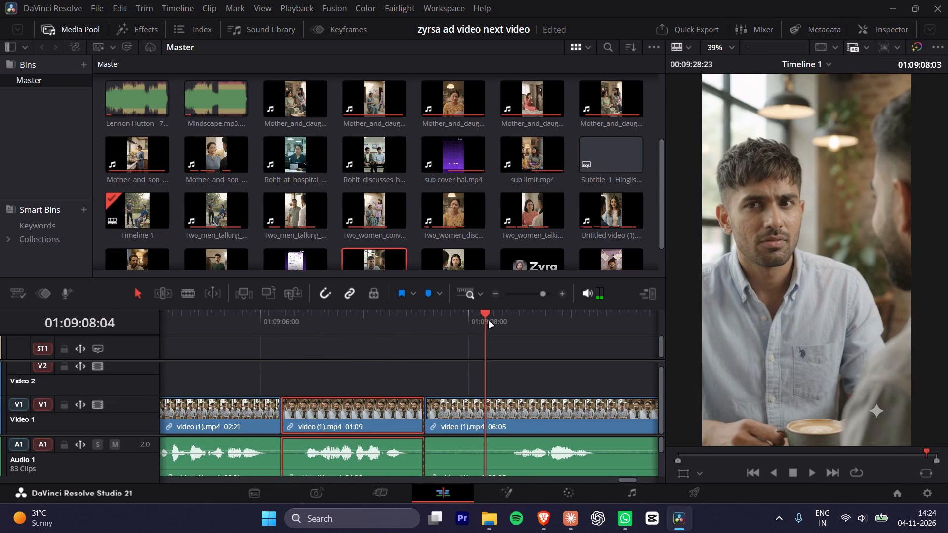
pyautogui.moveTo(489, 322); pyautogui.dragTo(495, 320)
pyautogui.hotkey('ctrl', 'b')
pyautogui.click(456, 413)
pyautogui.press('Delete')
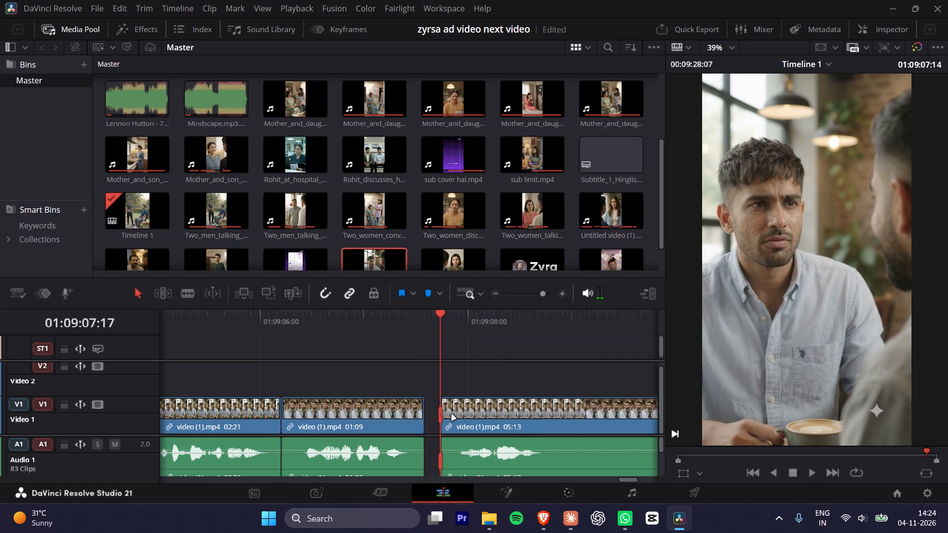
# Split video (1) at 01:09:08:16 and 01:09:09:15, and ripple-delete the pause between the cuts.
pyautogui.click(521, 314)
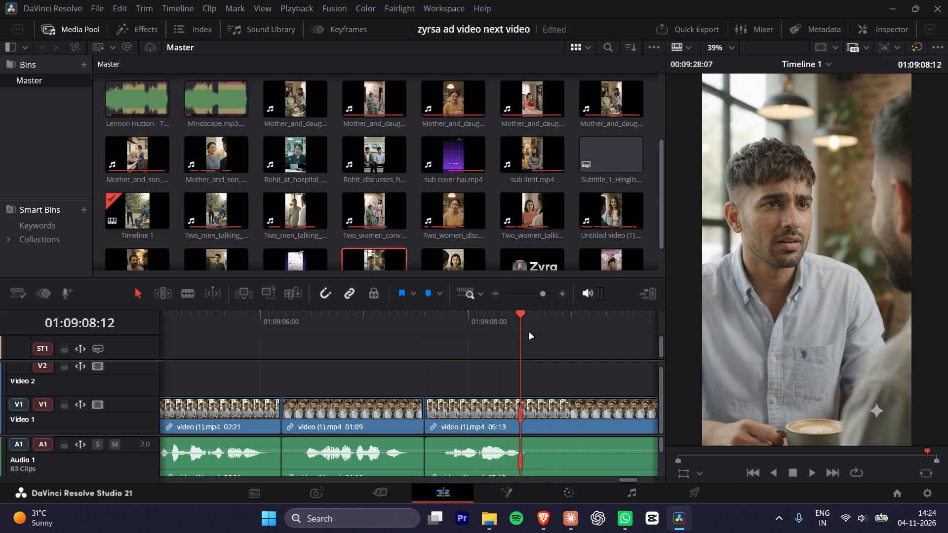
pyautogui.press('Right')
pyautogui.press('Right')
pyautogui.press('Right')
pyautogui.press('Right')
pyautogui.hotkey('ctrl', 'b')
pyautogui.keyDown('alt'); pyautogui.scroll(-6, 528, 335); pyautogui.keyUp('alt')
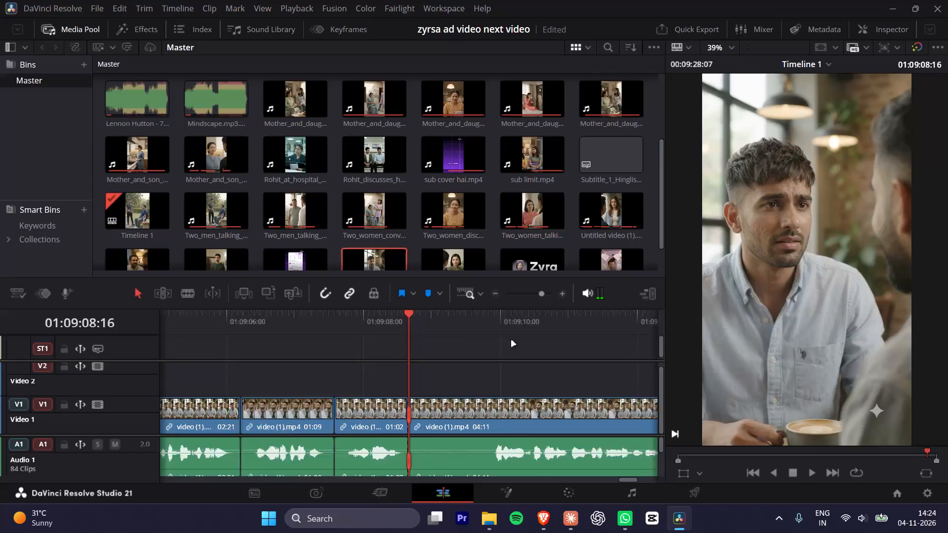
pyautogui.moveTo(440, 322); pyautogui.dragTo(458, 318)
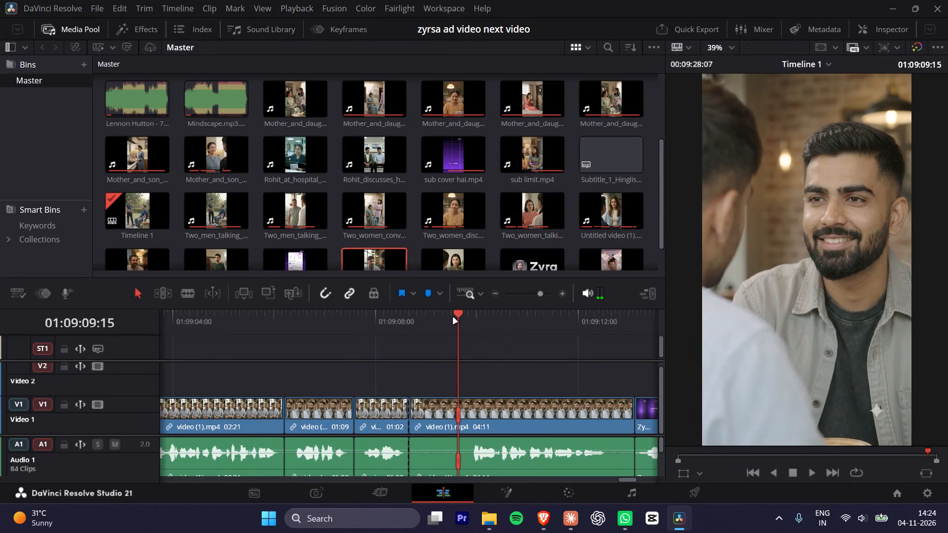
pyautogui.hotkey('ctrl', 'b')
pyautogui.click(429, 405)
pyautogui.press('Delete')
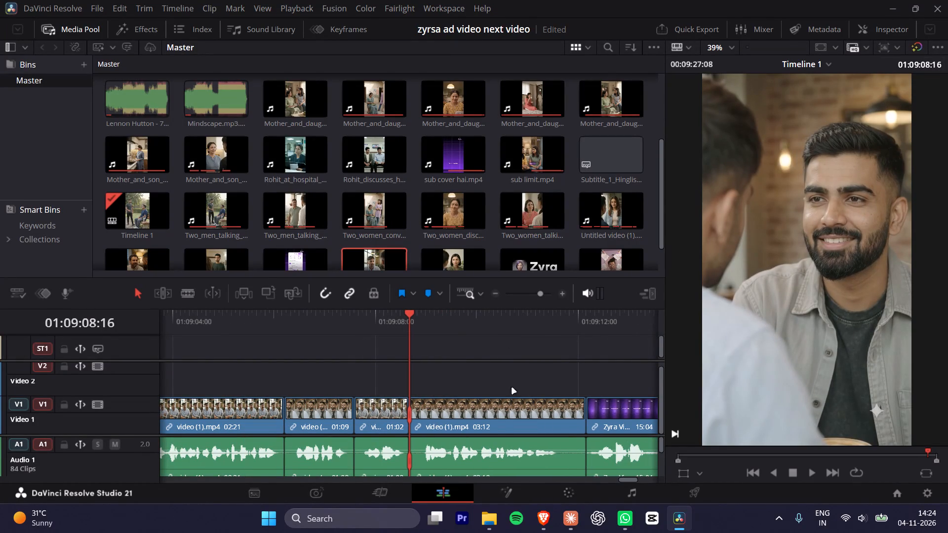
# Play the end of the last video (1) piece and trim its silent tail, shortening the piece to 03:01.
pyautogui.click(538, 324)
pyautogui.press('space')
pyautogui.press('space')
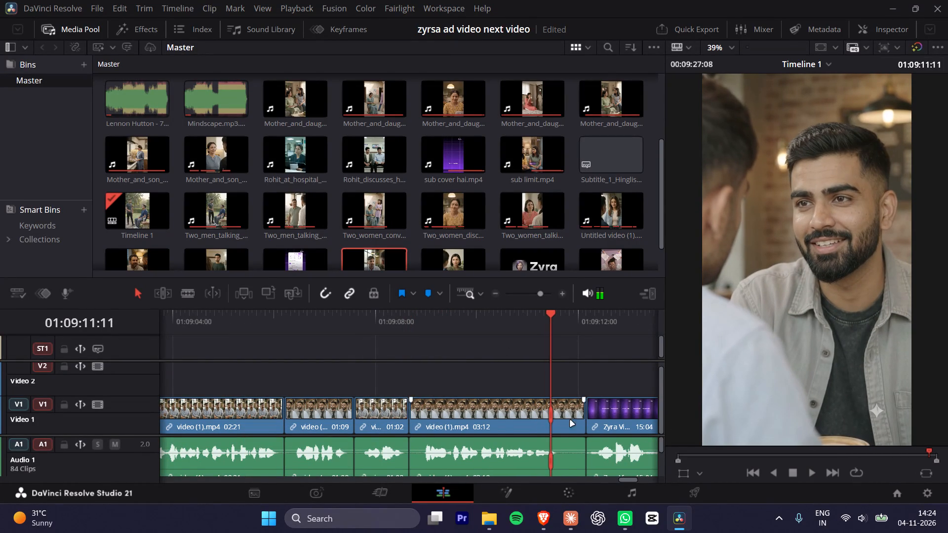
pyautogui.click(564, 438)
pyautogui.moveTo(582, 412); pyautogui.dragTo(559, 416)
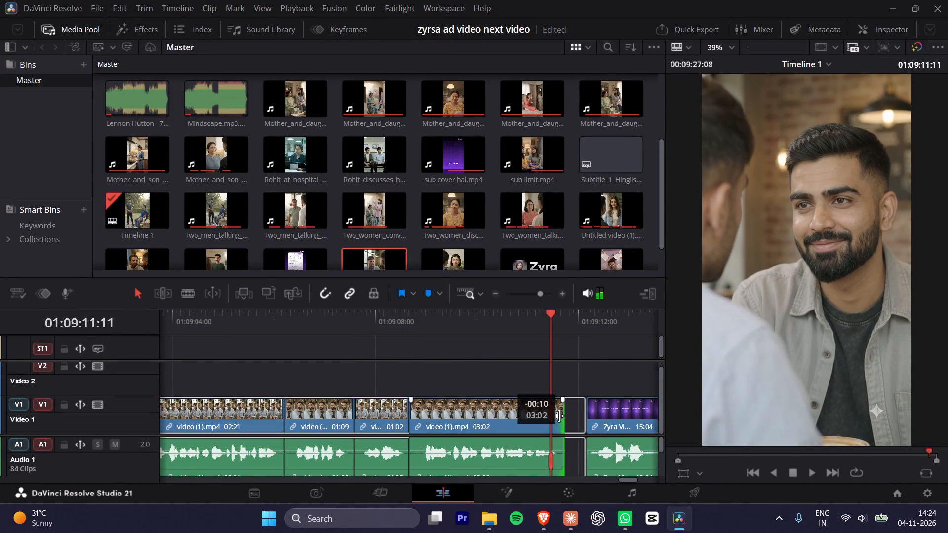
pyautogui.moveTo(559, 416); pyautogui.dragTo(558, 416)
# Move all the video (1) pieces together along Video 1 so they butt against the start of Zyra Video AD 142 [Buying].
pyautogui.moveTo(520, 364); pyautogui.dragTo(202, 418)
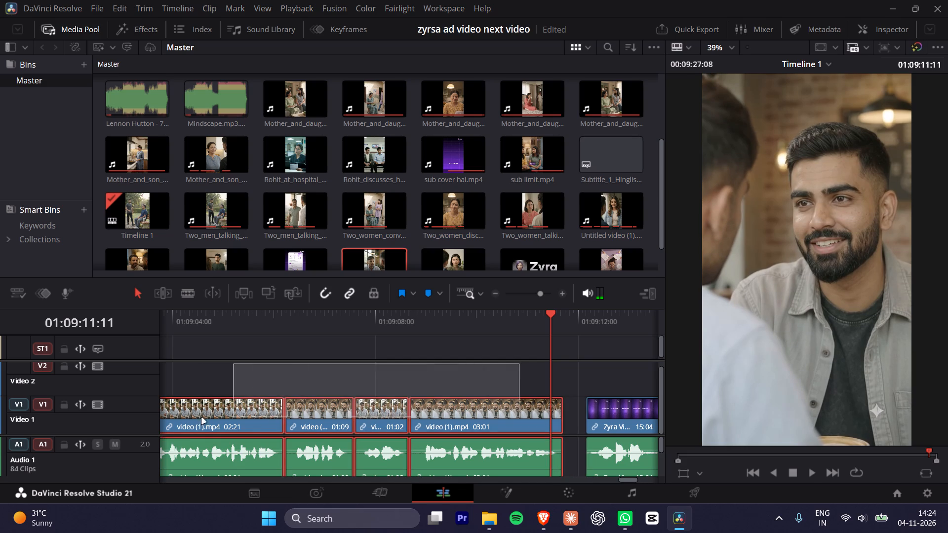
pyautogui.moveTo(202, 418); pyautogui.dragTo(195, 418)
pyautogui.keyDown('alt'); pyautogui.scroll(-4, 370, 411); pyautogui.keyUp('alt')
pyautogui.moveTo(222, 374); pyautogui.dragTo(397, 415)
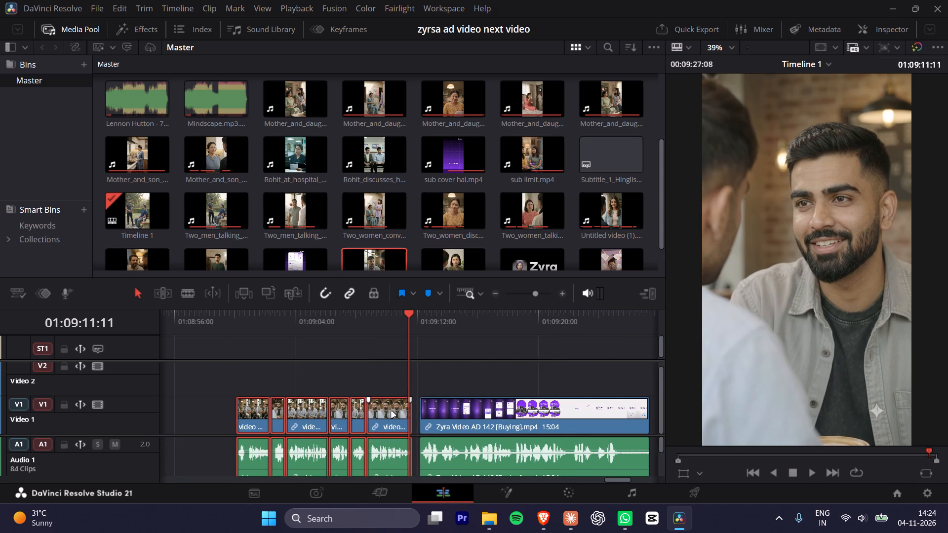
pyautogui.moveTo(390, 412); pyautogui.dragTo(398, 409)
# Copy the previous ad's zyra logo clip onto Video 2 above the video (1) pieces and trim it to 11:15, ending where they end.
pyautogui.keyDown('alt'); pyautogui.scroll(-3, 315, 348); pyautogui.keyUp('alt')
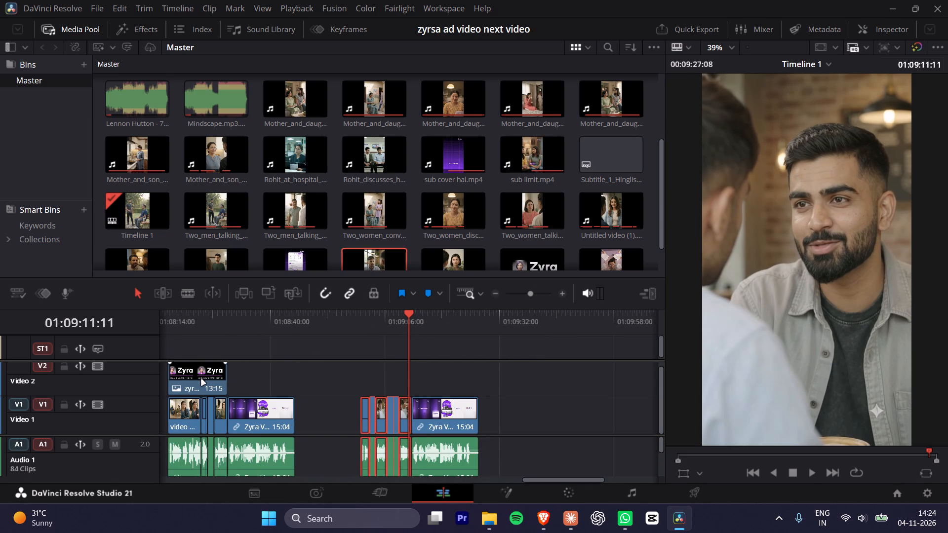
pyautogui.keyDown('alt'); pyautogui.moveTo(204, 377); pyautogui.dragTo(398, 375); pyautogui.keyUp('alt')
pyautogui.keyDown('alt'); pyautogui.scroll(6, 398, 384); pyautogui.keyUp('alt')
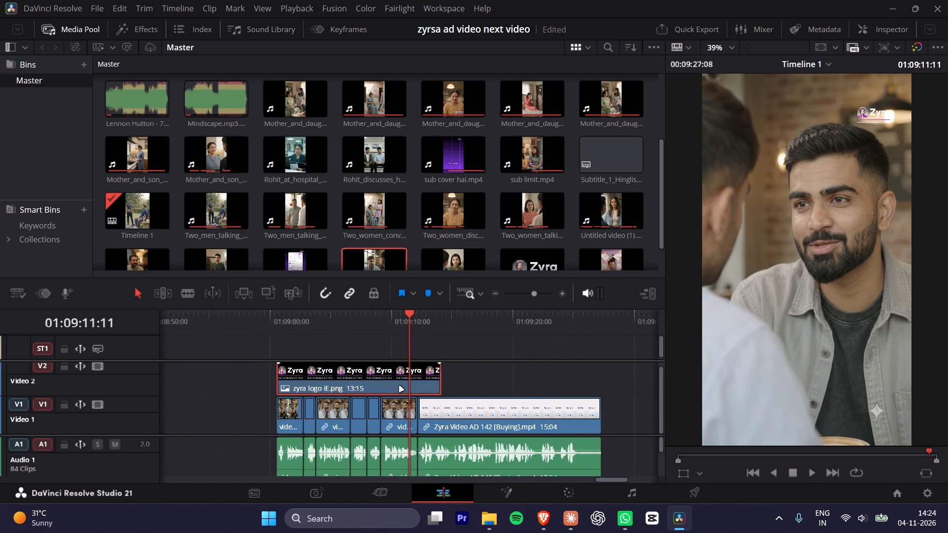
pyautogui.keyDown('alt'); pyautogui.scroll(5, 399, 386); pyautogui.keyUp('alt')
pyautogui.moveTo(546, 382); pyautogui.dragTo(442, 382)
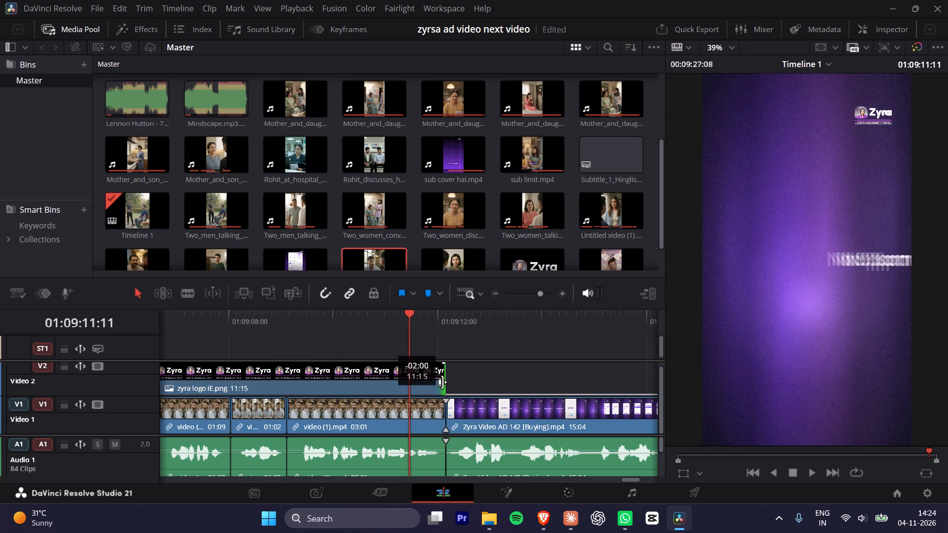
pyautogui.moveTo(442, 382); pyautogui.dragTo(441, 382)
# Play the assembled video (1) ad from its start into the Zyra Video AD 142 [Buying] clip to check it.
pyautogui.keyDown('alt'); pyautogui.scroll(-4, 438, 381); pyautogui.keyUp('alt')
pyautogui.moveTo(246, 323); pyautogui.dragTo(229, 325)
pyautogui.press('space')
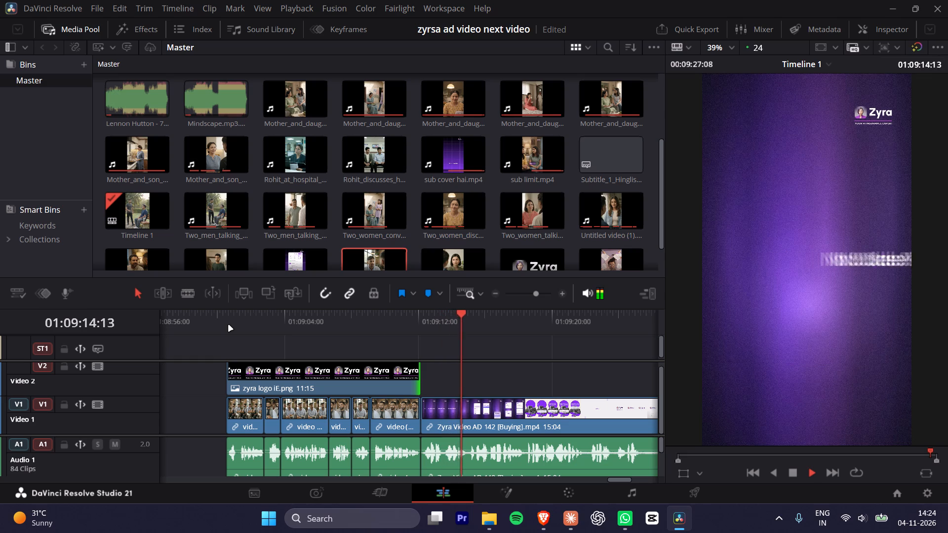
pyautogui.press('space')
# Add the clip named video from the Downloads folder to Video 1 after the finished ad, starting at about 01:09:33.
pyautogui.keyDown('alt'); pyautogui.scroll(-4, 438, 392); pyautogui.keyUp('alt')
pyautogui.hotkey('alt', 'Tab')
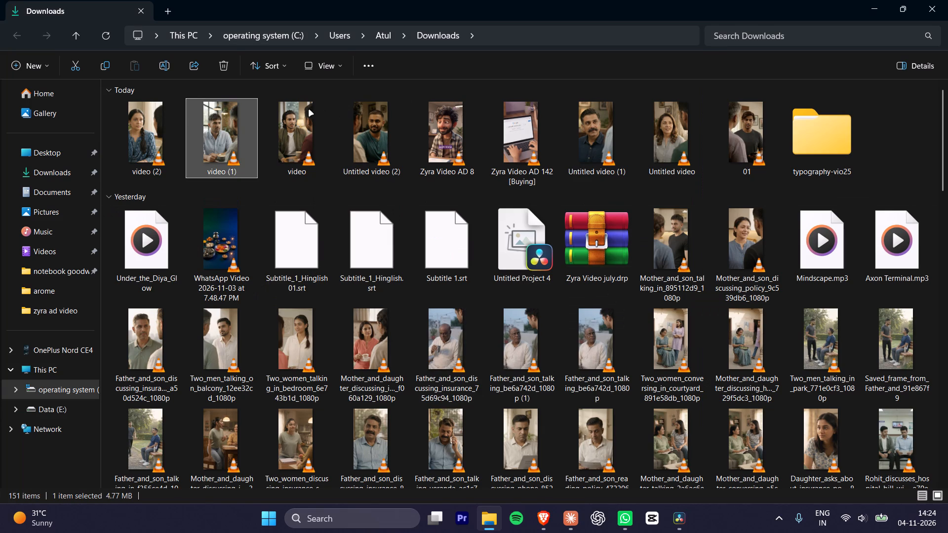
pyautogui.moveTo(303, 112); pyautogui.dragTo(528, 436)
pyautogui.hotkey('alt', 'Tab')
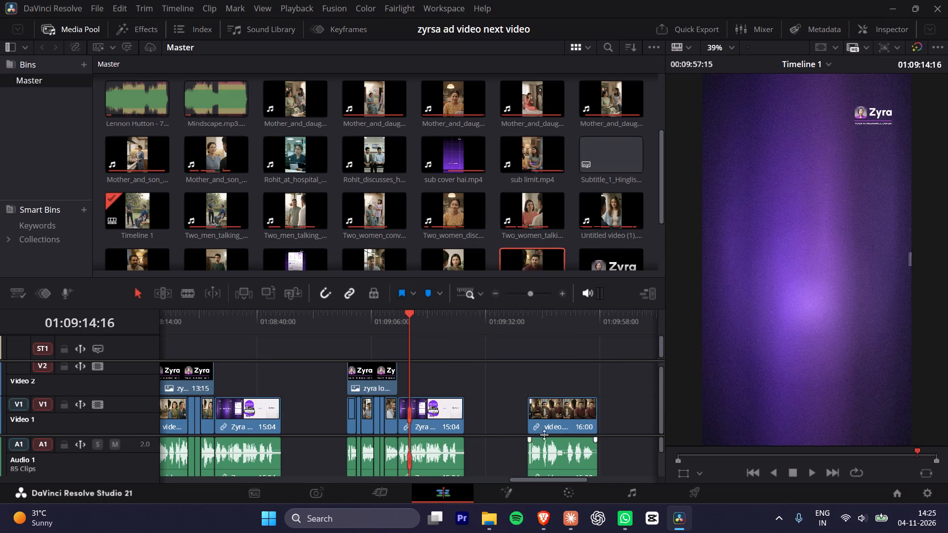
pyautogui.click(522, 321)
pyautogui.moveTo(563, 416); pyautogui.dragTo(541, 420)
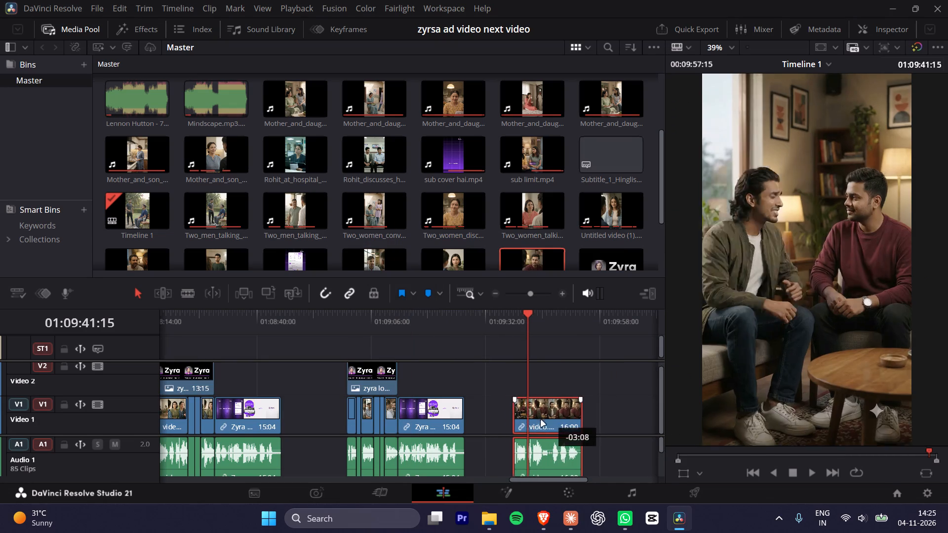
pyautogui.moveTo(541, 420); pyautogui.dragTo(526, 422)
# Play the new video clip from its start and split it around its first pause, at 01:09:35:20 and 01:09:36:09.
pyautogui.keyDown('alt'); pyautogui.scroll(5, 501, 390); pyautogui.keyUp('alt')
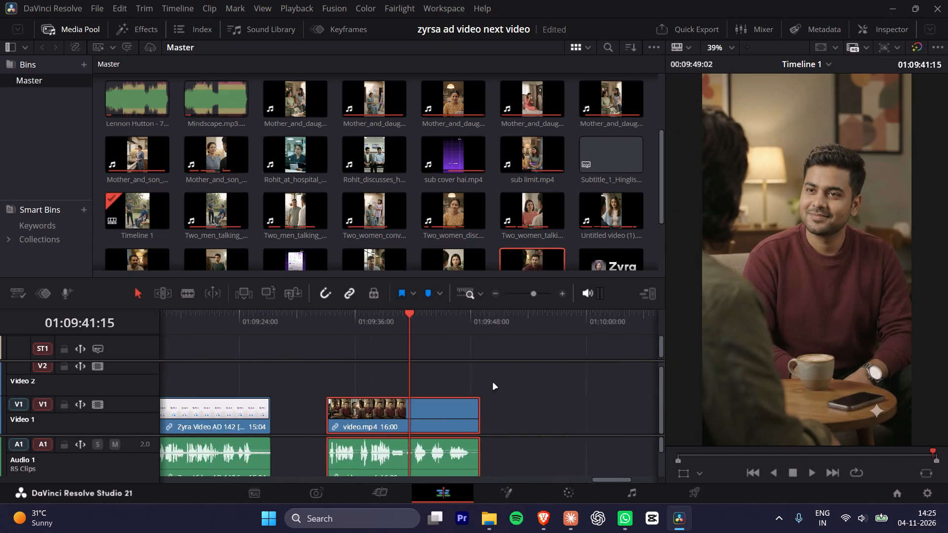
pyautogui.keyDown('alt'); pyautogui.scroll(5, 493, 383); pyautogui.keyUp('alt')
pyautogui.moveTo(350, 318); pyautogui.dragTo(220, 323)
pyautogui.keyDown('ctrl'); pyautogui.scroll(3, 300, 381); pyautogui.keyUp('ctrl')
pyautogui.moveTo(261, 321); pyautogui.dragTo(256, 321)
pyautogui.press('space')
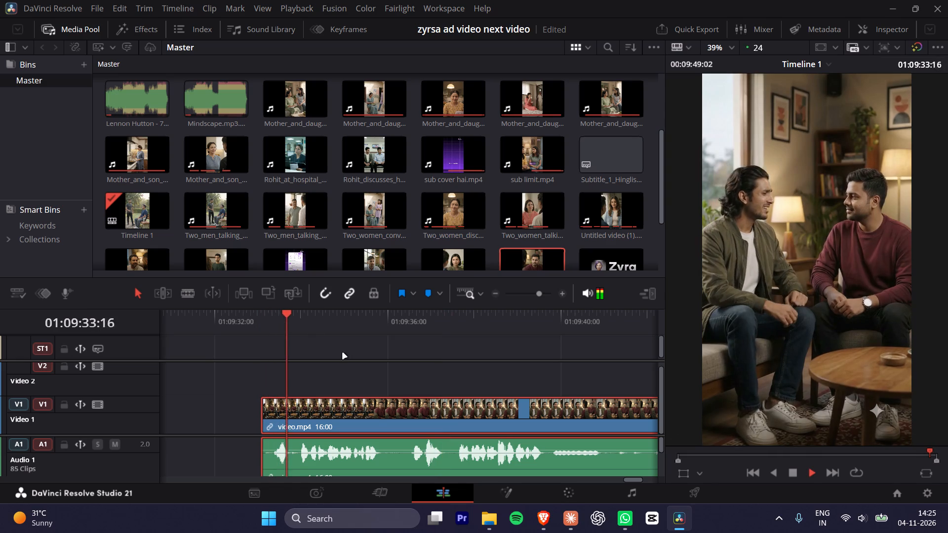
pyautogui.click(381, 414)
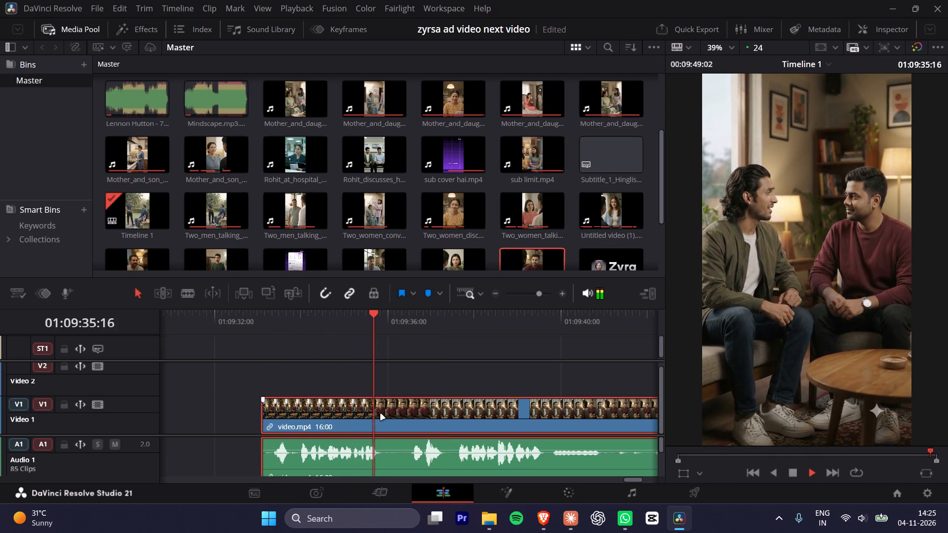
pyautogui.press('space')
pyautogui.press('Left')
pyautogui.hotkey('ctrl', 'b')
pyautogui.press('Right')
pyautogui.press('Right')
pyautogui.press('Right')
pyautogui.press('Right')
pyautogui.press('Right')
pyautogui.press('Right')
pyautogui.press('Right')
pyautogui.press('Right')
pyautogui.press('Right')
pyautogui.press('Right')
pyautogui.press('Right')
pyautogui.press('Right')
pyautogui.press('Right')
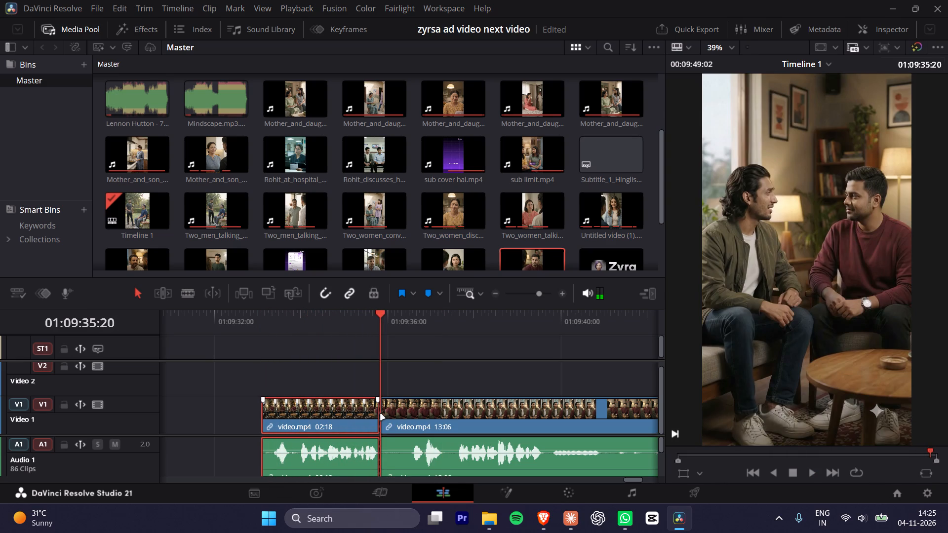
pyautogui.hotkey('ctrl', 'b')
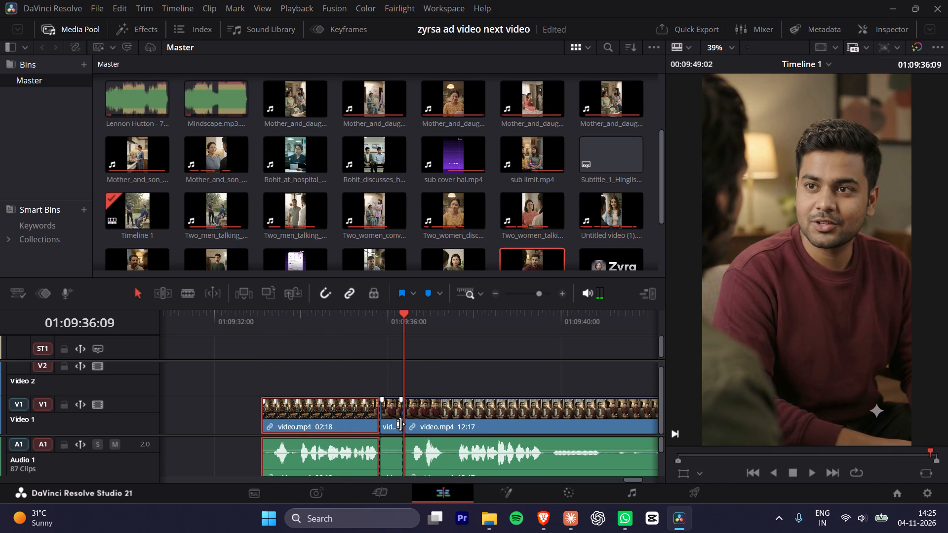
# Ripple-delete the short pause piece of the video clip between 01:09:35:20 and 01:09:36:09.
pyautogui.click(400, 424)
pyautogui.click(386, 418)
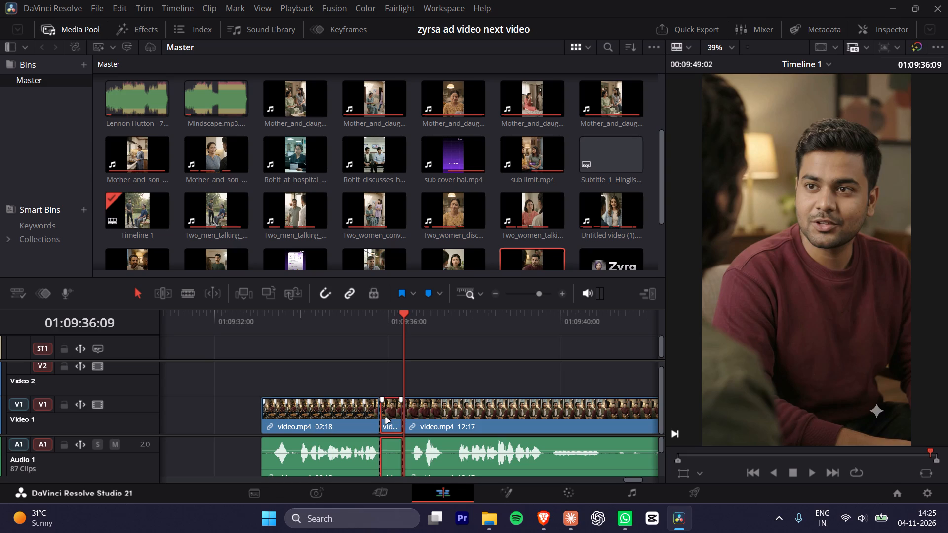
pyautogui.press('Delete')
# Play on through the video clip and split it where the second pause begins, at 01:09:39:01.
pyautogui.press('space')
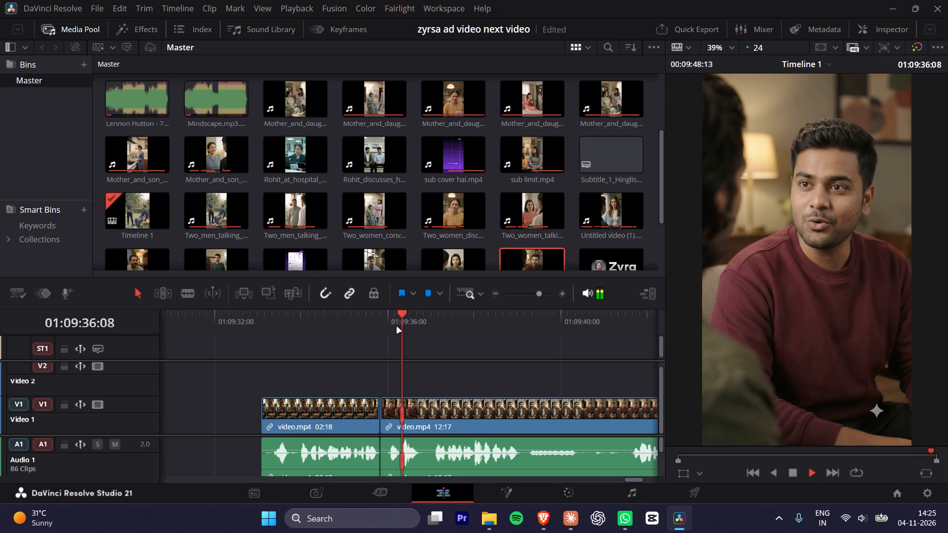
pyautogui.press('space')
pyautogui.press('space')
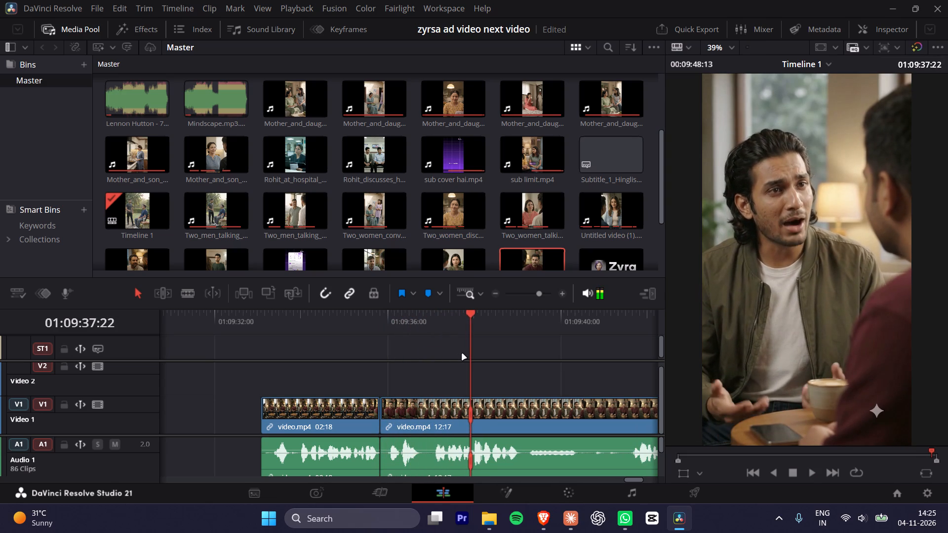
pyautogui.press('space')
pyautogui.press('space')
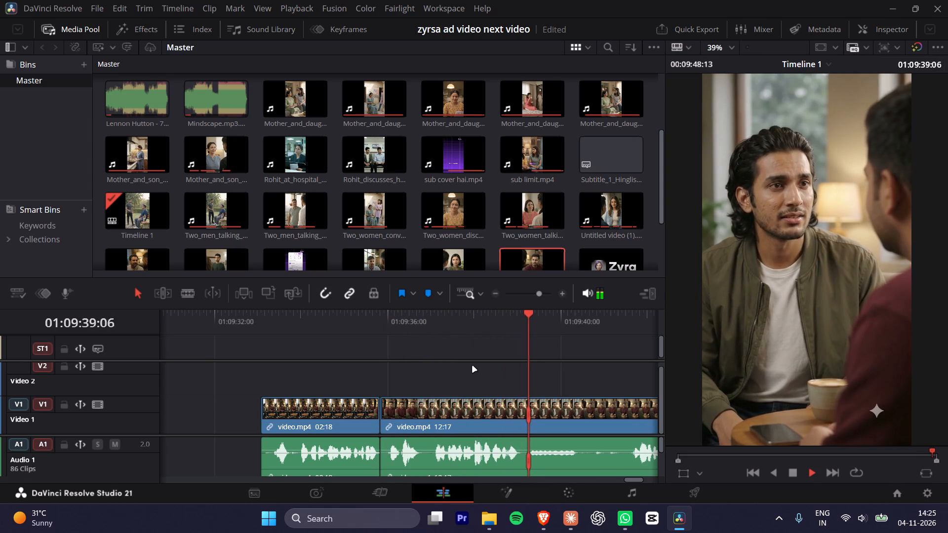
pyautogui.press('space')
pyautogui.click(520, 324)
pyautogui.press('space')
pyautogui.press('space')
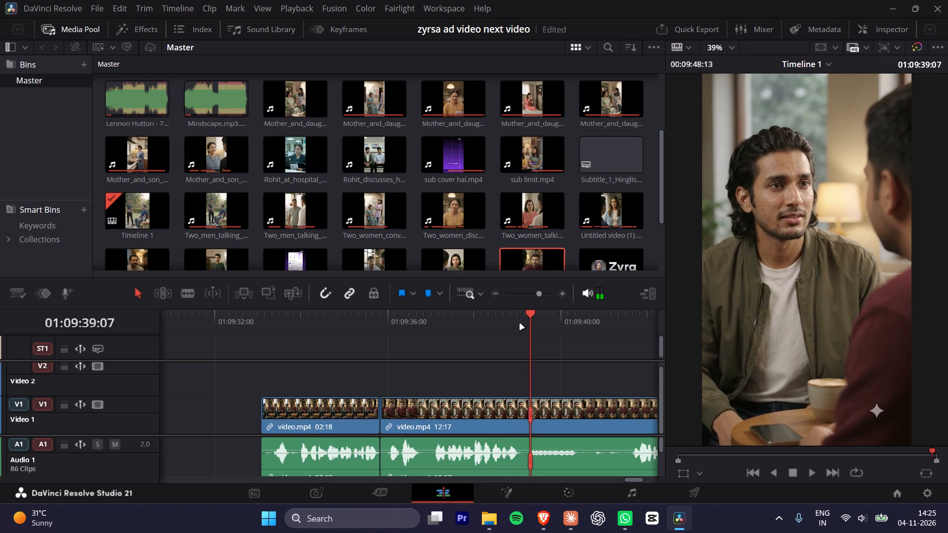
pyautogui.press('Left')
pyautogui.press('Left')
pyautogui.press('Left')
pyautogui.press('Left')
pyautogui.press('Left')
pyautogui.press('Left')
pyautogui.hotkey('ctrl', 'b')
# Split the video clip at the end of the second pause, at 01:09:41:08, and ripple-delete the pause piece before it.
pyautogui.press('Right')
pyautogui.press('Right')
pyautogui.press('Right')
pyautogui.press('Right')
pyautogui.press('Right')
pyautogui.press('Right')
pyautogui.press('Right')
pyautogui.press('Right')
pyautogui.press('Right')
pyautogui.press('Right')
pyautogui.press('Right')
pyautogui.press('Right')
pyautogui.press('Right')
pyautogui.press('Right')
pyautogui.press('Right')
pyautogui.press('Right')
pyautogui.press('Right')
pyautogui.press('Right')
pyautogui.press('Right')
pyautogui.press('Right')
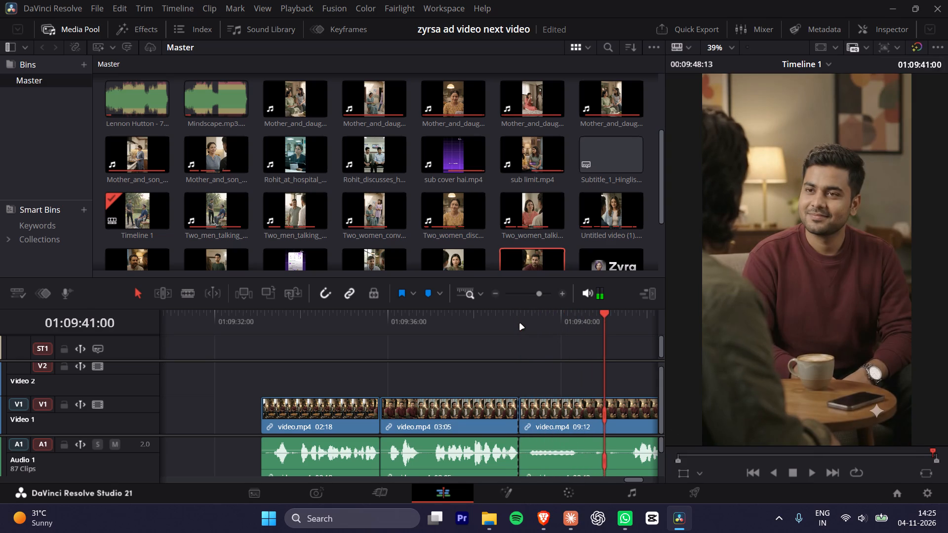
pyautogui.press('Right')
pyautogui.press('Right')
pyautogui.press('Right')
pyautogui.press('Right')
pyautogui.press('Right')
pyautogui.press('Right')
pyautogui.press('Right')
pyautogui.press('Right')
pyautogui.press('Left')
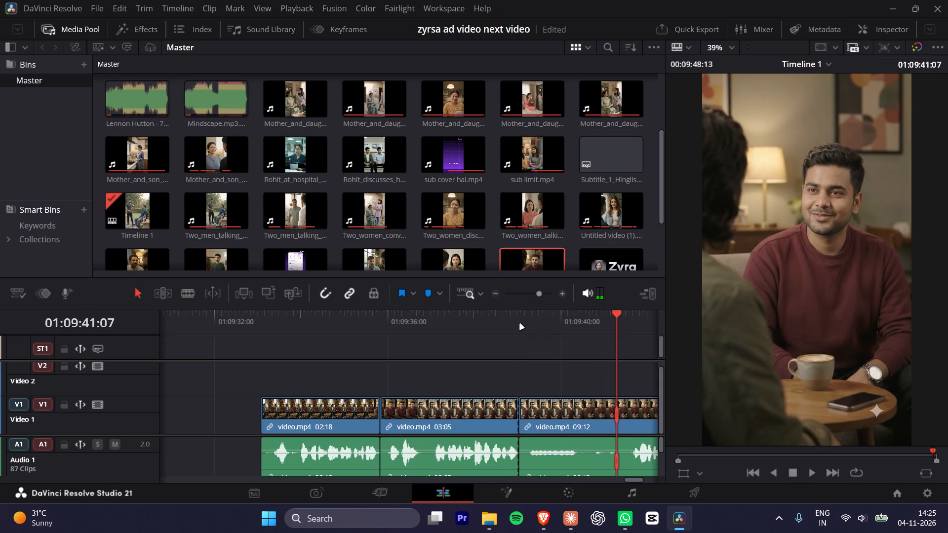
pyautogui.press('Right')
pyautogui.hotkey('ctrl', 'b')
pyautogui.click(553, 406)
pyautogui.press('Delete')
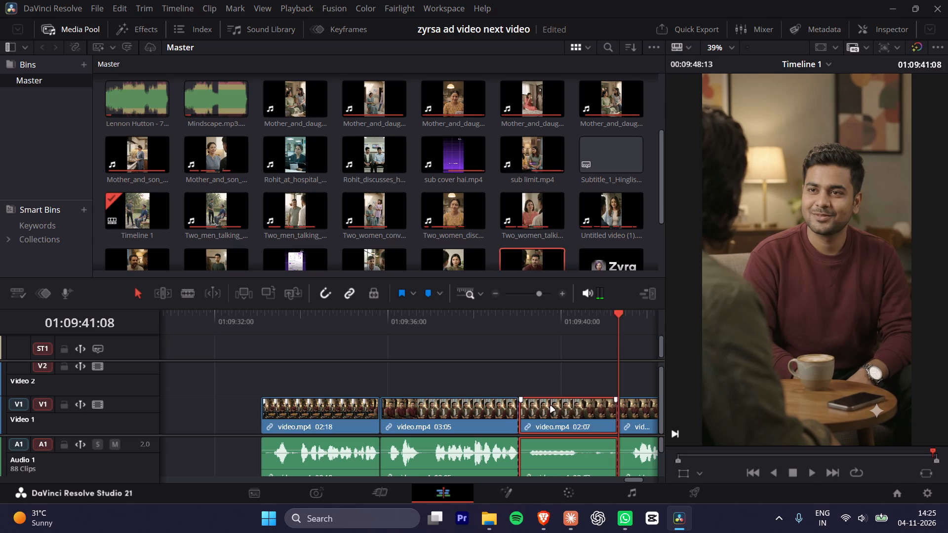
# Play across the join, split the clip at 01:09:40:15, trim the following piece's start to leave 05:09, and close the gap.
pyautogui.press('space')
pyautogui.click(464, 321)
pyautogui.press('space')
pyautogui.press('space')
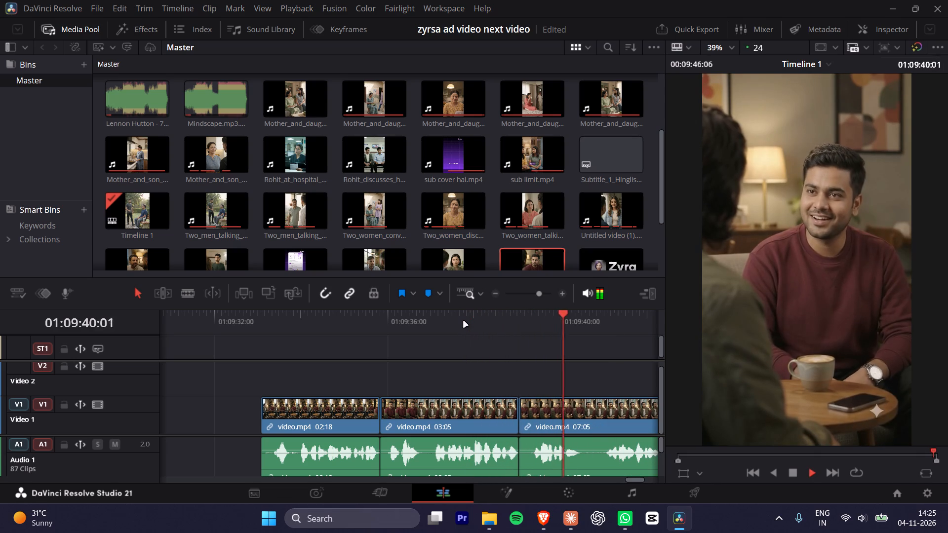
pyautogui.press('space')
pyautogui.hotkey('ctrl', 'b')
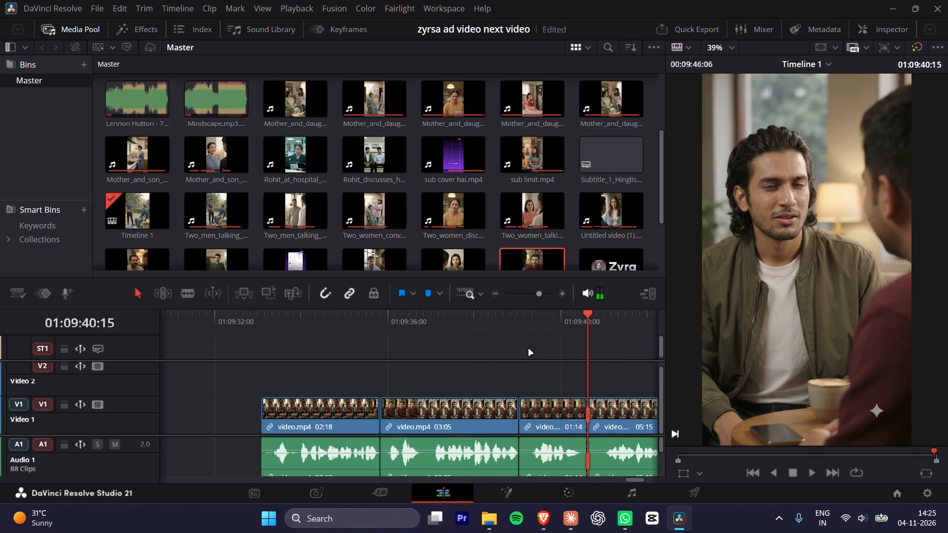
pyautogui.click(610, 415)
pyautogui.moveTo(593, 413); pyautogui.dragTo(602, 413)
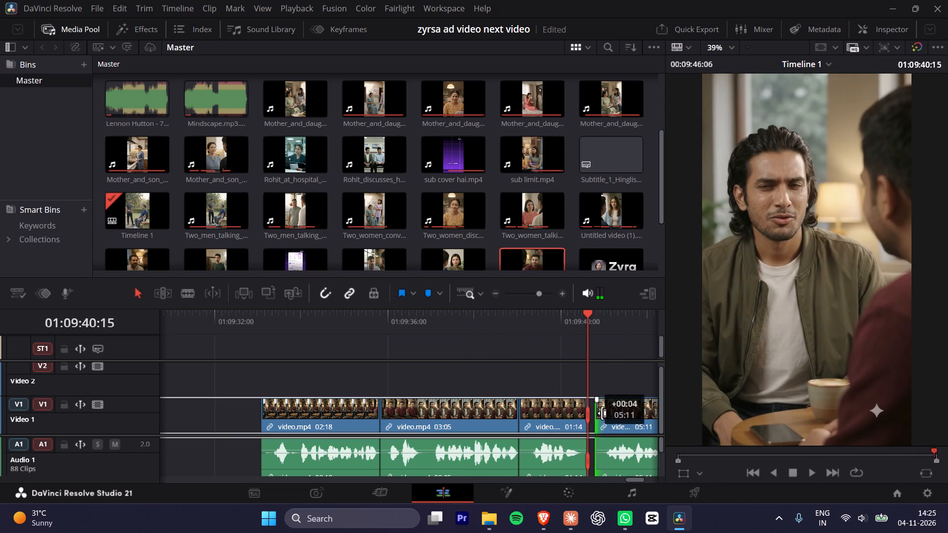
pyautogui.moveTo(602, 413); pyautogui.dragTo(605, 412)
pyautogui.moveTo(617, 412); pyautogui.dragTo(608, 415)
# Play the last piece, split it at 01:09:42:05 and 01:09:42:12, and ripple-delete the short pause between the cuts.
pyautogui.keyDown('alt'); pyautogui.scroll(-2, 608, 415); pyautogui.keyUp('alt')
pyautogui.press('space')
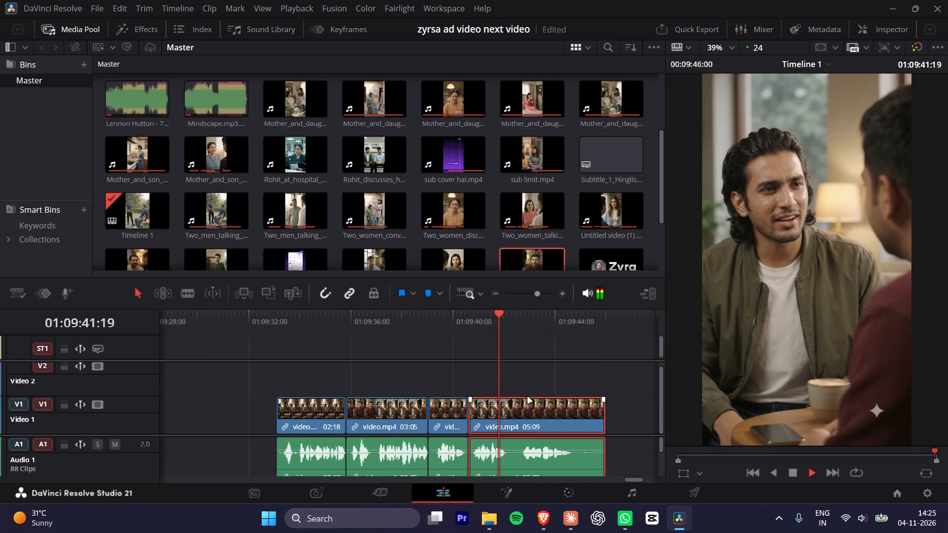
pyautogui.press('space')
pyautogui.hotkey('ctrl', 'b')
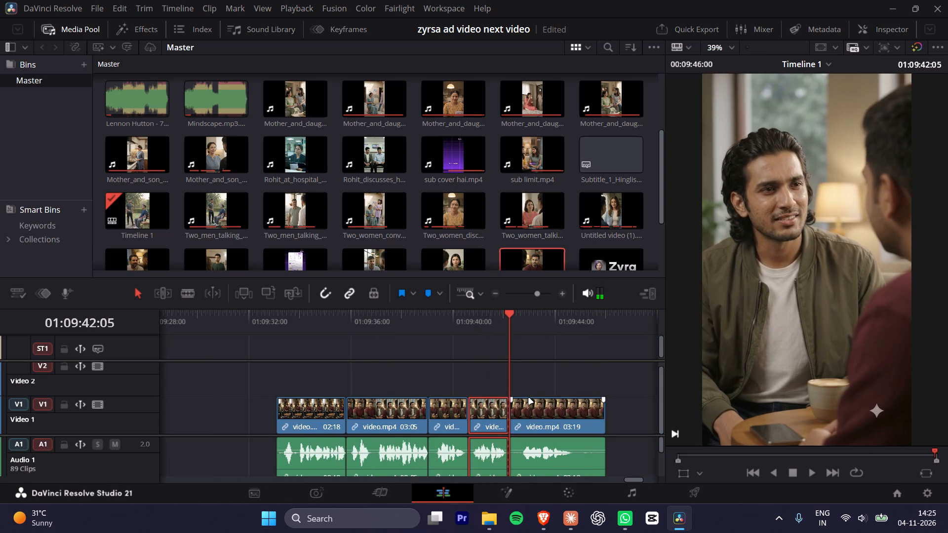
pyautogui.press('Right')
pyautogui.press('Right')
pyautogui.press('Right')
pyautogui.press('Right')
pyautogui.press('Right')
pyautogui.press('Right')
pyautogui.press('Right')
pyautogui.hotkey('ctrl', 'b')
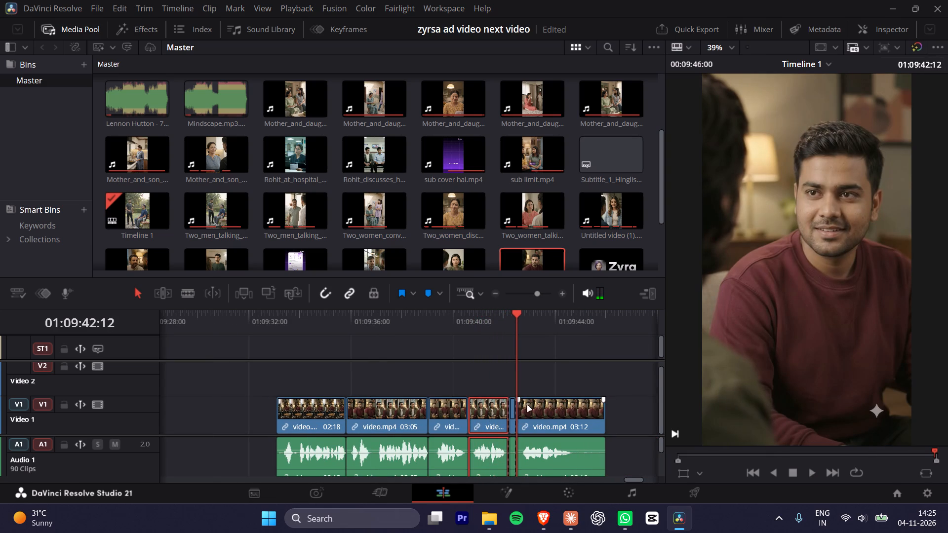
pyautogui.click(513, 409)
pyautogui.press('Delete')
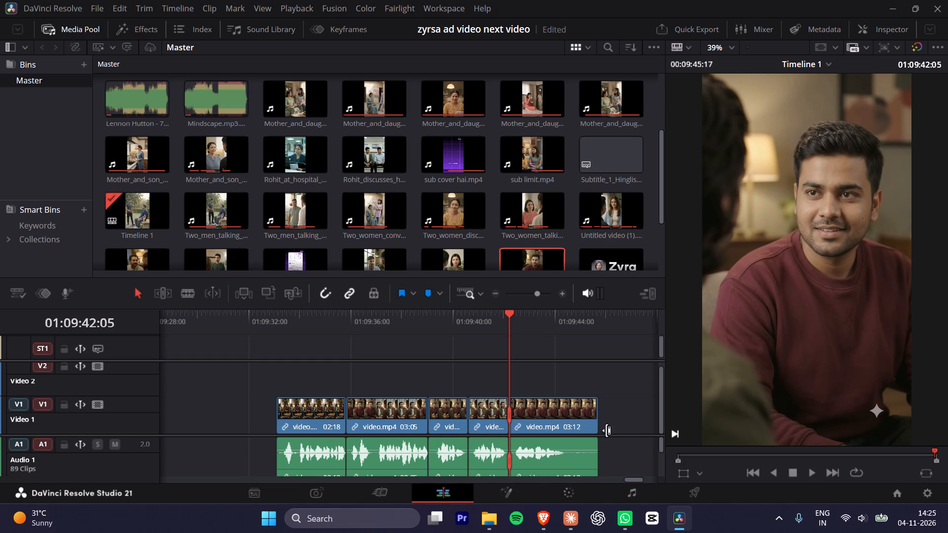
# Trim the end of the last video piece to a length of 02:09.
pyautogui.click(580, 423)
pyautogui.moveTo(593, 418); pyautogui.dragTo(564, 422)
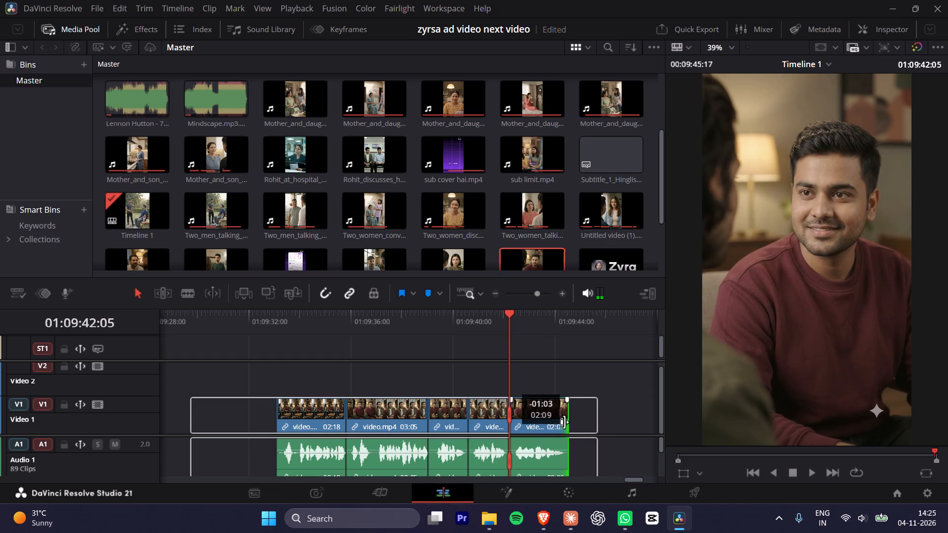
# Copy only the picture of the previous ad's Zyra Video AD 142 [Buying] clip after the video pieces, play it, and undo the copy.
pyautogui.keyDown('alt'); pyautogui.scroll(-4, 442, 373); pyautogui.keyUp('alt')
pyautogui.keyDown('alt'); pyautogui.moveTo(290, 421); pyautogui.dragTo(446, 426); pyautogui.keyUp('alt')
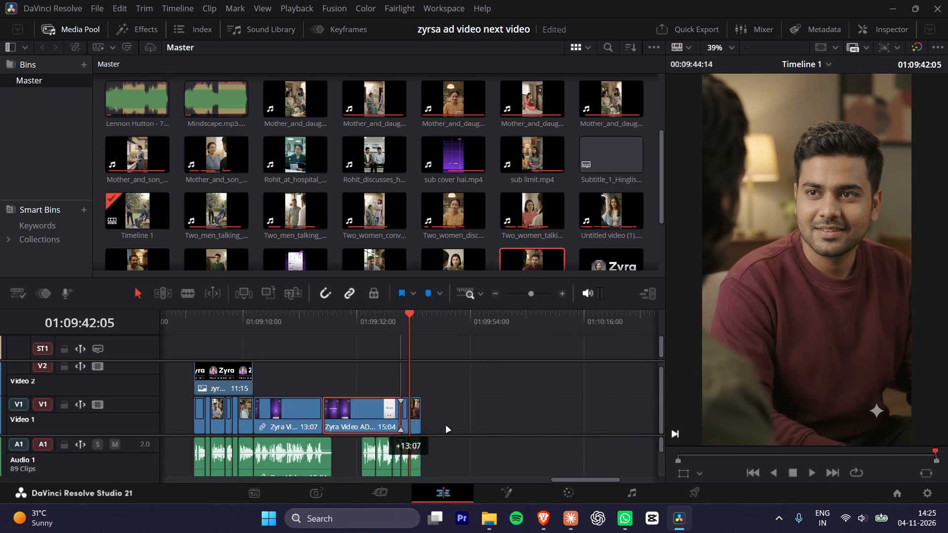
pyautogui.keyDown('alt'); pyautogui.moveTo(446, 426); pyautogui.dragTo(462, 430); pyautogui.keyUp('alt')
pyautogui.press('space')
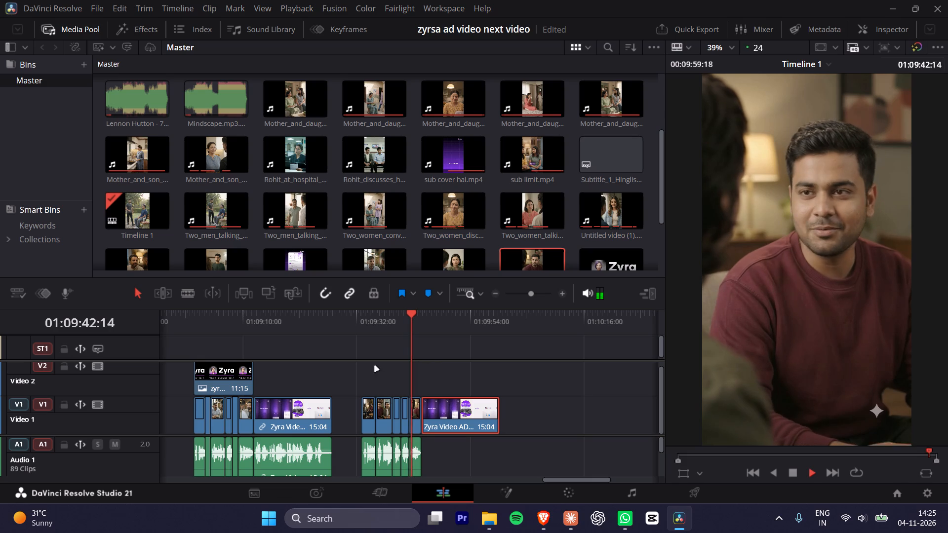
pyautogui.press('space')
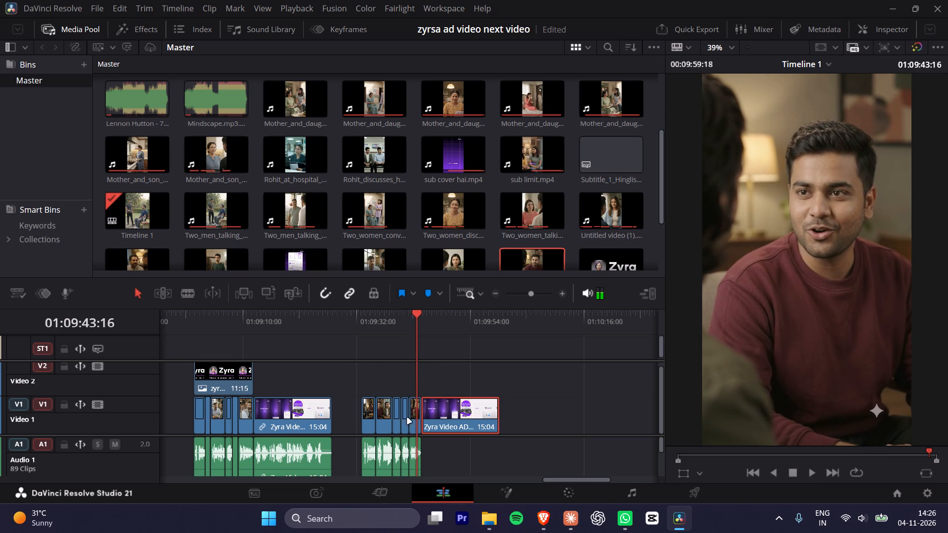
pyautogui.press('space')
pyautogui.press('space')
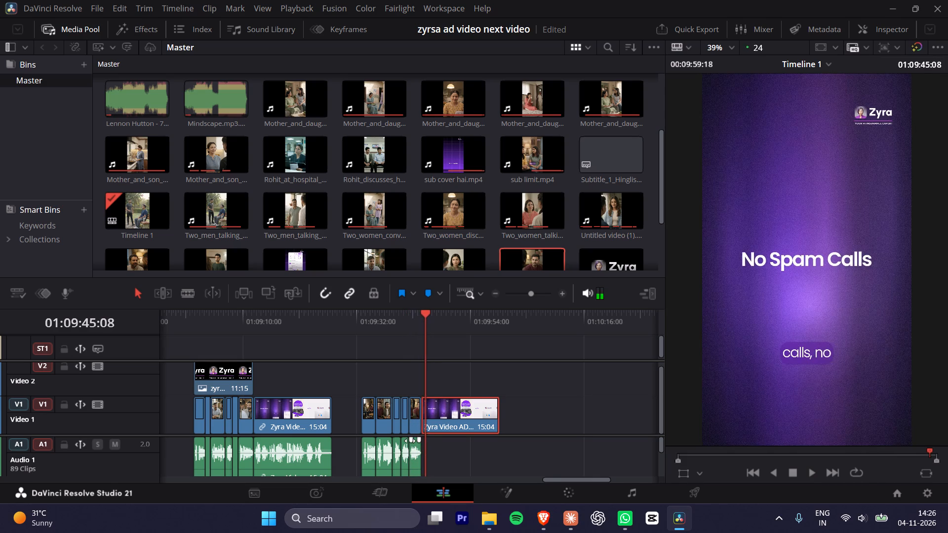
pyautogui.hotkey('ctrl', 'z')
# Copy the previous ad's Zyra Video AD 142 [Buying] clip with its audio to 01:09:45:08, after the video pieces.
pyautogui.moveTo(325, 375); pyautogui.dragTo(288, 464)
pyautogui.keyDown('alt'); pyautogui.moveTo(274, 416); pyautogui.dragTo(459, 420); pyautogui.keyUp('alt')
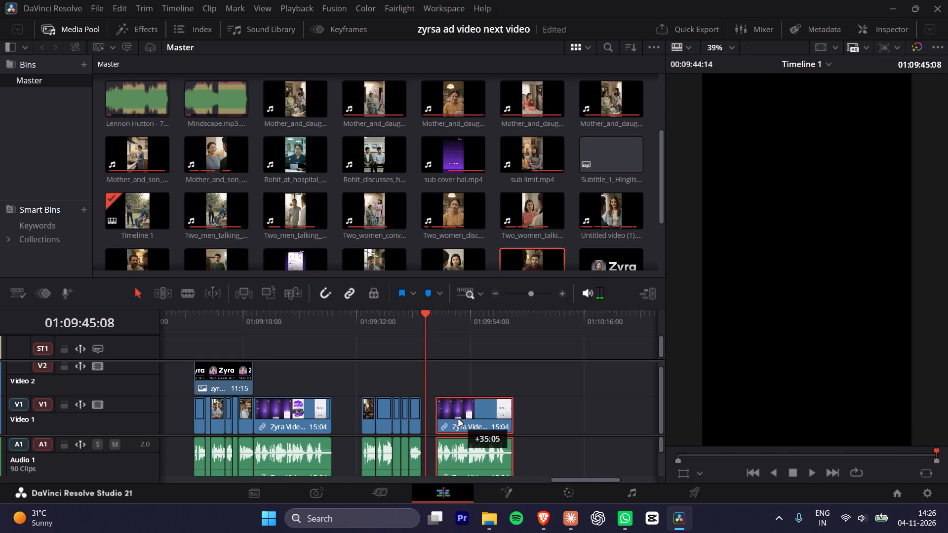
pyautogui.keyDown('alt'); pyautogui.moveTo(459, 420); pyautogui.dragTo(451, 420); pyautogui.keyUp('alt')
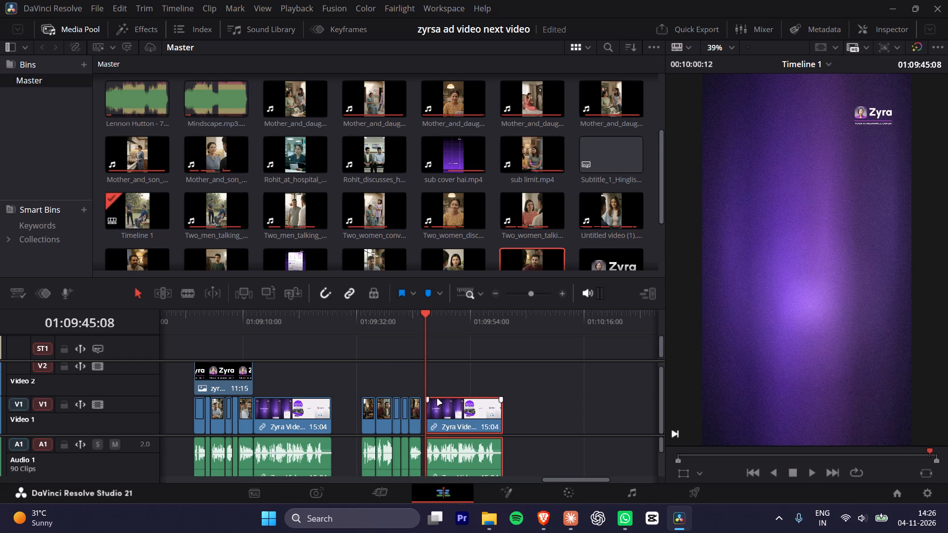
# Copy the previous ad's 11:15 zyra logo clip onto Video 2 above the new video pieces, ending where they end.
pyautogui.keyDown('ctrl'); pyautogui.scroll(5, 437, 399); pyautogui.keyUp('ctrl')
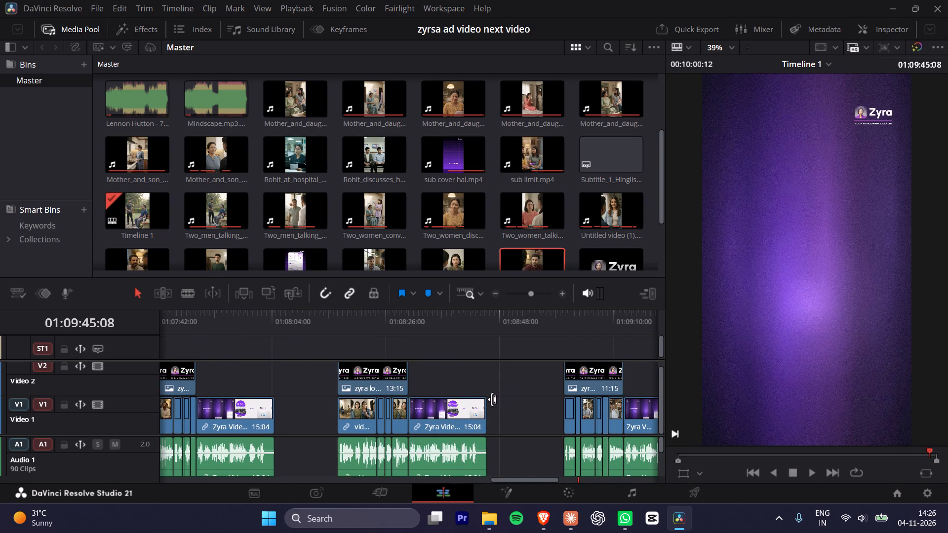
pyautogui.keyDown('alt'); pyautogui.scroll(-2, 492, 399); pyautogui.keyUp('alt')
pyautogui.keyDown('alt'); pyautogui.scroll(3, 439, 399); pyautogui.keyUp('alt')
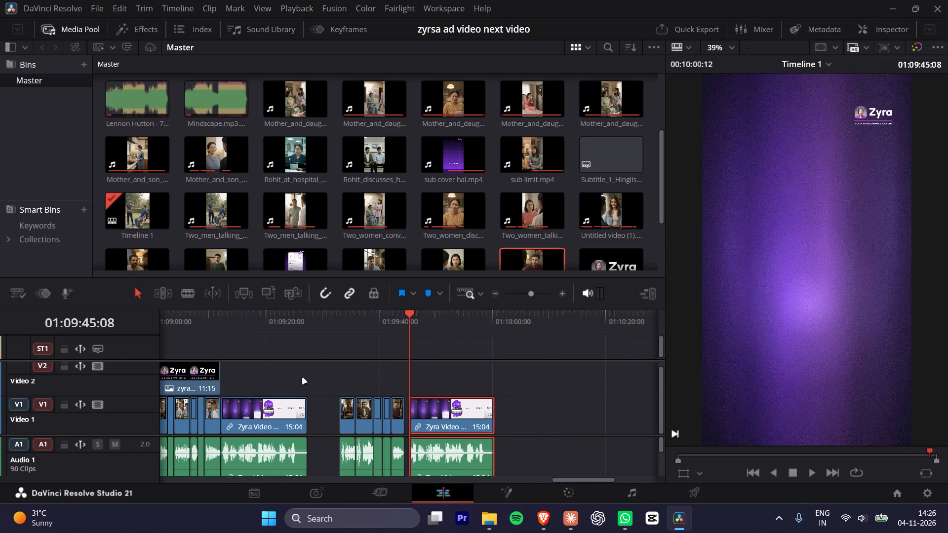
pyautogui.keyDown('ctrl'); pyautogui.scroll(1, 297, 377); pyautogui.keyUp('ctrl')
pyautogui.keyDown('alt'); pyautogui.moveTo(259, 378); pyautogui.dragTo(488, 381); pyautogui.keyUp('alt')
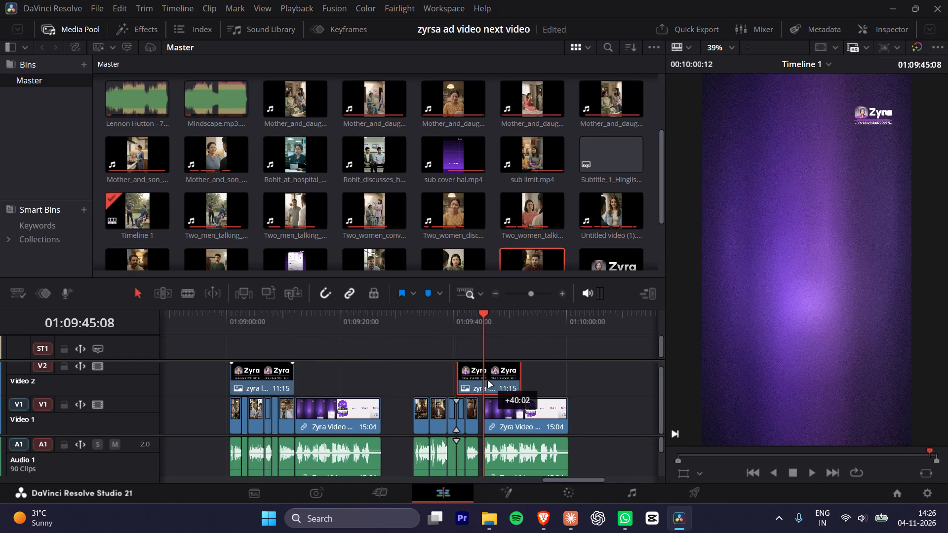
pyautogui.keyDown('alt'); pyautogui.moveTo(488, 381); pyautogui.dragTo(441, 382); pyautogui.keyUp('alt')
# Move the copied Zyra Video AD 142 [Buying] clip and its audio earlier so they directly follow the last video piece.
pyautogui.keyDown('ctrl'); pyautogui.scroll(4, 498, 402); pyautogui.keyUp('ctrl')
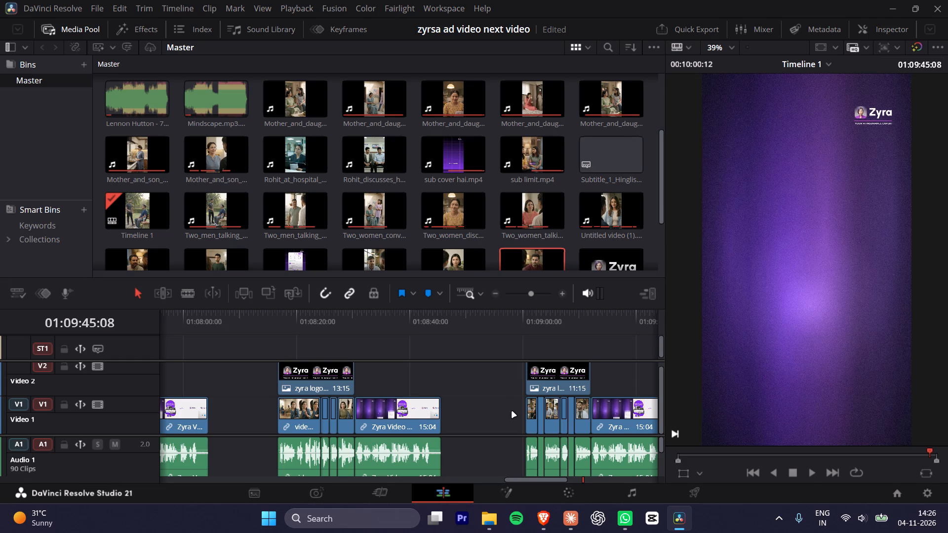
pyautogui.keyDown('alt'); pyautogui.scroll(-1, 464, 418); pyautogui.keyUp('alt')
pyautogui.keyDown('ctrl'); pyautogui.scroll(1, 464, 418); pyautogui.keyUp('ctrl')
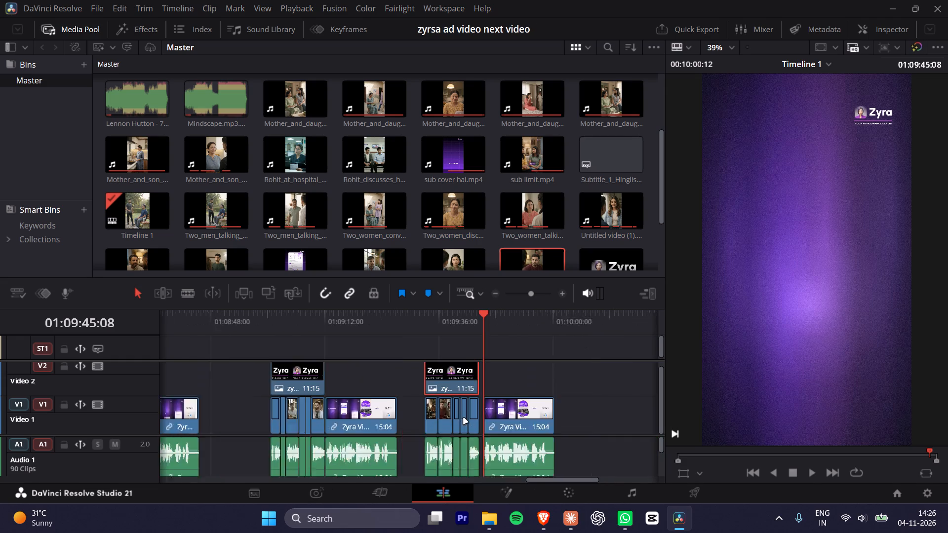
pyautogui.keyDown('ctrl'); pyautogui.scroll(1, 464, 418); pyautogui.keyUp('ctrl')
pyautogui.keyDown('ctrl'); pyautogui.scroll(-3, 464, 418); pyautogui.keyUp('ctrl')
pyautogui.keyDown('alt'); pyautogui.scroll(8, 409, 418); pyautogui.keyUp('alt')
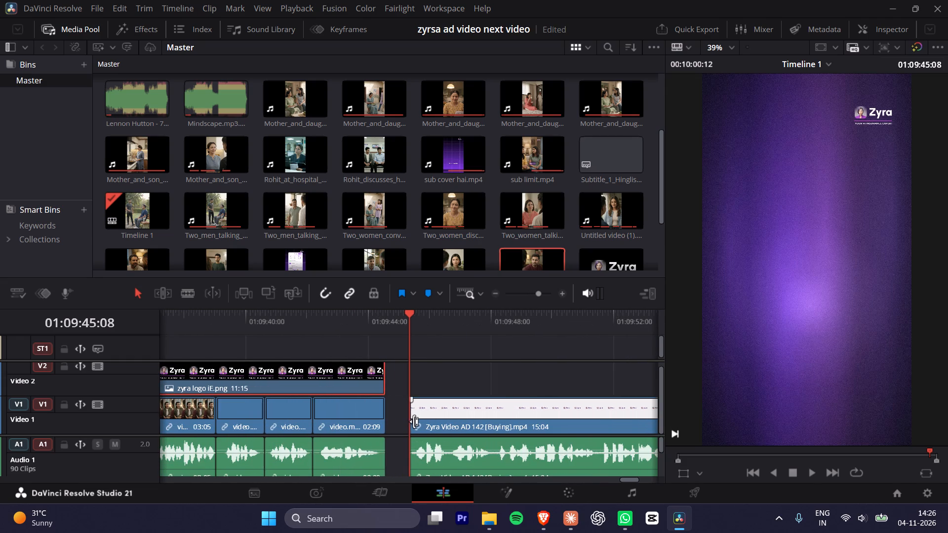
pyautogui.moveTo(393, 372); pyautogui.dragTo(377, 405)
pyautogui.moveTo(478, 412); pyautogui.dragTo(464, 416)
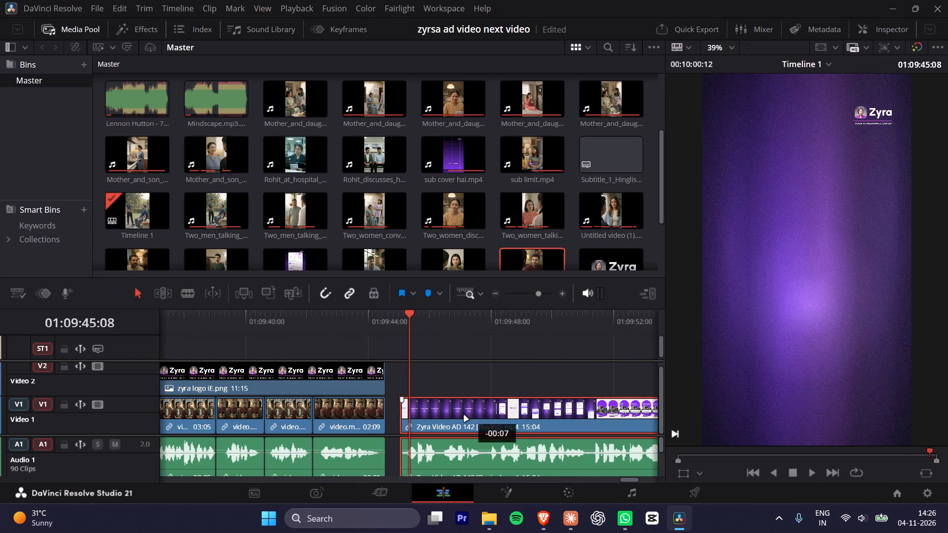
pyautogui.moveTo(464, 416); pyautogui.dragTo(457, 416)
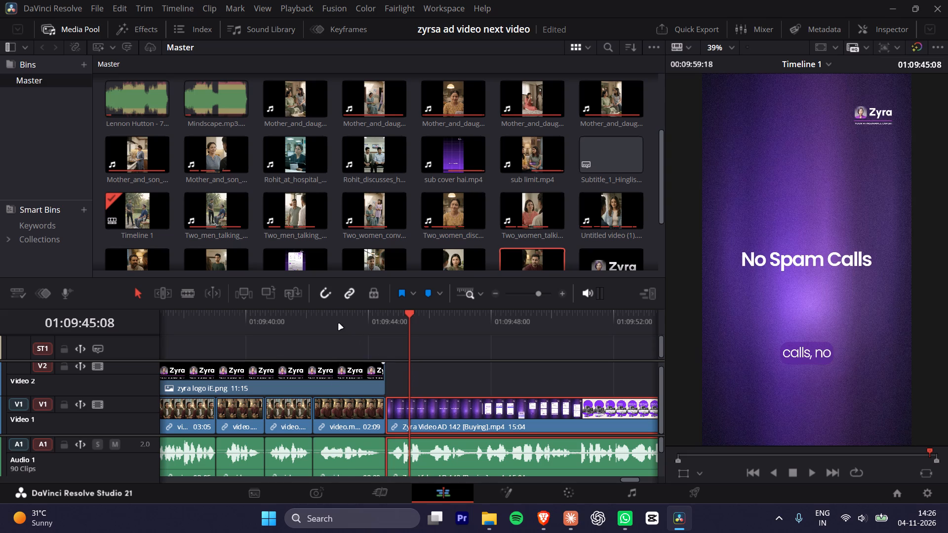
# Trim the start of the new ad's zyra logo clip to 11:12, aligned with the start of the first video piece.
pyautogui.moveTo(339, 324); pyautogui.dragTo(276, 327)
pyautogui.keyDown('ctrl'); pyautogui.scroll(4, 333, 390); pyautogui.keyUp('ctrl')
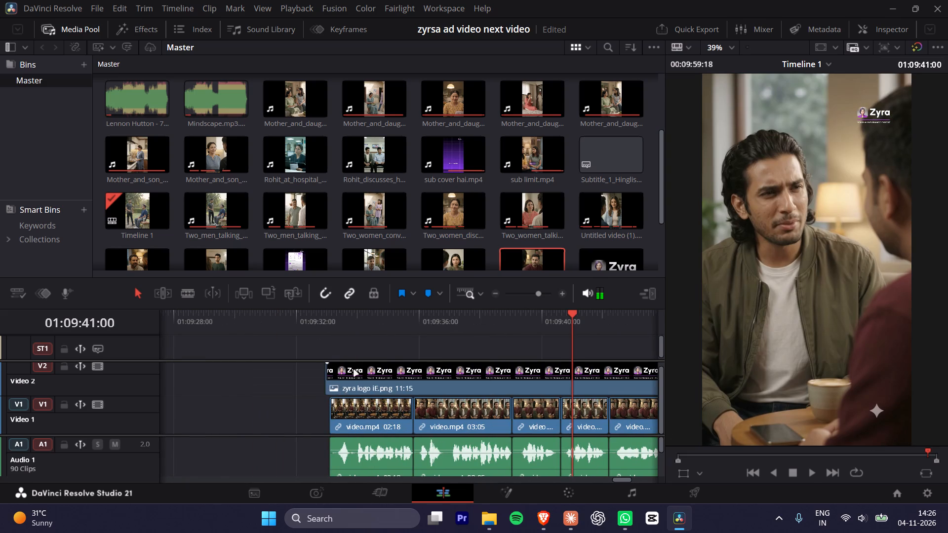
pyautogui.click(354, 370)
pyautogui.moveTo(325, 375); pyautogui.dragTo(330, 375)
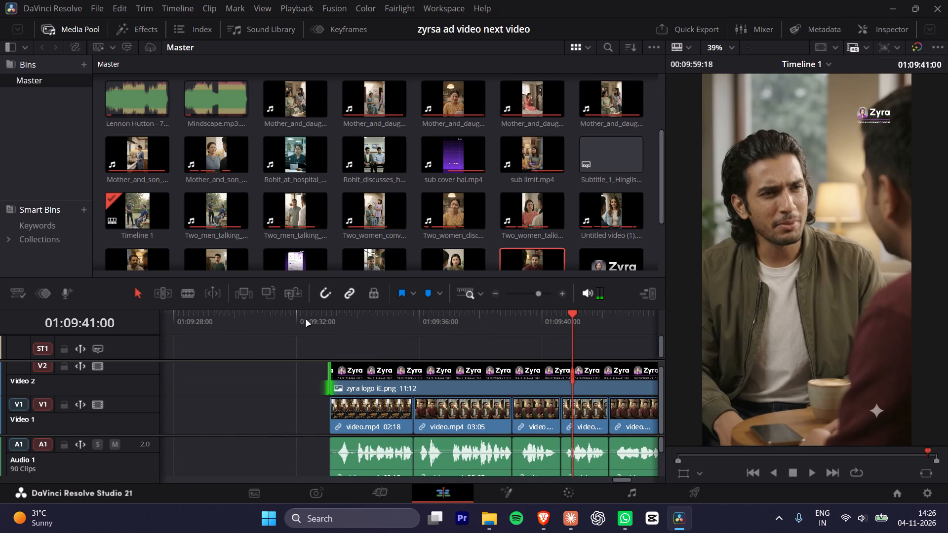
# Play the opening of the new ad to check the clip and its logo.
pyautogui.click(306, 320)
pyautogui.press('space')
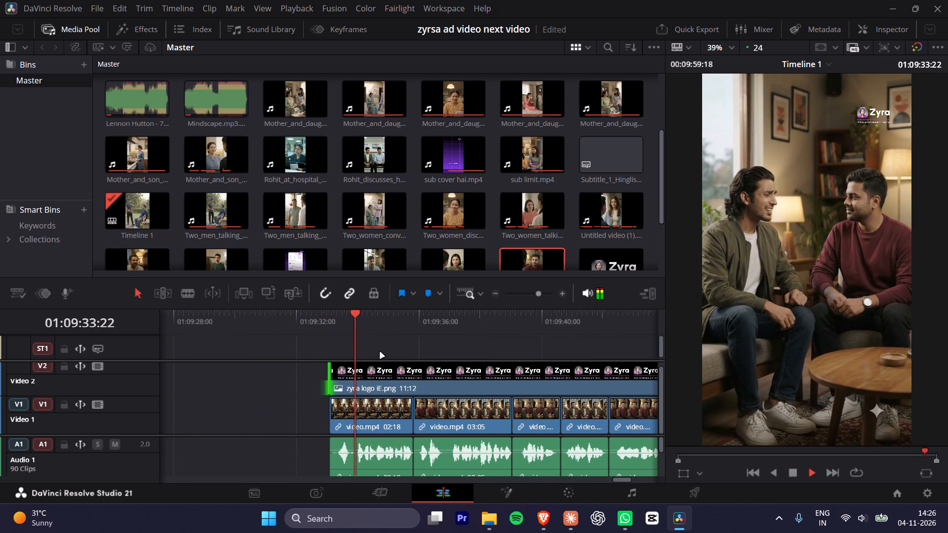
pyautogui.press('space')
# Play the opening of the earlier ad that starts at 01:06:01:19 to check its framing.
pyautogui.keyDown('alt'); pyautogui.scroll(-7, 394, 407); pyautogui.keyUp('alt')
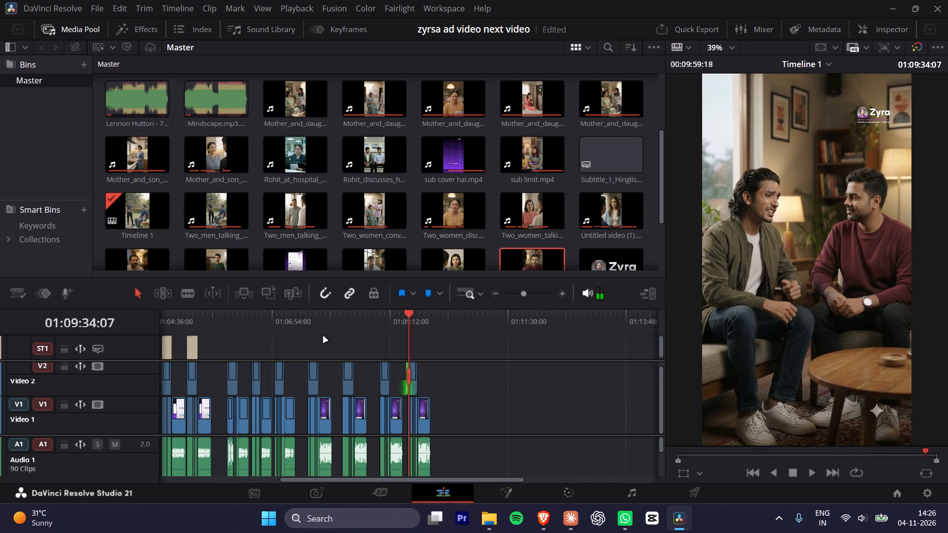
pyautogui.moveTo(322, 319); pyautogui.dragTo(220, 333)
pyautogui.keyDown('alt'); pyautogui.scroll(2, 273, 357); pyautogui.keyUp('alt')
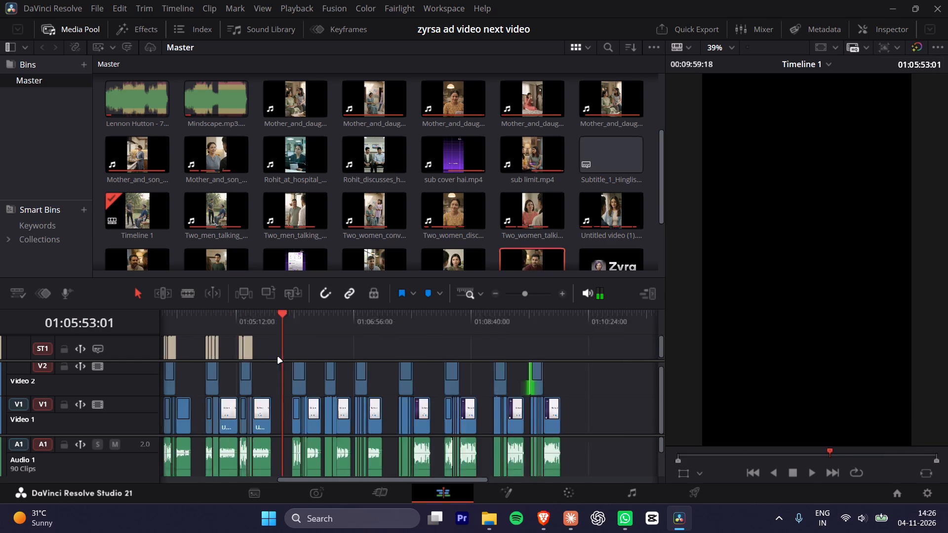
pyautogui.keyDown('alt'); pyautogui.scroll(3, 278, 357); pyautogui.keyUp('alt')
pyautogui.moveTo(408, 315); pyautogui.dragTo(432, 315)
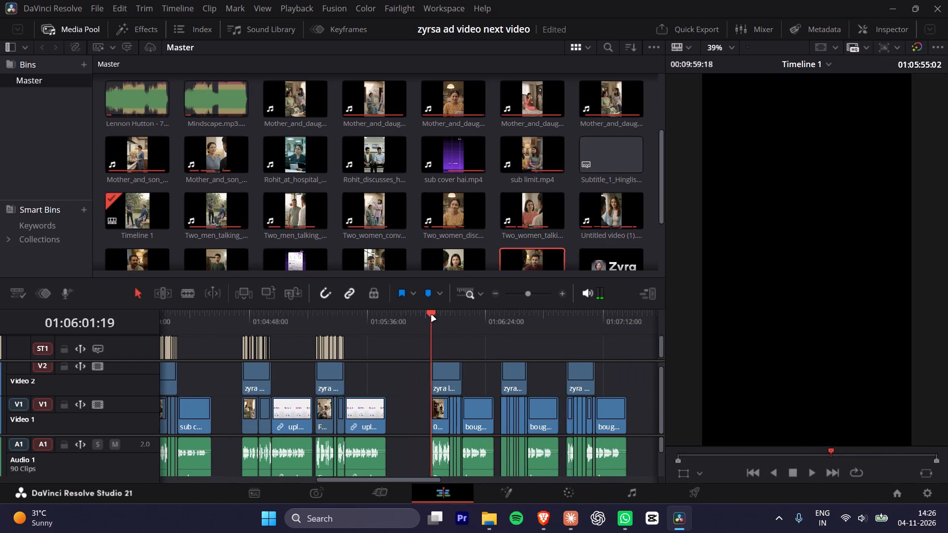
pyautogui.press('space')
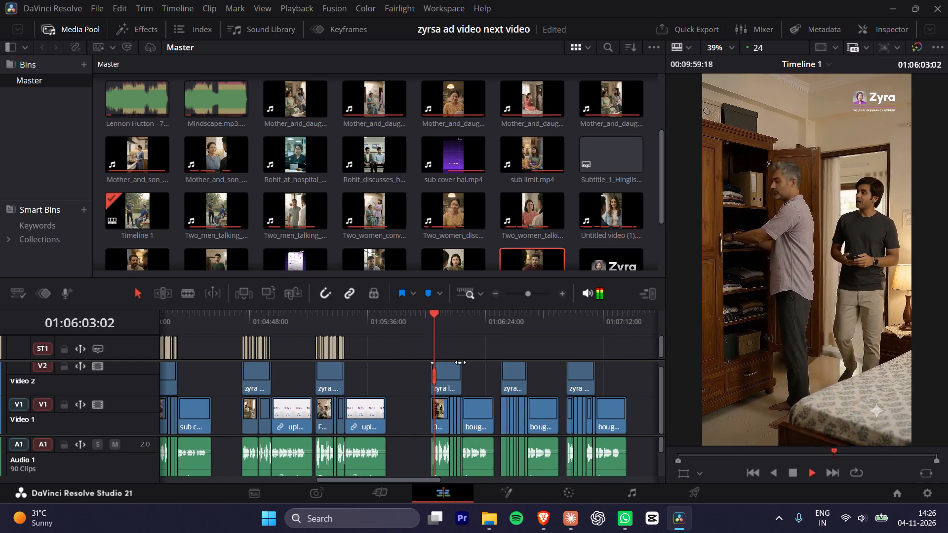
pyautogui.press('space')
# Copy the first Father_and_son_reading_policy clip from the last subtitled ad as the source of attributes.
pyautogui.click(325, 415)
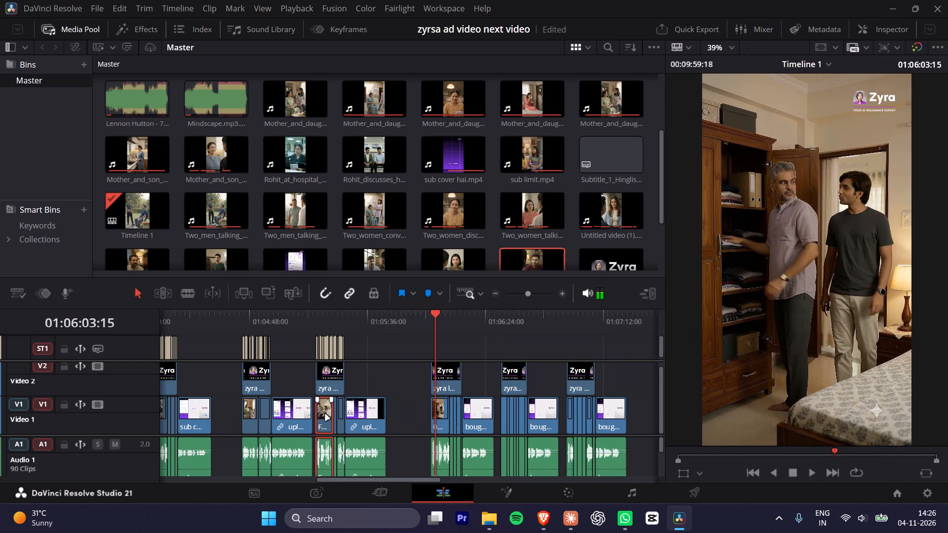
pyautogui.rightClick(325, 415)
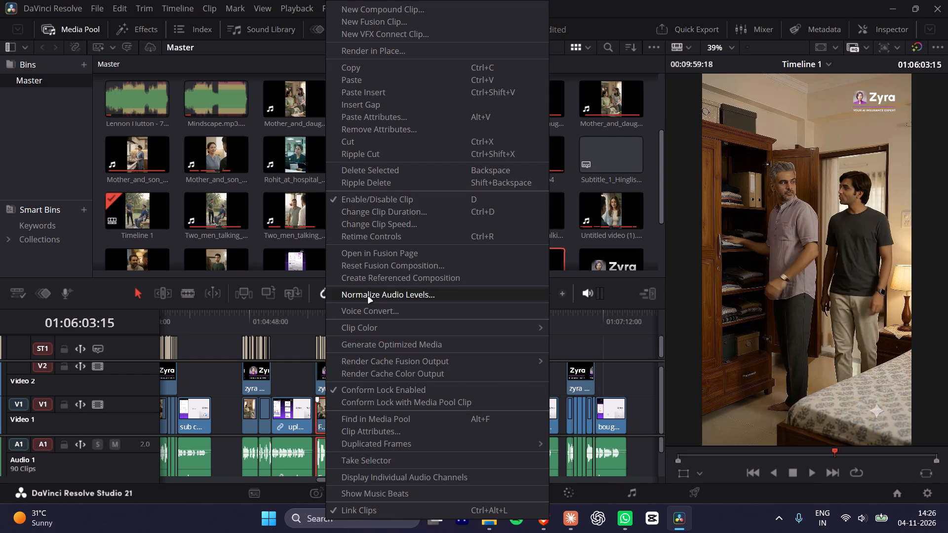
pyautogui.click(297, 376)
pyautogui.click(337, 404)
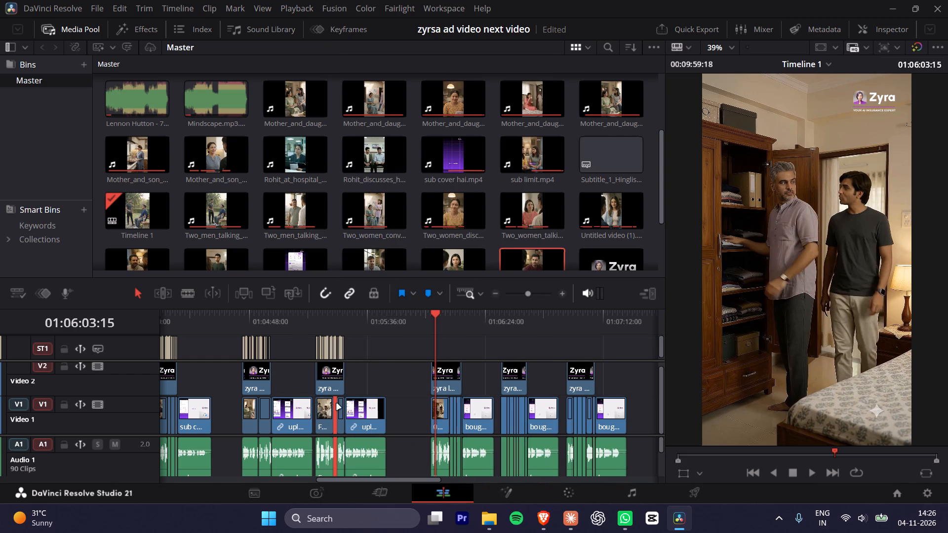
pyautogui.click(318, 413)
pyautogui.hotkey('ctrl', 'c')
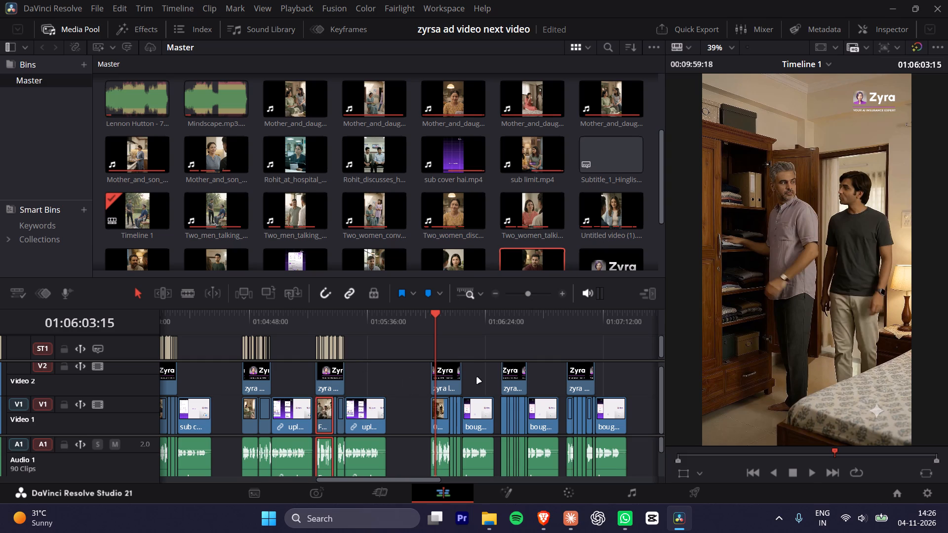
pyautogui.click(323, 414)
pyautogui.hotkey('ctrl', 'c')
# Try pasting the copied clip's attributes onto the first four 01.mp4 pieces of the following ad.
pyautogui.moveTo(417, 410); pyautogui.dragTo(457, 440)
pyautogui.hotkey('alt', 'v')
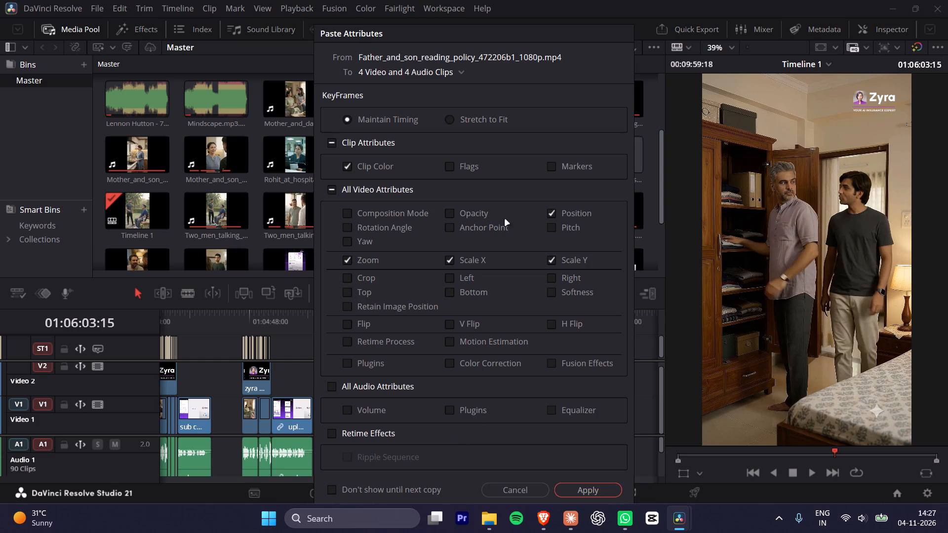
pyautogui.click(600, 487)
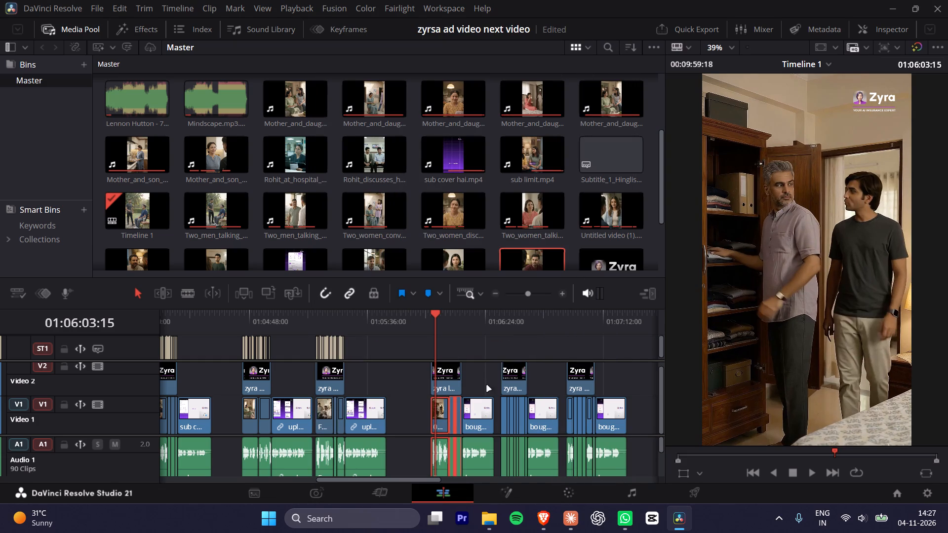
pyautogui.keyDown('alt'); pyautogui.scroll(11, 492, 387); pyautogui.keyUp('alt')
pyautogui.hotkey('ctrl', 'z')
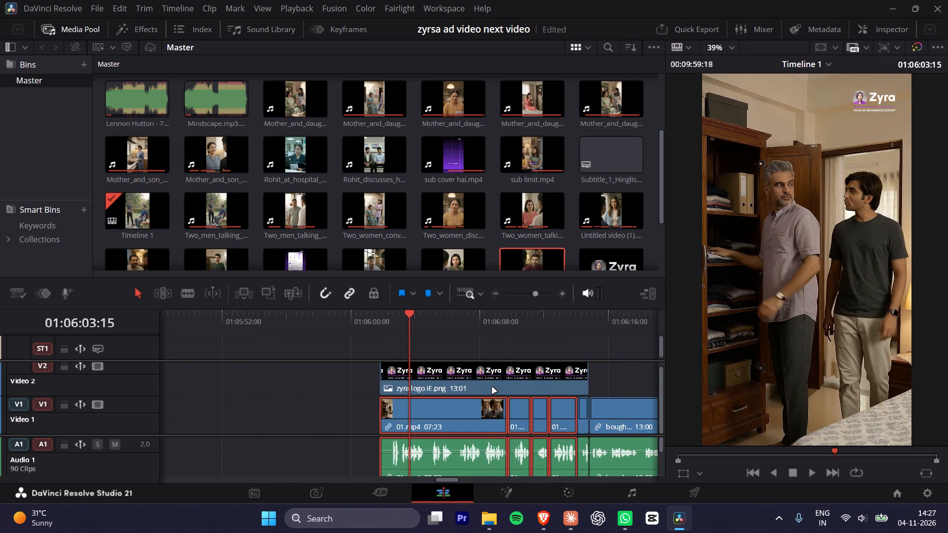
# Paste the copied clip colour, position, zoom and scale attributes onto all five 01.mp4 pieces under the 13:01 logo clip.
pyautogui.click(340, 407)
pyautogui.moveTo(353, 412); pyautogui.dragTo(596, 476)
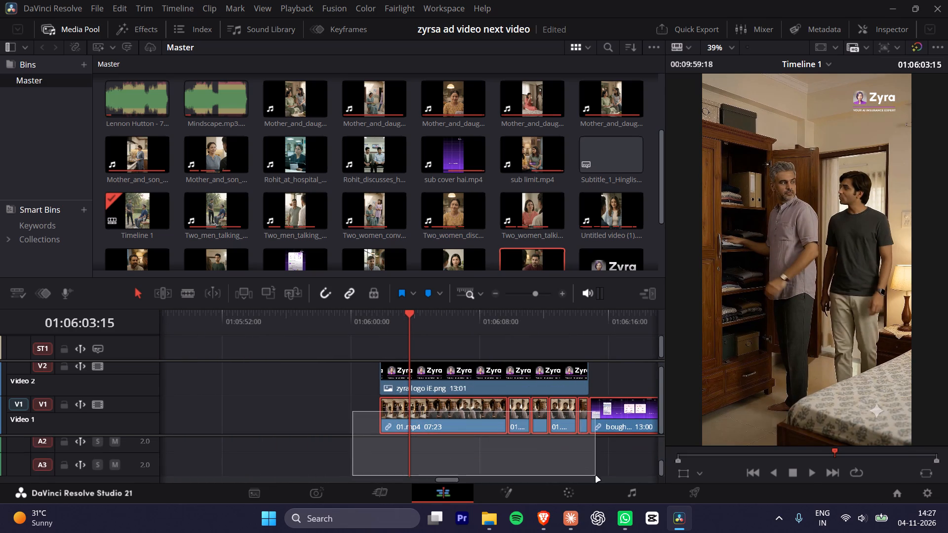
pyautogui.moveTo(596, 476); pyautogui.dragTo(584, 460)
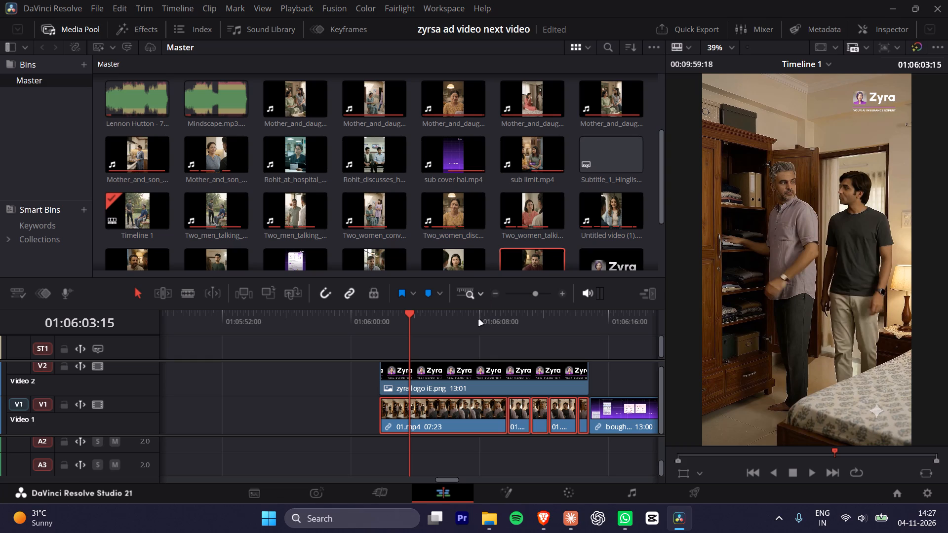
pyautogui.hotkey('alt', 'v')
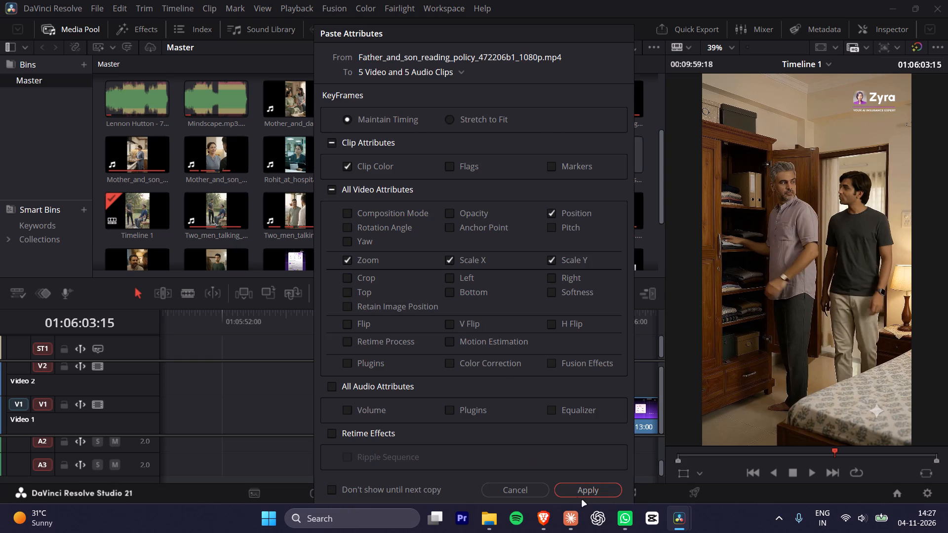
pyautogui.click(590, 486)
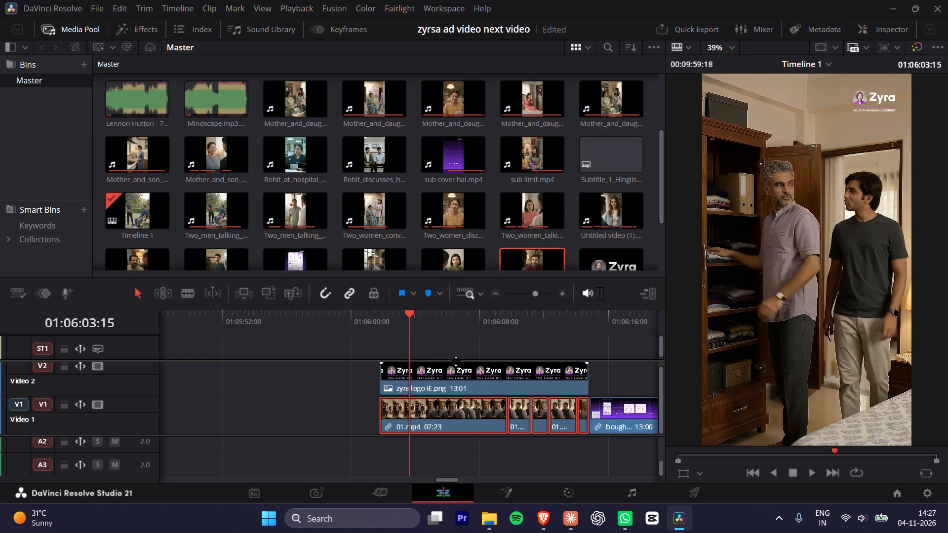
# Paste the same copied attributes onto all video pieces under the next ad's 10:16 zyra logo clip.
pyautogui.keyDown('ctrl'); pyautogui.scroll(-7, 460, 398); pyautogui.keyUp('ctrl')
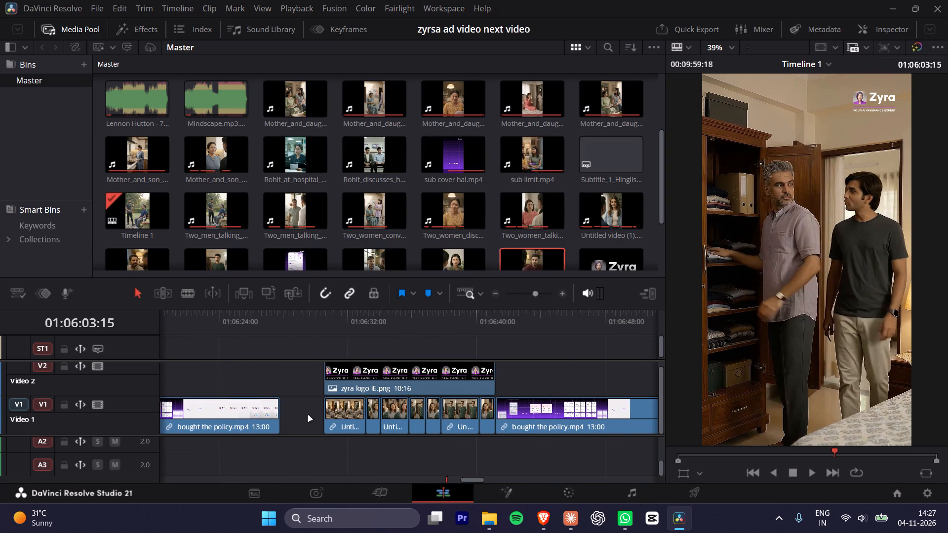
pyautogui.moveTo(307, 416); pyautogui.dragTo(482, 427)
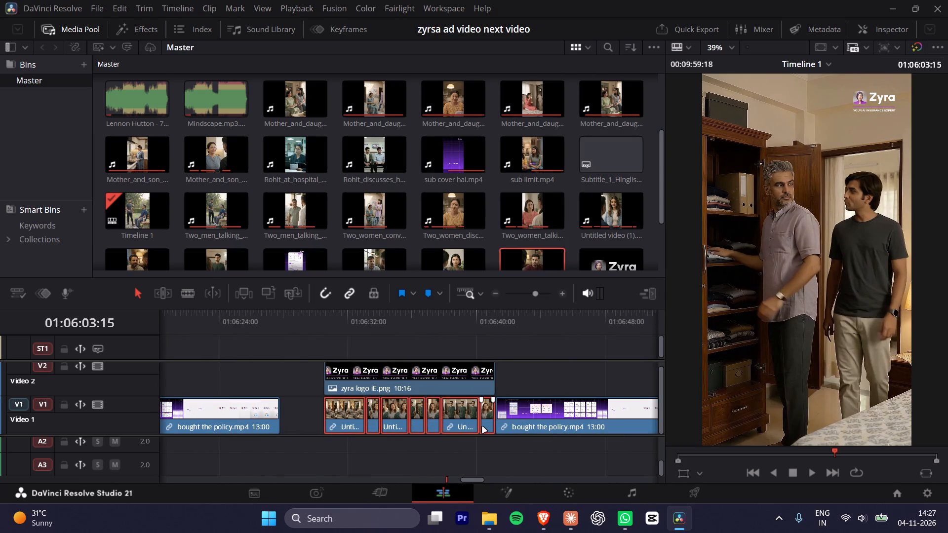
pyautogui.hotkey('alt', 'v')
pyautogui.press('Return')
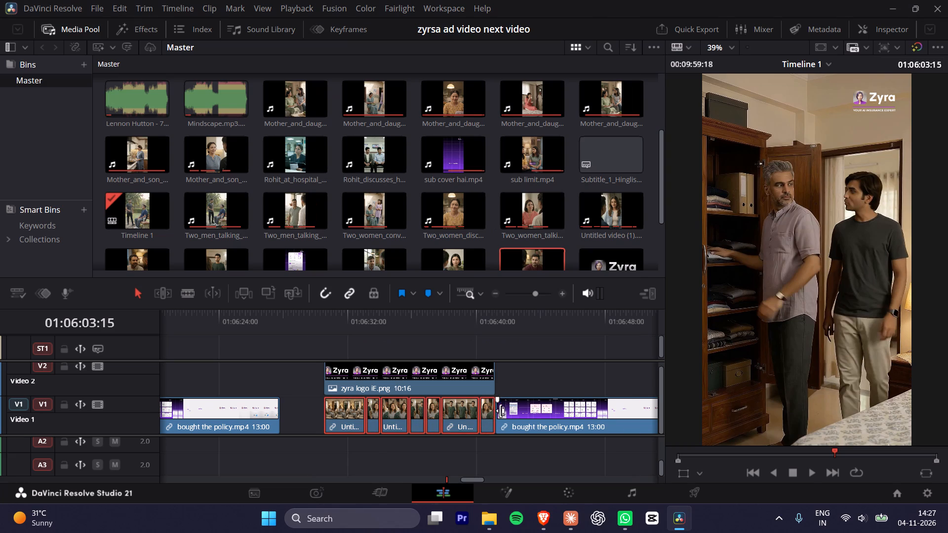
# Paste the copied clip colour, position, zoom and scale attributes onto the six video pieces under the 11:16 zyra logo clip.
pyautogui.keyDown('ctrl'); pyautogui.scroll(-6, 534, 392); pyautogui.keyUp('ctrl')
pyautogui.moveTo(288, 410); pyautogui.dragTo(451, 436)
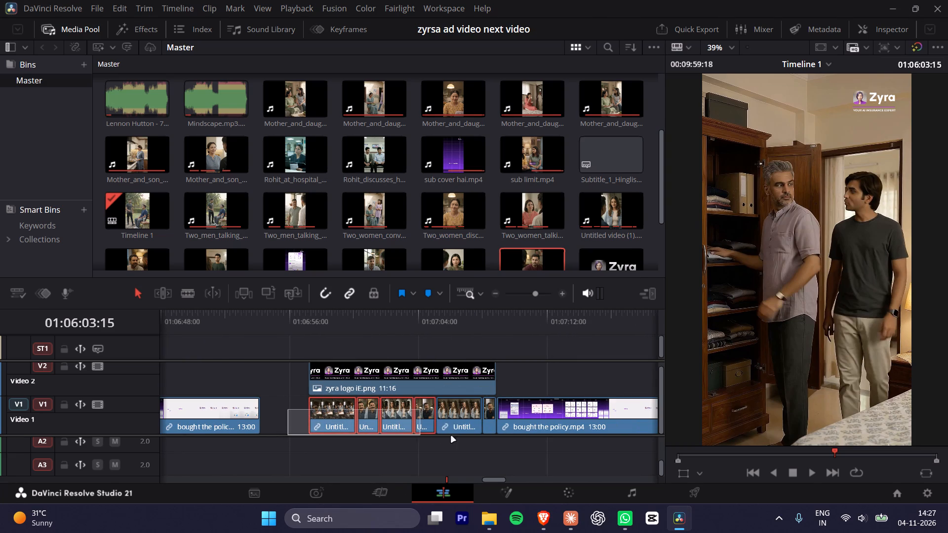
pyautogui.moveTo(451, 436); pyautogui.dragTo(487, 441)
pyautogui.hotkey('alt', 'v')
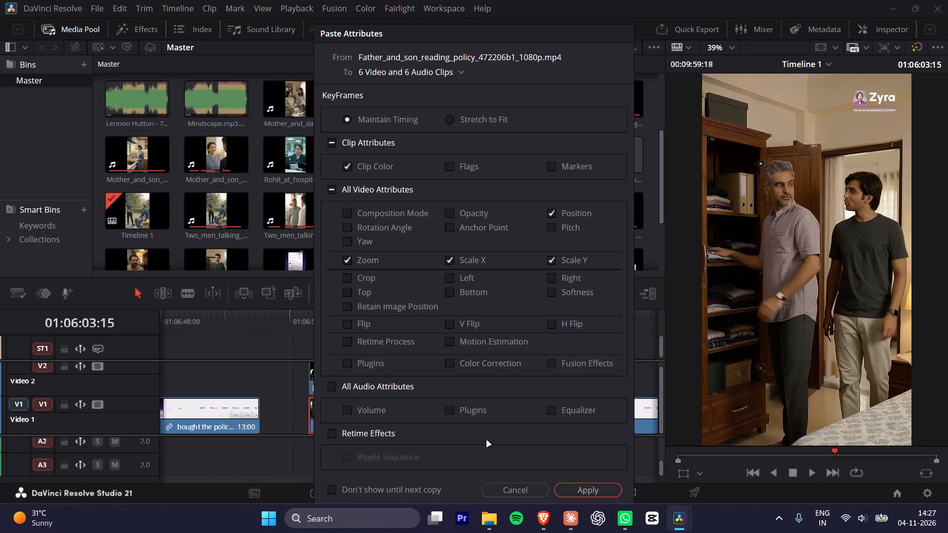
pyautogui.press('Return')
# Paste the same copied attributes onto the five Untitled video pieces under the 13:08 zyra logo clip.
pyautogui.keyDown('ctrl'); pyautogui.scroll(-7, 520, 366); pyautogui.keyUp('ctrl')
pyautogui.moveTo(389, 417); pyautogui.dragTo(621, 451)
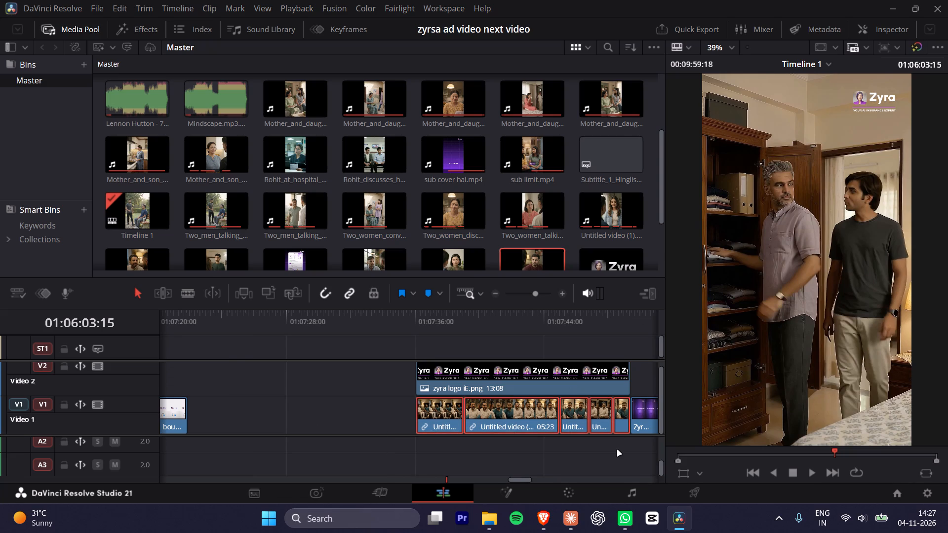
pyautogui.hotkey('alt', 'v')
pyautogui.press('Return')
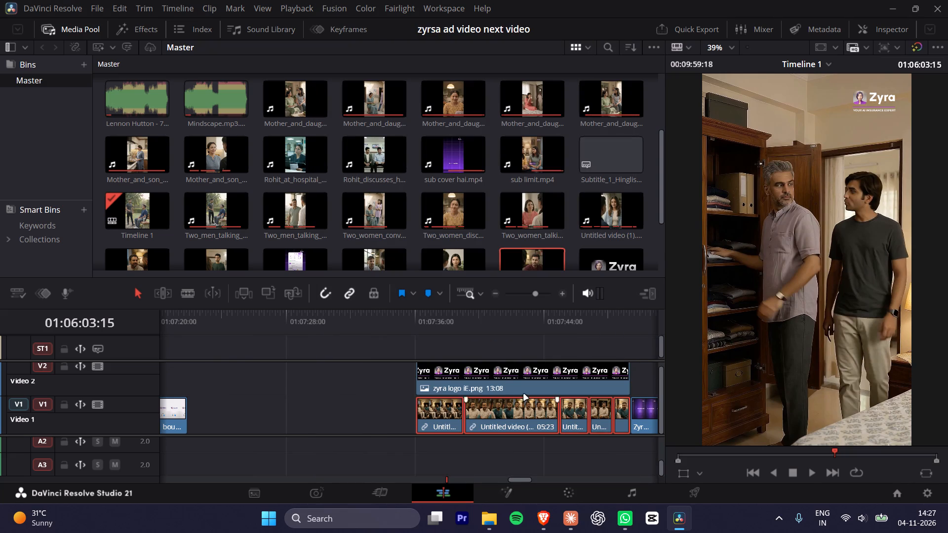
# Paste the same copied attributes onto the four video (2).mp4 pieces under the 13:15 zyra logo clip.
pyautogui.keyDown('ctrl'); pyautogui.scroll(-10, 487, 351); pyautogui.keyUp('ctrl')
pyautogui.moveTo(296, 414); pyautogui.dragTo(531, 428)
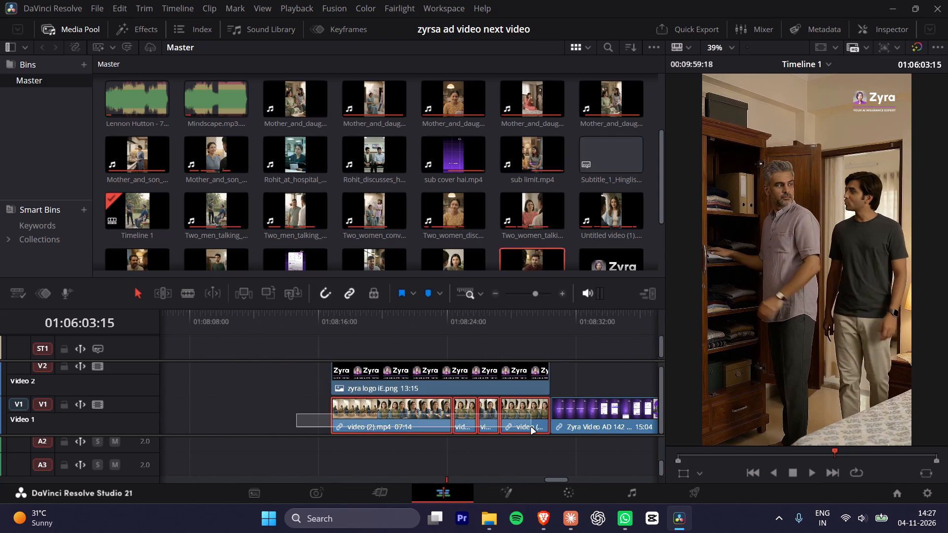
pyautogui.moveTo(531, 428); pyautogui.dragTo(534, 428)
pyautogui.hotkey('alt', 'v')
pyautogui.press('Return')
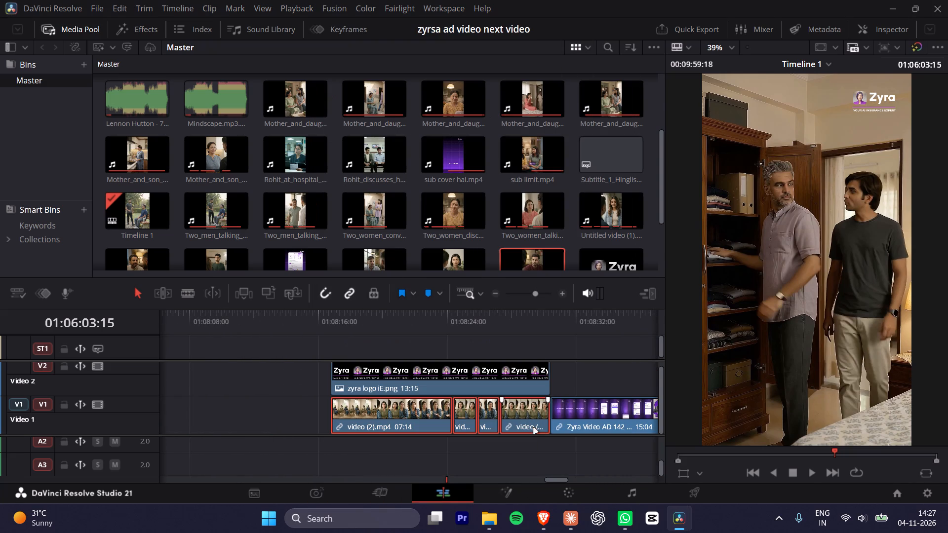
# Paste the copied clip colour, position, zoom and scale attributes onto the six video pieces under the 11:15 zyra logo clip.
pyautogui.keyDown('ctrl'); pyautogui.scroll(-11, 443, 333); pyautogui.keyUp('ctrl')
pyautogui.moveTo(195, 411); pyautogui.dragTo(381, 431)
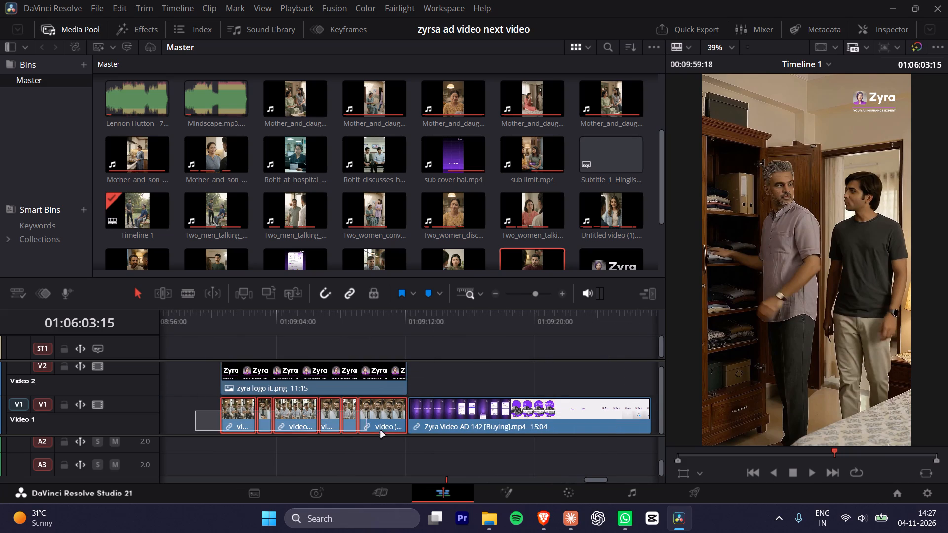
pyautogui.moveTo(381, 431); pyautogui.dragTo(392, 431)
pyautogui.hotkey('alt', 'v')
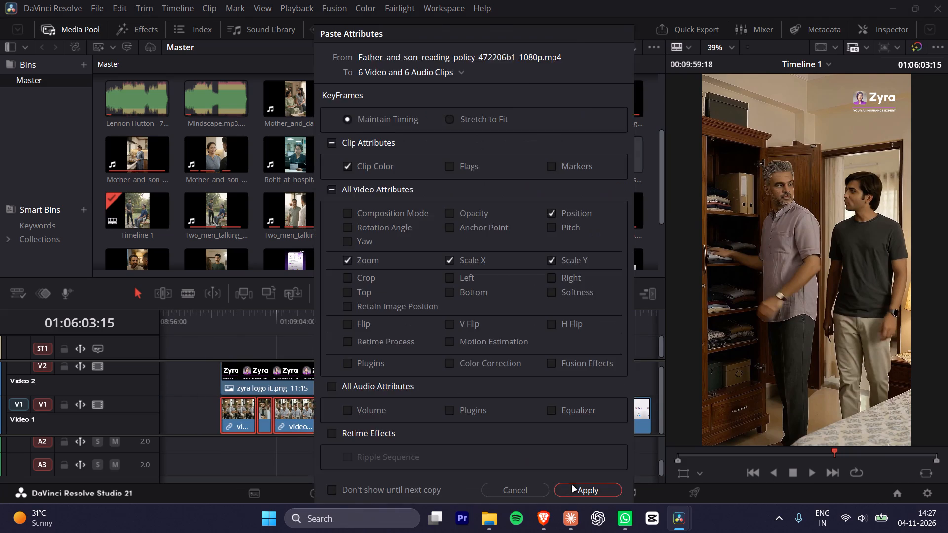
pyautogui.click(572, 486)
# Paste the same copied attributes onto the last ad's five video.mp4 pieces under the 11:12 zyra logo clip.
pyautogui.keyDown('ctrl'); pyautogui.scroll(-6, 401, 362); pyautogui.keyUp('ctrl')
pyautogui.moveTo(274, 404); pyautogui.dragTo(445, 431)
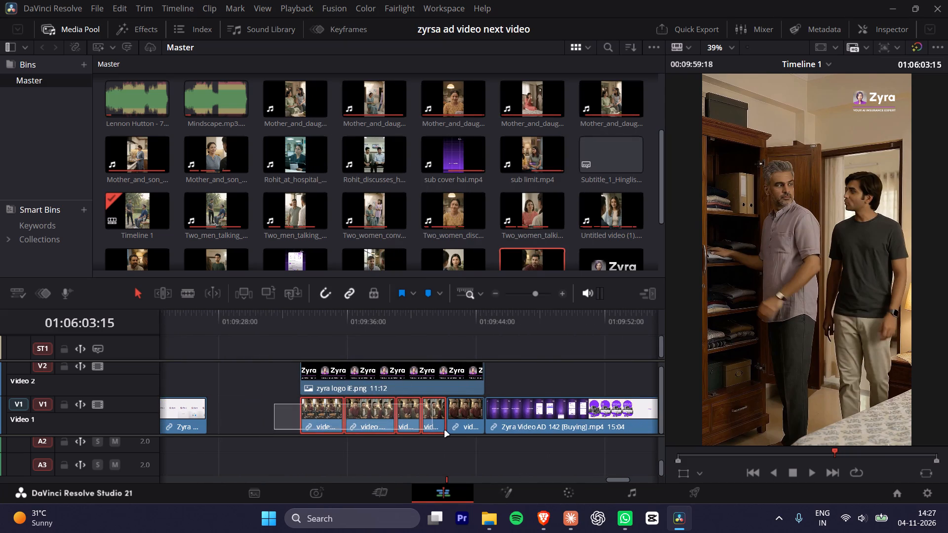
pyautogui.moveTo(445, 431); pyautogui.dragTo(461, 431)
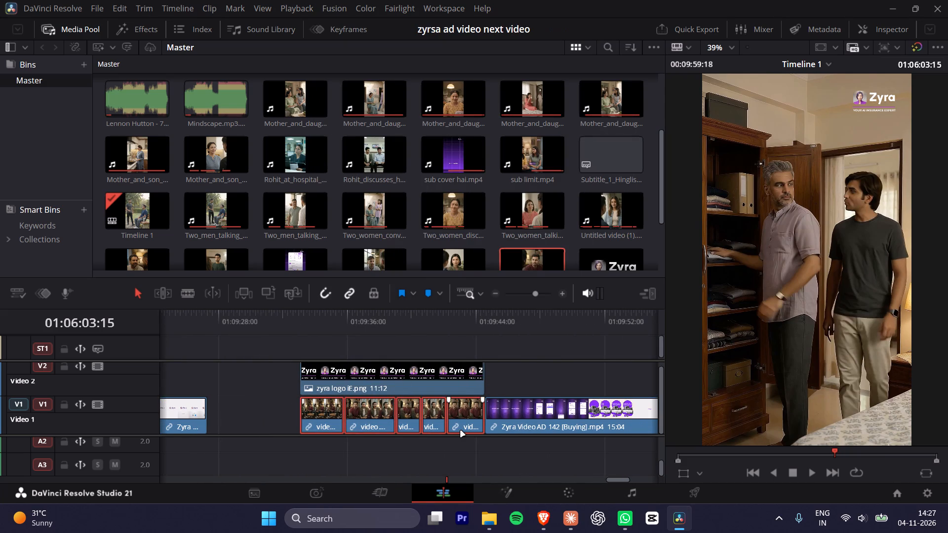
pyautogui.hotkey('alt', 'v')
pyautogui.click(567, 484)
# Play and scrub through the last ad to check its framing and the logo placement.
pyautogui.click(324, 305)
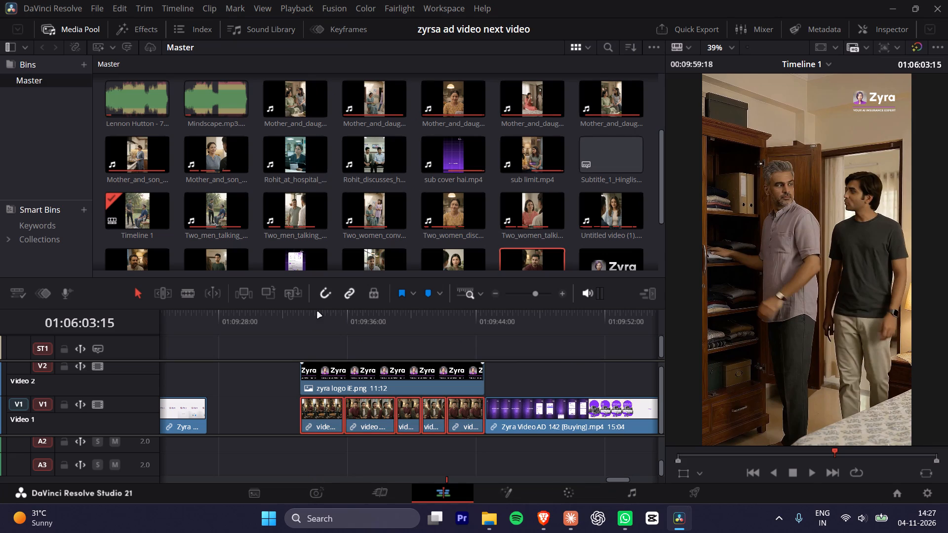
pyautogui.click(316, 313)
pyautogui.press('space')
pyautogui.moveTo(402, 319); pyautogui.dragTo(411, 316)
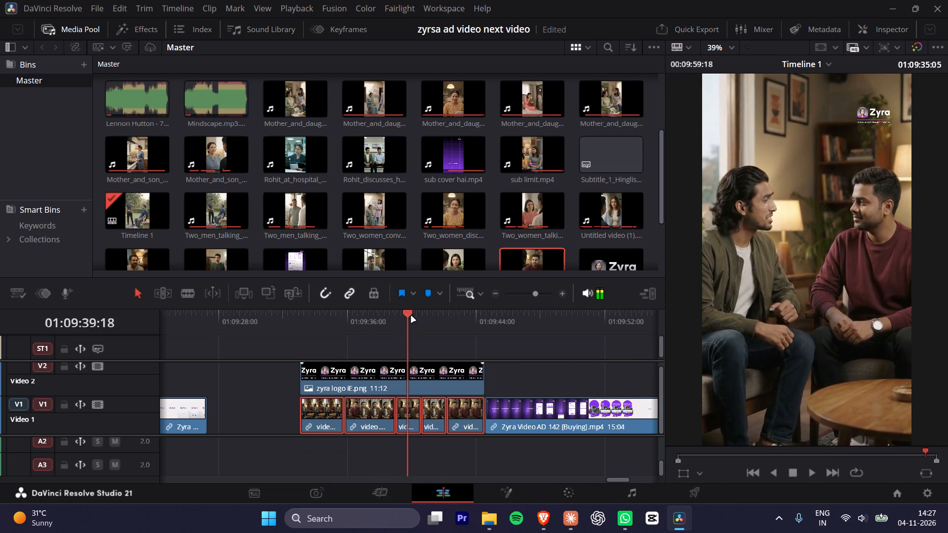
pyautogui.moveTo(411, 316); pyautogui.dragTo(456, 312)
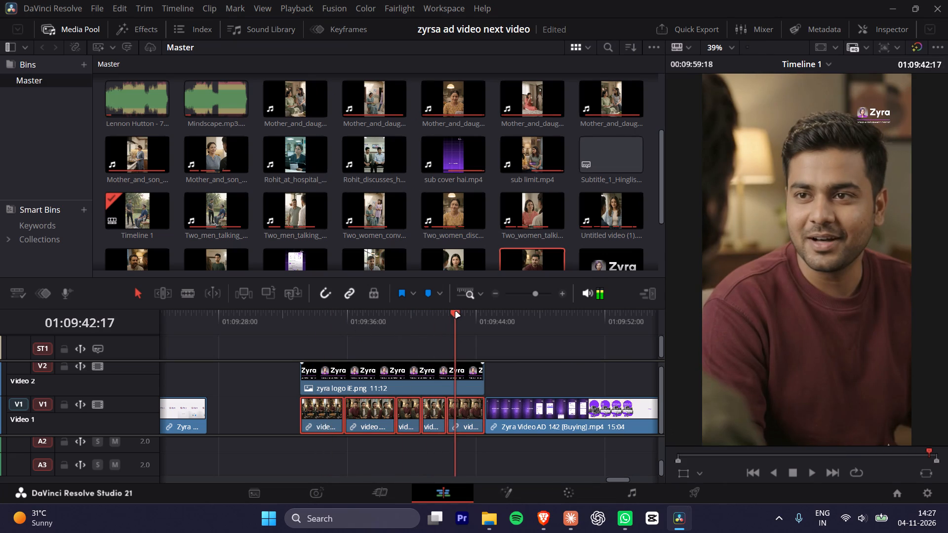
pyautogui.moveTo(456, 312); pyautogui.dragTo(466, 309)
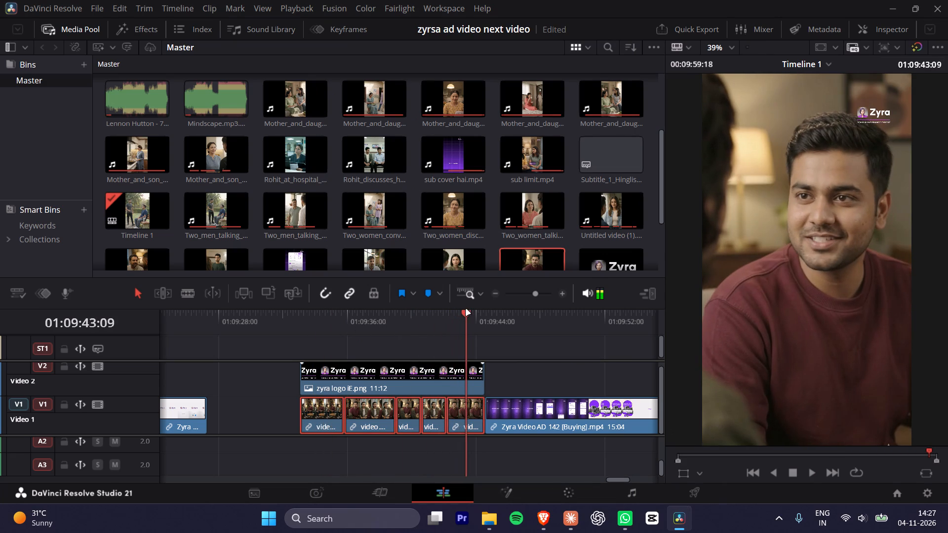
pyautogui.moveTo(466, 309); pyautogui.dragTo(407, 320)
# Return the playhead to 01:06:01:19, the start of the first ad without subtitles.
pyautogui.keyDown('alt'); pyautogui.scroll(-4, 451, 354); pyautogui.keyUp('alt')
pyautogui.moveTo(174, 316); pyautogui.dragTo(87, 320)
pyautogui.keyDown('alt'); pyautogui.scroll(6, 195, 364); pyautogui.keyUp('alt')
pyautogui.keyDown('alt'); pyautogui.scroll(-3, 277, 371); pyautogui.keyUp('alt')
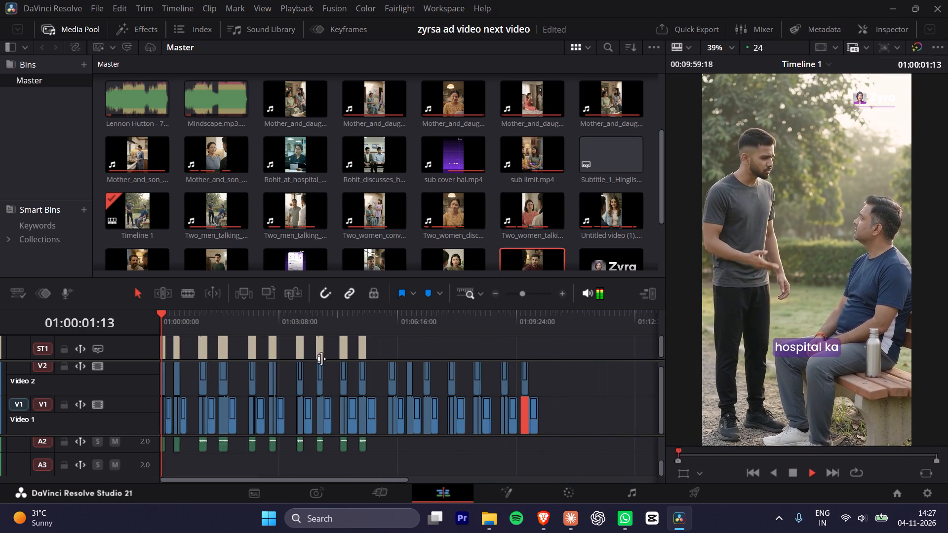
pyautogui.moveTo(388, 302); pyautogui.dragTo(392, 308)
pyautogui.click(392, 313)
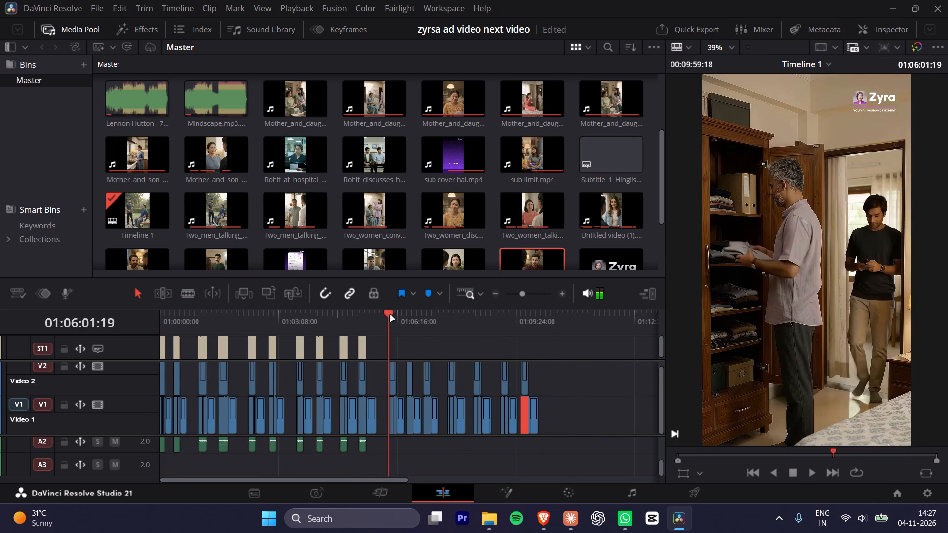
# Mark a timeline range from 01:06:01:19 to 01:09:59:18, covering all the ads that have no subtitles.
pyautogui.keyDown('alt'); pyautogui.scroll(4, 418, 348); pyautogui.keyUp('alt')
pyautogui.press('space')
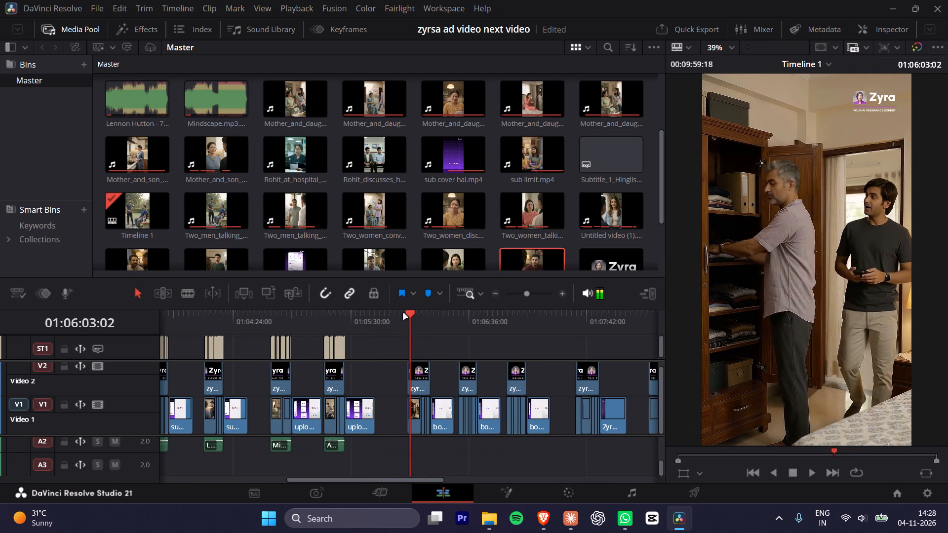
pyautogui.click(403, 313)
pyautogui.keyDown('alt'); pyautogui.scroll(13, 417, 354); pyautogui.keyUp('alt')
pyautogui.keyDown('alt'); pyautogui.scroll(-5, 433, 370); pyautogui.keyUp('alt')
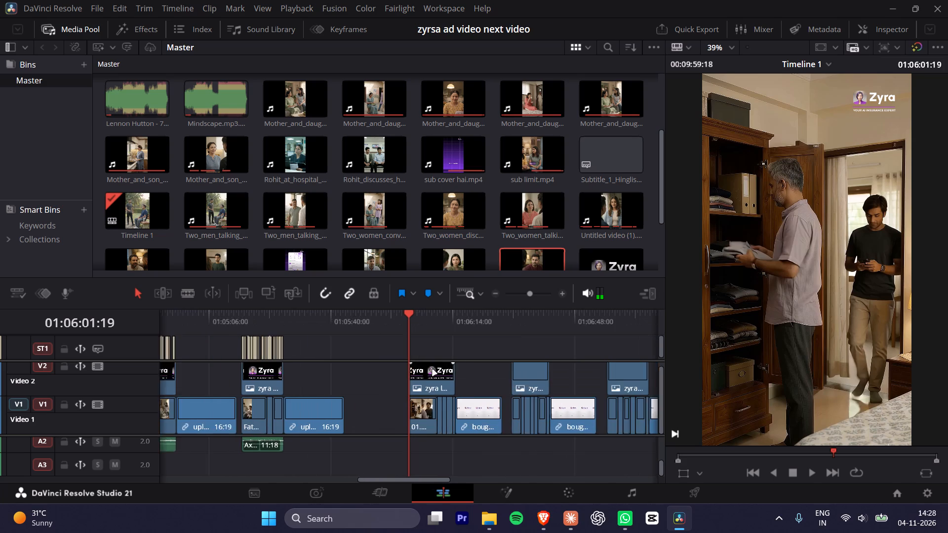
pyautogui.keyDown('alt'); pyautogui.scroll(-8, 433, 370); pyautogui.keyUp('alt')
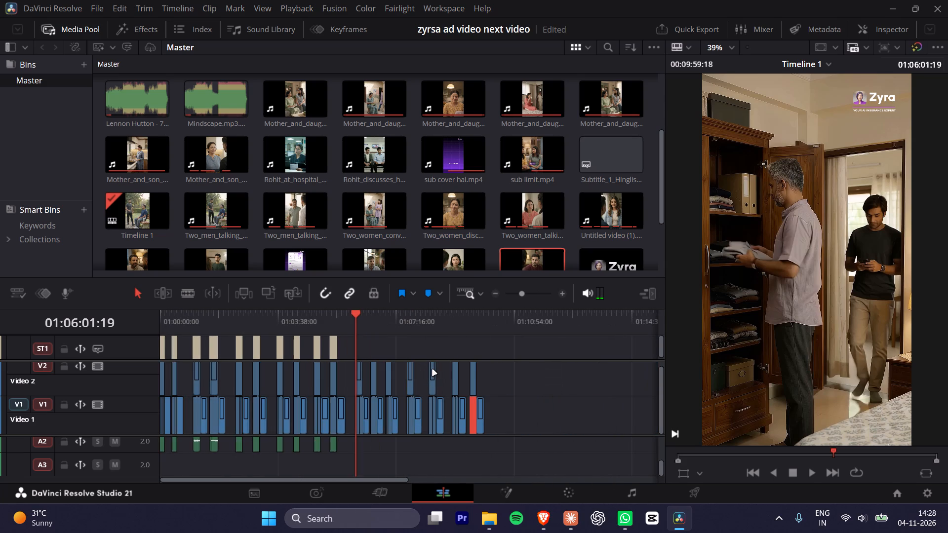
pyautogui.keyDown('alt'); pyautogui.scroll(1, 433, 370); pyautogui.keyUp('alt')
pyautogui.click(392, 338)
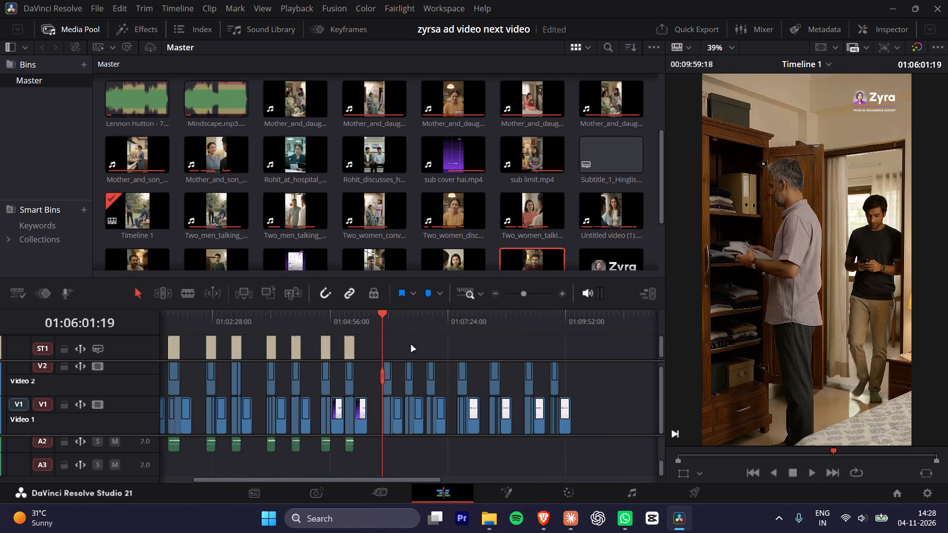
pyautogui.press('x')
pyautogui.moveTo(487, 316); pyautogui.dragTo(552, 325)
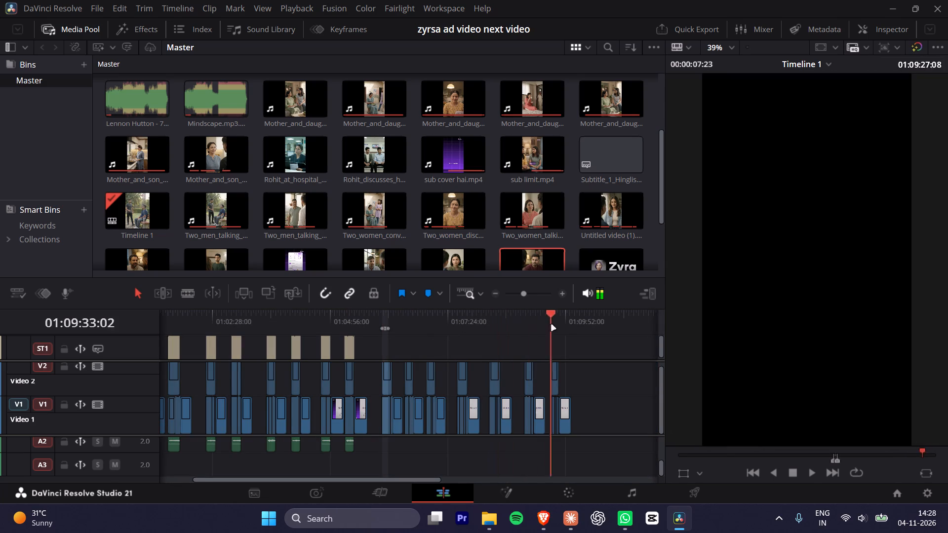
pyautogui.moveTo(552, 325); pyautogui.dragTo(569, 327)
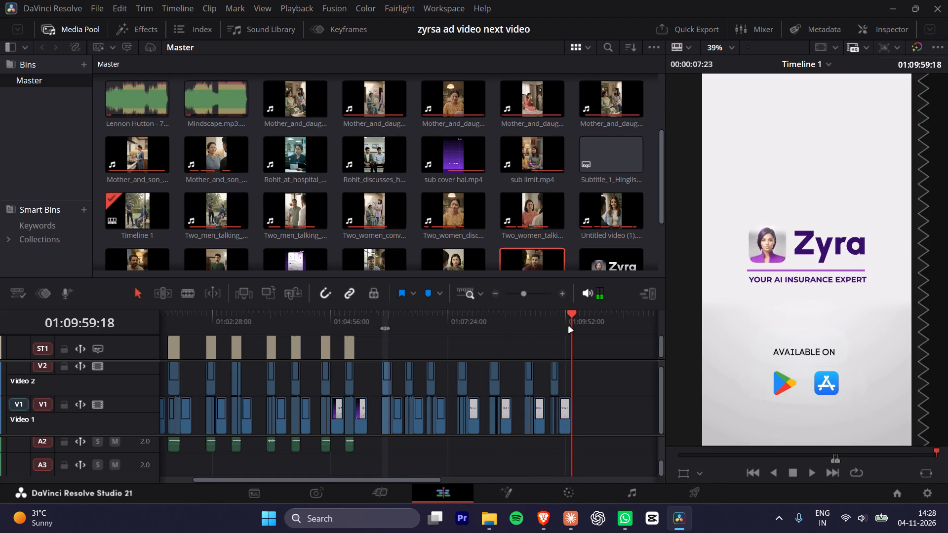
pyautogui.press('o')
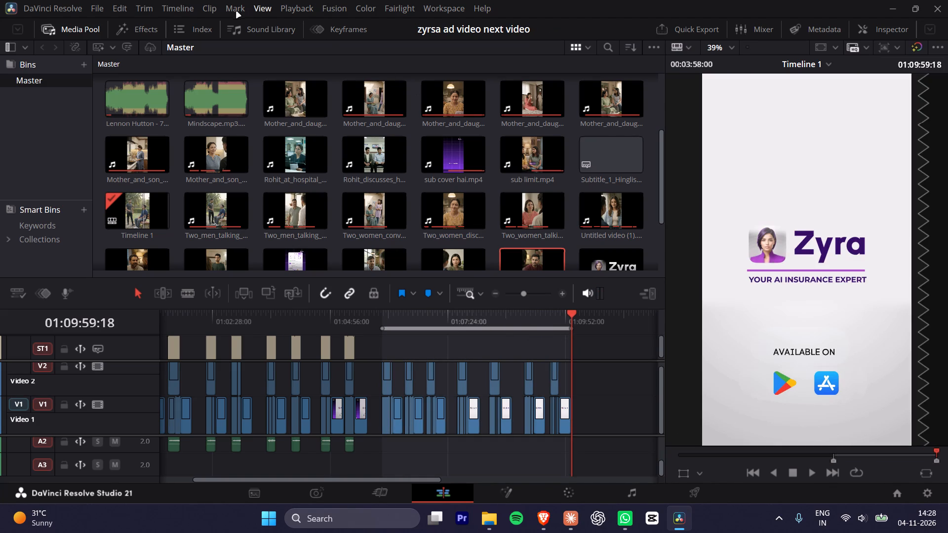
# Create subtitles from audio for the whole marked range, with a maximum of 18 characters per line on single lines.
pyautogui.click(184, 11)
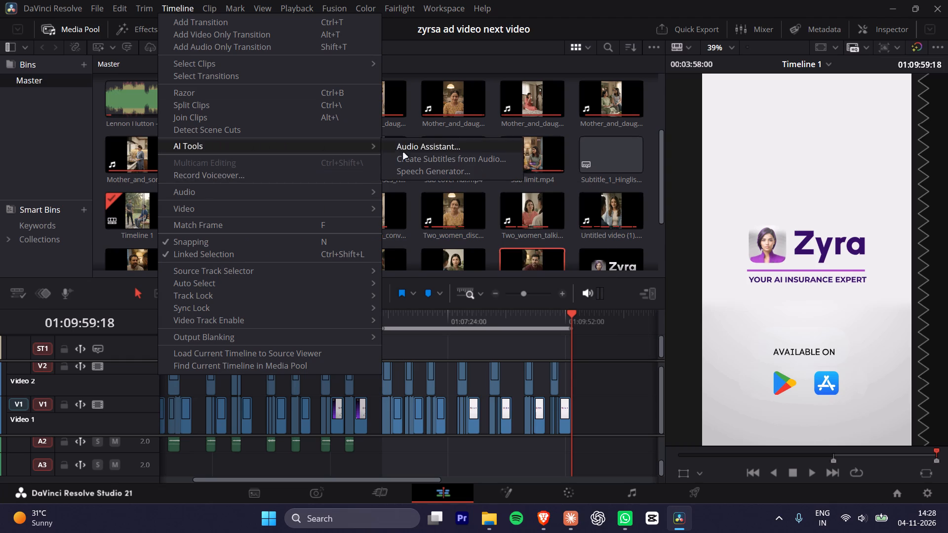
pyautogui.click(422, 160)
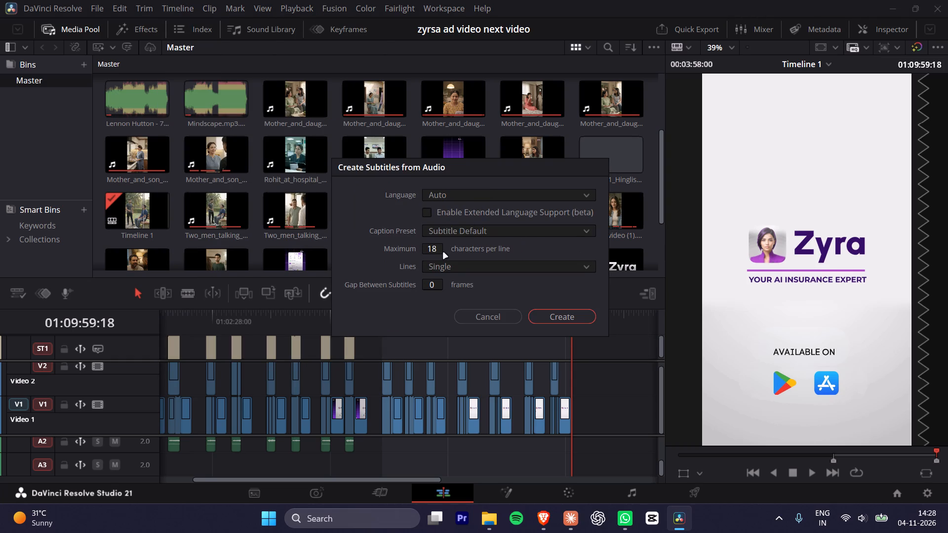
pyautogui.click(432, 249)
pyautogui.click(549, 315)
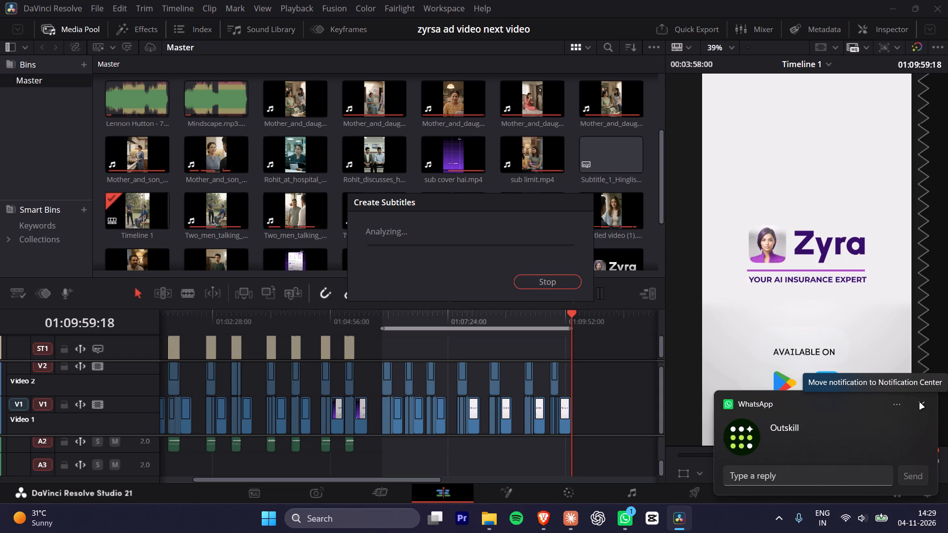
# Dismiss the WhatsApp notification covering the viewer while the subtitle analysis runs.
pyautogui.click(920, 403)
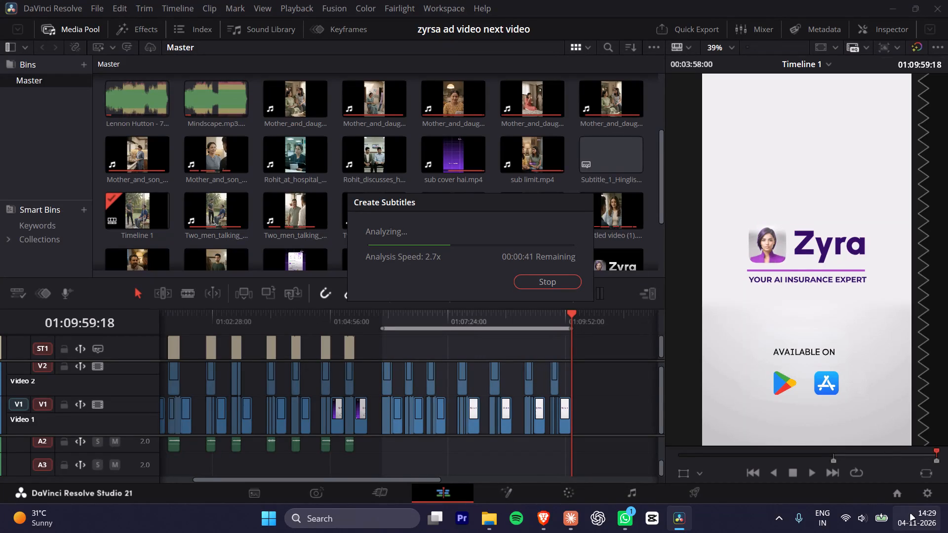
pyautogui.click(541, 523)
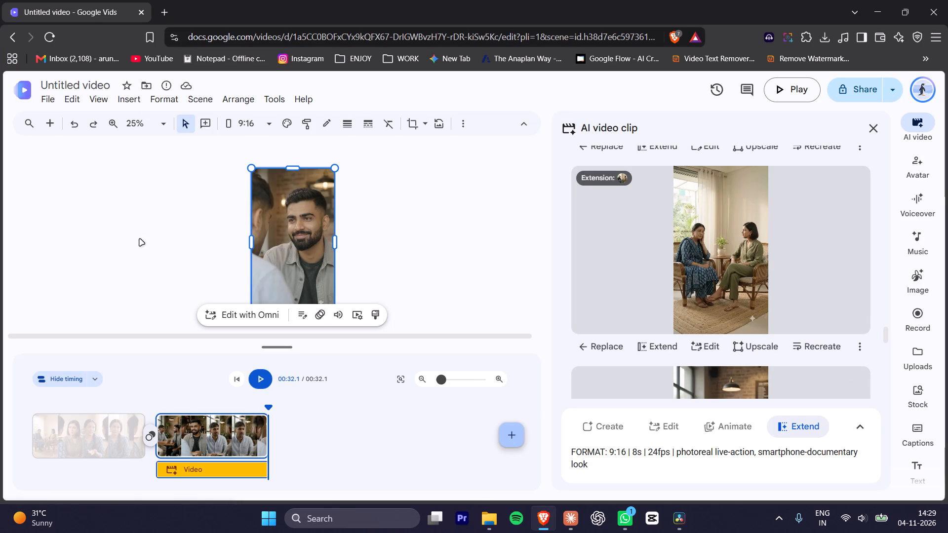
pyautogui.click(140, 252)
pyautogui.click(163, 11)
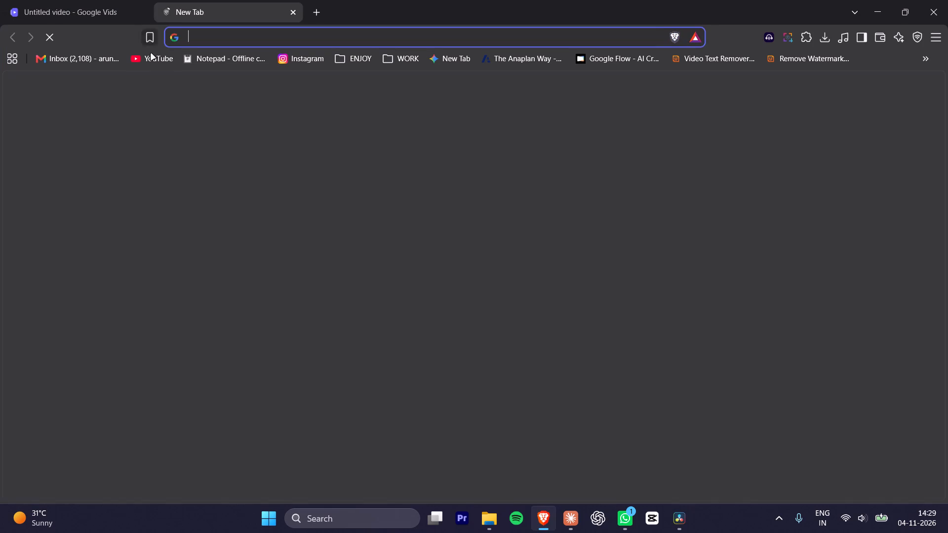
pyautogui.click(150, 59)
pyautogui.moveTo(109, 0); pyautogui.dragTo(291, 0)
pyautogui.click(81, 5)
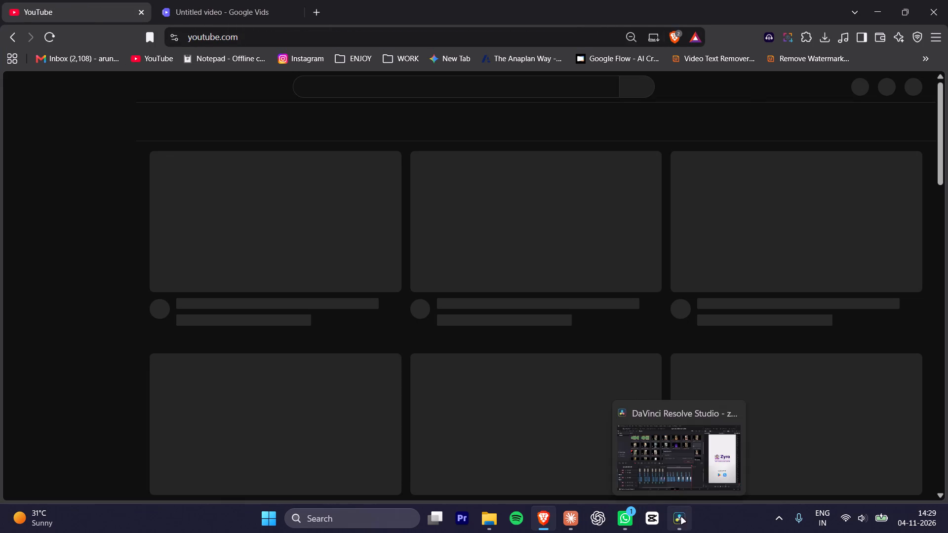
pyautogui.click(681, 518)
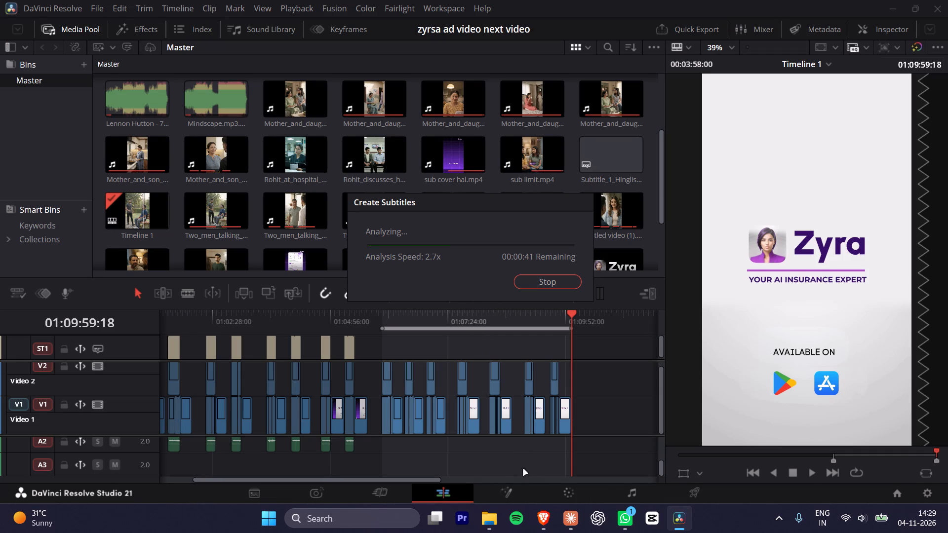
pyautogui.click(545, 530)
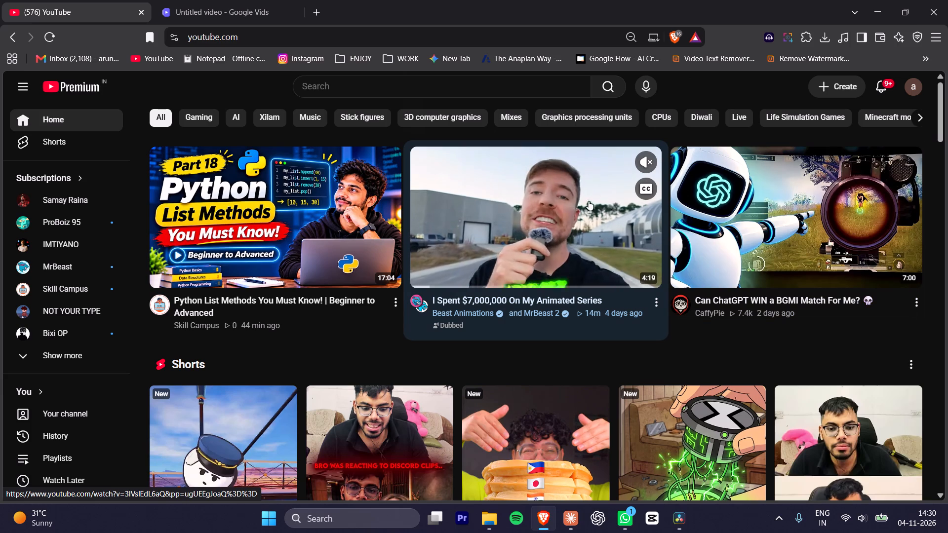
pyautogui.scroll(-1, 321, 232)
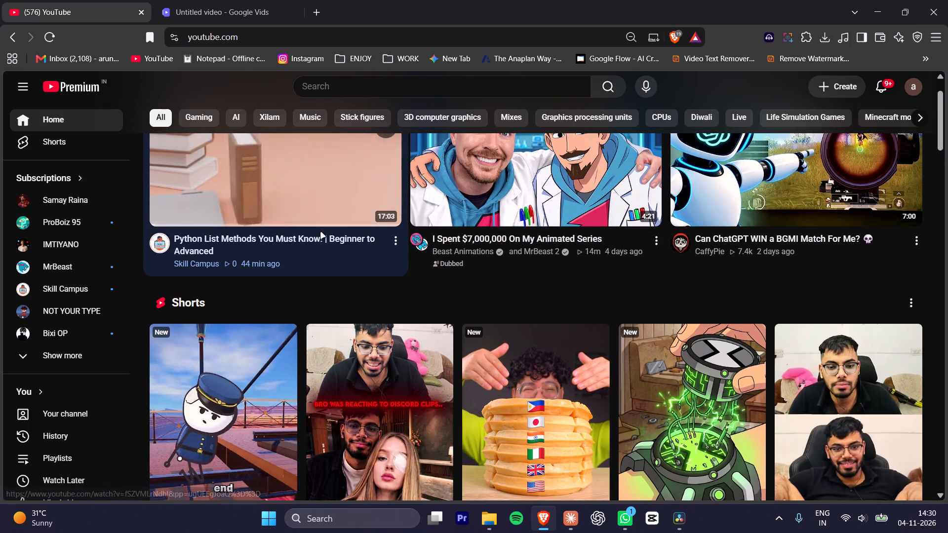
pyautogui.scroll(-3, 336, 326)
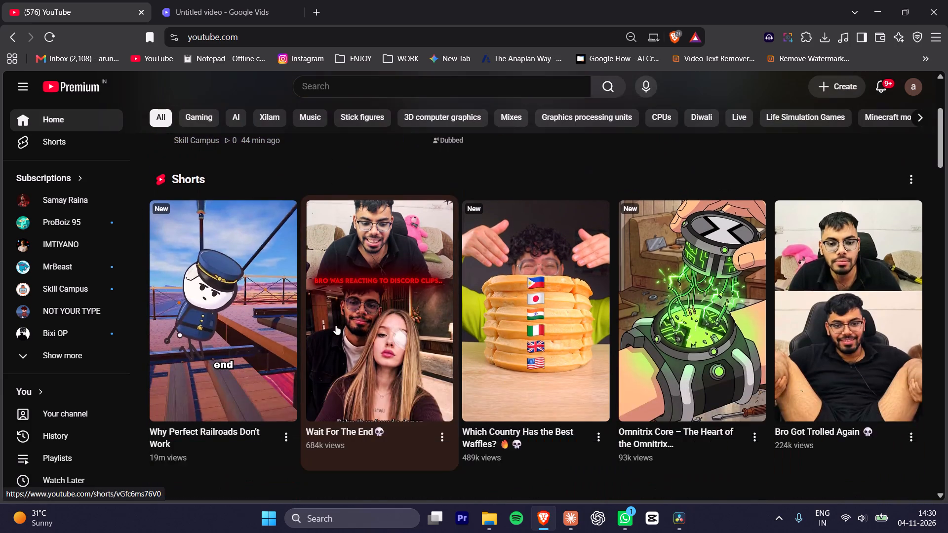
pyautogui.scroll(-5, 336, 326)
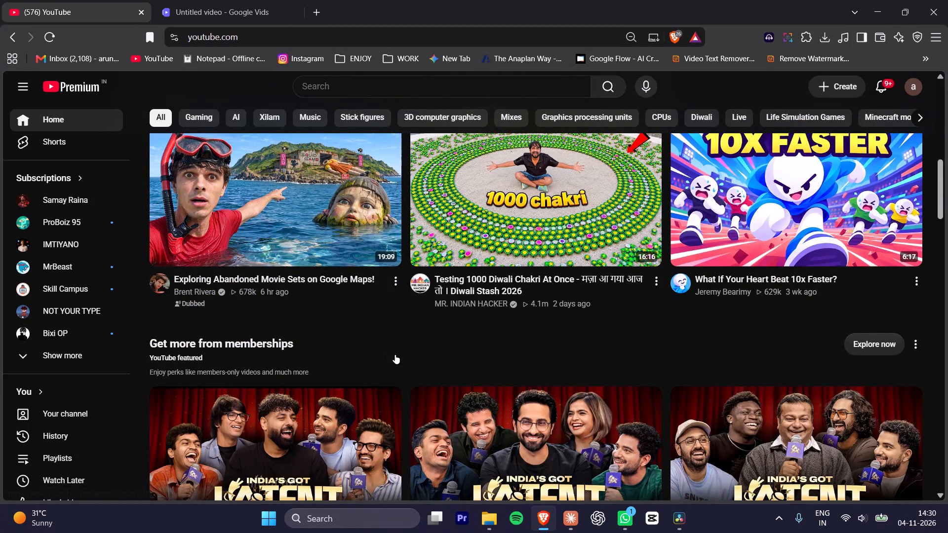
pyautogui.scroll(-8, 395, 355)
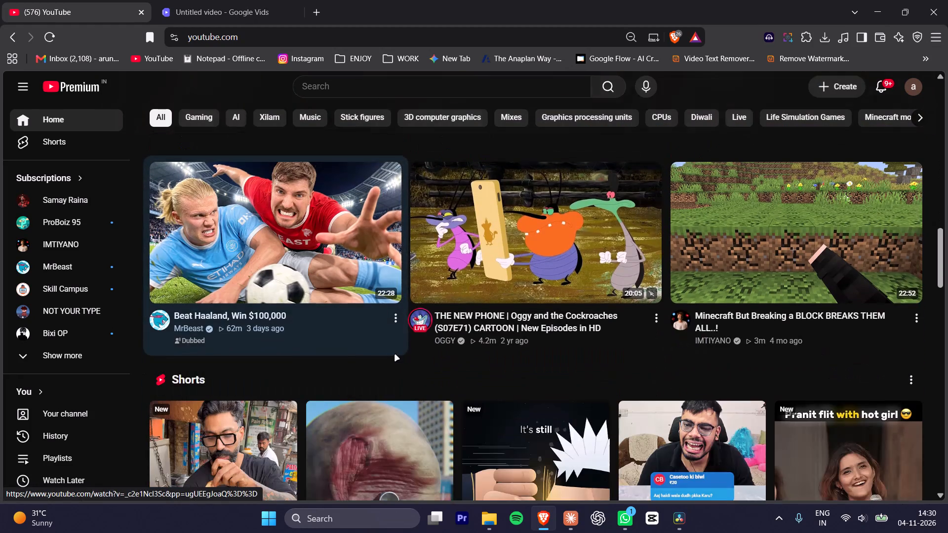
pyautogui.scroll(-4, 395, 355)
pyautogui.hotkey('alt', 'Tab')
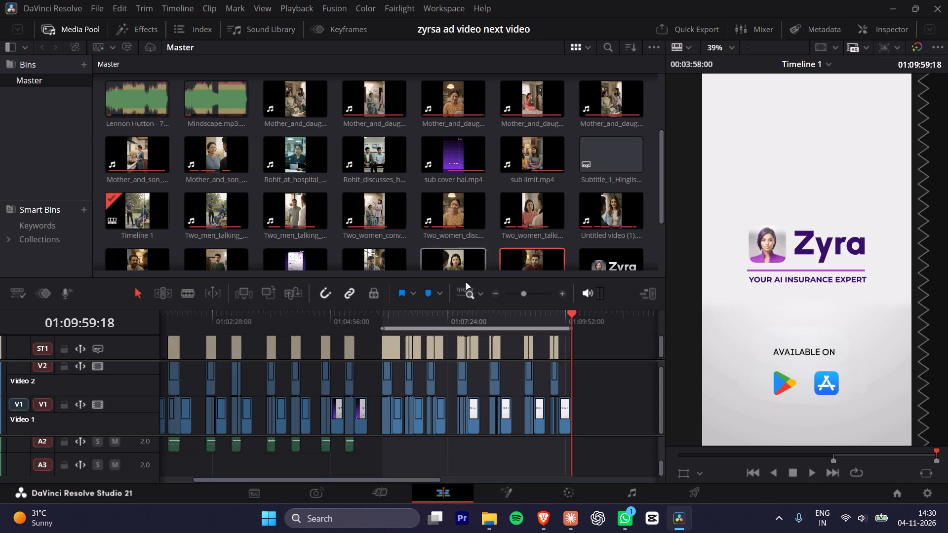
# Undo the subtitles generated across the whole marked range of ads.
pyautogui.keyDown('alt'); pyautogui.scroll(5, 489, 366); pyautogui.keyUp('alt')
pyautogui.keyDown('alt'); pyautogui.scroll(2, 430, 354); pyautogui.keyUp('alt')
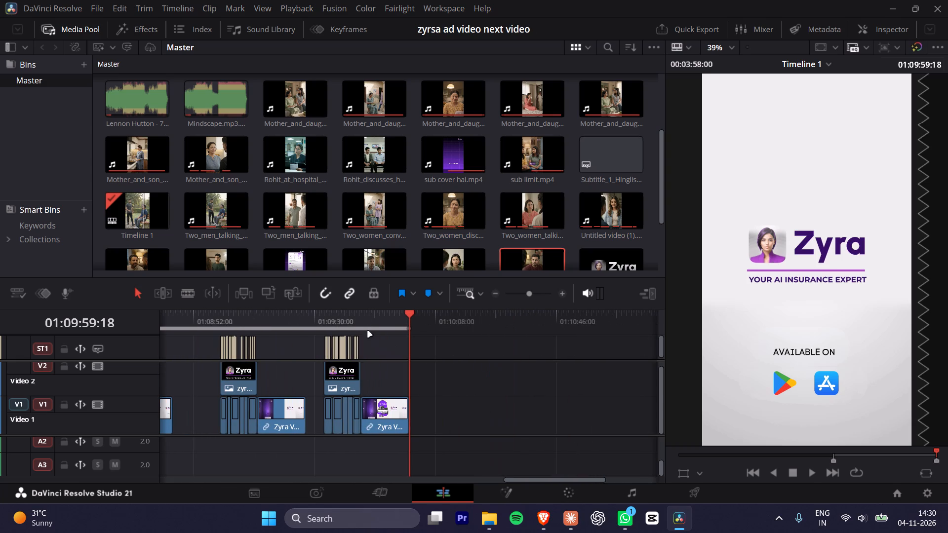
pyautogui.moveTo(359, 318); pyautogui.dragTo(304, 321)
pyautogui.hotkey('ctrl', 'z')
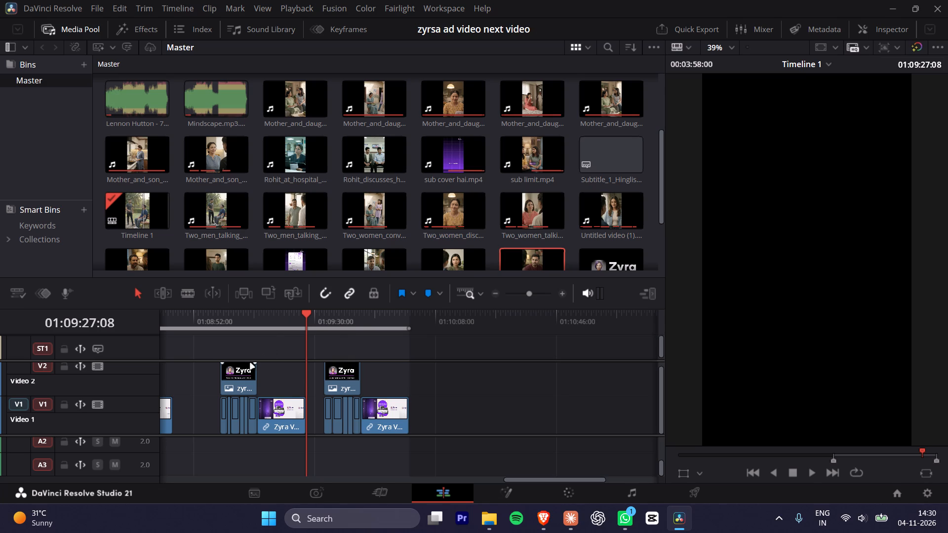
# End the marked range at 01:06:27:20 and create subtitles from audio for the first unsubtitled ad, maximum 18 characters per line.
pyautogui.keyDown('ctrl'); pyautogui.scroll(10, 251, 368); pyautogui.keyUp('ctrl')
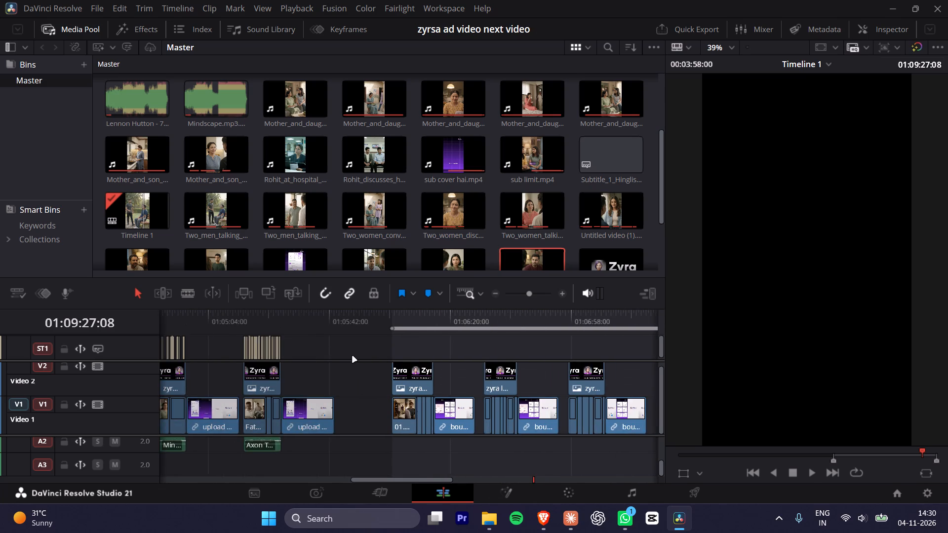
pyautogui.keyDown('ctrl'); pyautogui.scroll(-2, 353, 356); pyautogui.keyUp('ctrl')
pyautogui.moveTo(240, 319); pyautogui.dragTo(316, 326)
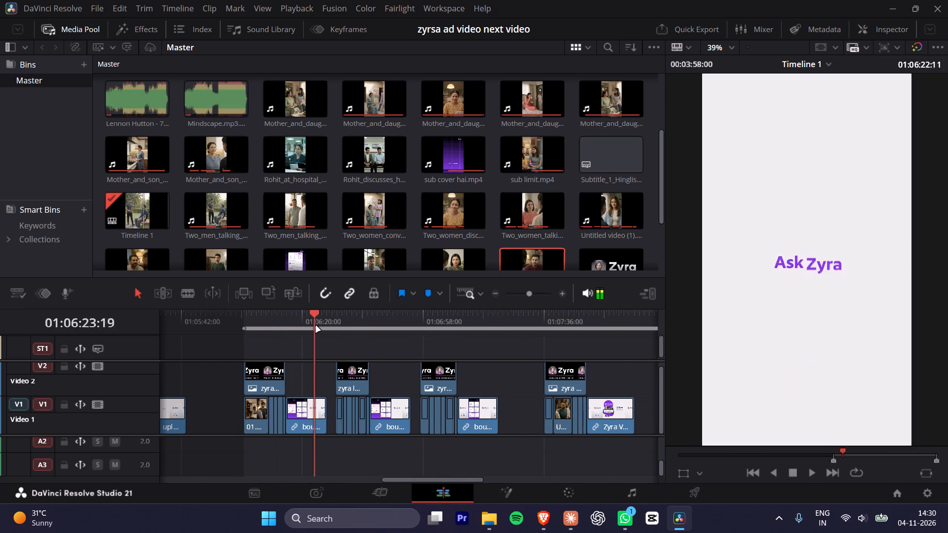
pyautogui.moveTo(316, 326); pyautogui.dragTo(321, 327)
pyautogui.press('o')
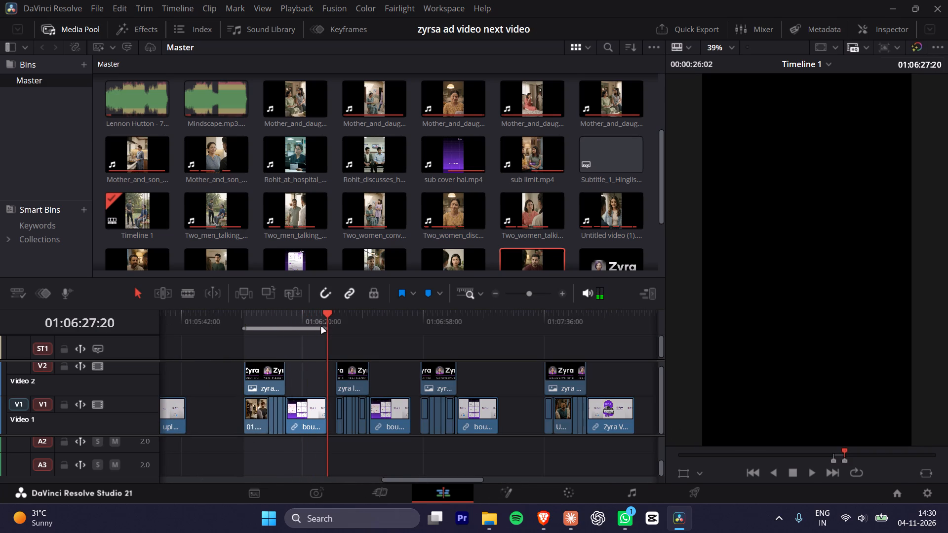
pyautogui.click(291, 9)
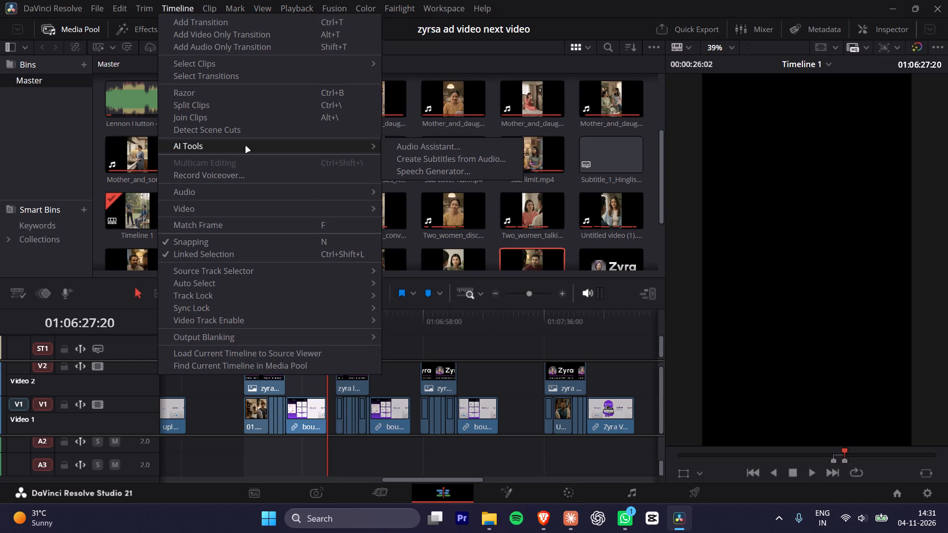
pyautogui.click(412, 155)
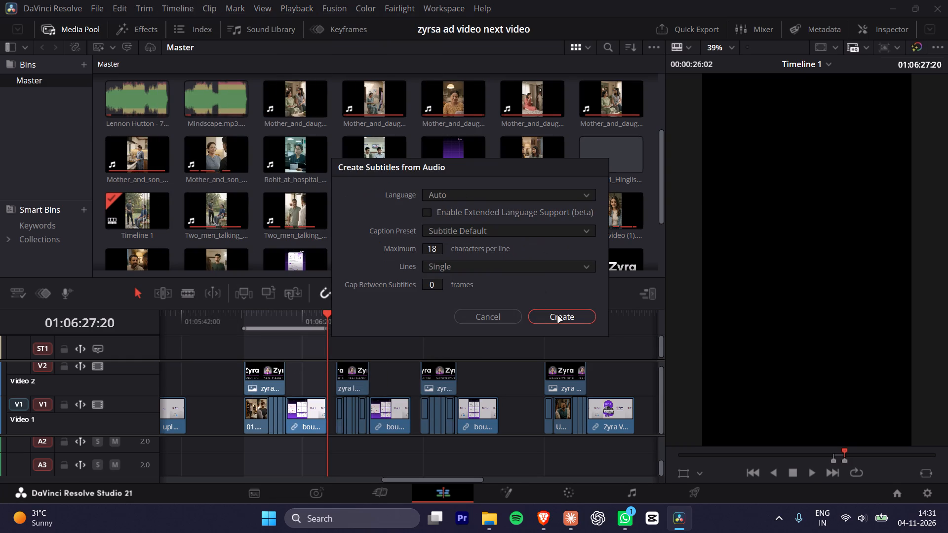
pyautogui.click(558, 316)
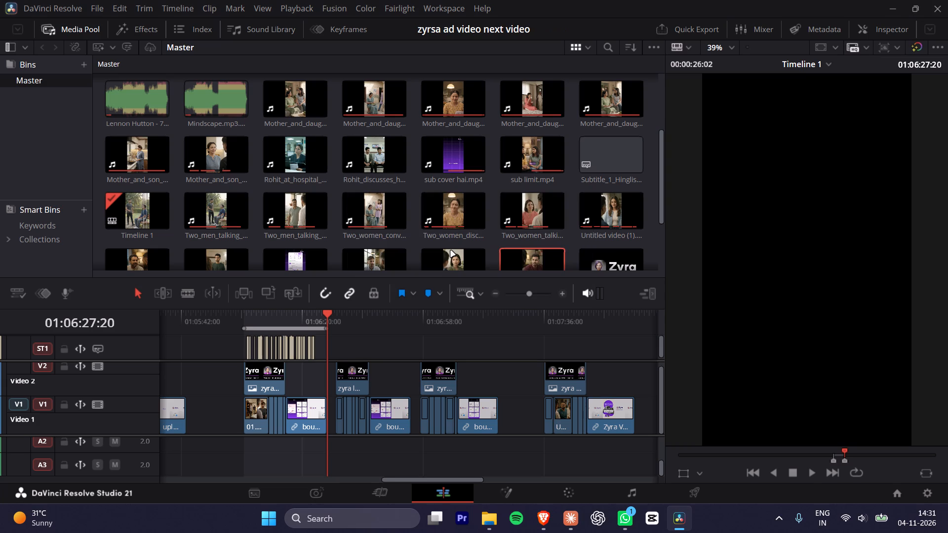
# Clear the existing marked range and mark the second unsubtitled ad from 01:06:30:13 to 01:06:54:05.
pyautogui.keyDown('alt'); pyautogui.scroll(3, 356, 345); pyautogui.keyUp('alt')
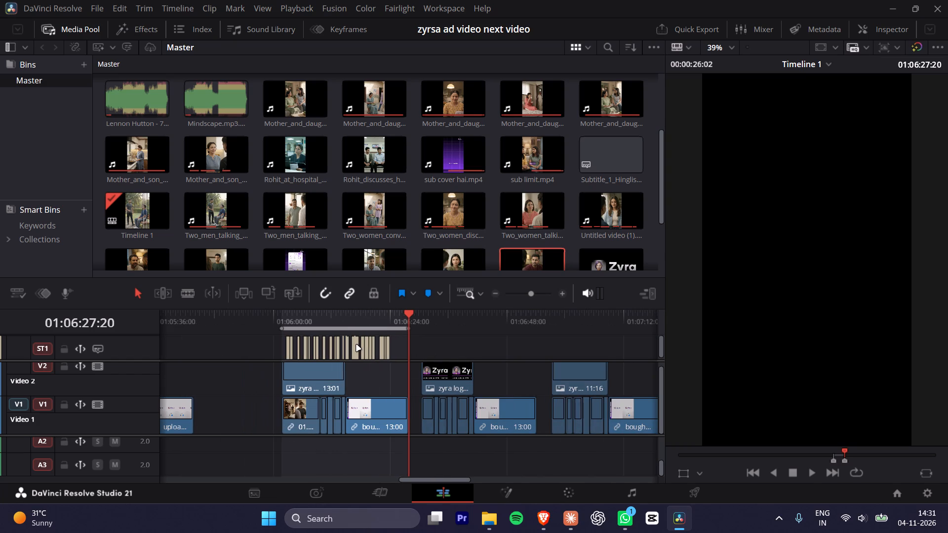
pyautogui.moveTo(415, 321); pyautogui.dragTo(422, 320)
pyautogui.hotkey('alt', 'x')
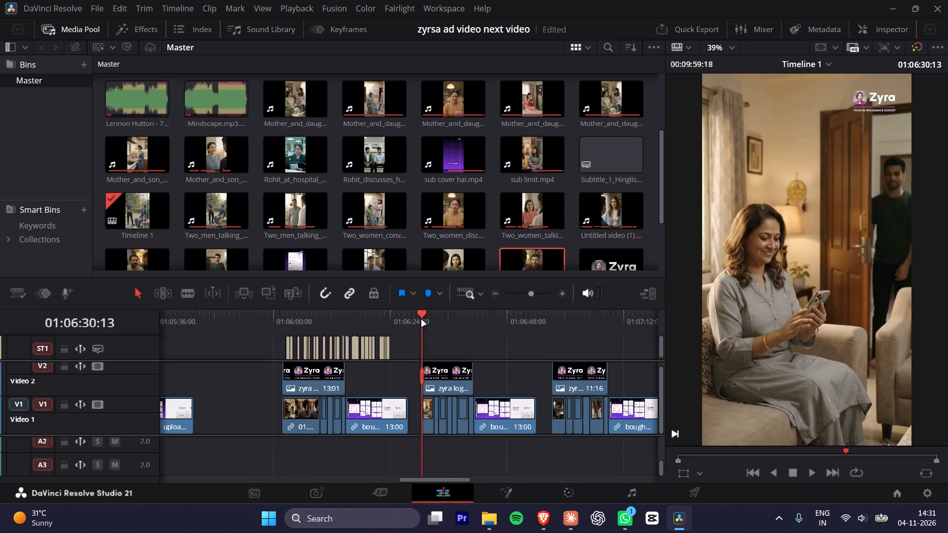
pyautogui.press('x')
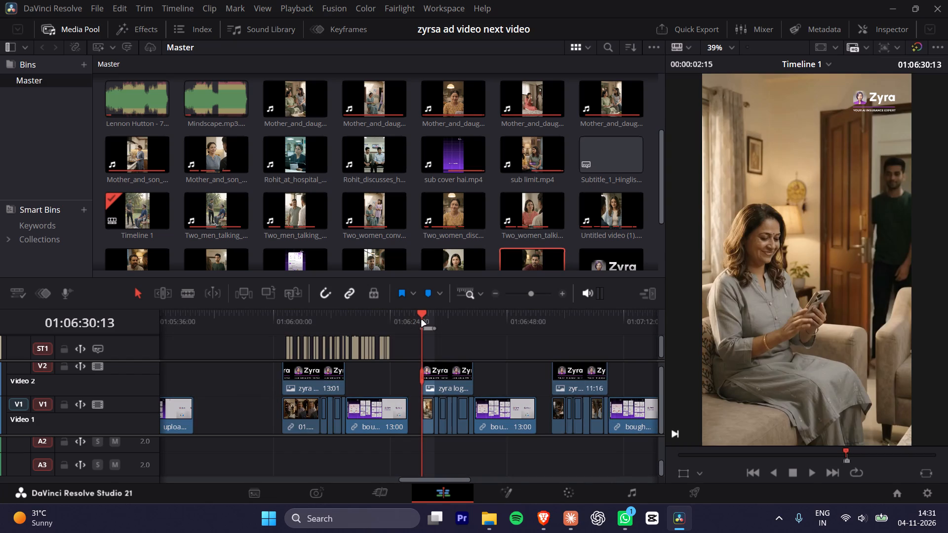
pyautogui.moveTo(481, 323); pyautogui.dragTo(532, 318)
pyautogui.keyDown('alt'); pyautogui.scroll(8, 529, 347); pyautogui.keyUp('alt')
pyautogui.press('o')
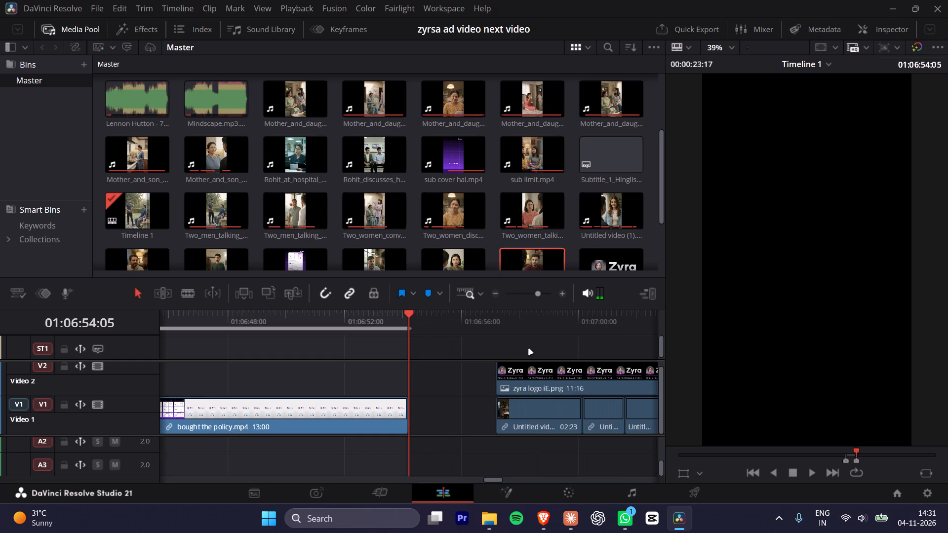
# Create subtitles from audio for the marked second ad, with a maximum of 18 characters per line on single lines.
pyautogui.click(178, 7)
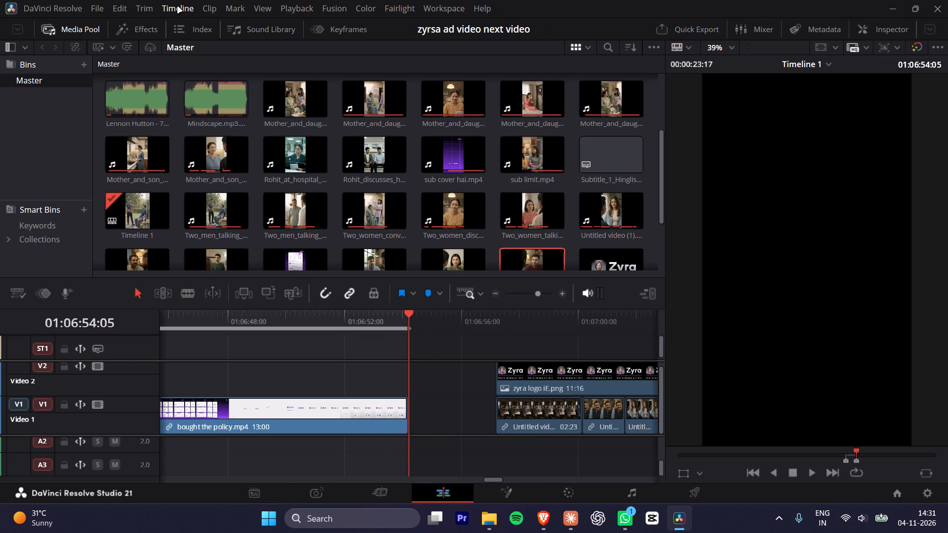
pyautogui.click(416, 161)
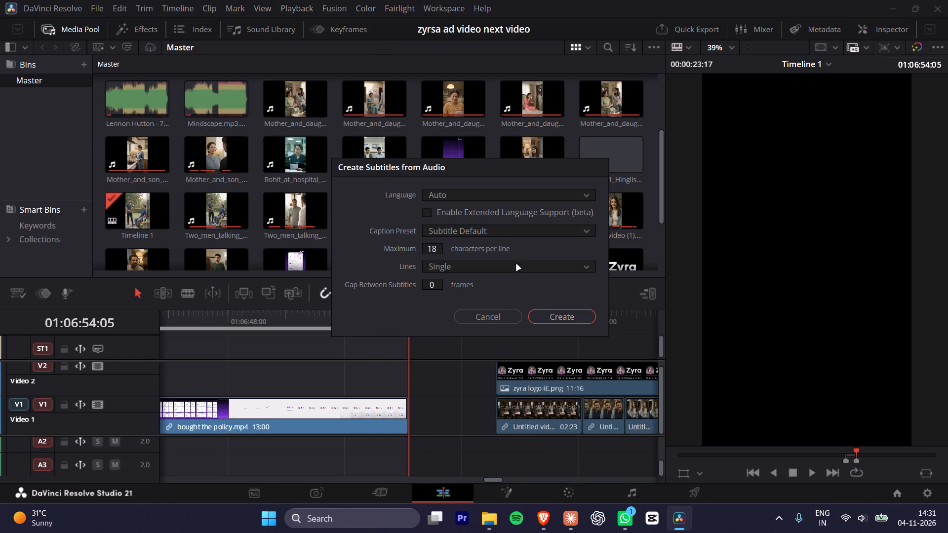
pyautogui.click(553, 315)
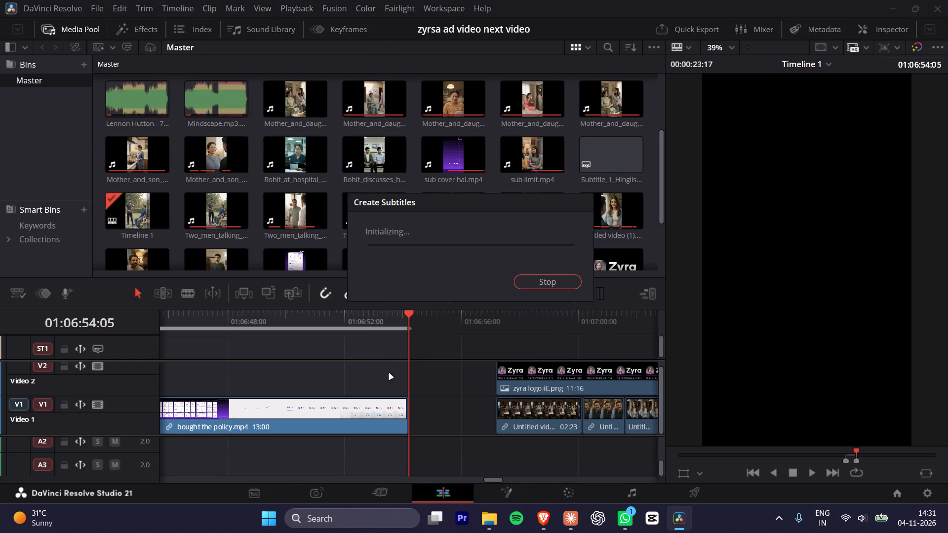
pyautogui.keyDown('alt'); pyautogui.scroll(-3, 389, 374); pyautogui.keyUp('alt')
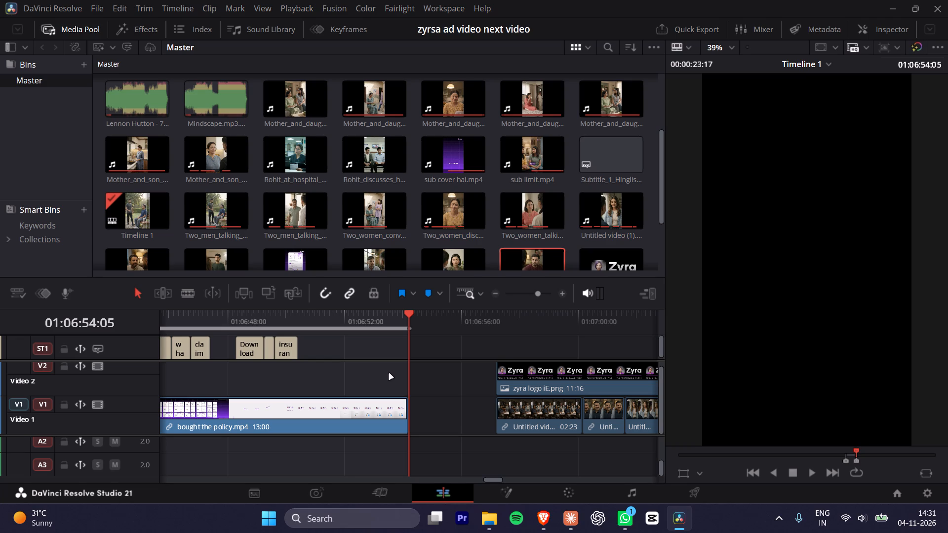
# Play back the second ad's end clip to check its generated subtitles against the audio.
pyautogui.click(273, 318)
pyautogui.press('space')
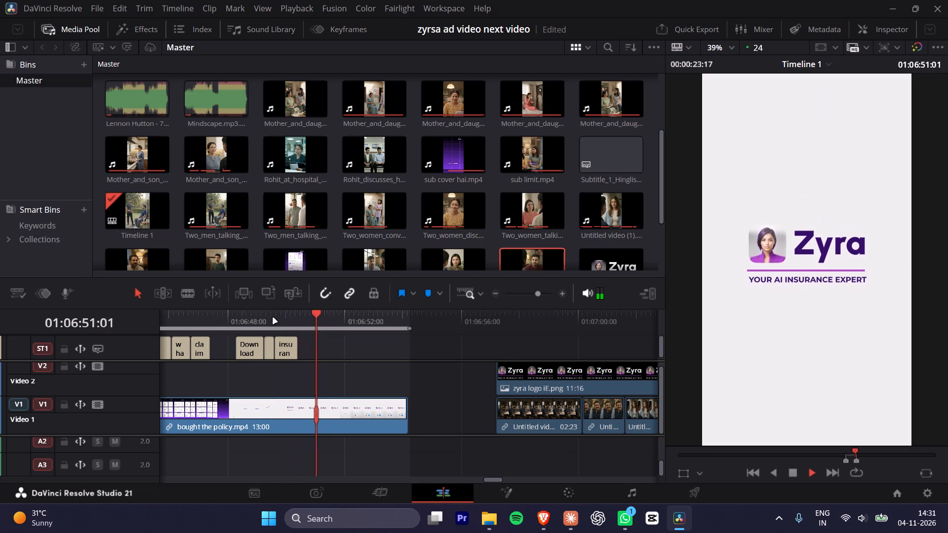
pyautogui.moveTo(273, 318); pyautogui.dragTo(238, 324)
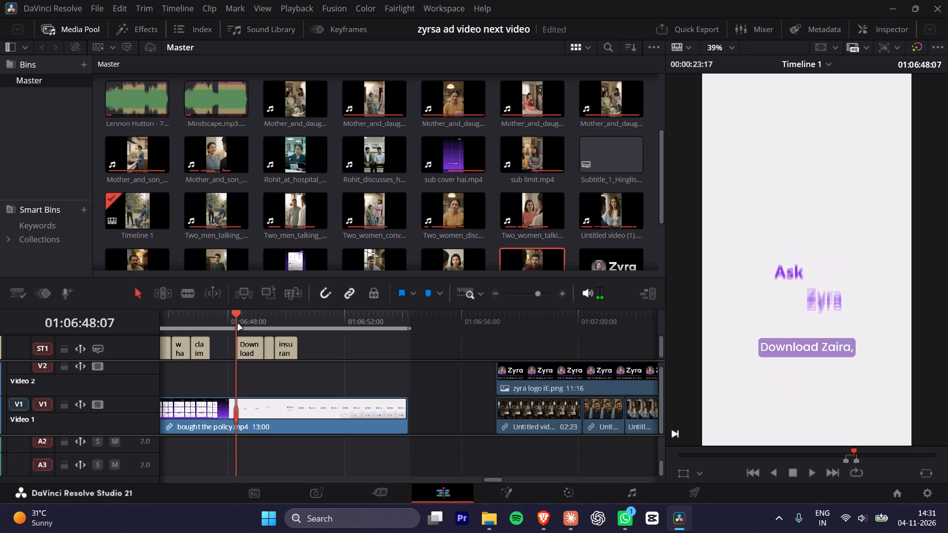
pyautogui.moveTo(238, 324); pyautogui.dragTo(206, 331)
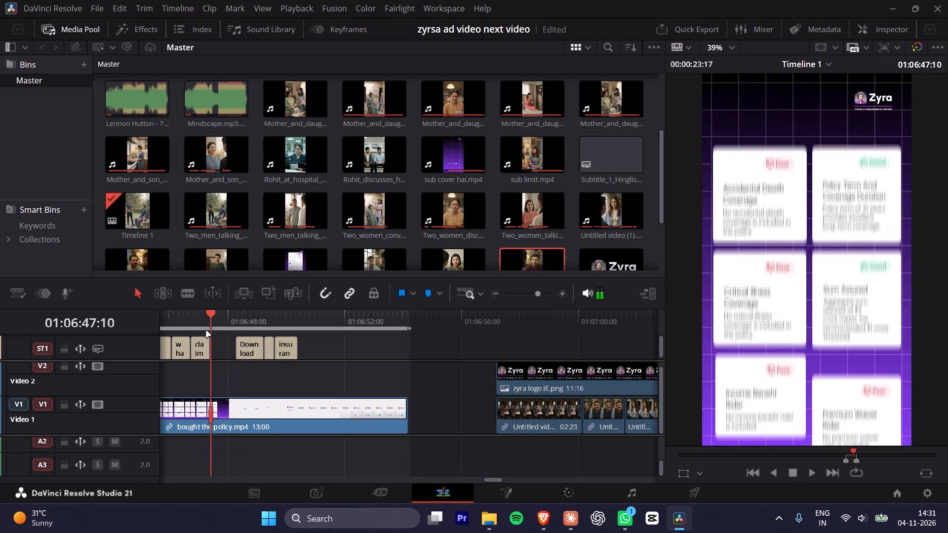
pyautogui.moveTo(206, 331); pyautogui.dragTo(182, 328)
pyautogui.keyDown('ctrl'); pyautogui.scroll(4, 247, 365); pyautogui.keyUp('ctrl')
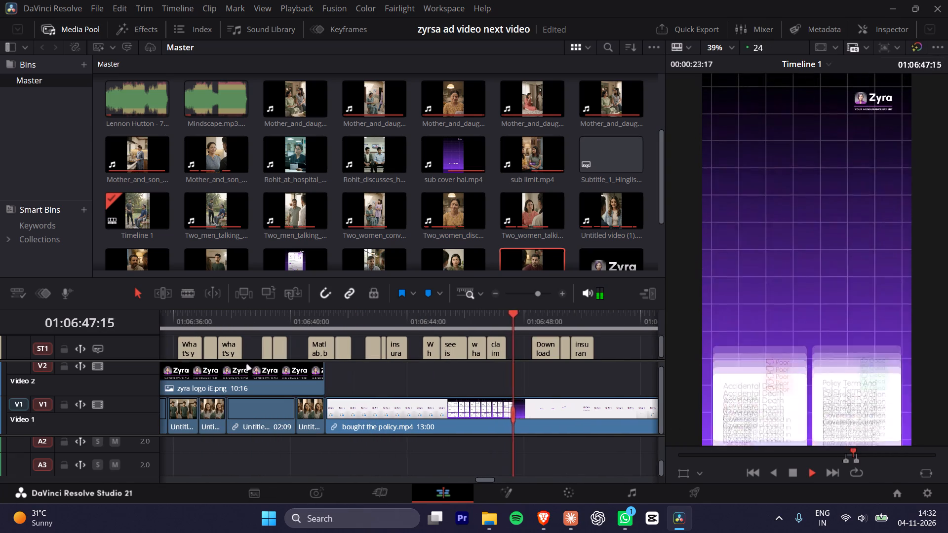
pyautogui.press('space')
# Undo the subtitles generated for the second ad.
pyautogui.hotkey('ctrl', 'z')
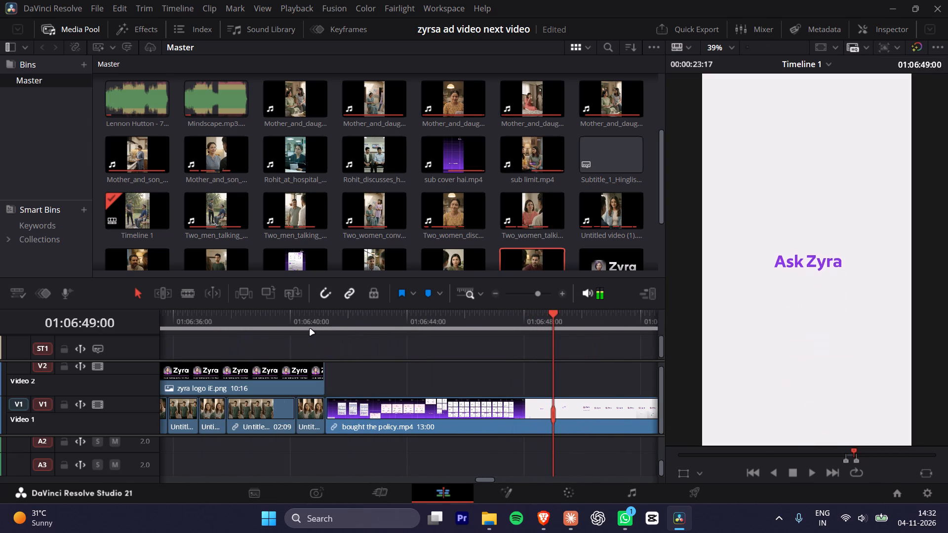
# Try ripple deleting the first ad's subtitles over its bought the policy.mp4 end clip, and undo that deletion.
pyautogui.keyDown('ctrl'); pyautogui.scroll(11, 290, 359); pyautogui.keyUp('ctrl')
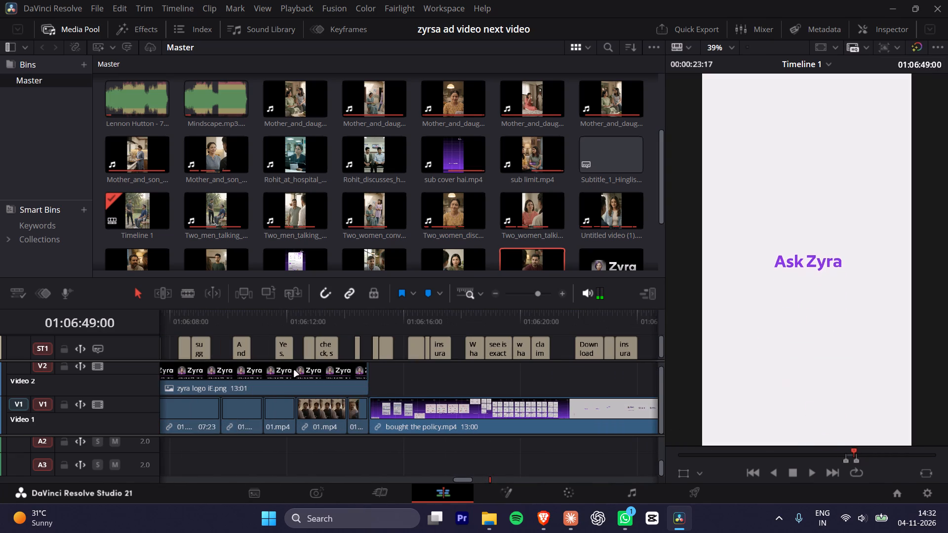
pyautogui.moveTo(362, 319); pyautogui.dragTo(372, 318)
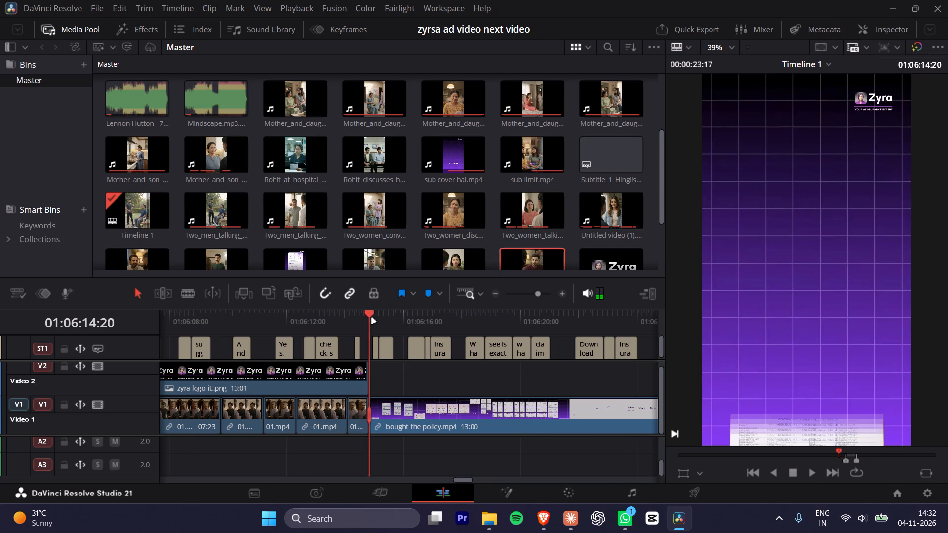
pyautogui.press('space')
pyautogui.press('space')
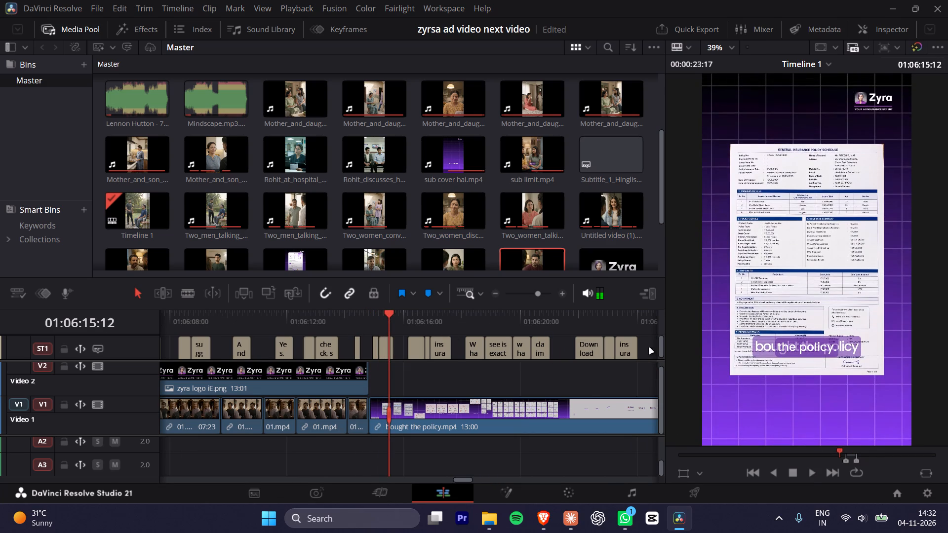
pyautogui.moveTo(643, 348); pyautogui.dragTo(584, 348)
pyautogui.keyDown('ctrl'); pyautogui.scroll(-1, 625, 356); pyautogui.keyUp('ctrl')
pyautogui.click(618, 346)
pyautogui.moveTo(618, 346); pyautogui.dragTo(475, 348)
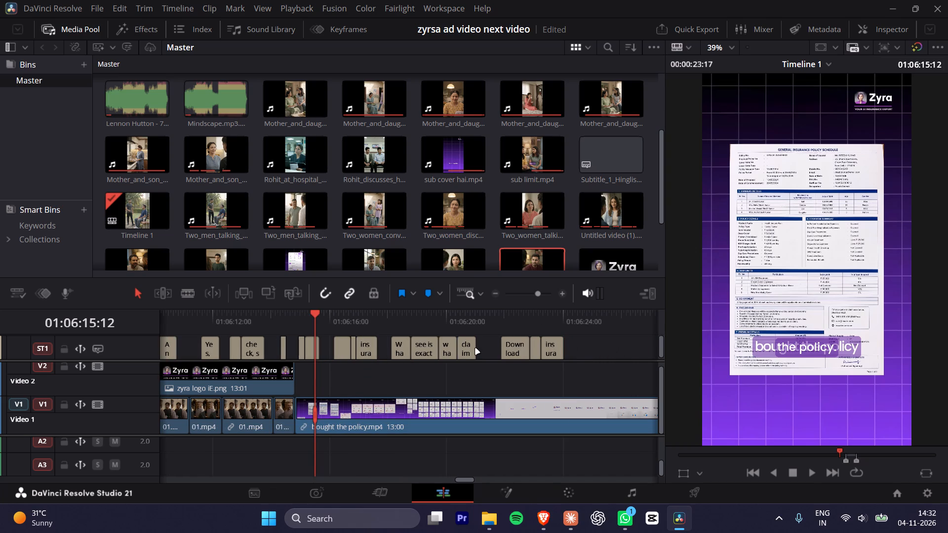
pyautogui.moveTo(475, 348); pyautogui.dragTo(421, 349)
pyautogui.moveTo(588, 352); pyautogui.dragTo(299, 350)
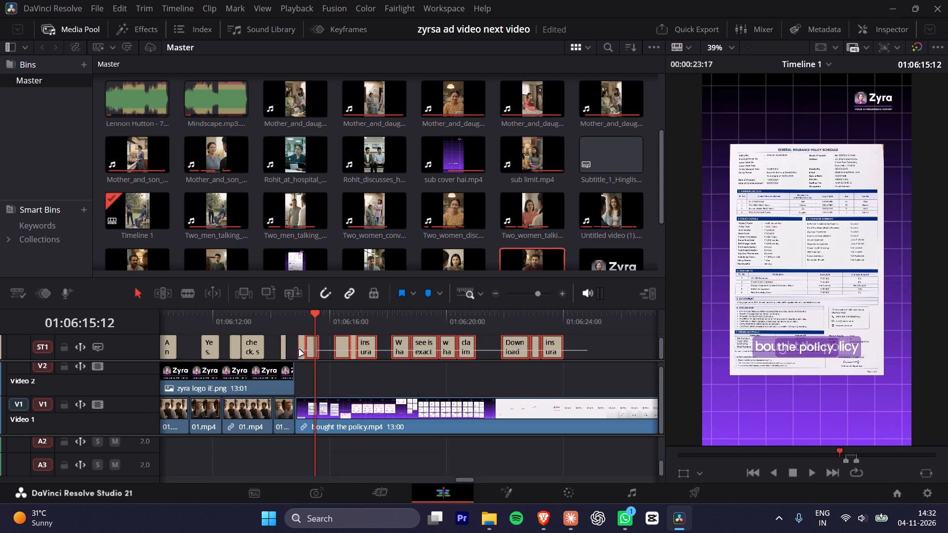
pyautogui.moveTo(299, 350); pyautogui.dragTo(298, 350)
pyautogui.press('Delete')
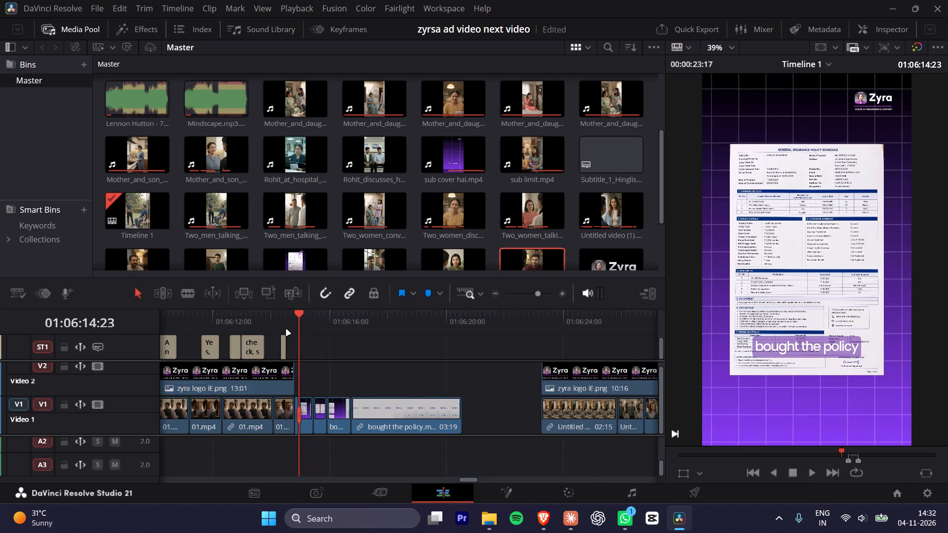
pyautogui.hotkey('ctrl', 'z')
# Delete all the first ad's subtitles over its bought the policy.mp4 end clip, leaving the video clips in place.
pyautogui.moveTo(605, 351); pyautogui.dragTo(401, 351)
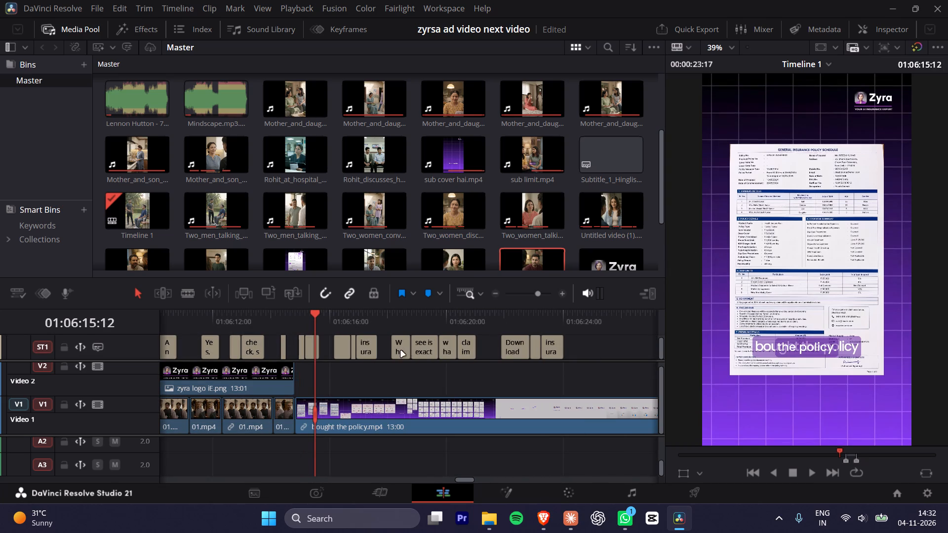
pyautogui.moveTo(401, 351); pyautogui.dragTo(400, 351)
pyautogui.click(558, 349)
pyautogui.moveTo(621, 349); pyautogui.dragTo(328, 356)
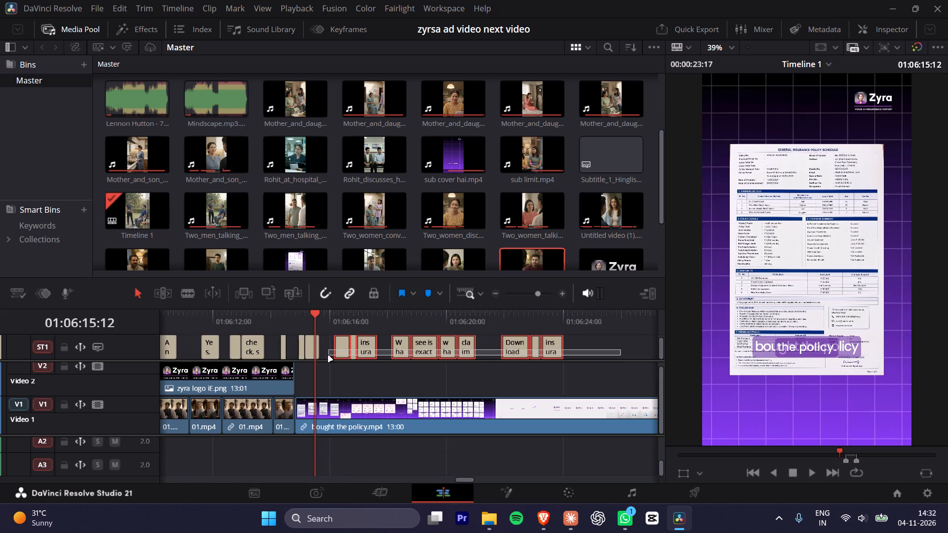
pyautogui.moveTo(328, 356); pyautogui.dragTo(302, 359)
pyautogui.press('BackSpace')
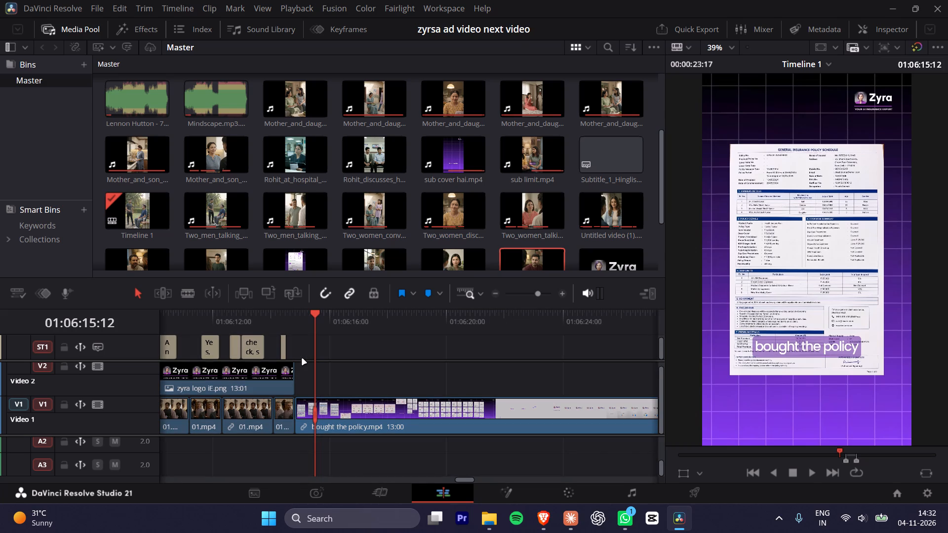
# Play the last dialogue shots before the first ad's end clip to check the remaining subtitles against the speech.
pyautogui.click(268, 315)
pyautogui.press('space')
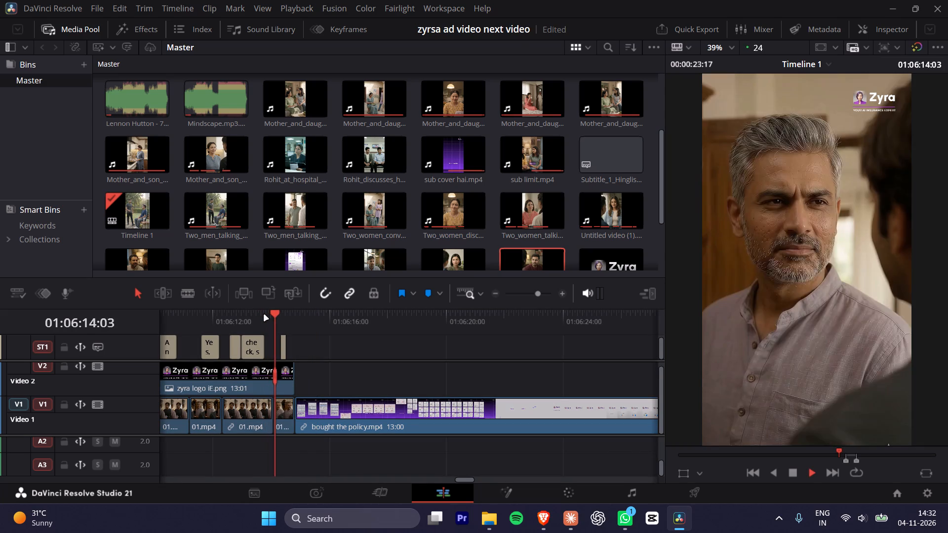
pyautogui.press('space')
pyautogui.moveTo(264, 315); pyautogui.dragTo(224, 316)
pyautogui.press('space')
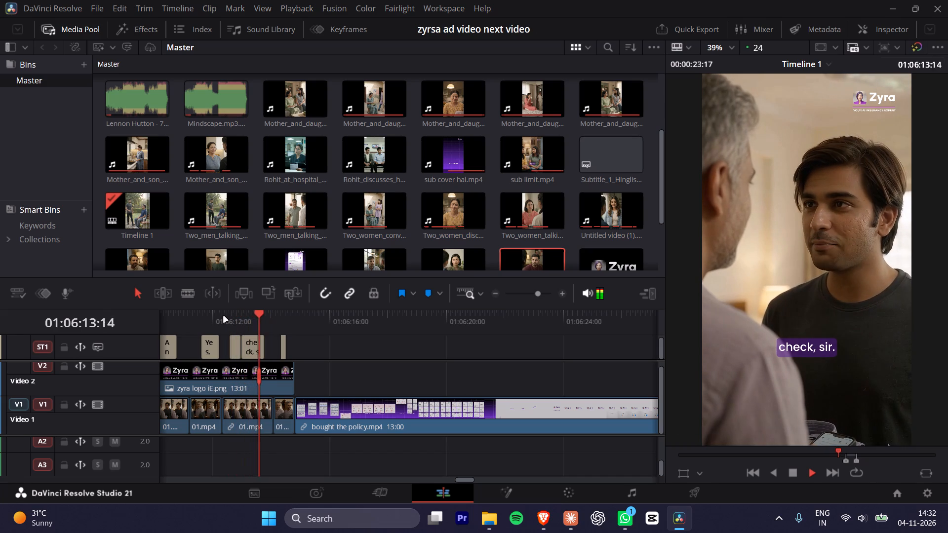
pyautogui.press('space')
pyautogui.press('space')
pyautogui.press('space')
pyautogui.press('space')
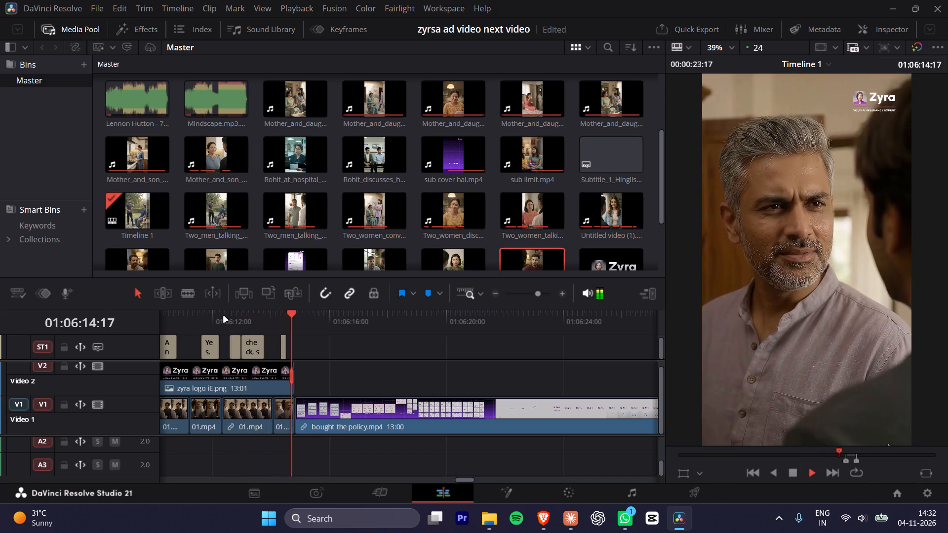
pyautogui.press('space')
pyautogui.press('space')
pyautogui.press('space')
pyautogui.moveTo(224, 316); pyautogui.dragTo(186, 318)
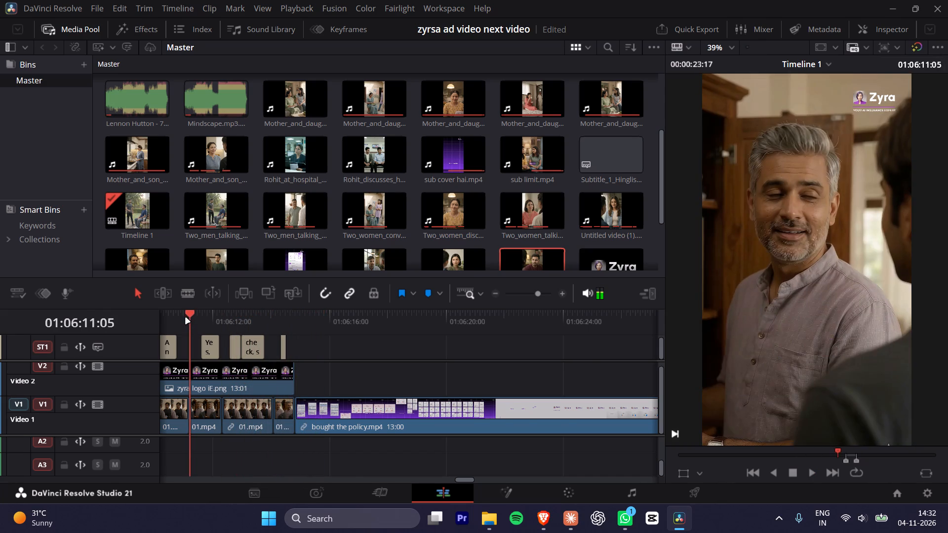
# Review the first ad from its start, checking the wording and timing of the opening subtitles against the dialogue.
pyautogui.moveTo(186, 318); pyautogui.dragTo(568, 329)
pyautogui.press('space')
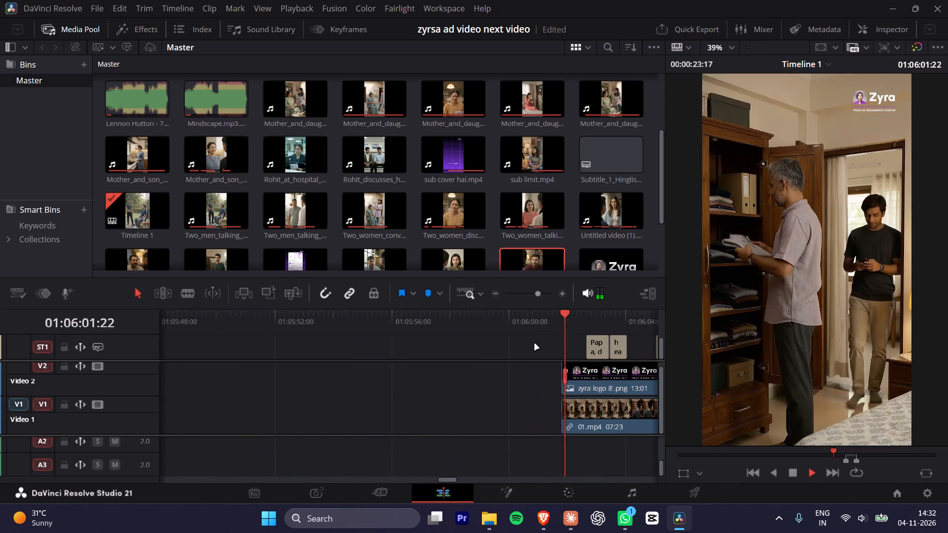
pyautogui.press('space')
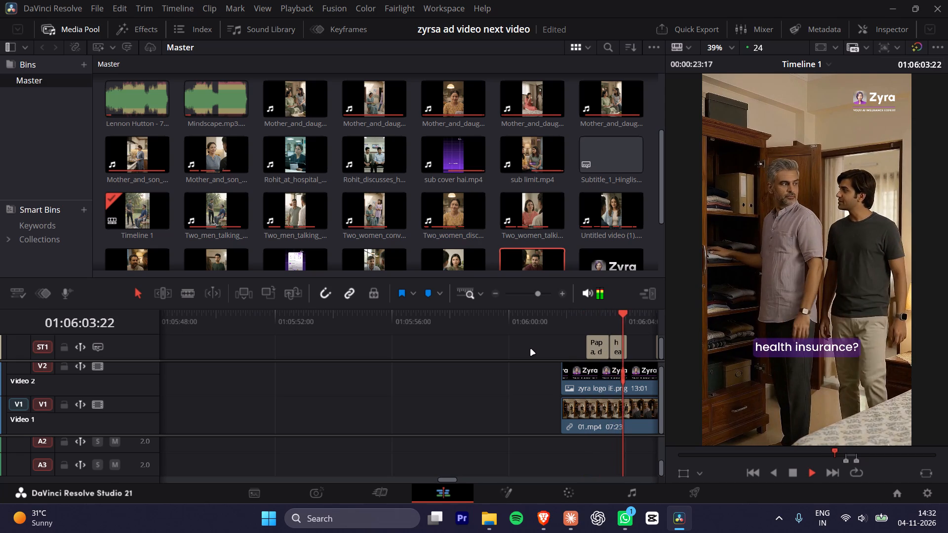
pyautogui.click(595, 346)
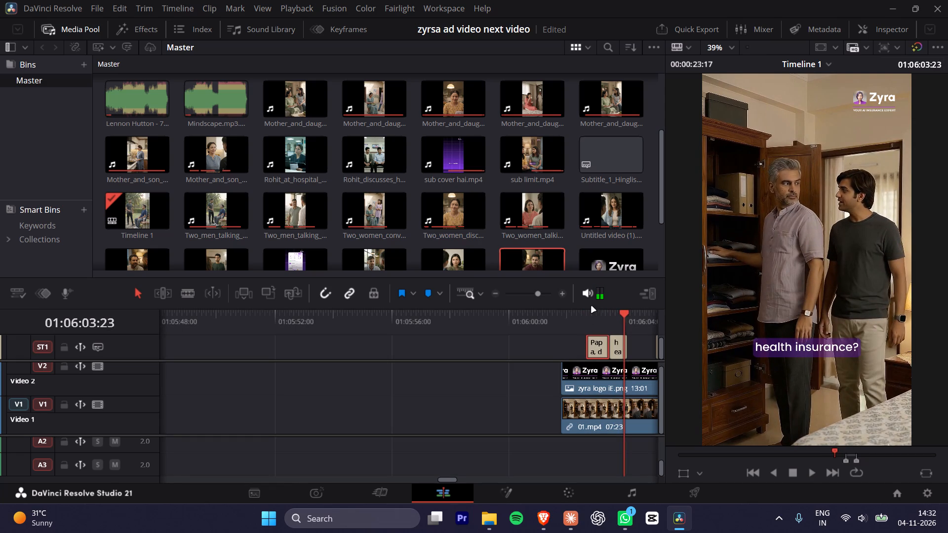
pyautogui.click(584, 319)
pyautogui.press('space')
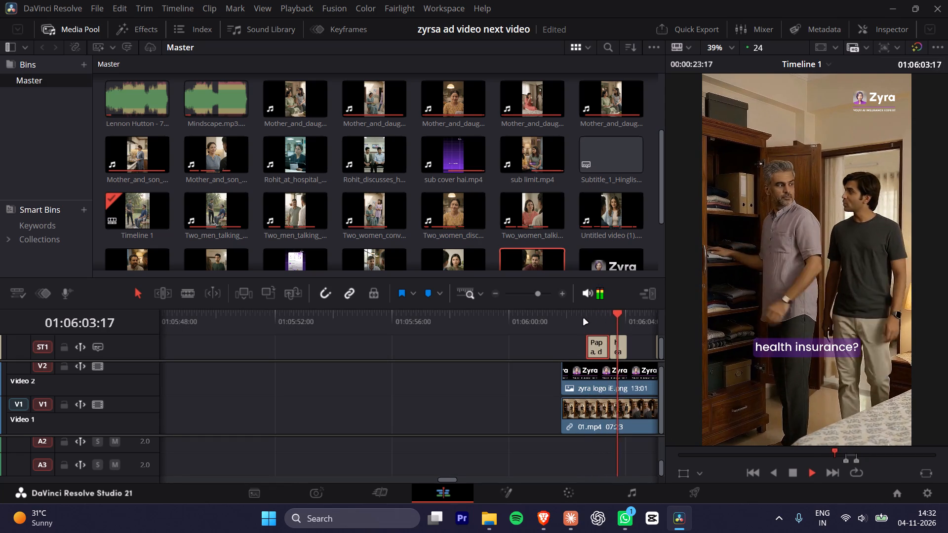
pyautogui.press('space')
pyautogui.press('space')
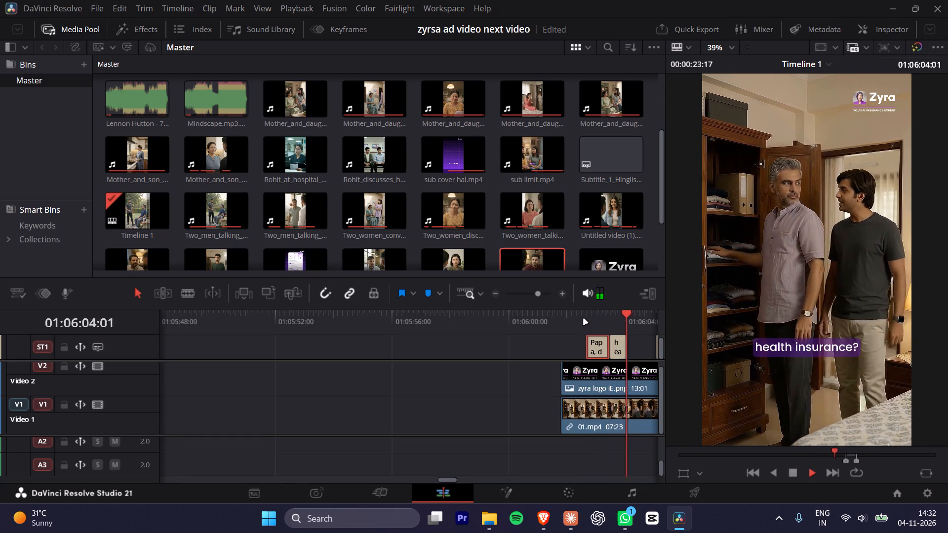
pyautogui.press('space')
pyautogui.press('space')
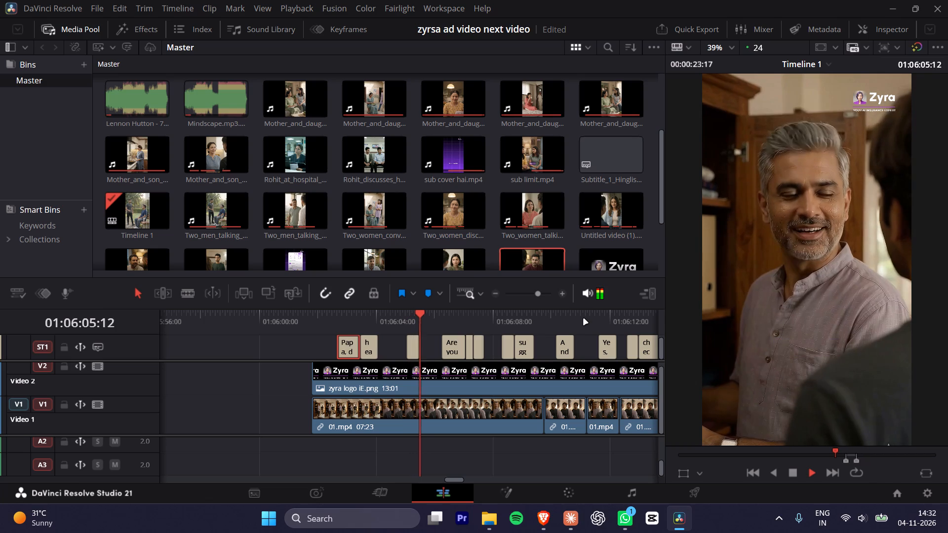
pyautogui.press('space')
pyautogui.click(405, 320)
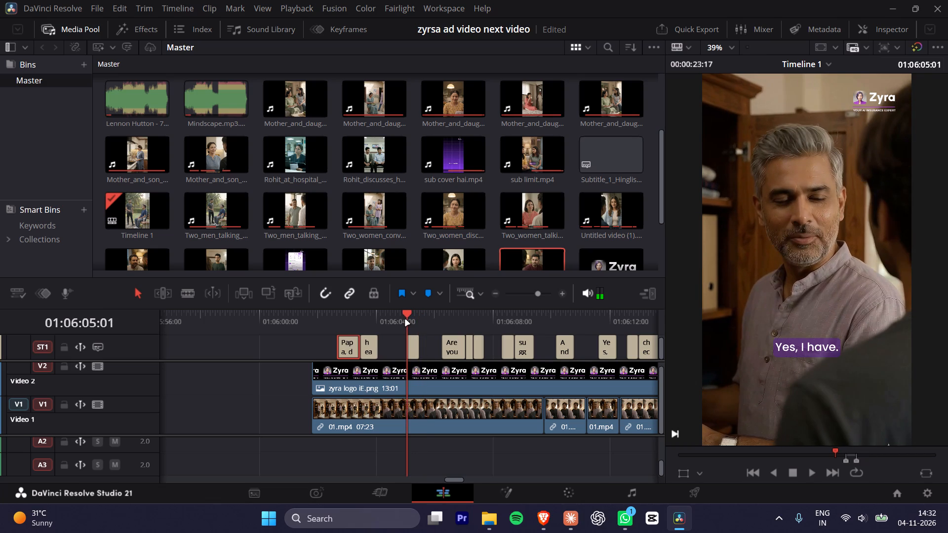
pyautogui.click(331, 313)
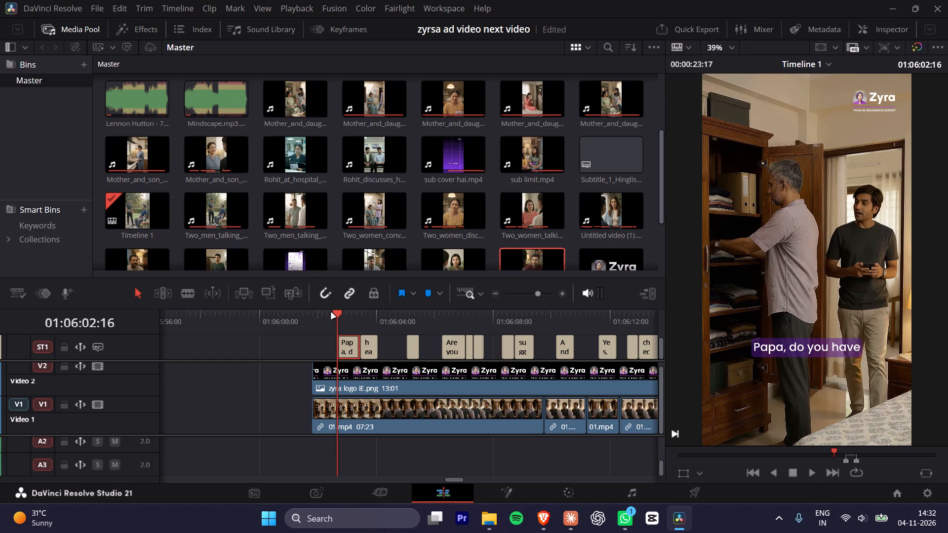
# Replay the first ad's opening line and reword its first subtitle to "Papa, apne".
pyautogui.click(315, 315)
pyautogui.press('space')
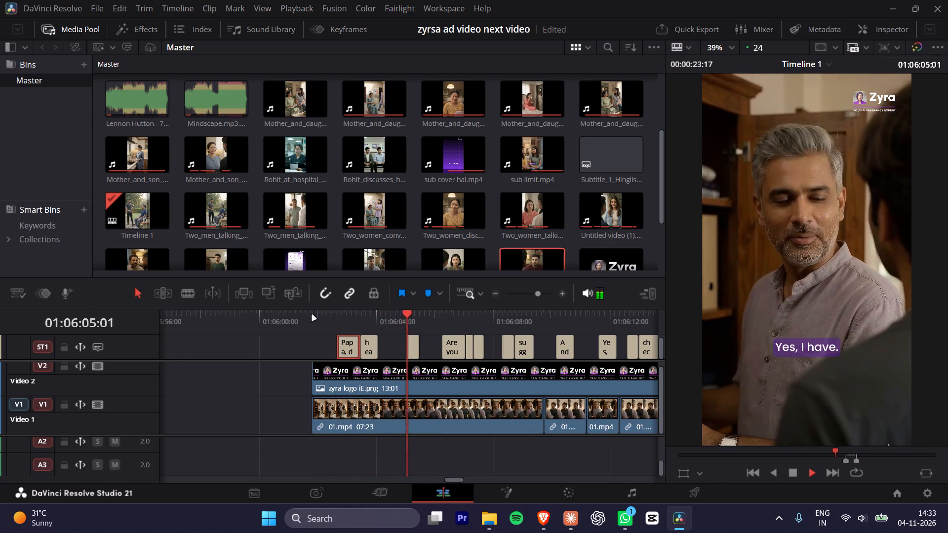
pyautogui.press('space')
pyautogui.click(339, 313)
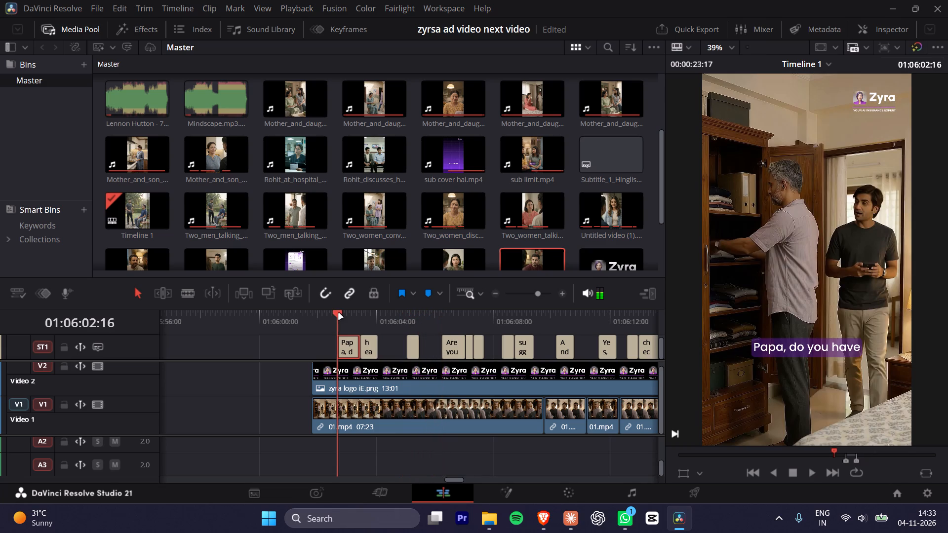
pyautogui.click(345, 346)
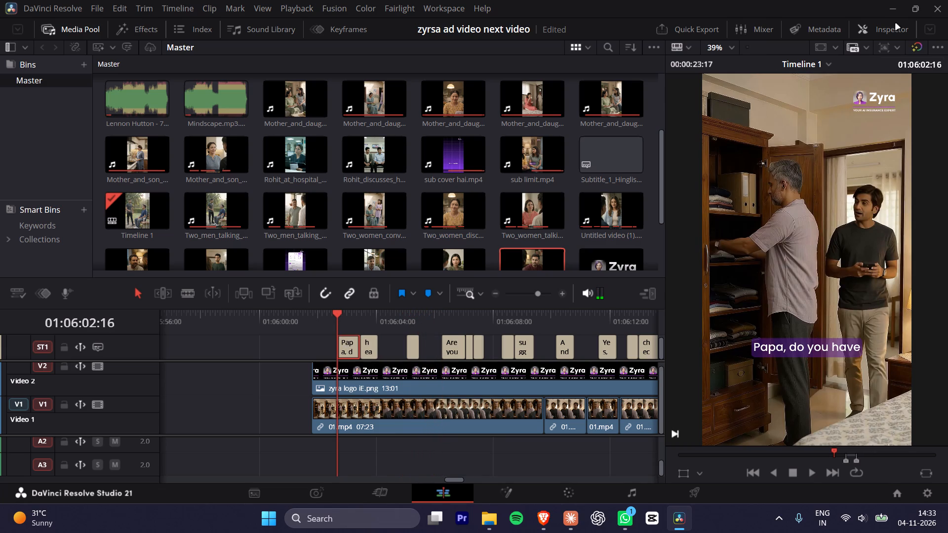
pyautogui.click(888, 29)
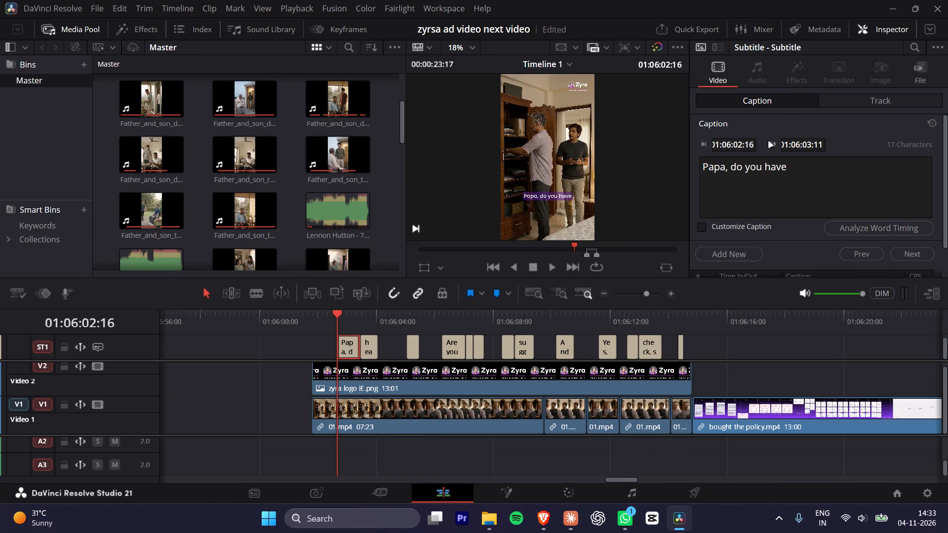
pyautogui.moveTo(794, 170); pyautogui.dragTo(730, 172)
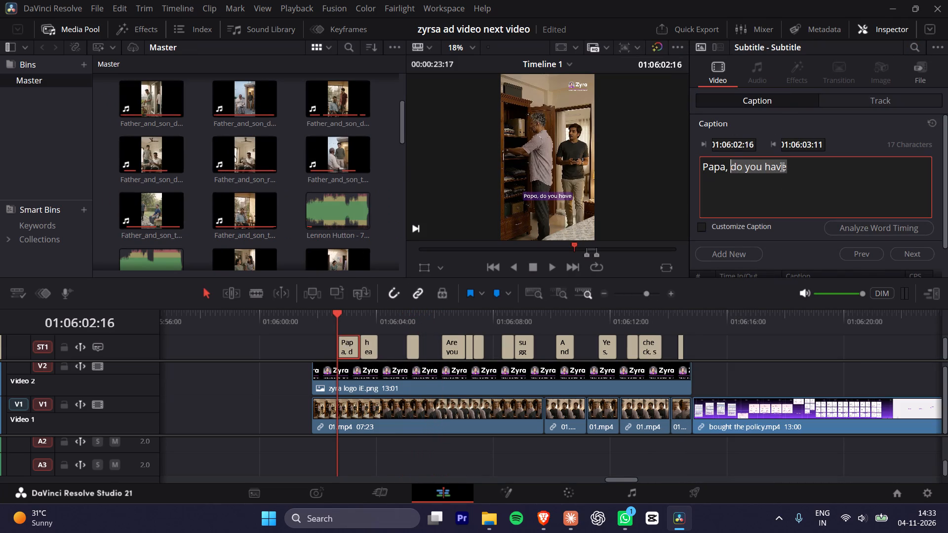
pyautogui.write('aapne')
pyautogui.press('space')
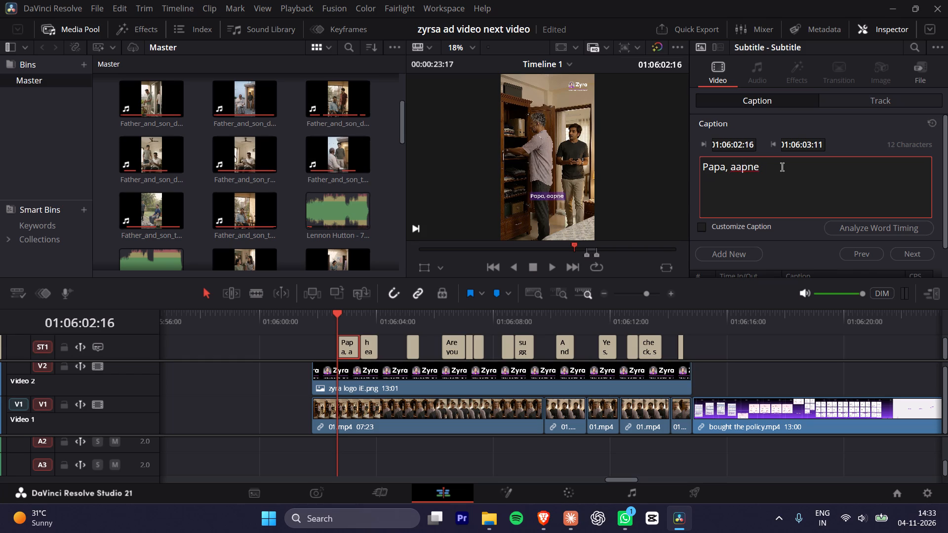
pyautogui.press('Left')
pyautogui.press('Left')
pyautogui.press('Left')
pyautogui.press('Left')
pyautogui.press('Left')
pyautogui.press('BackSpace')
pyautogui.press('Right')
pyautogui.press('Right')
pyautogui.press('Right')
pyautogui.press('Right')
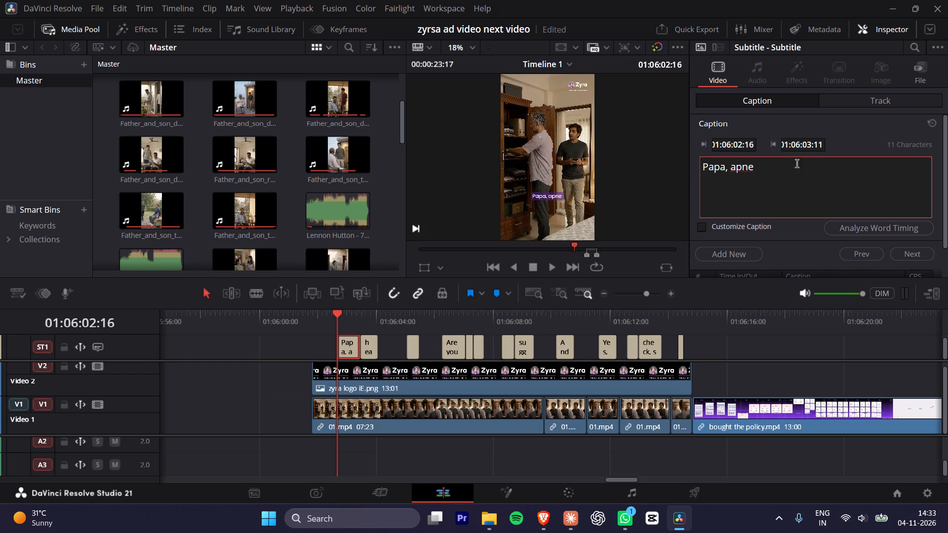
# Play the first ad's opening dialogue to check the reworded subtitle and the following one against the speech.
pyautogui.click(328, 328)
pyautogui.click(341, 320)
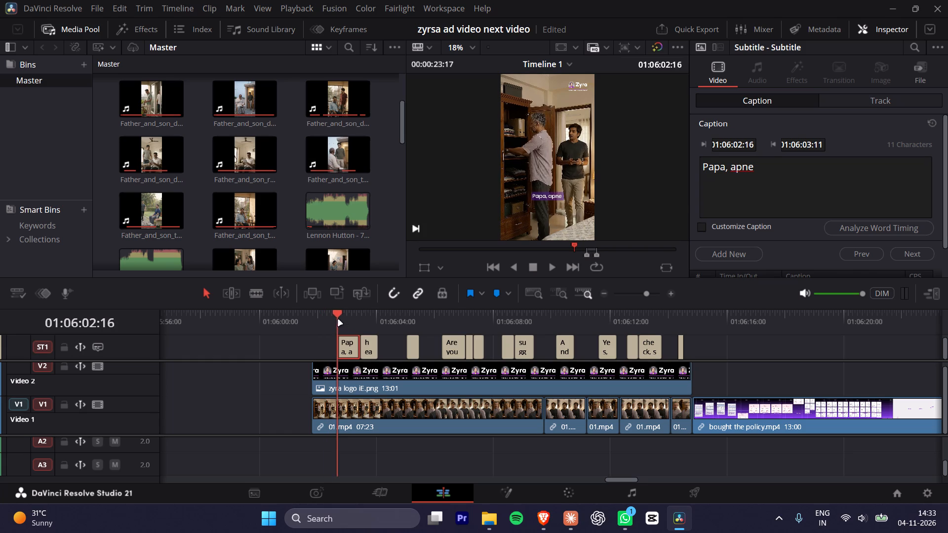
pyautogui.click(321, 325)
pyautogui.press('space')
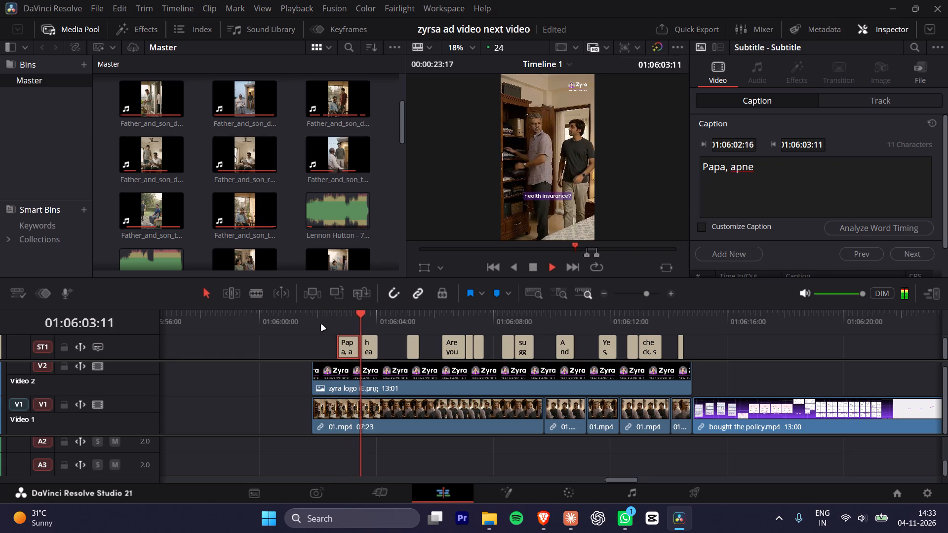
pyautogui.press('space')
pyautogui.press('space')
pyautogui.press('space')
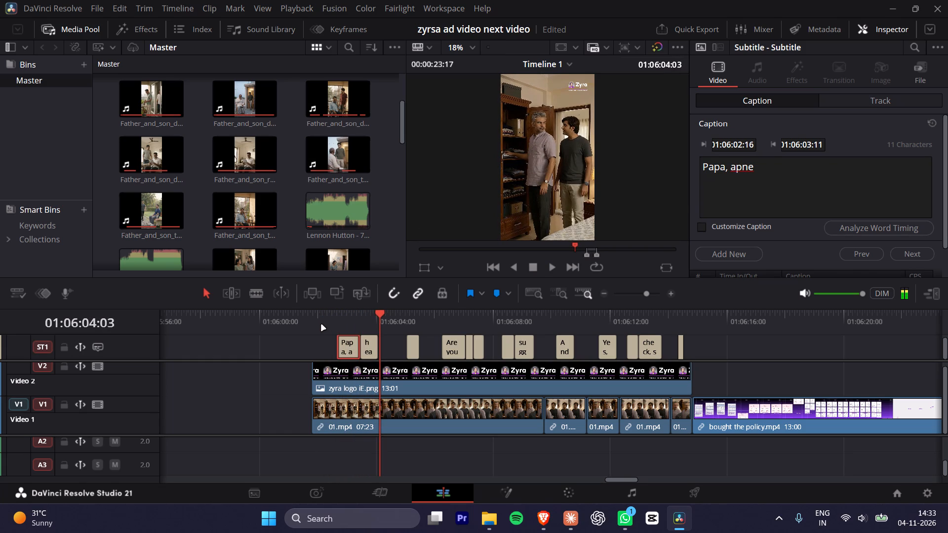
pyautogui.press('space')
pyautogui.press('space')
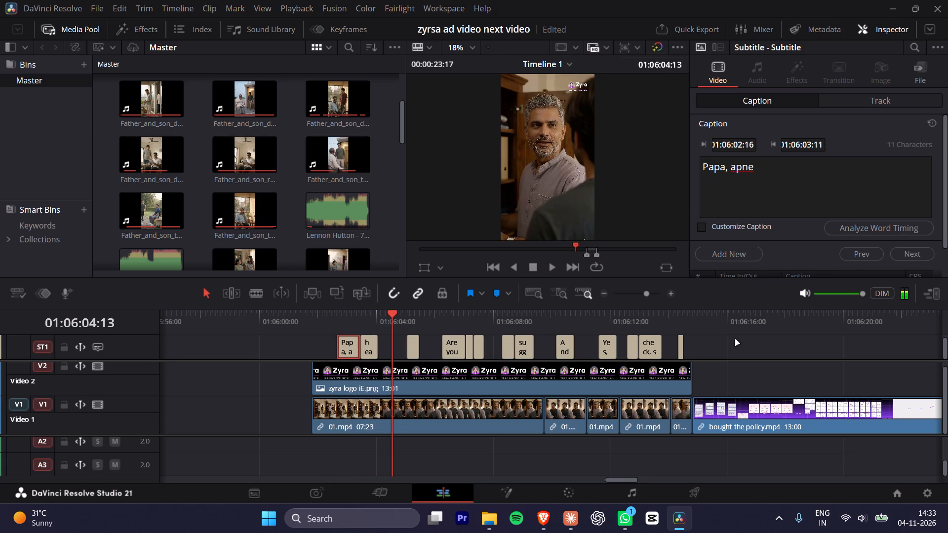
# Undo the first ad's subtitle edits, its generated subtitles and the marked in/out range.
pyautogui.moveTo(735, 340); pyautogui.dragTo(301, 348)
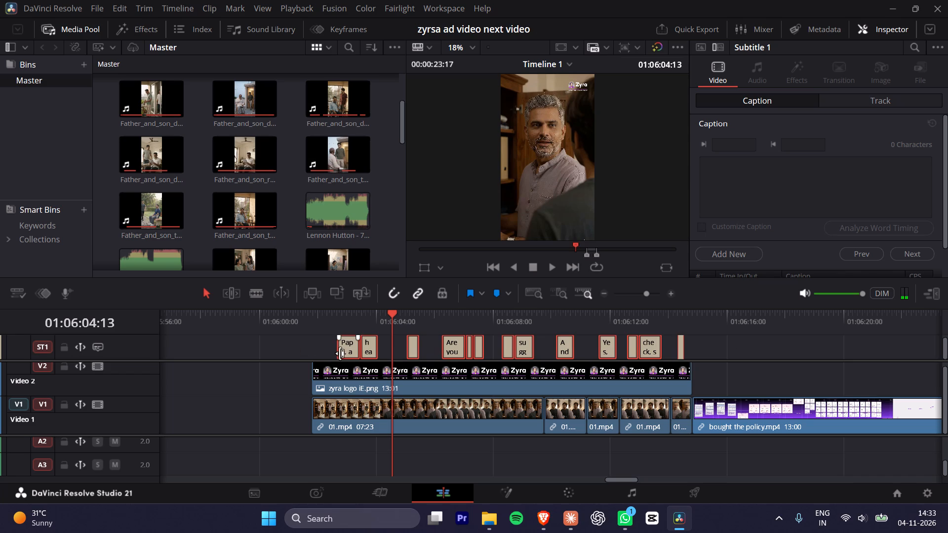
pyautogui.hotkey('ctrl', 'z')
pyautogui.hotkey('ctrl', 'z')
pyautogui.hotkey('ctrl', 'z')
pyautogui.hotkey('ctrl', 'z')
pyautogui.hotkey('ctrl', 'z')
pyautogui.hotkey('ctrl', 'z')
pyautogui.hotkey('ctrl', 'z')
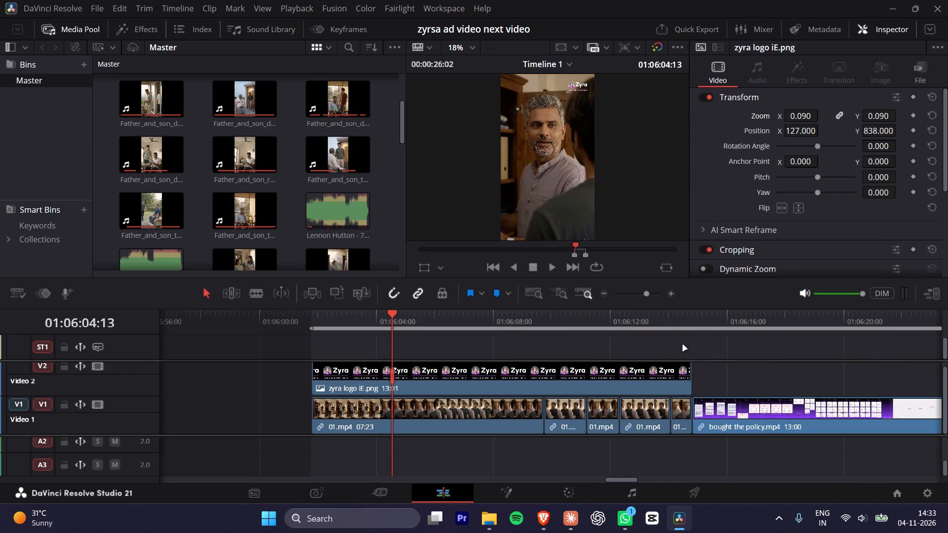
pyautogui.hotkey('ctrl', 'z')
pyautogui.hotkey('ctrl', 'shift', 'z')
pyautogui.hotkey('ctrl', 'z')
pyautogui.hotkey('ctrl', 'z')
pyautogui.hotkey('ctrl', 'z')
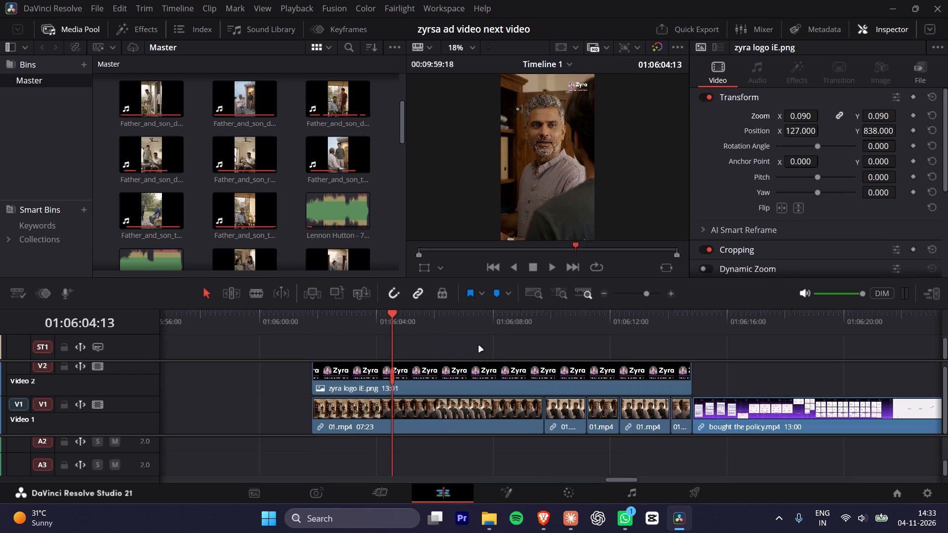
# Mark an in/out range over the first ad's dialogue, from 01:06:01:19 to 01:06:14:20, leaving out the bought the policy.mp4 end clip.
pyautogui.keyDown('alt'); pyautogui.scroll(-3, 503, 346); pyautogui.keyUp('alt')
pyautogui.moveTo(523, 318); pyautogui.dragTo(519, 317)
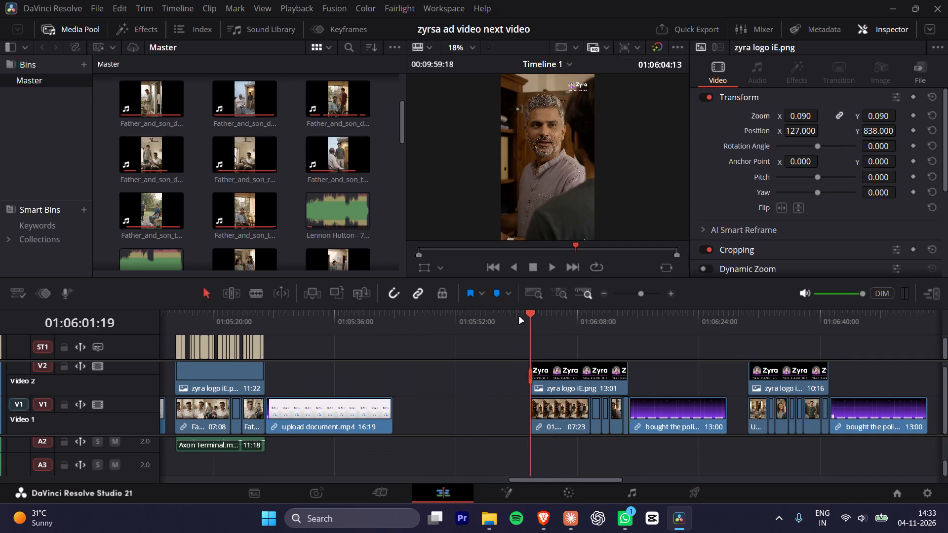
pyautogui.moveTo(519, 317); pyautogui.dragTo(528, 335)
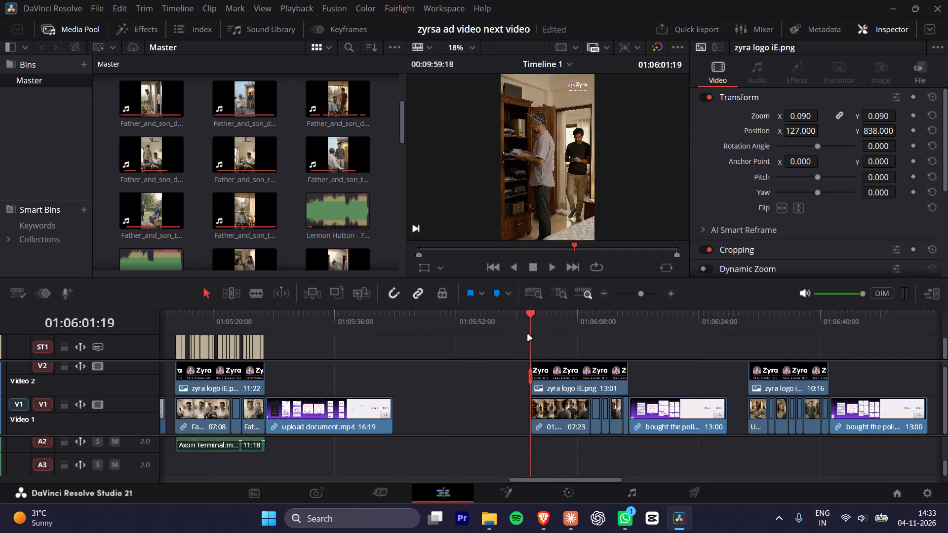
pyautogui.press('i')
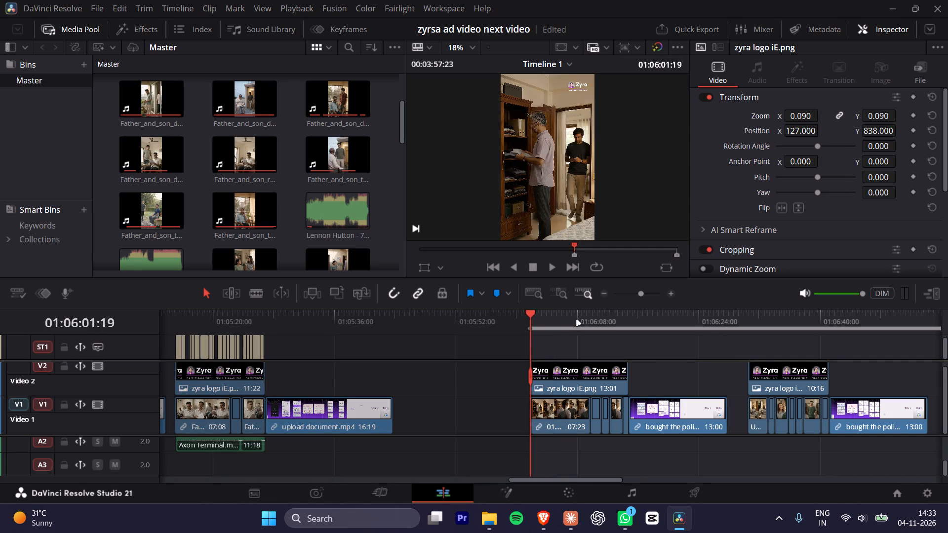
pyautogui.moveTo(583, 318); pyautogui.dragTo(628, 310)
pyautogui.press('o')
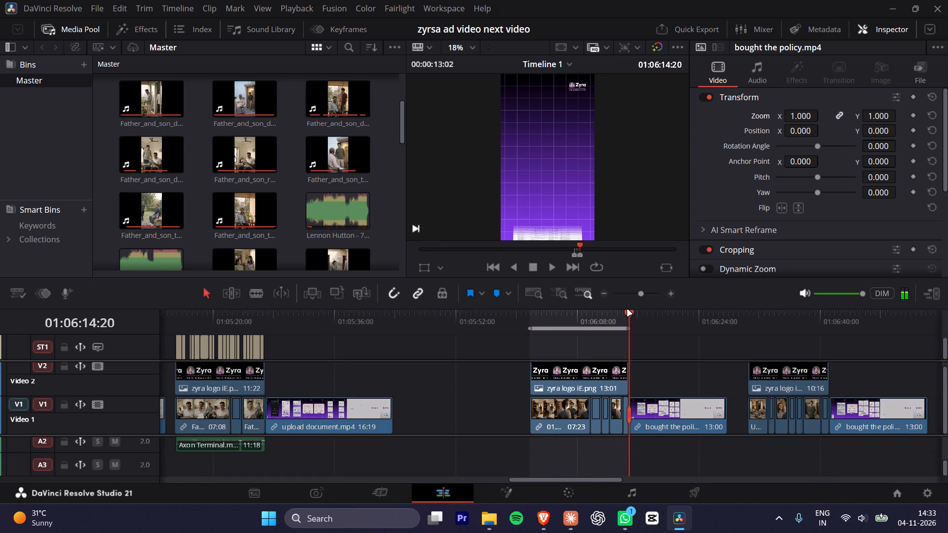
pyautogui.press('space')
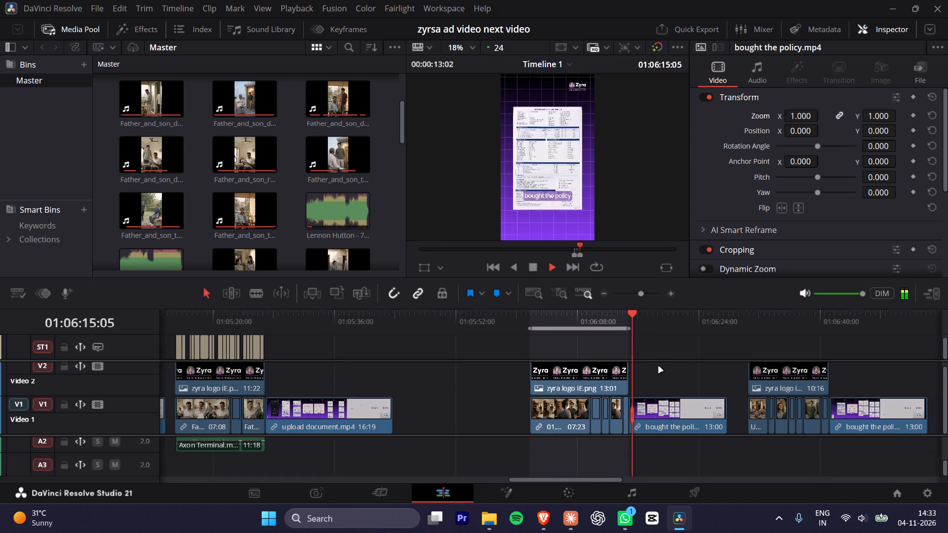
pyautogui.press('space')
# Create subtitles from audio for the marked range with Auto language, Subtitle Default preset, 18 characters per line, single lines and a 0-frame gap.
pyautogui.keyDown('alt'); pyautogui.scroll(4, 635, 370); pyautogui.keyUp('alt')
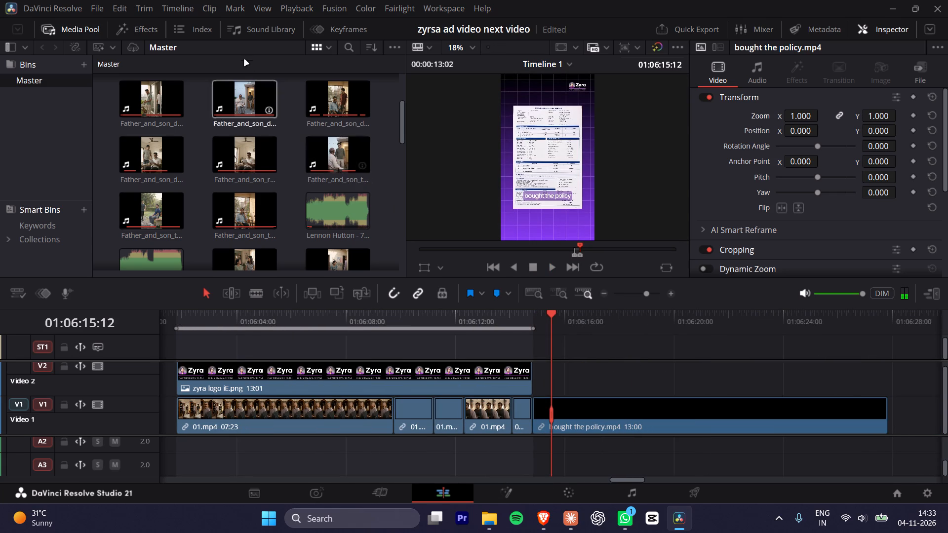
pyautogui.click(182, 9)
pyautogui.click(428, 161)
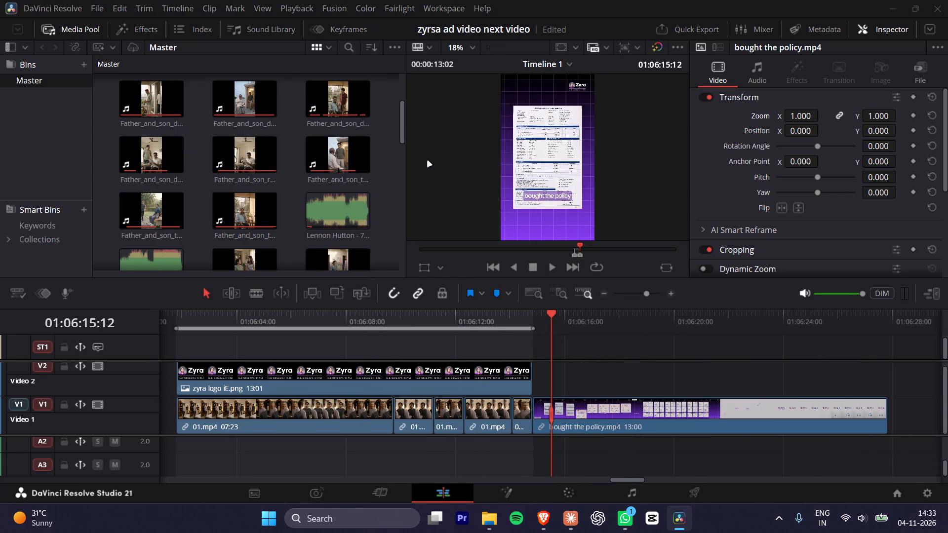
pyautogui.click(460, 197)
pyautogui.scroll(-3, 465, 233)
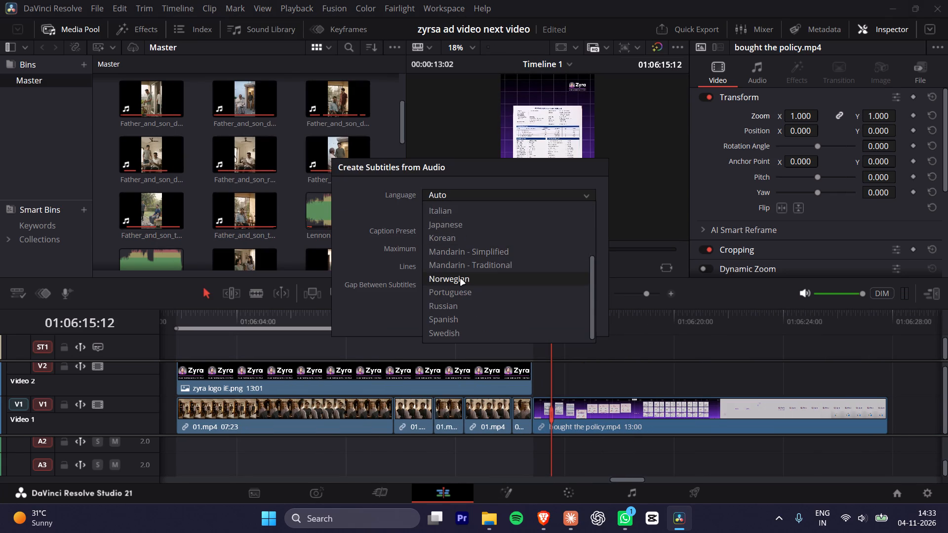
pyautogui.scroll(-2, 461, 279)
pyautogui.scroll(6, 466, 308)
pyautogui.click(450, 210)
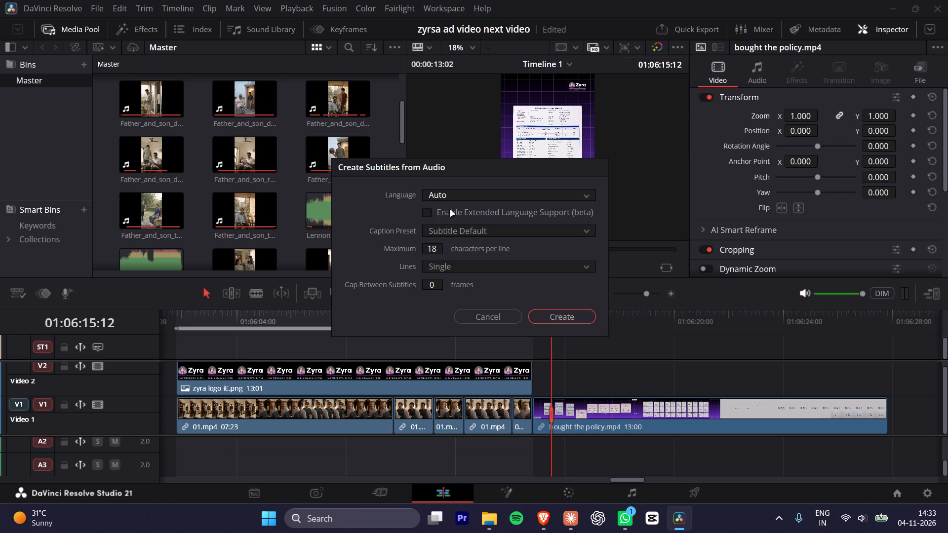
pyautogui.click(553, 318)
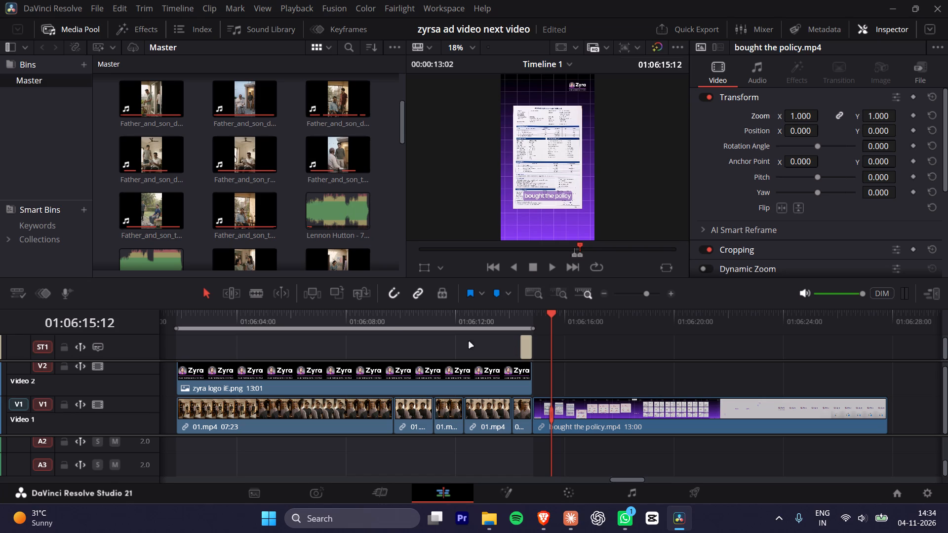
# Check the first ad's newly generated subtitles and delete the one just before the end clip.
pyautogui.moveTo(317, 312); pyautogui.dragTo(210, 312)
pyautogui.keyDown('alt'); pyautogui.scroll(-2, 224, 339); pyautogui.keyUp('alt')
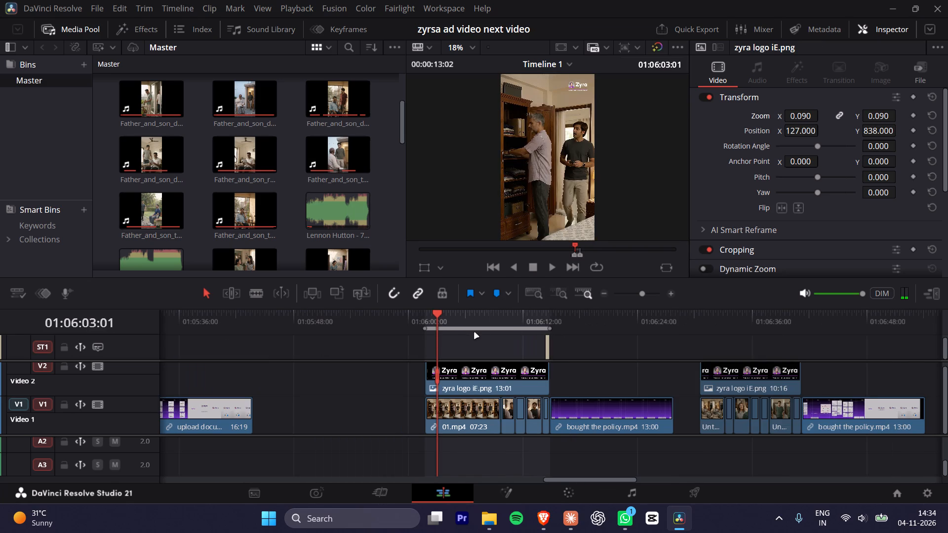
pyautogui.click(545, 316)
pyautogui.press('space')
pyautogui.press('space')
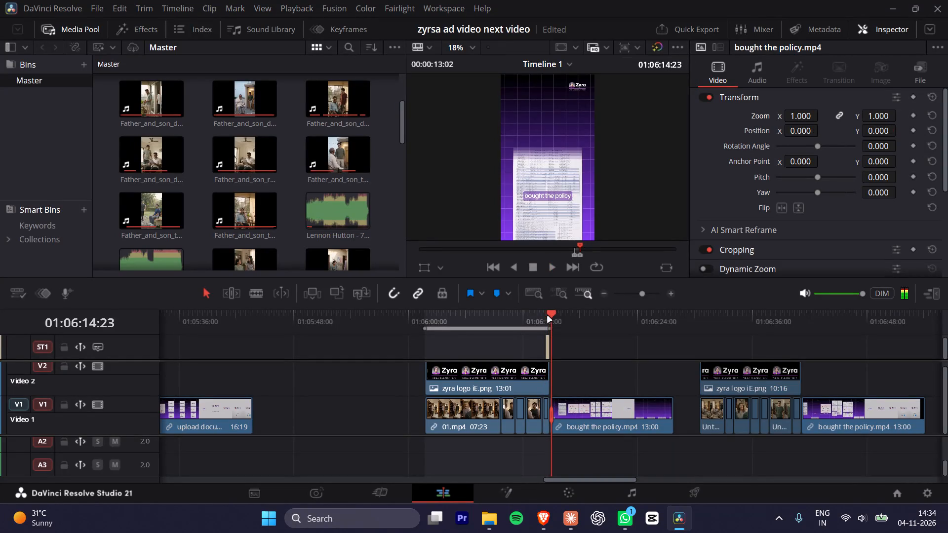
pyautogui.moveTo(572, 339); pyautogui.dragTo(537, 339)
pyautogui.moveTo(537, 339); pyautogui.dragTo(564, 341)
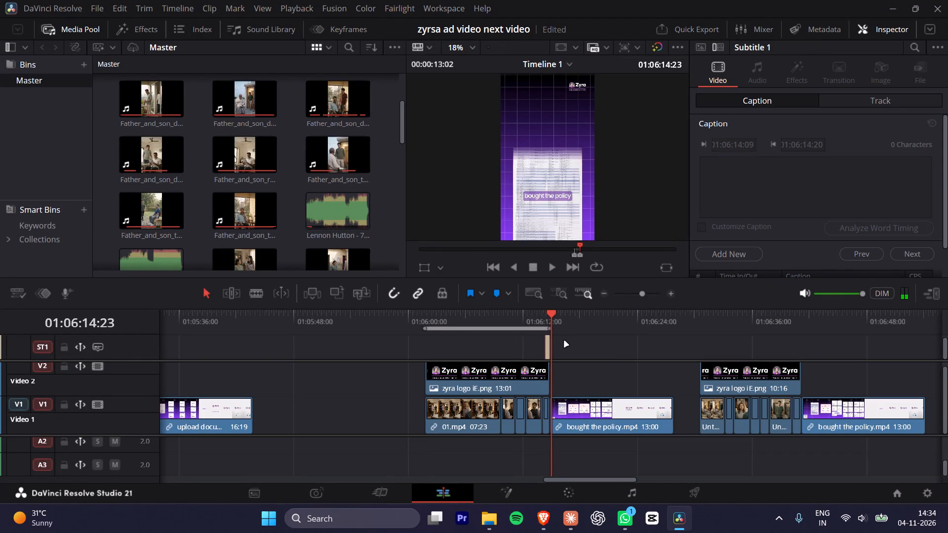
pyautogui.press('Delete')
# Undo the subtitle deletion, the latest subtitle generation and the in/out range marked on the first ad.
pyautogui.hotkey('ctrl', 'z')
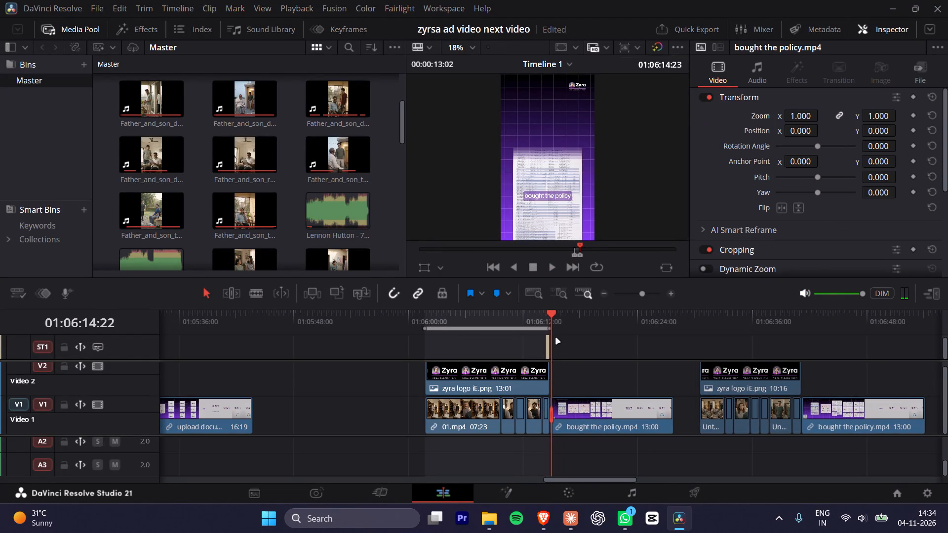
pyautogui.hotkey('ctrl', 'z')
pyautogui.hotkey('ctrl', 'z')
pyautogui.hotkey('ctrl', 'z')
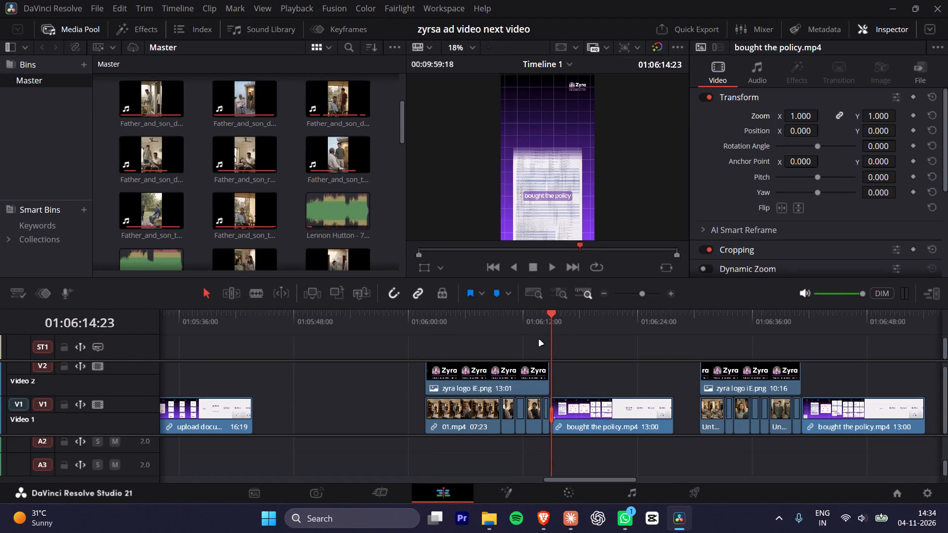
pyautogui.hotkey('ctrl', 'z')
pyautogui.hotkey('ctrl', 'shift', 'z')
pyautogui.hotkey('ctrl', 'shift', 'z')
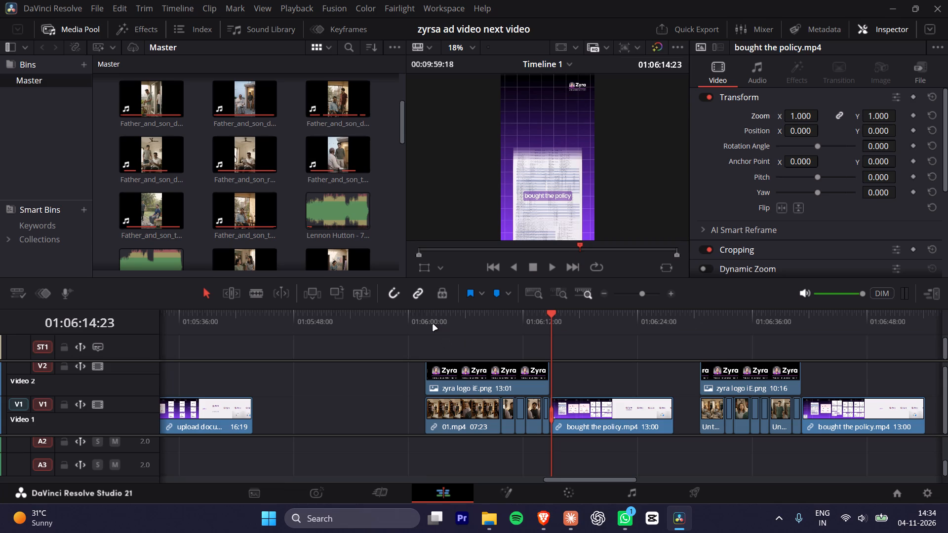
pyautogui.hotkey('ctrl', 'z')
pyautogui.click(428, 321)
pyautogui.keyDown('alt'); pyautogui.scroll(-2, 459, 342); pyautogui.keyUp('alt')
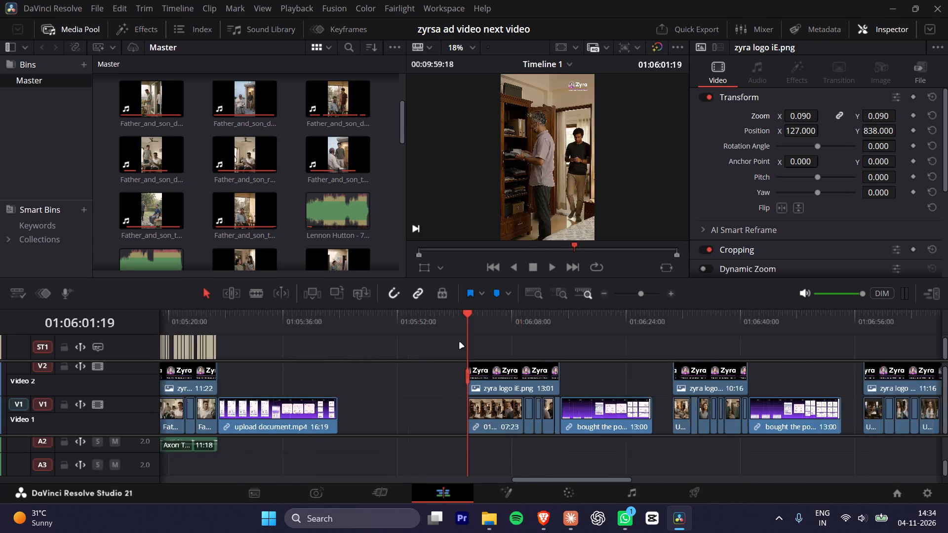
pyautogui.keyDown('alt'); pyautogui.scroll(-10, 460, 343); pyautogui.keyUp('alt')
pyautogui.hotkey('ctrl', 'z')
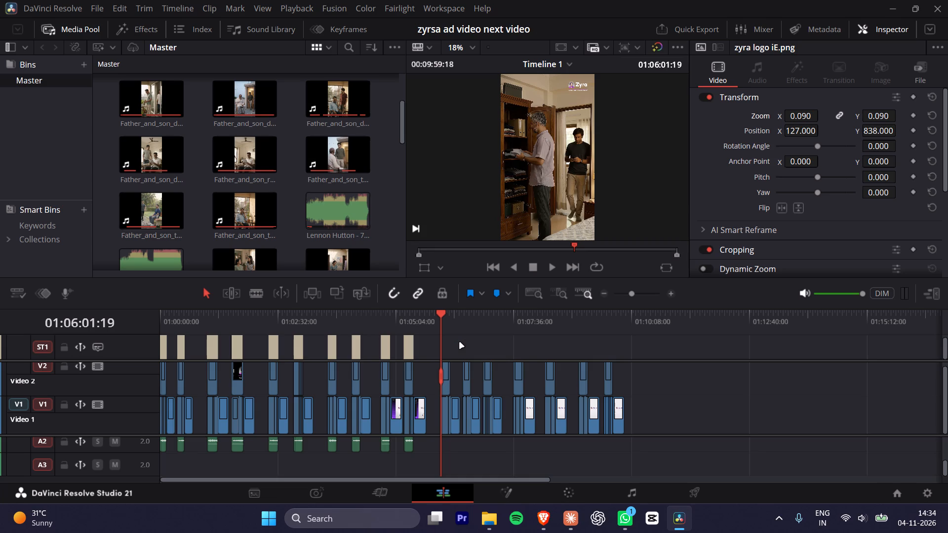
# Mark an in/out range over the first unsubtitled ad's dialogue, from 01:06:01:19 to 01:06:14:20, leaving out the bought the policy.mp4 end clip.
pyautogui.keyDown('alt'); pyautogui.scroll(5, 470, 335); pyautogui.keyUp('alt')
pyautogui.keyDown('alt'); pyautogui.scroll(1, 515, 350); pyautogui.keyUp('alt')
pyautogui.keyDown('alt'); pyautogui.scroll(4, 560, 356); pyautogui.keyUp('alt')
pyautogui.moveTo(564, 316); pyautogui.dragTo(581, 313)
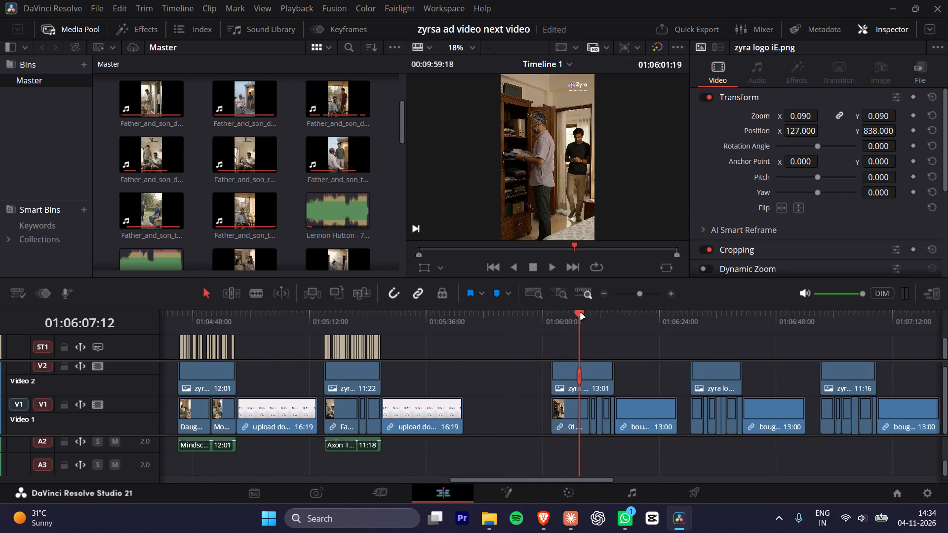
pyautogui.moveTo(581, 313); pyautogui.dragTo(595, 311)
pyautogui.keyDown('alt'); pyautogui.scroll(-3, 414, 352); pyautogui.keyUp('alt')
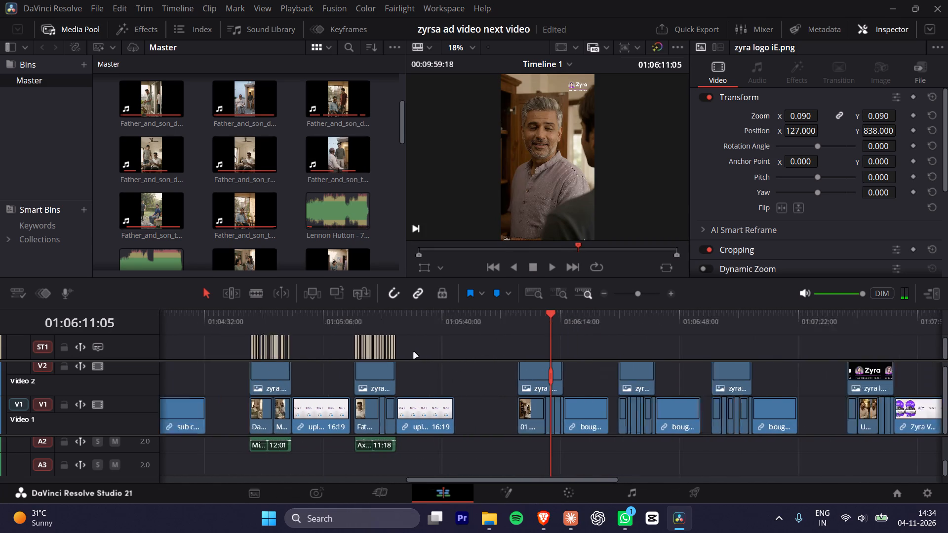
pyautogui.keyDown('alt'); pyautogui.scroll(-3, 414, 352); pyautogui.keyUp('alt')
pyautogui.click(540, 316)
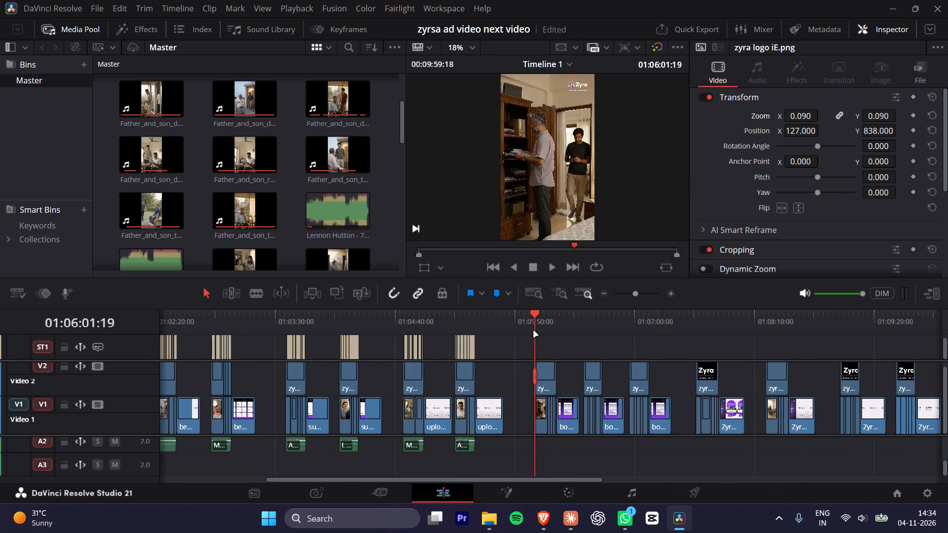
pyautogui.keyDown('alt'); pyautogui.scroll(14, 567, 338); pyautogui.keyUp('alt')
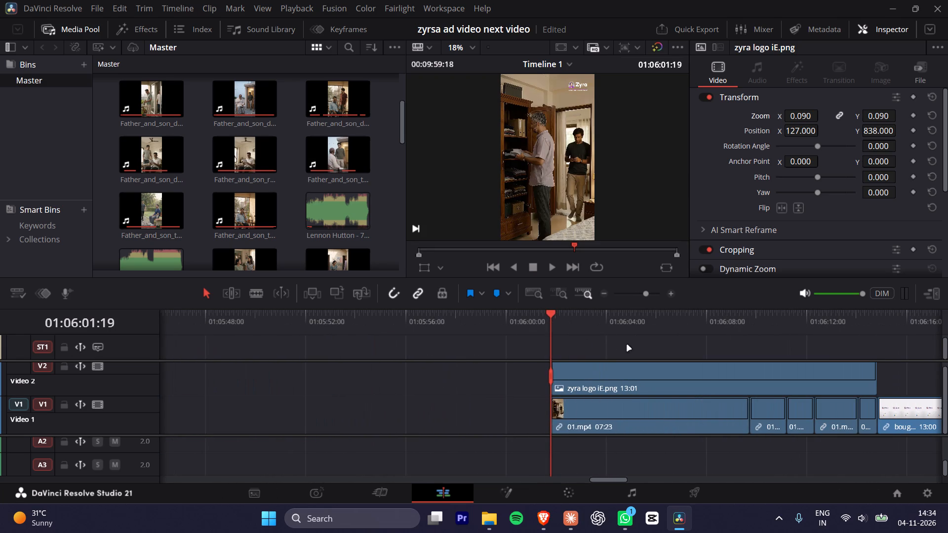
pyautogui.press('i')
pyautogui.moveTo(695, 331); pyautogui.dragTo(831, 330)
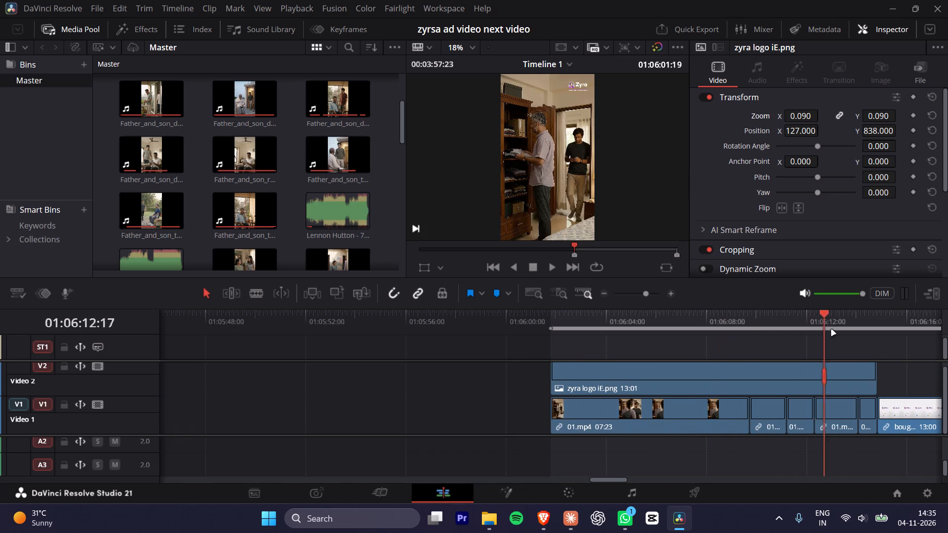
pyautogui.moveTo(831, 330); pyautogui.dragTo(878, 335)
pyautogui.press('o')
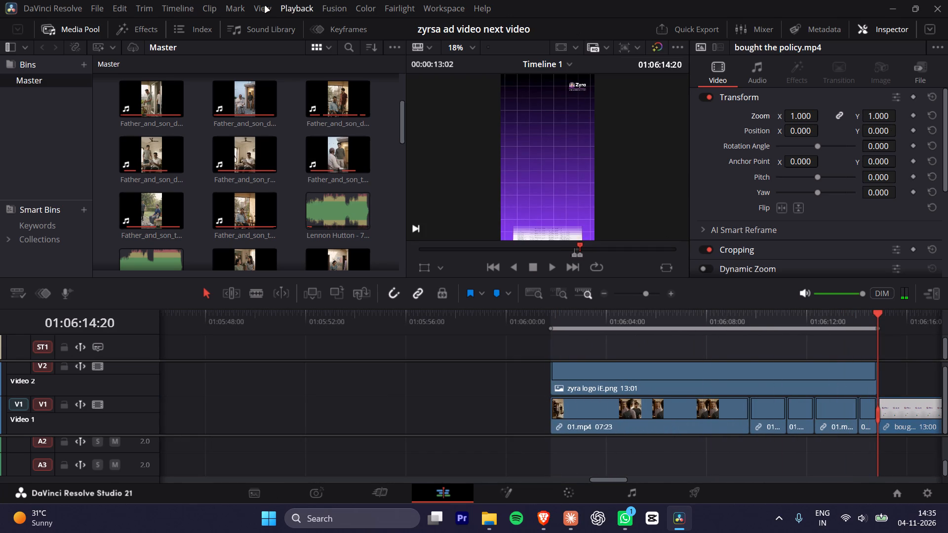
# Create subtitles from audio for the marked range with a maximum of 12 characters per line and Extended Language Support (beta) enabled.
pyautogui.click(287, 7)
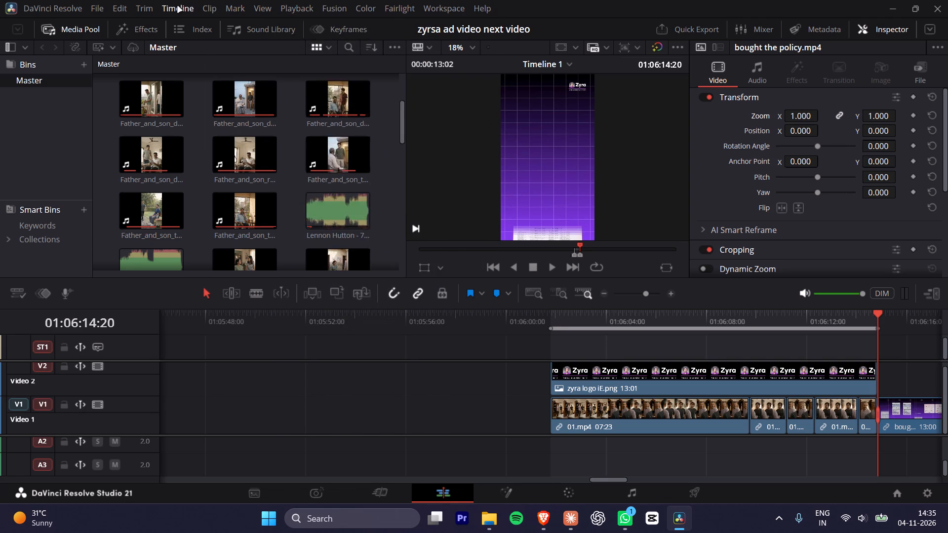
pyautogui.click(431, 160)
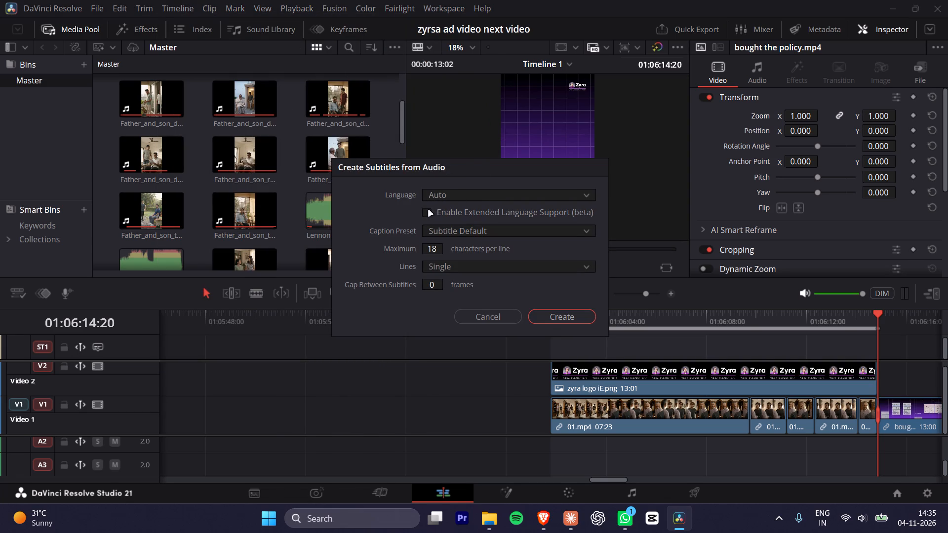
pyautogui.click(434, 250)
pyautogui.write('12')
pyautogui.hotkey('ctrl', 'a')
pyautogui.write('12')
pyautogui.press('Return')
pyautogui.click(529, 282)
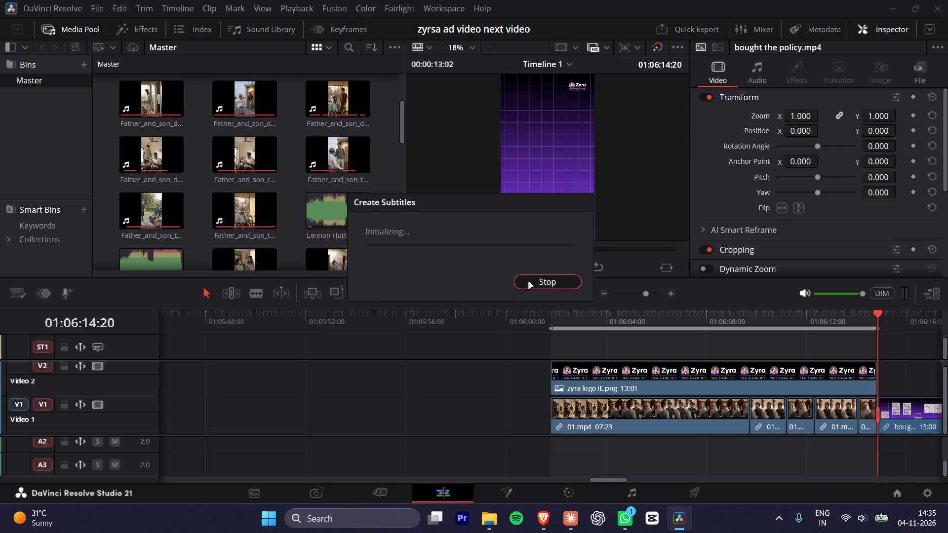
pyautogui.click(174, 0)
pyautogui.click(174, 6)
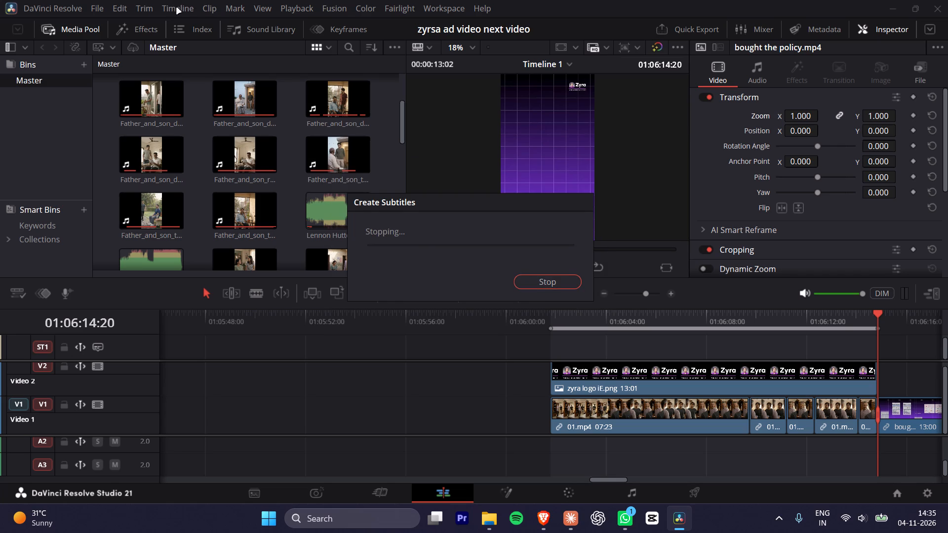
pyautogui.click(180, 8)
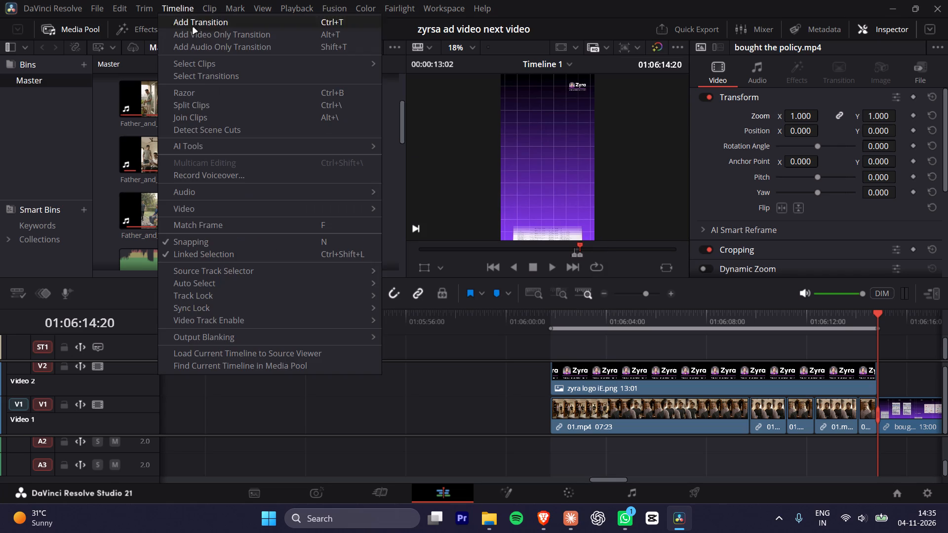
pyautogui.click(405, 156)
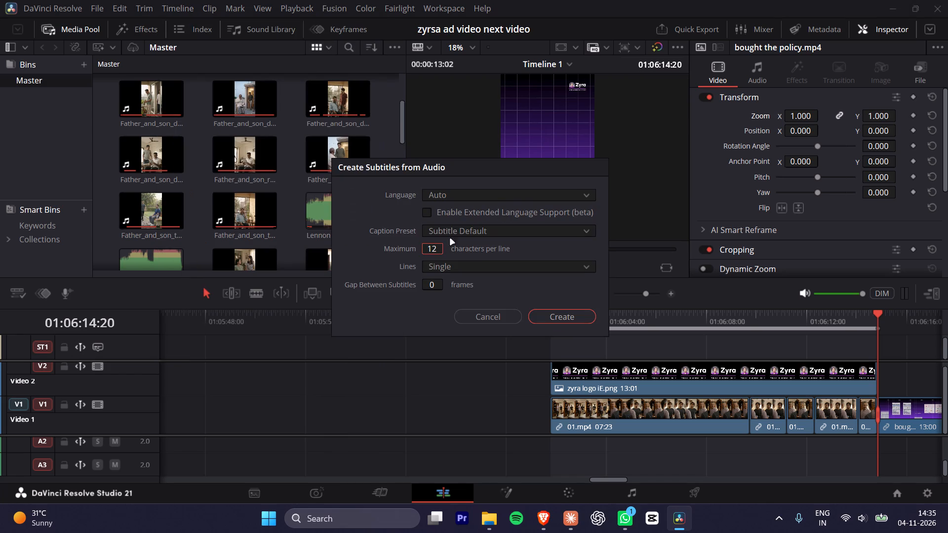
pyautogui.click(433, 214)
pyautogui.click(561, 318)
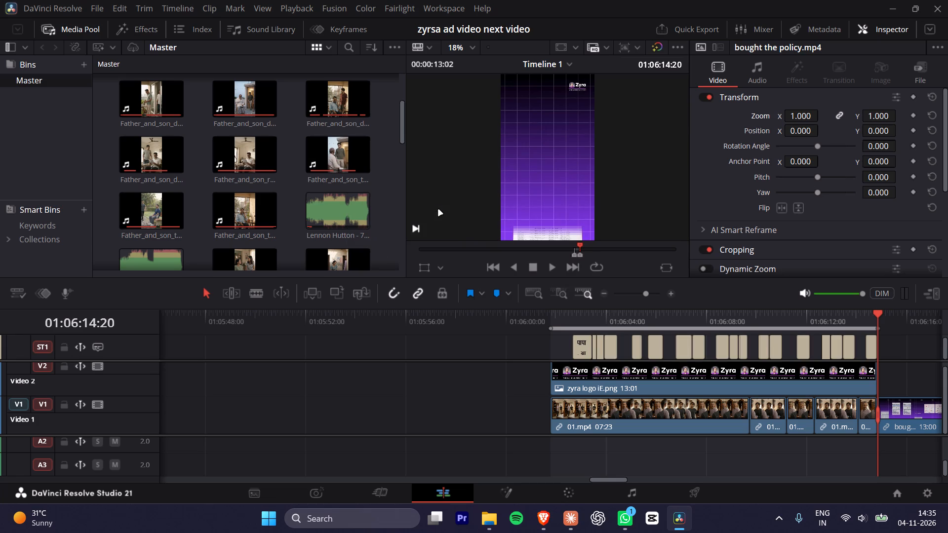
# Play the beginning of the ad's dialogue to check the newly generated subtitles against the speech.
pyautogui.moveTo(565, 314); pyautogui.dragTo(585, 311)
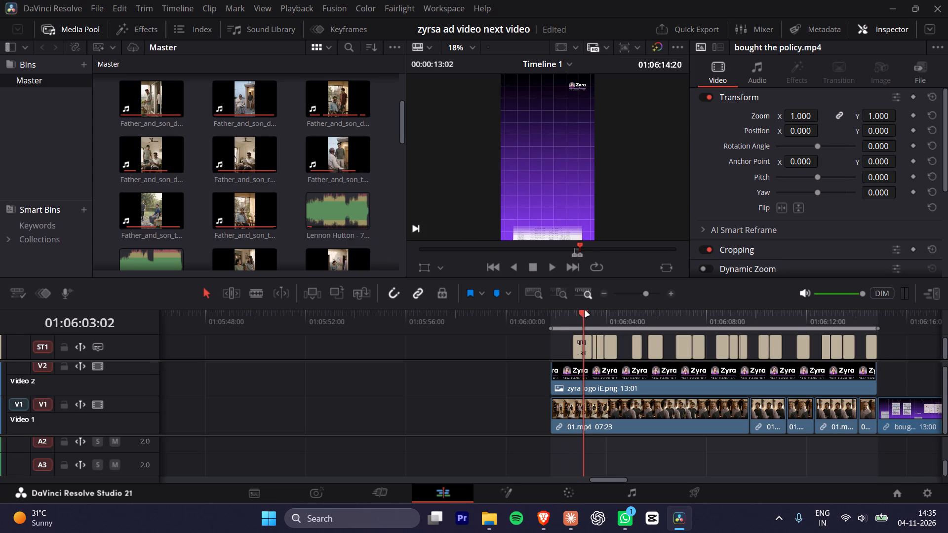
pyautogui.moveTo(585, 311); pyautogui.dragTo(572, 313)
pyautogui.press('space')
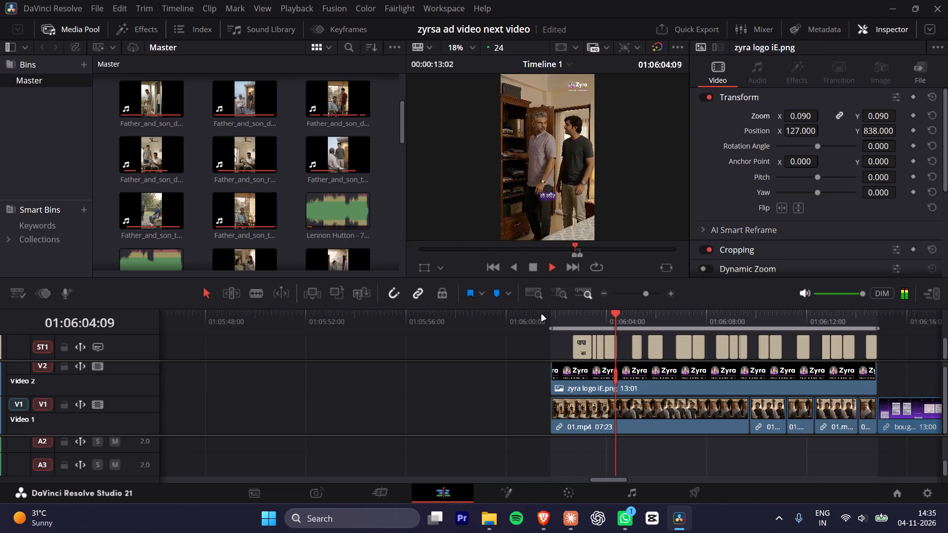
pyautogui.press('space')
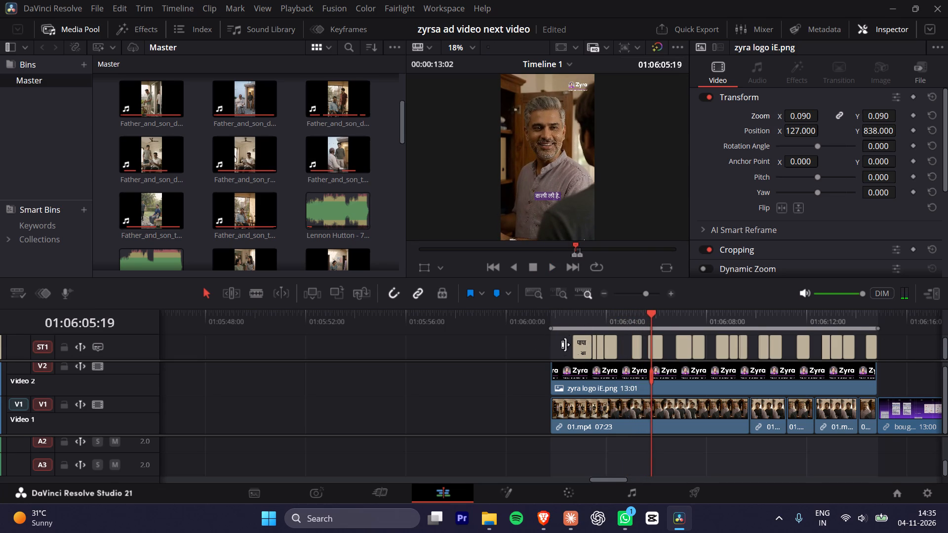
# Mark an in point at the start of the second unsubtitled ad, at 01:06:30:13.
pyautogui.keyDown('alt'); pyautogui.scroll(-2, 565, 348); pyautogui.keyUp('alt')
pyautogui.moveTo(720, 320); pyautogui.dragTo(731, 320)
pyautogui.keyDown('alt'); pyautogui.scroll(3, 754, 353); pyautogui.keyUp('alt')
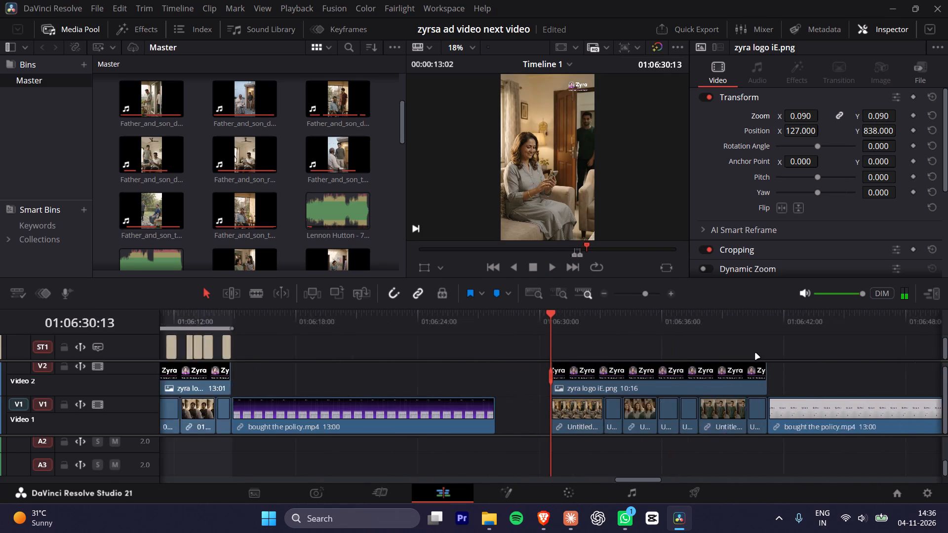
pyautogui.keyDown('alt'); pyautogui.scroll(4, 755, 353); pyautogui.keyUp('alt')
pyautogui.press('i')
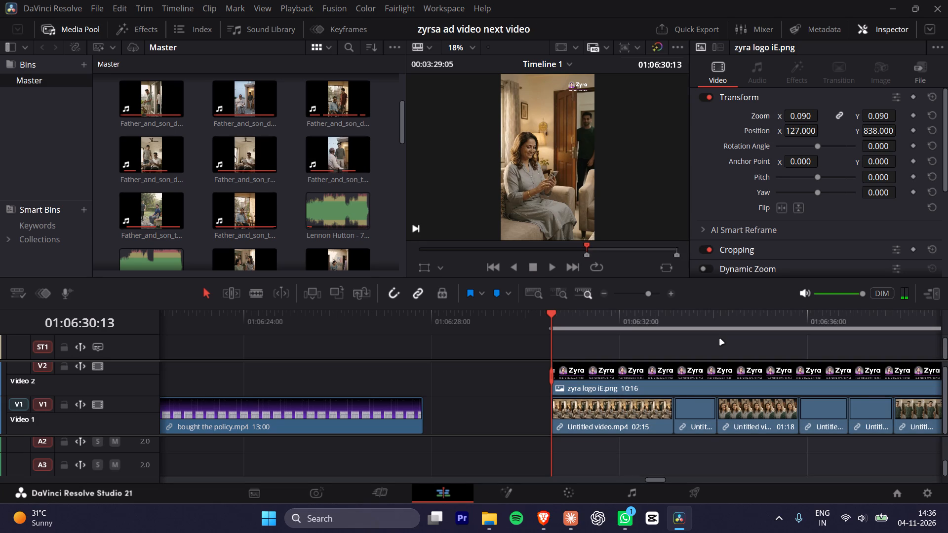
# Disable all subtitles of the earlier ads on the subtitle track, leaving out the newly generated ones at 01:06:01:19.
pyautogui.keyDown('alt'); pyautogui.scroll(-5, 720, 339); pyautogui.keyUp('alt')
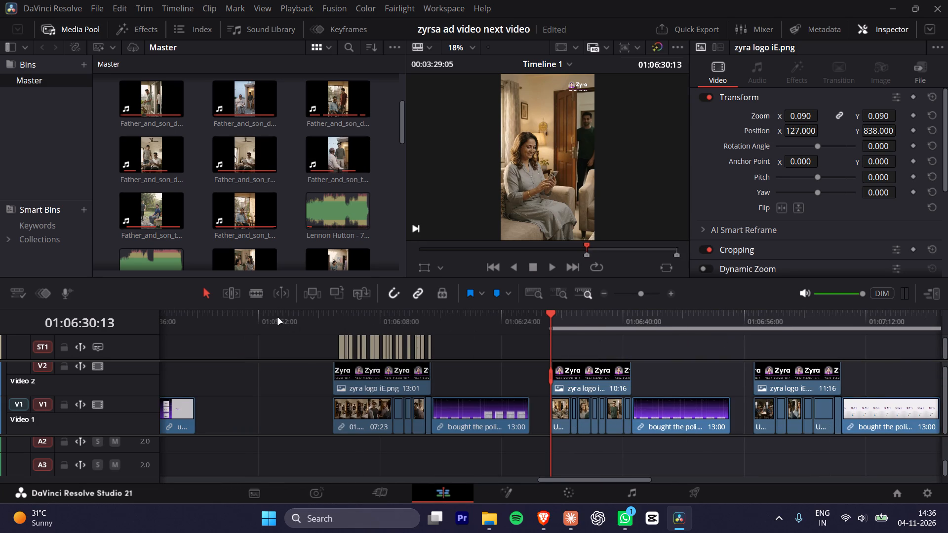
pyautogui.moveTo(274, 318); pyautogui.dragTo(0, 321)
pyautogui.keyDown('alt'); pyautogui.scroll(-6, 302, 322); pyautogui.keyUp('alt')
pyautogui.keyDown('alt'); pyautogui.scroll(-1, 341, 338); pyautogui.keyUp('alt')
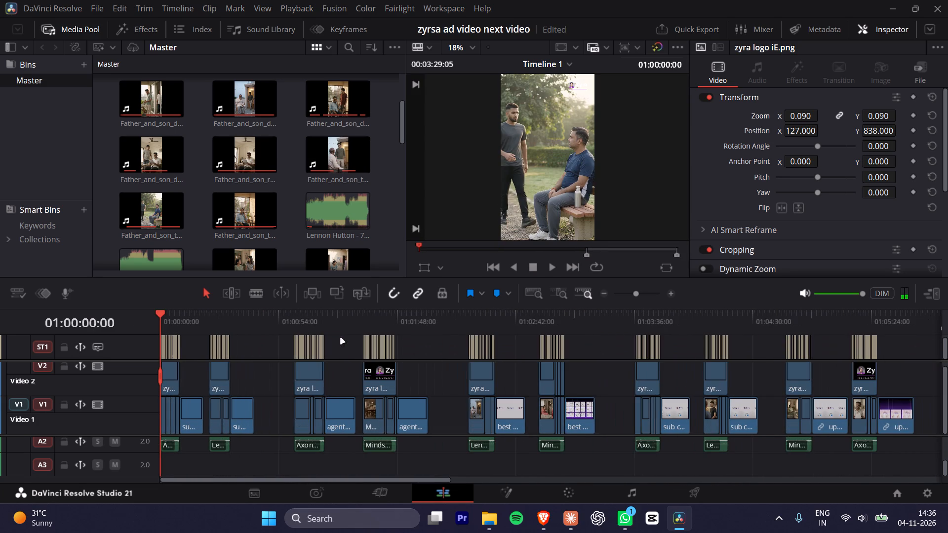
pyautogui.keyDown('alt'); pyautogui.scroll(-2, 682, 341); pyautogui.keyUp('alt')
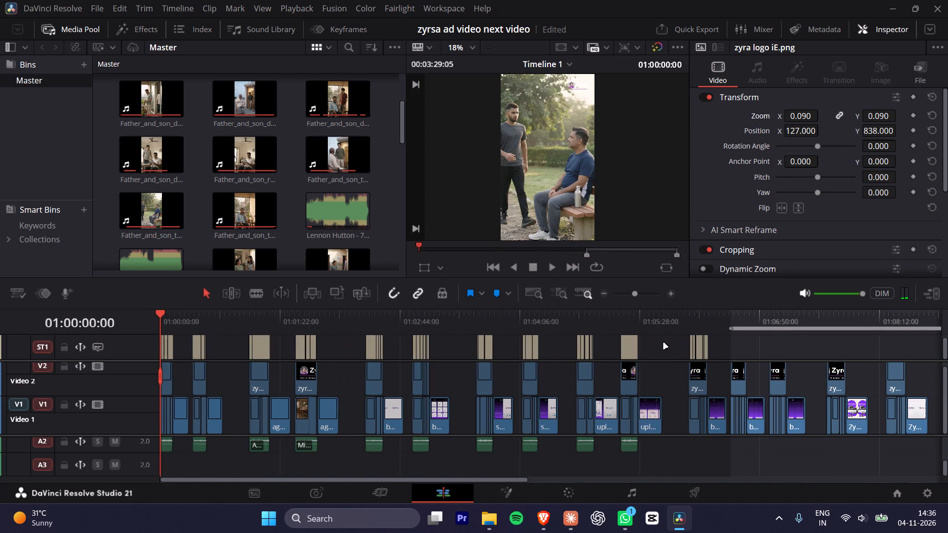
pyautogui.moveTo(664, 343); pyautogui.dragTo(75, 346)
pyautogui.press('d')
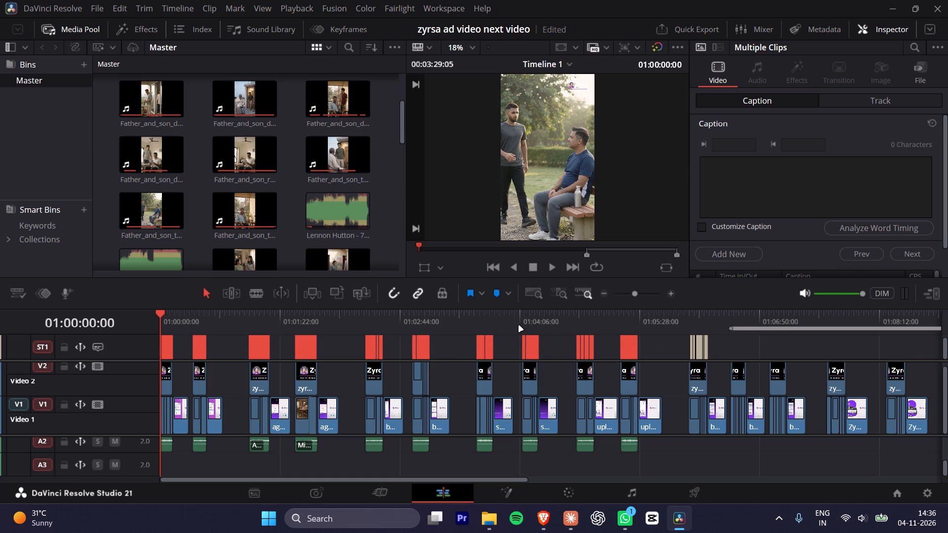
pyautogui.press('d')
pyautogui.press('d')
pyautogui.click(508, 350)
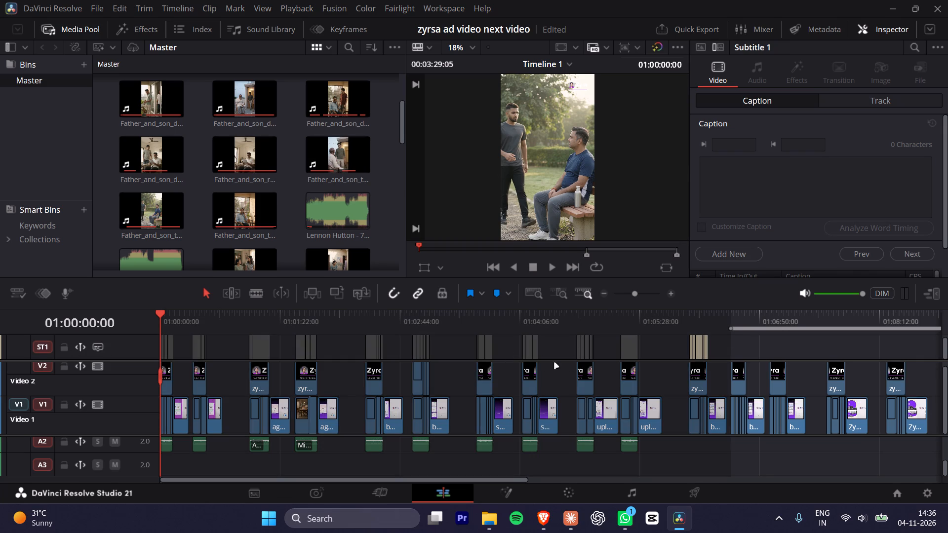
# Return the playhead to the start of the newly subtitled ad at 01:06:01:19 and clear the timeline's in and out points.
pyautogui.click(689, 317)
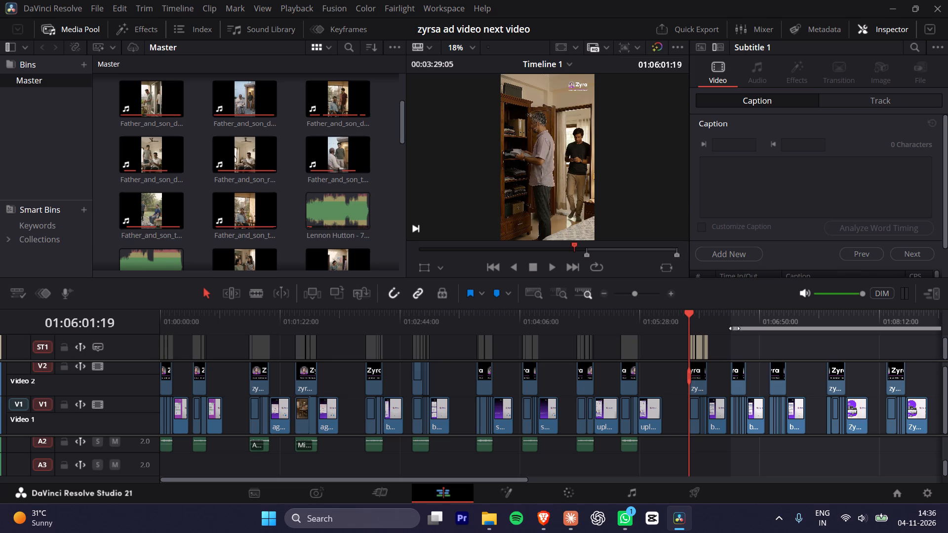
pyautogui.press('super+x')
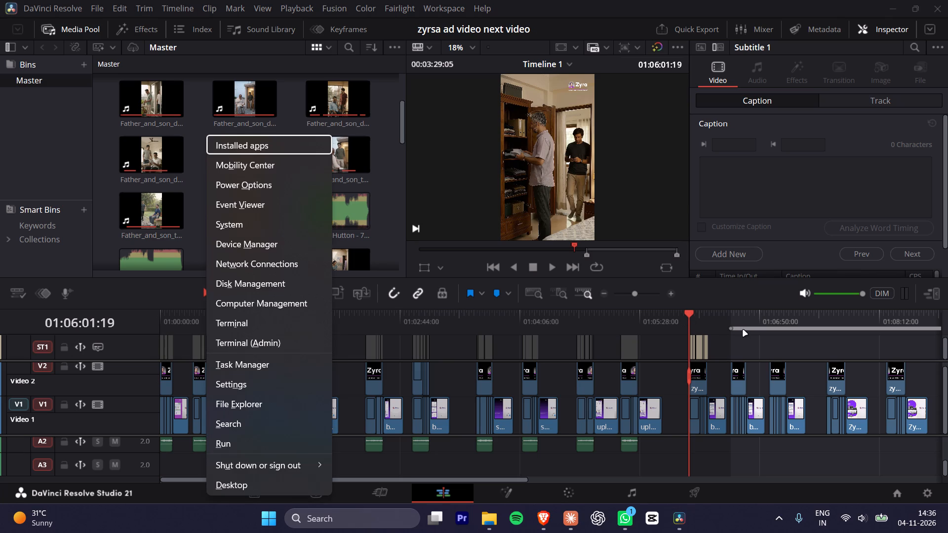
pyautogui.hotkey('alt', 'x')
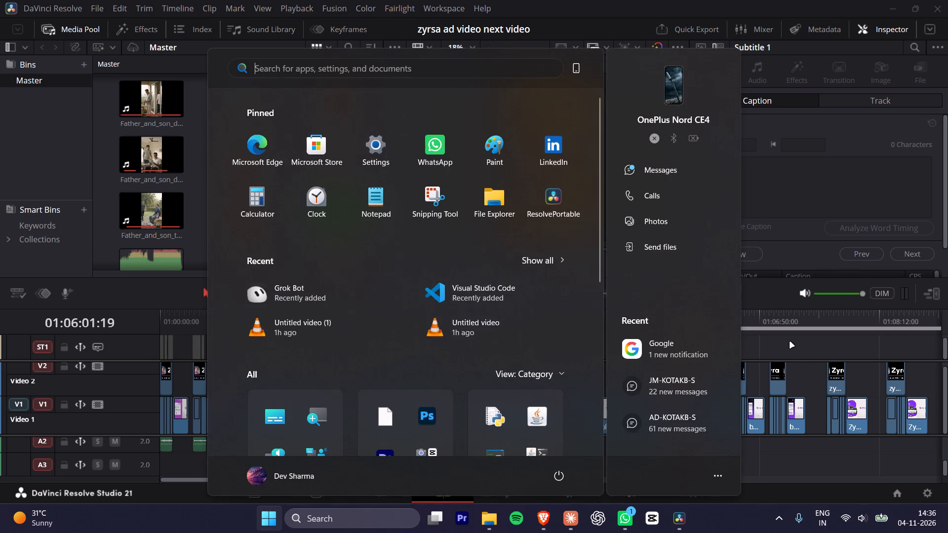
pyautogui.click(790, 342)
pyautogui.hotkey('alt', 'x')
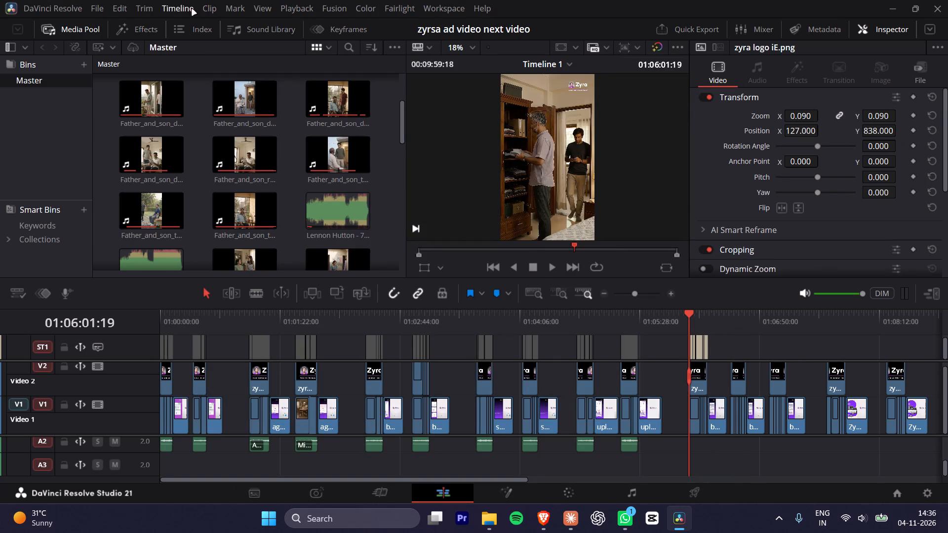
# Lower the timeline playback resolution to Quarter.
pyautogui.click(307, 10)
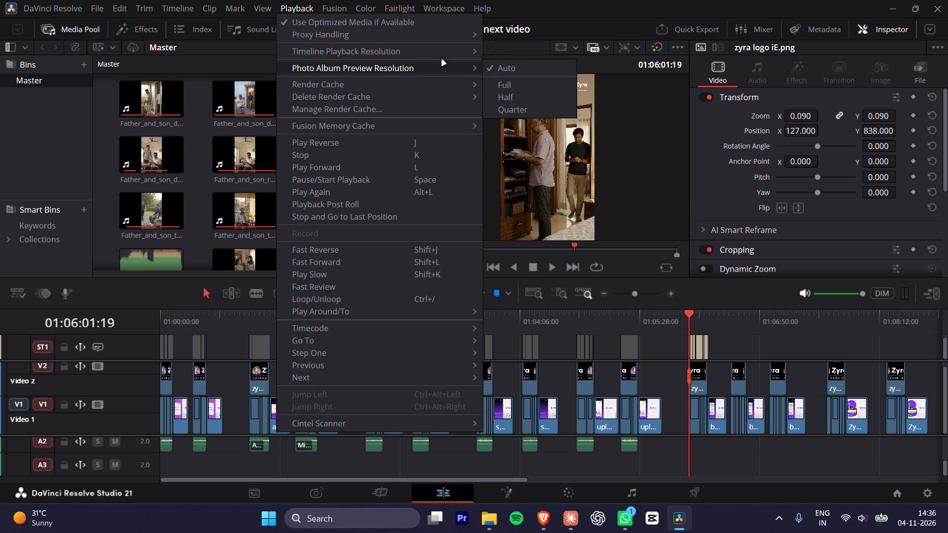
pyautogui.click(509, 63)
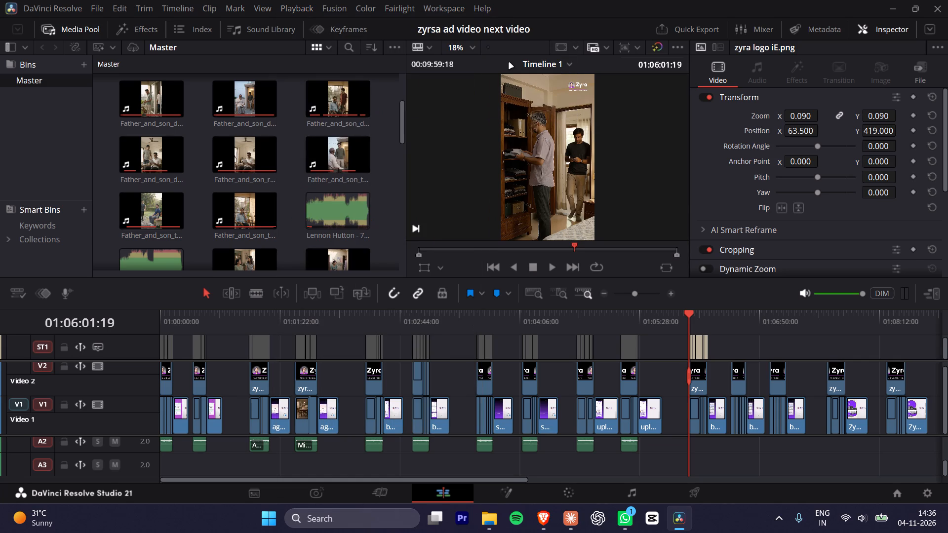
pyautogui.click(285, 7)
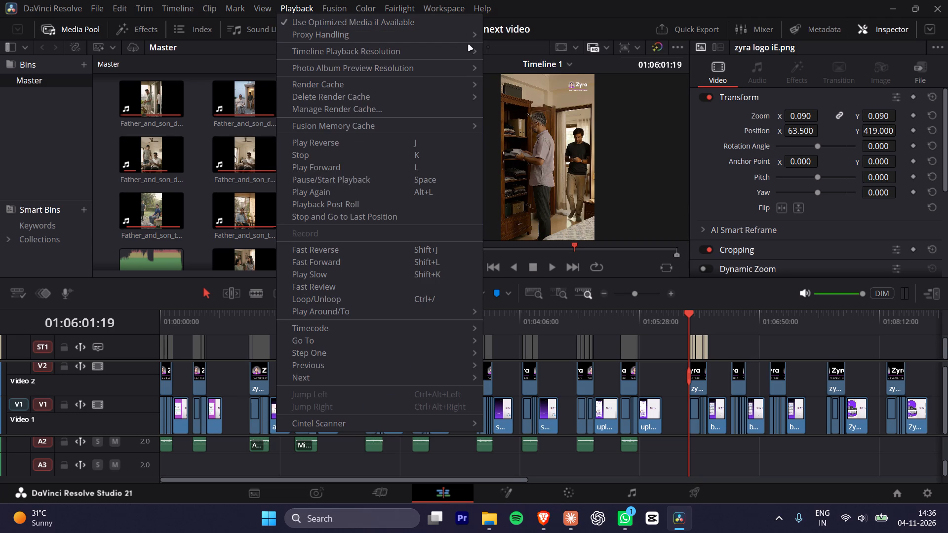
pyautogui.click(513, 75)
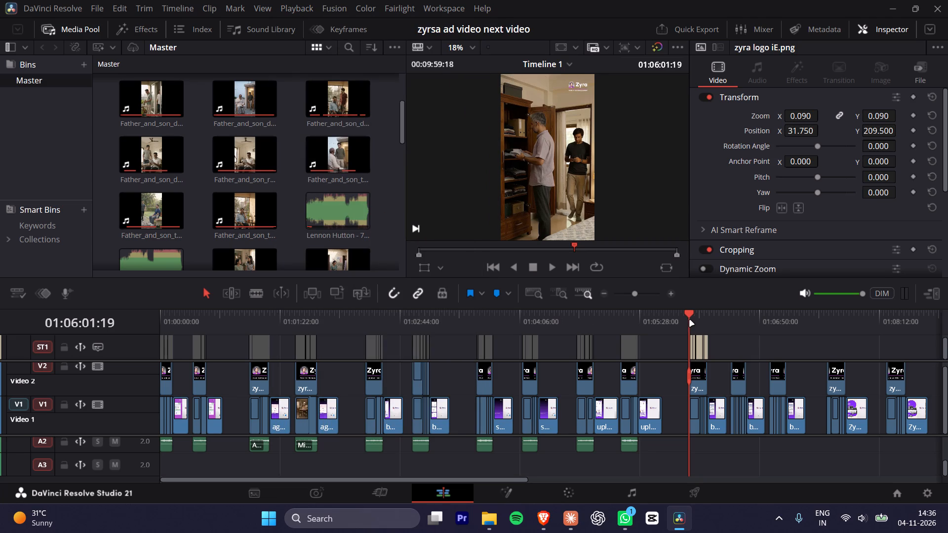
# Play the newly subtitled ad from near its start at 01:06:01:19 to check its subtitles.
pyautogui.click(690, 320)
pyautogui.moveTo(675, 317); pyautogui.dragTo(664, 319)
pyautogui.keyDown('alt'); pyautogui.scroll(9, 700, 328); pyautogui.keyUp('alt')
pyautogui.moveTo(632, 307); pyautogui.dragTo(649, 305)
pyautogui.moveTo(649, 312); pyautogui.dragTo(659, 312)
pyautogui.press('space')
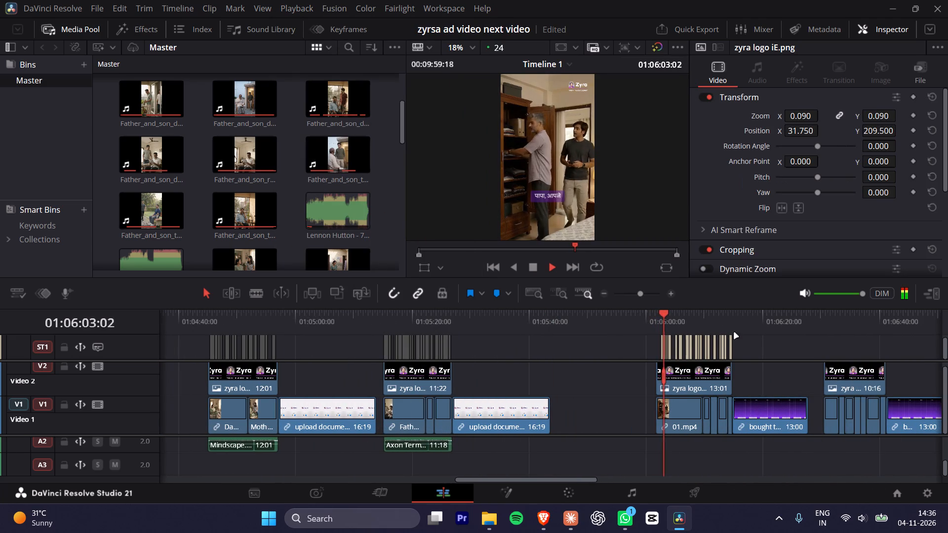
# Mark the second unsubtitled ad's dialogue section with an in point at 01:06:30:13 and an out point at 01:06:41:05, before its end clip.
pyautogui.moveTo(806, 315); pyautogui.dragTo(822, 312)
pyautogui.keyDown('alt'); pyautogui.scroll(9, 815, 348); pyautogui.keyUp('alt')
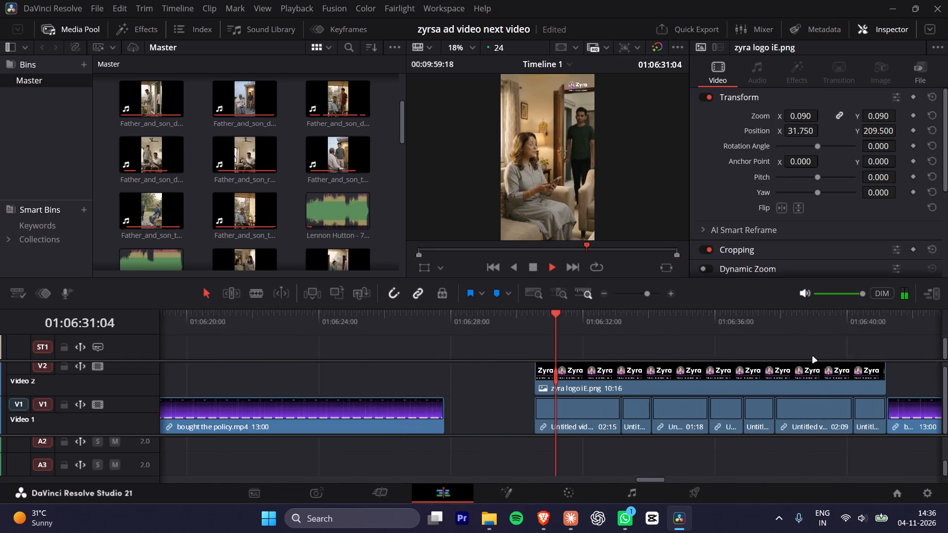
pyautogui.keyDown('alt'); pyautogui.scroll(1, 813, 357); pyautogui.keyUp('alt')
pyautogui.press('space')
pyautogui.moveTo(511, 313); pyautogui.dragTo(501, 314)
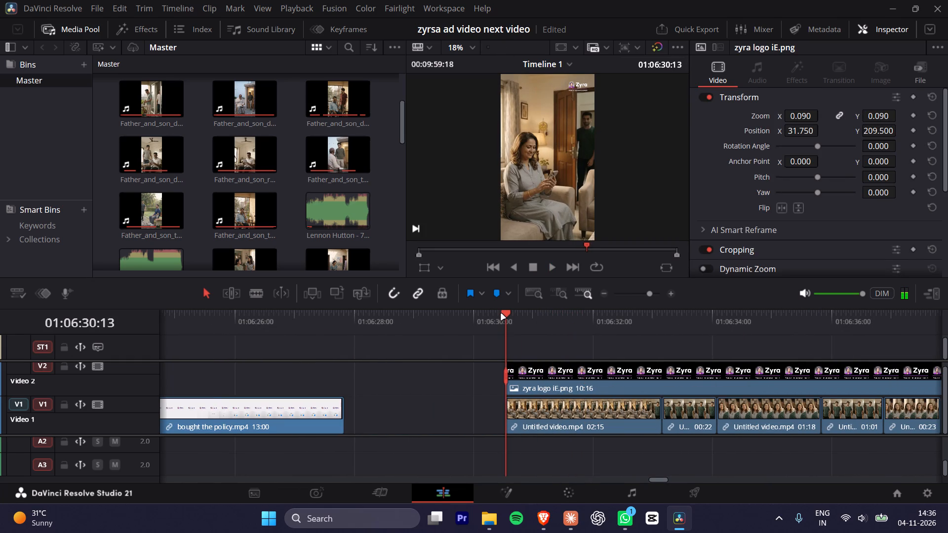
pyautogui.press('i')
pyautogui.keyDown('alt'); pyautogui.scroll(-2, 630, 352); pyautogui.keyUp('alt')
pyautogui.keyDown('ctrl'); pyautogui.scroll(-3, 677, 351); pyautogui.keyUp('ctrl')
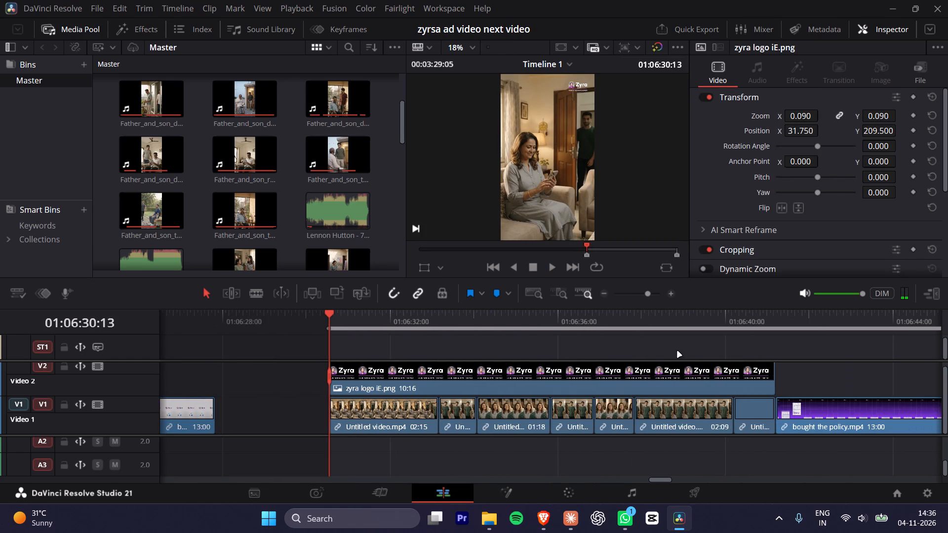
pyautogui.moveTo(756, 321); pyautogui.dragTo(778, 318)
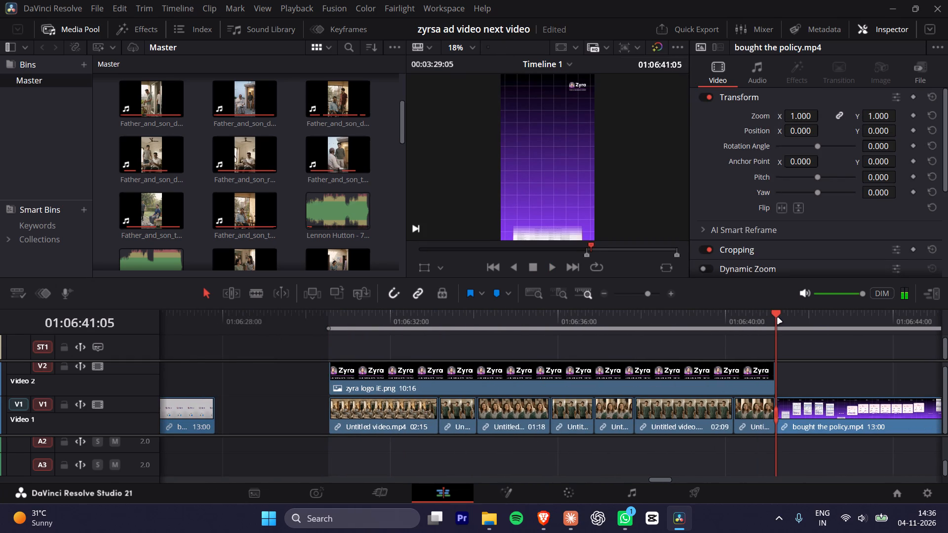
pyautogui.press('o')
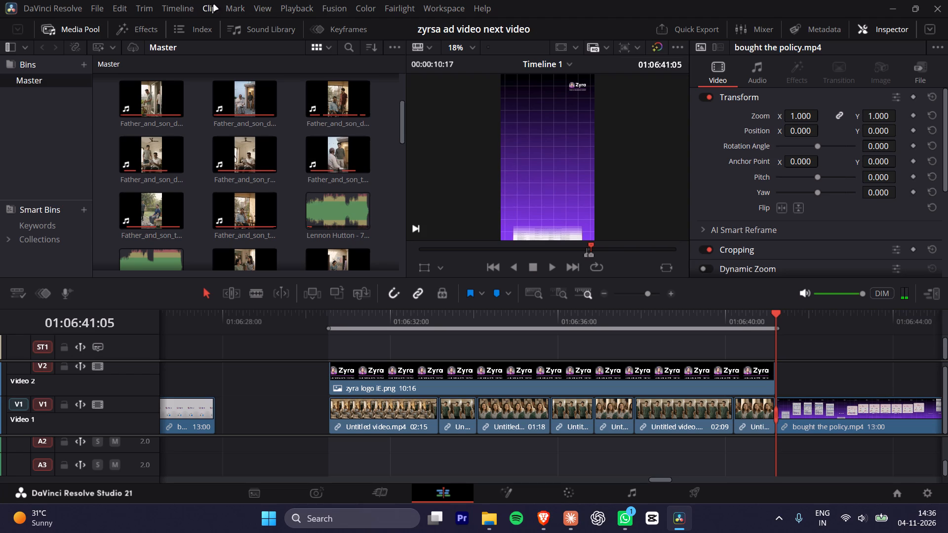
# Create subtitles from audio for the marked range, keeping automatic language, 12 characters per line, single lines and a 0-frame gap.
pyautogui.click(163, 9)
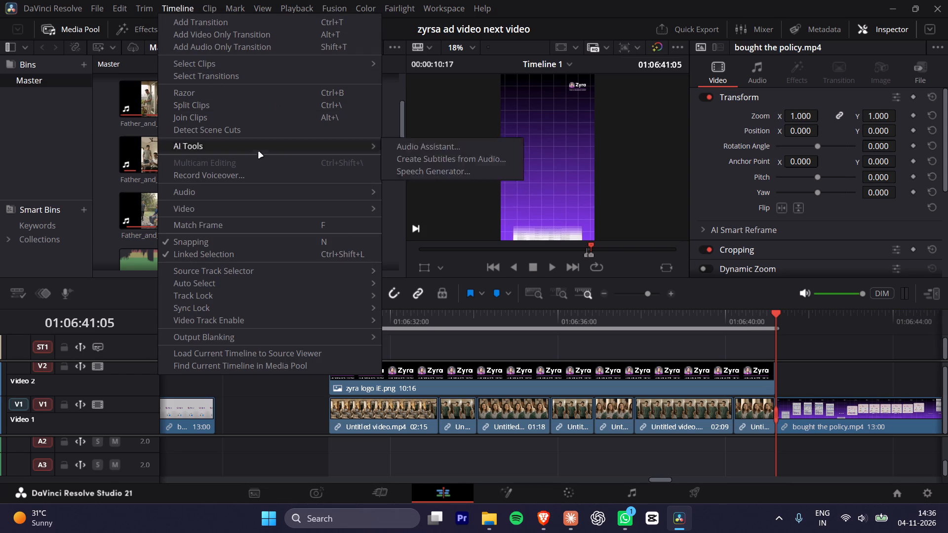
pyautogui.click(432, 160)
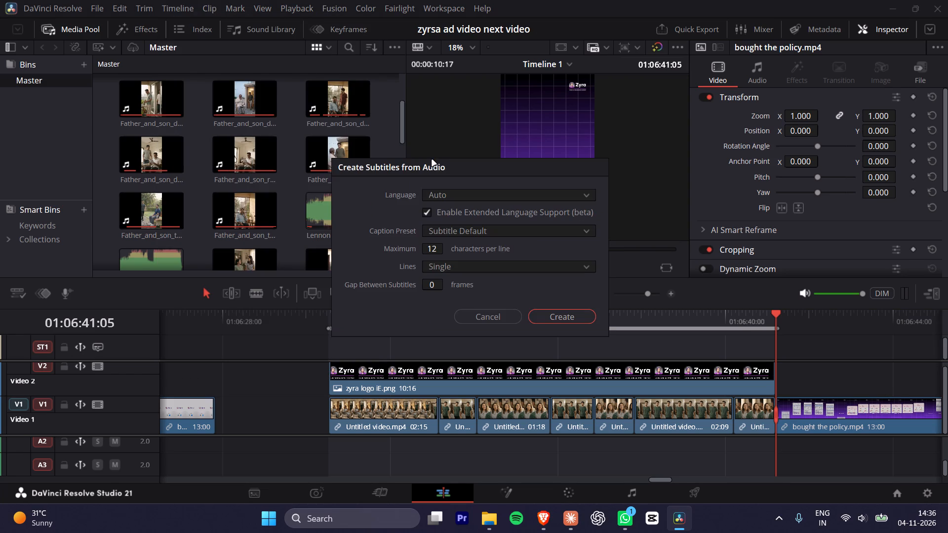
pyautogui.click(559, 320)
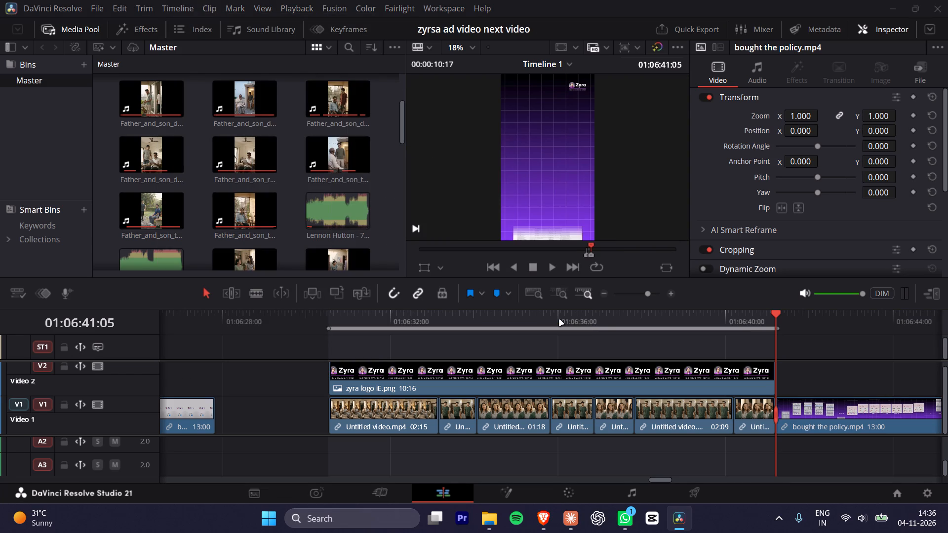
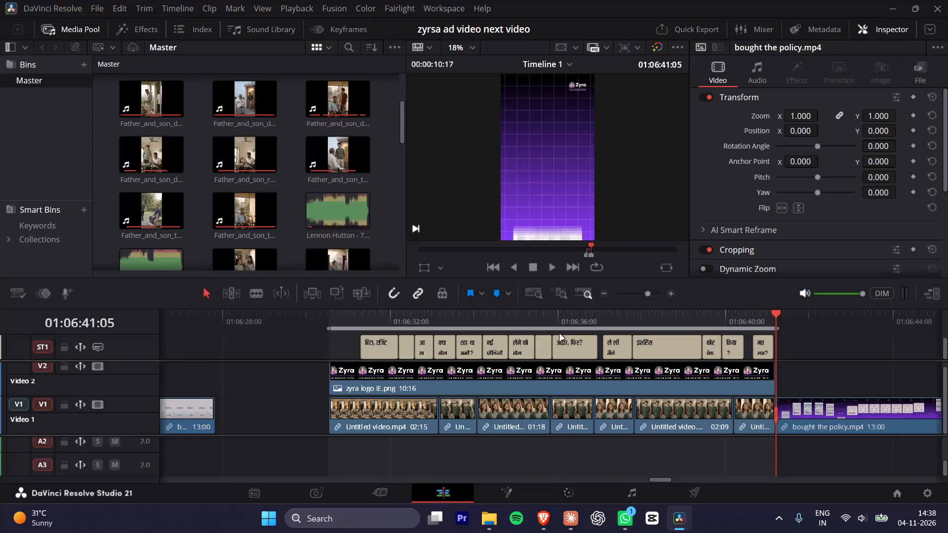
# Mark the third unsubtitled ad's dialogue section with an in point at 01:06:57:05 and an out point at 01:07:08:21, before its end clip.
pyautogui.keyDown('alt'); pyautogui.scroll(-4, 703, 356); pyautogui.keyUp('alt')
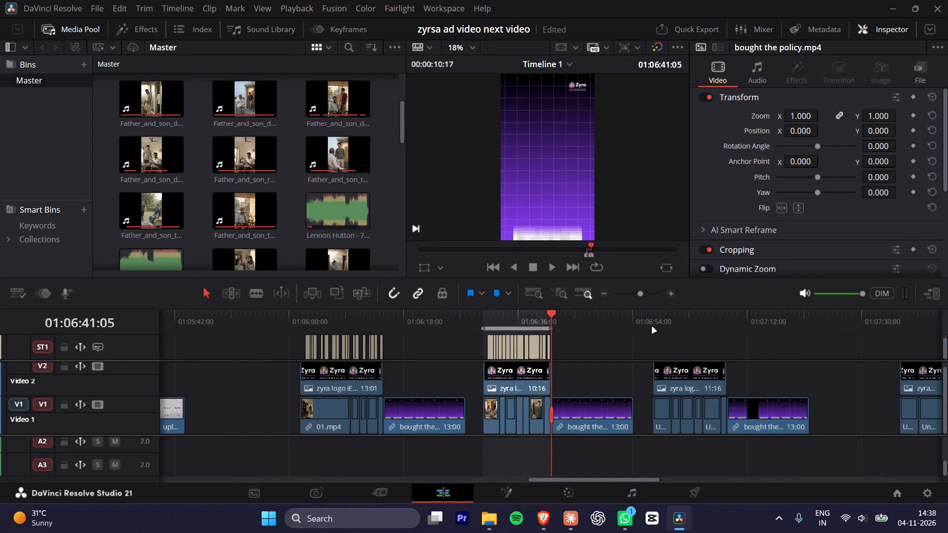
pyautogui.moveTo(647, 325); pyautogui.dragTo(654, 323)
pyautogui.keyDown('alt'); pyautogui.scroll(13, 671, 361); pyautogui.keyUp('alt')
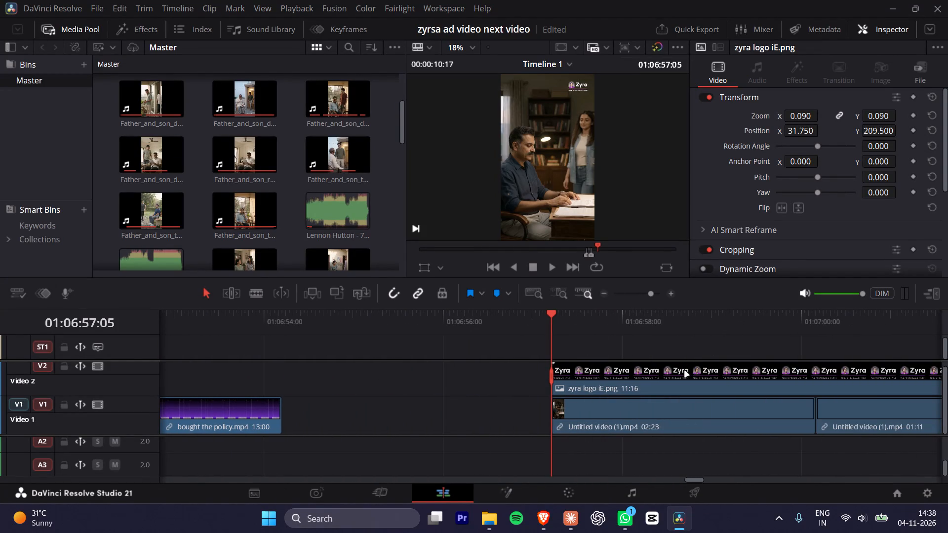
pyautogui.press('i')
pyautogui.keyDown('ctrl'); pyautogui.scroll(-10, 729, 347); pyautogui.keyUp('ctrl')
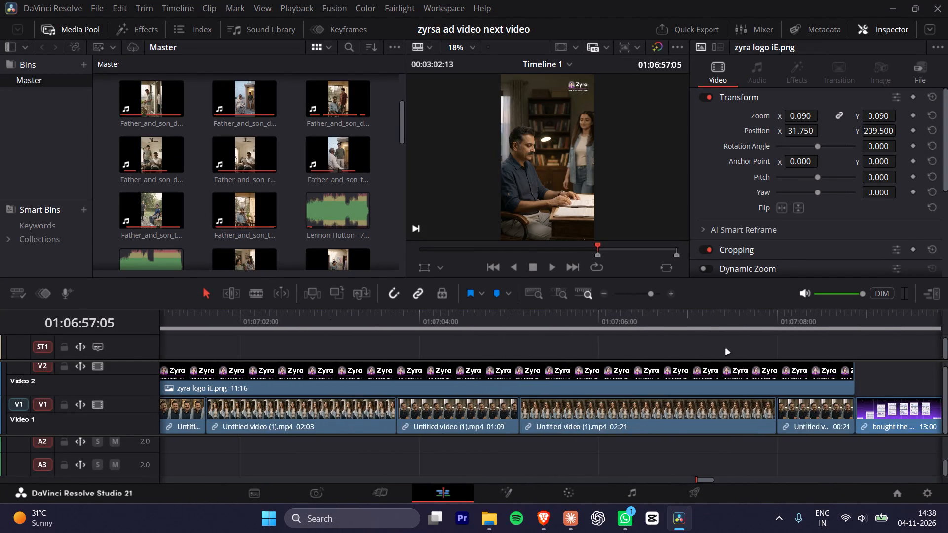
pyautogui.keyDown('ctrl'); pyautogui.scroll(-3, 728, 347); pyautogui.keyUp('ctrl')
pyautogui.click(634, 321)
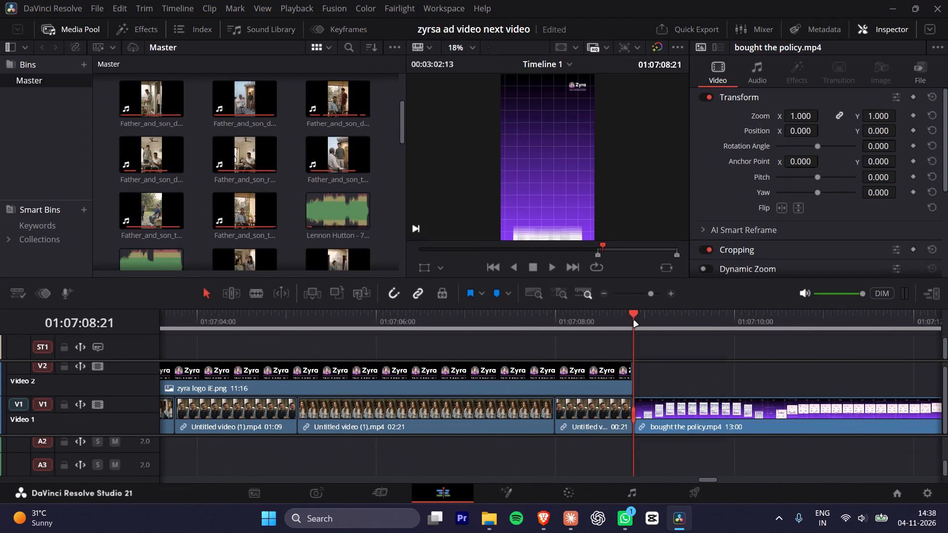
pyautogui.press('o')
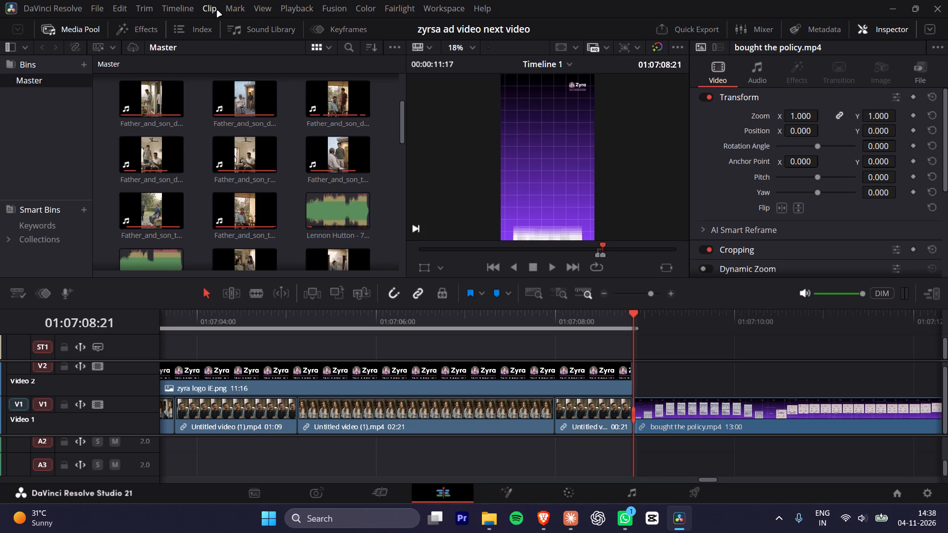
# Create subtitles from audio for the marked range, keeping automatic language, 12 characters per line, single lines and a 0-frame gap.
pyautogui.click(189, 10)
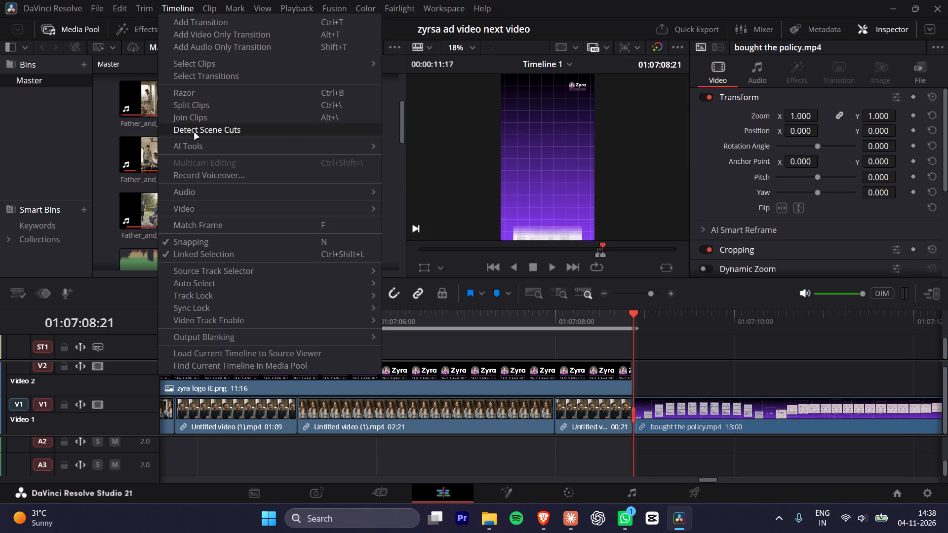
pyautogui.click(417, 156)
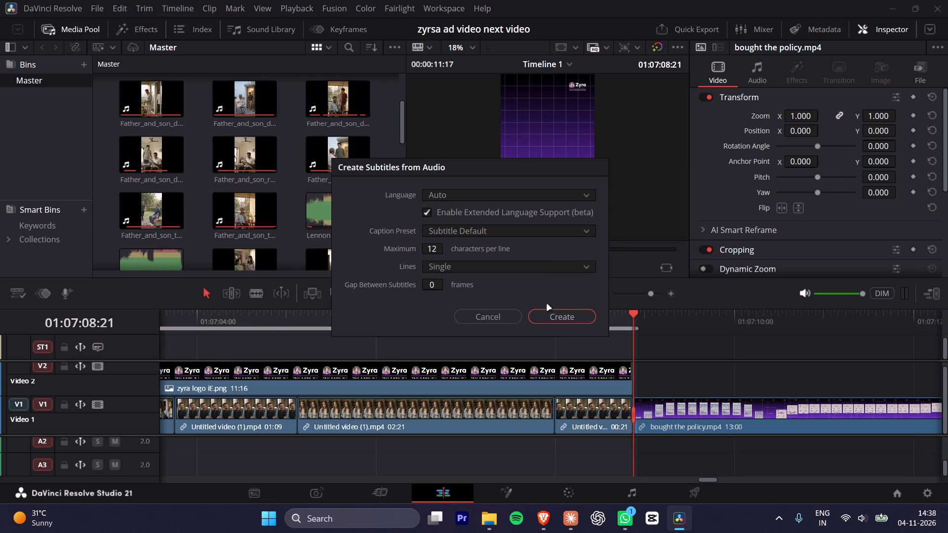
pyautogui.click(550, 316)
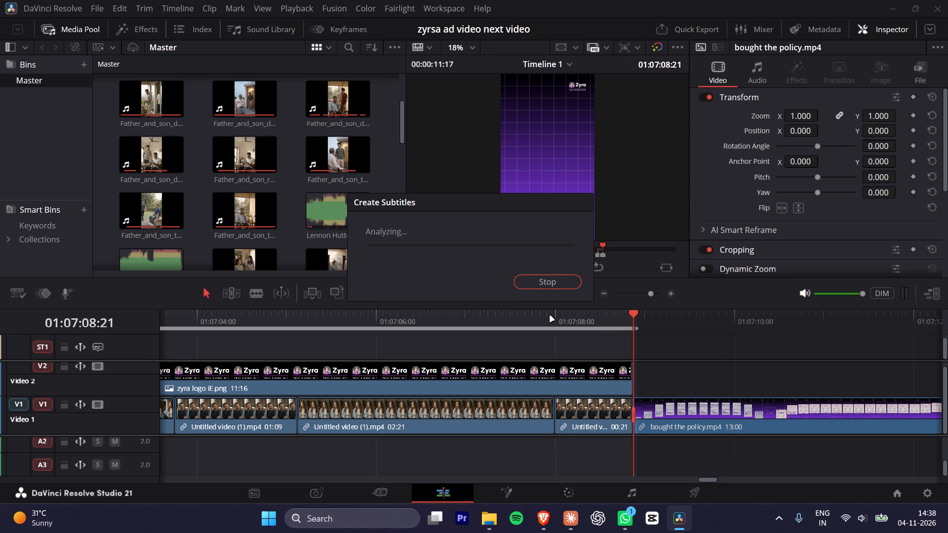
# Switch to the Brave browser, open the SkillWaala website in a new tab and go to its Job Alert page.
pyautogui.click(548, 529)
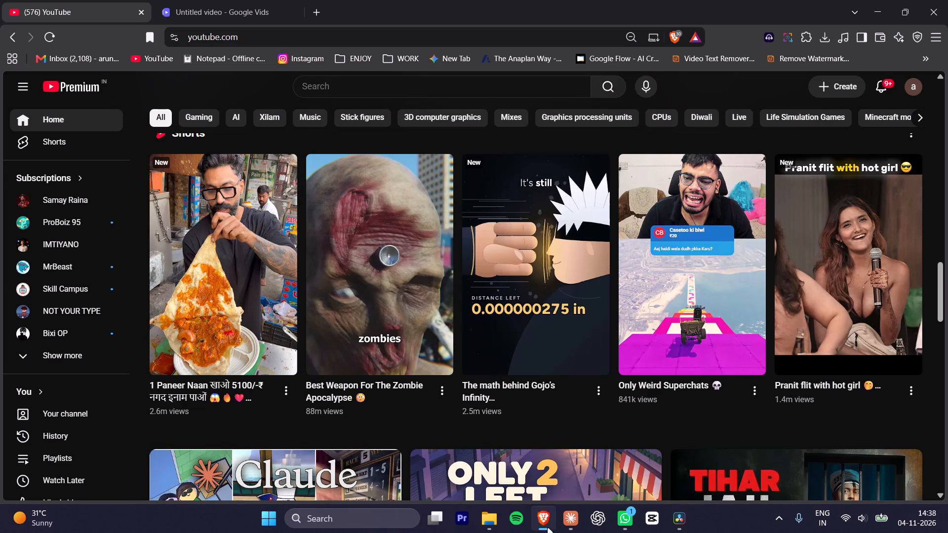
pyautogui.click(315, 10)
pyautogui.write('skill')
pyautogui.press('Return')
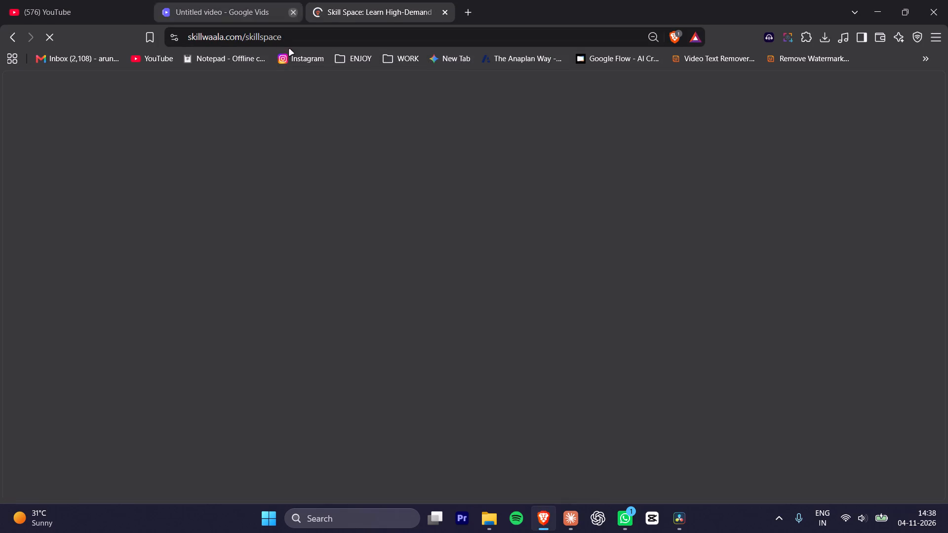
pyautogui.click(207, 78)
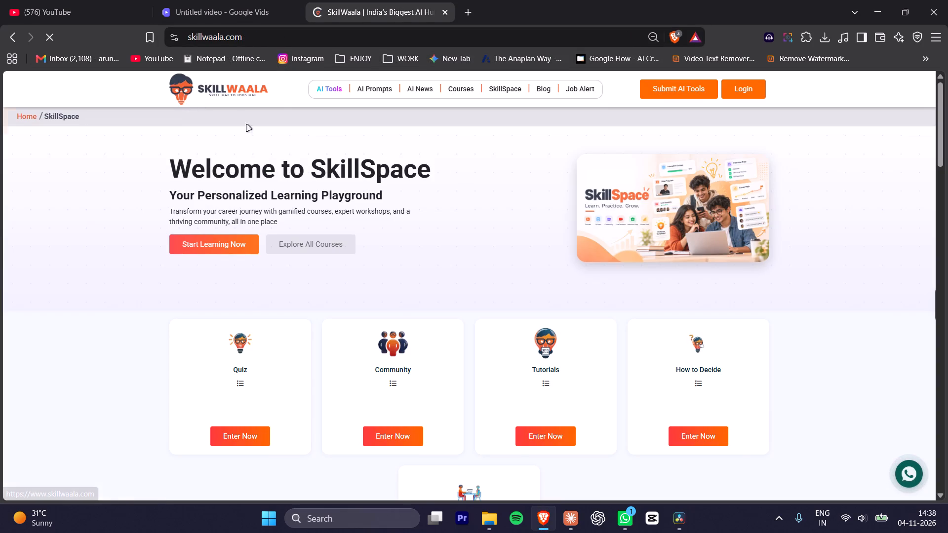
pyautogui.click(587, 94)
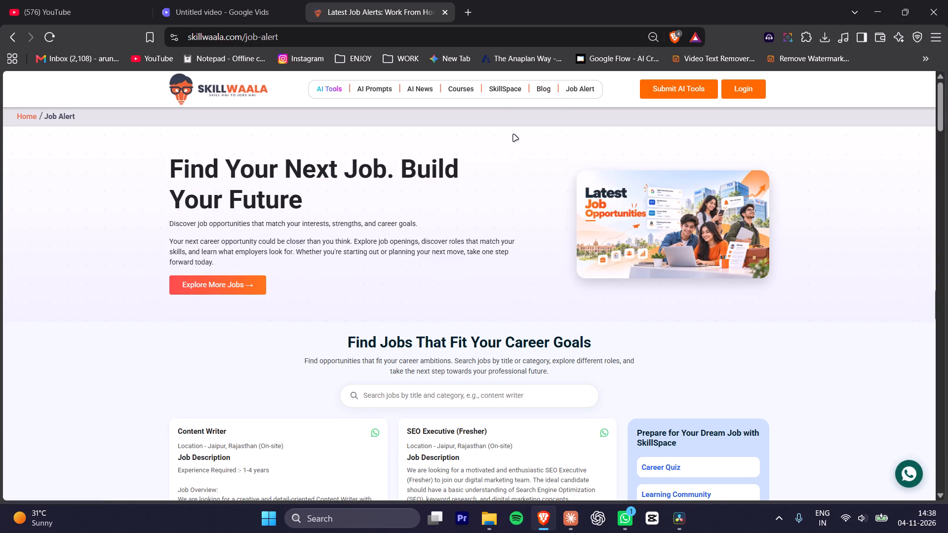
# Look through the job listings on the first page of SkillWaala's job alerts.
pyautogui.scroll(-2, 368, 166)
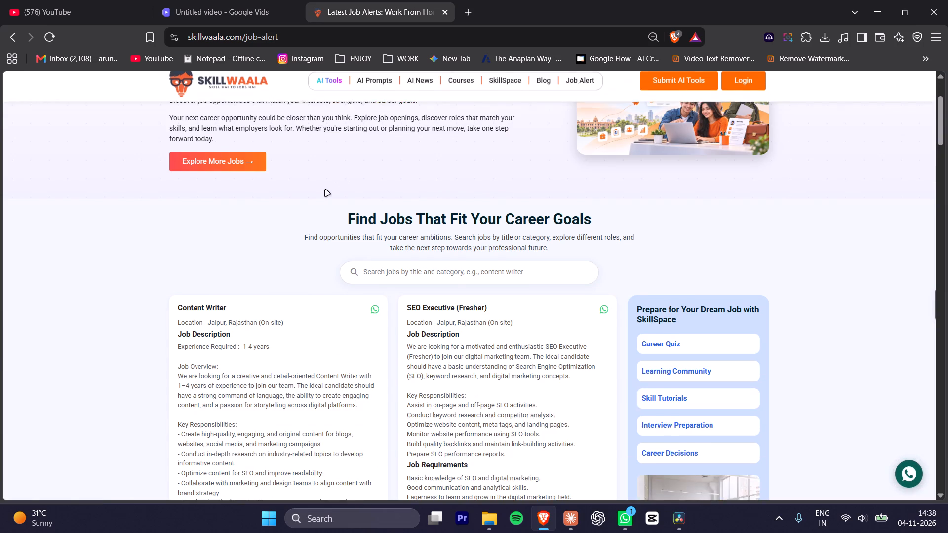
pyautogui.scroll(-5, 353, 191)
pyautogui.scroll(-2, 227, 229)
pyautogui.scroll(2, 439, 254)
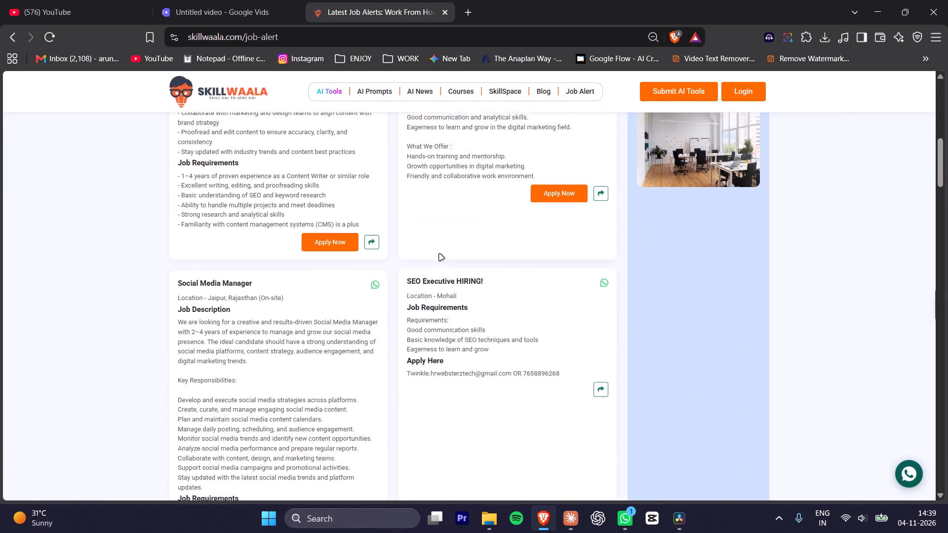
pyautogui.scroll(3, 439, 254)
pyautogui.scroll(-9, 249, 207)
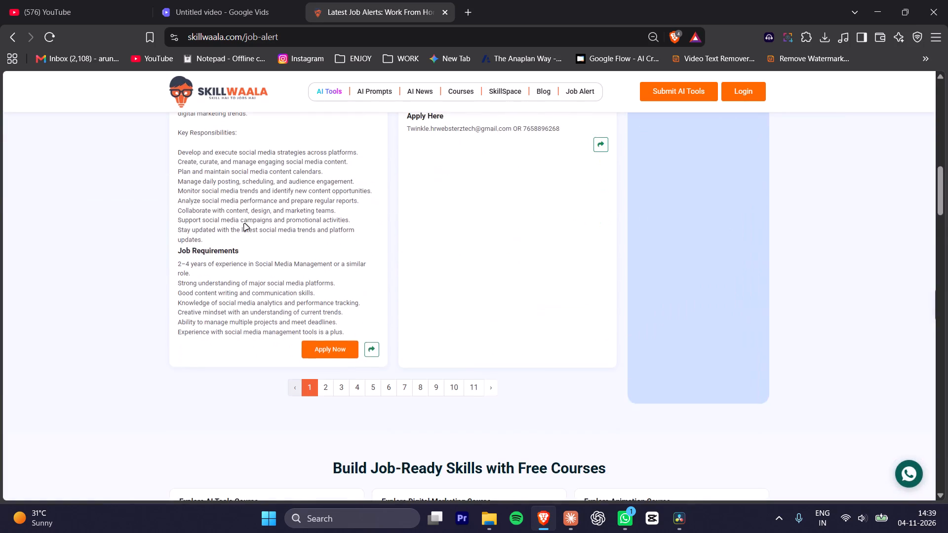
pyautogui.scroll(-2, 244, 224)
# Open page 2 of the job alerts and examine its listings, including the Junior Video Editor post.
pyautogui.click(327, 200)
pyautogui.scroll(1, 321, 207)
pyautogui.scroll(2, 200, 211)
pyautogui.scroll(-2, 200, 215)
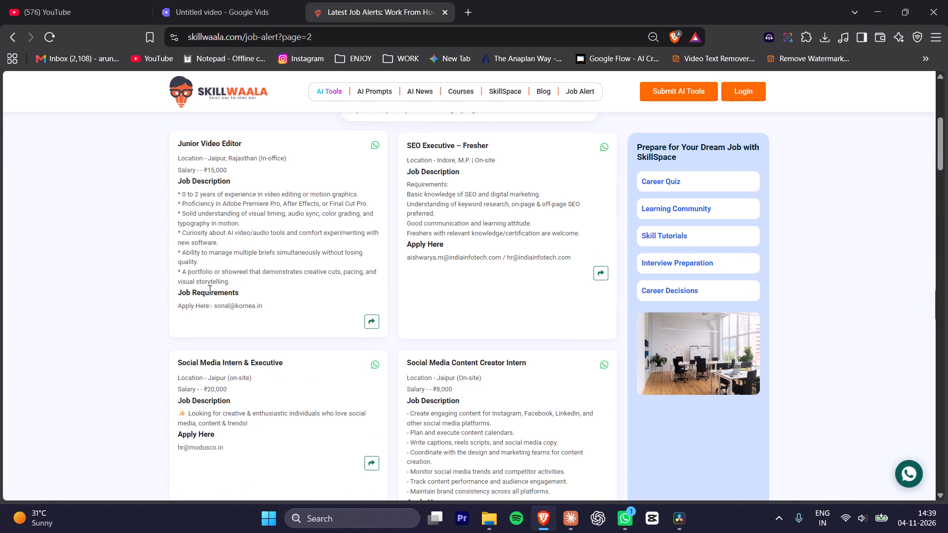
pyautogui.moveTo(217, 307); pyautogui.dragTo(257, 313)
pyautogui.click(287, 304)
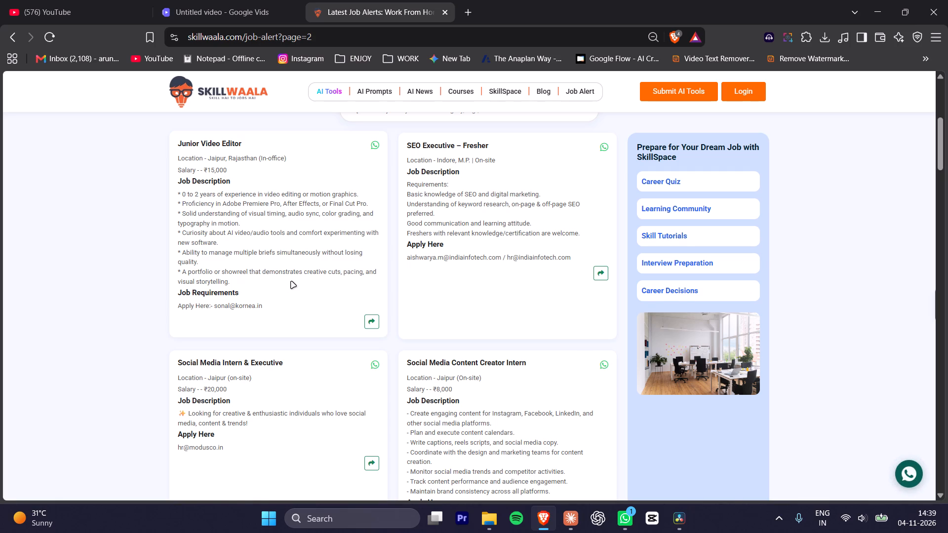
pyautogui.scroll(2, 293, 279)
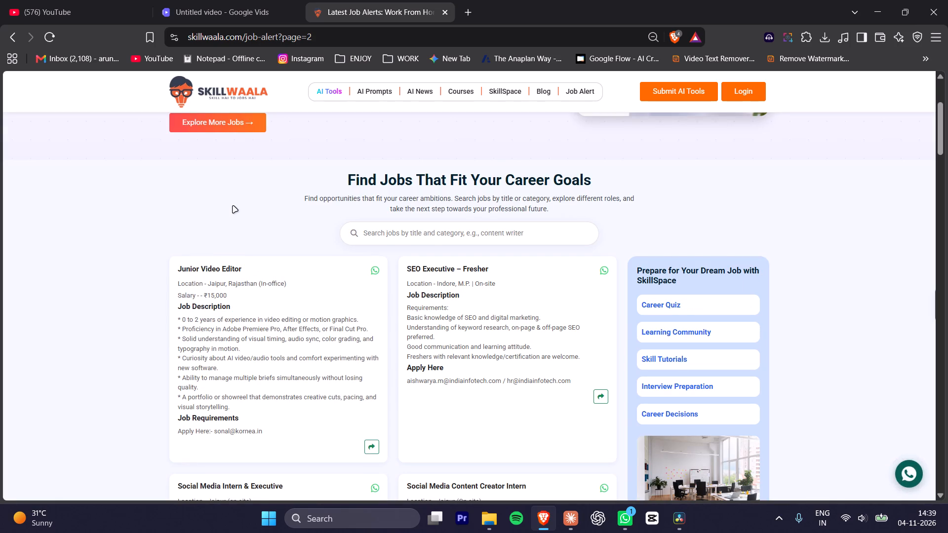
pyautogui.scroll(-4, 230, 212)
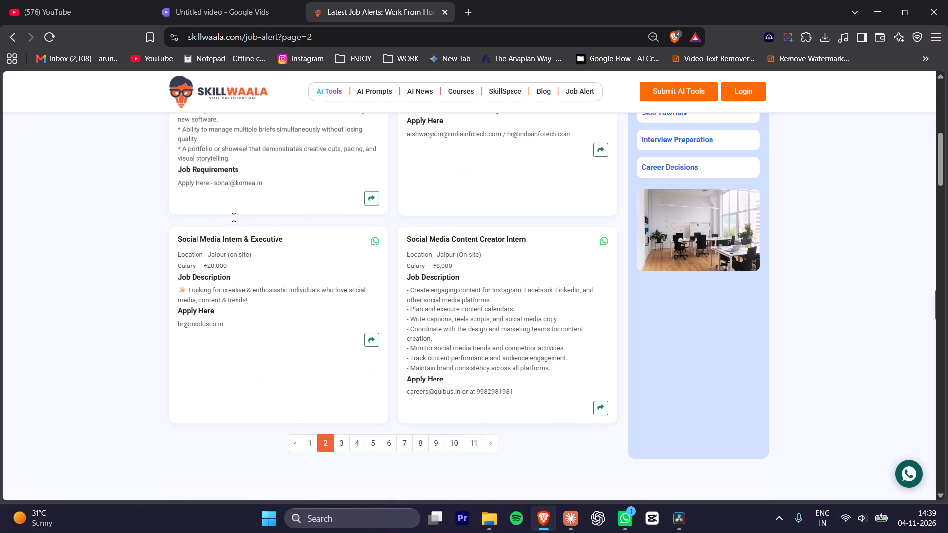
pyautogui.scroll(-3, 234, 217)
# Return to page 1 of the job alerts and look over its listings again.
pyautogui.click(306, 257)
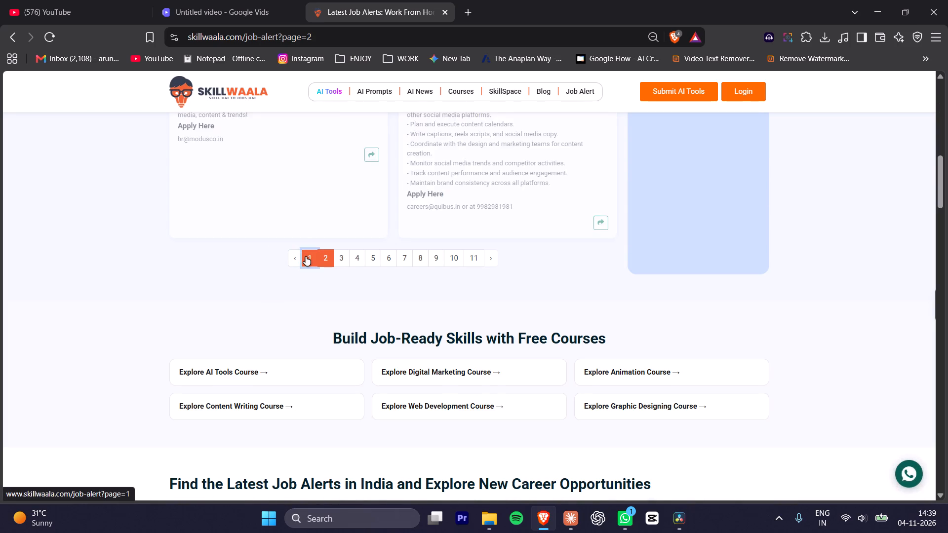
pyautogui.scroll(2, 164, 232)
pyautogui.scroll(-8, 163, 232)
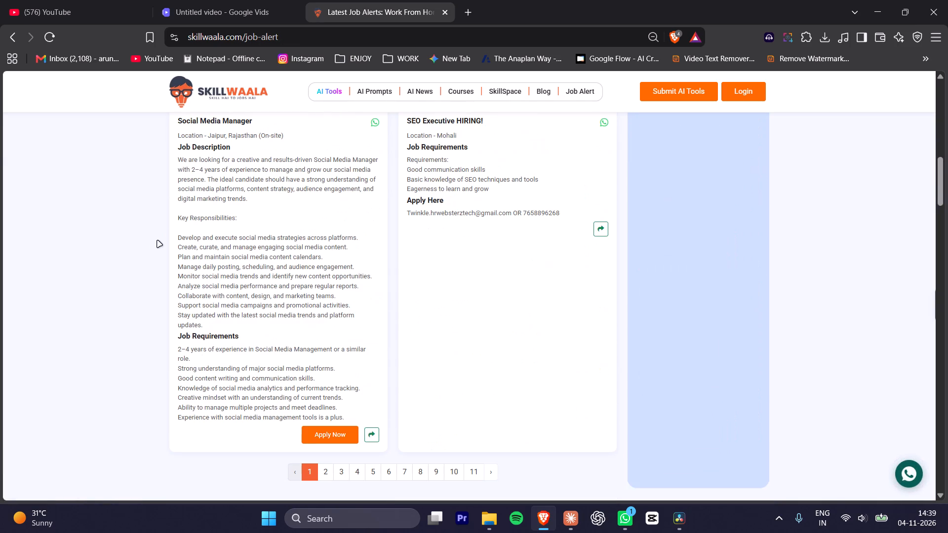
pyautogui.scroll(6, 260, 246)
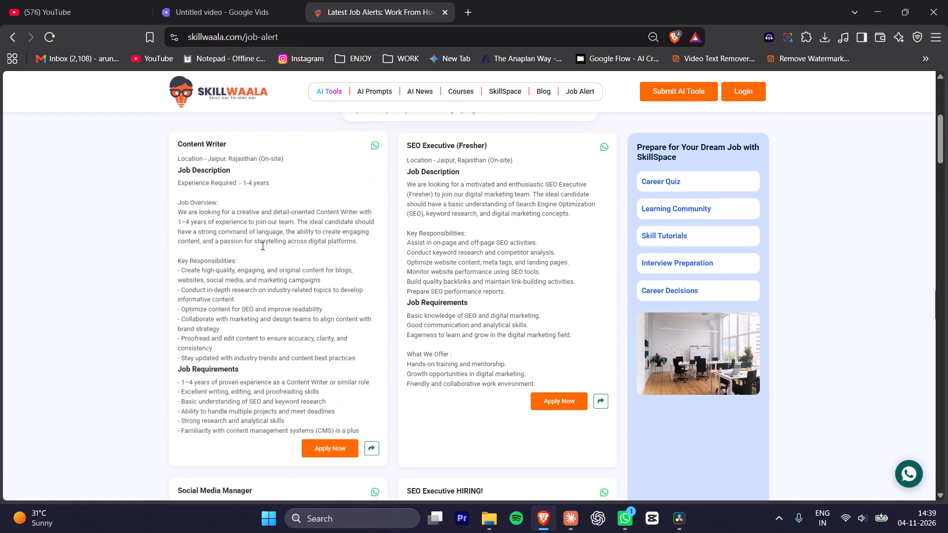
pyautogui.scroll(4, 263, 246)
# Open the SkillWaala home page, dismiss the Diwali greeting and look through the AI tools, training and internship sections.
pyautogui.click(206, 90)
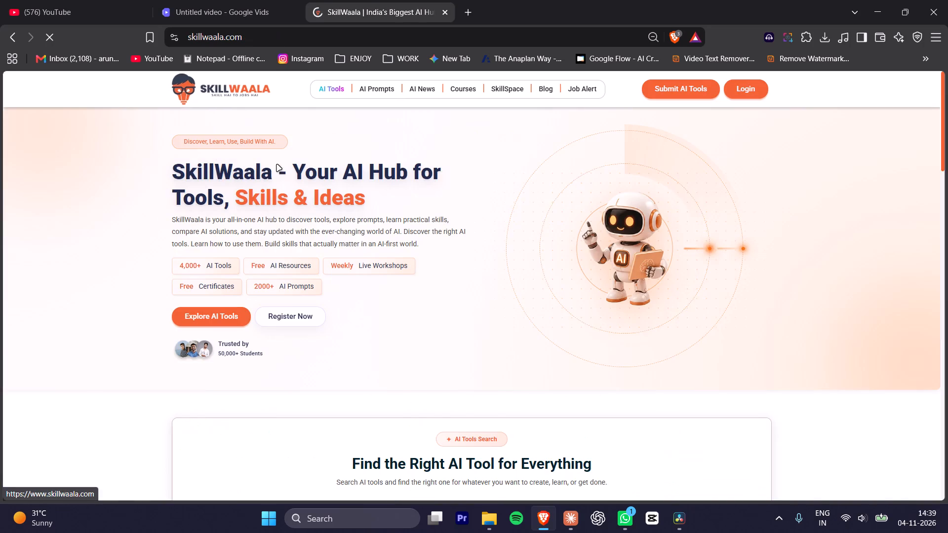
pyautogui.scroll(-8, 360, 181)
pyautogui.scroll(-5, 404, 225)
pyautogui.scroll(-5, 599, 266)
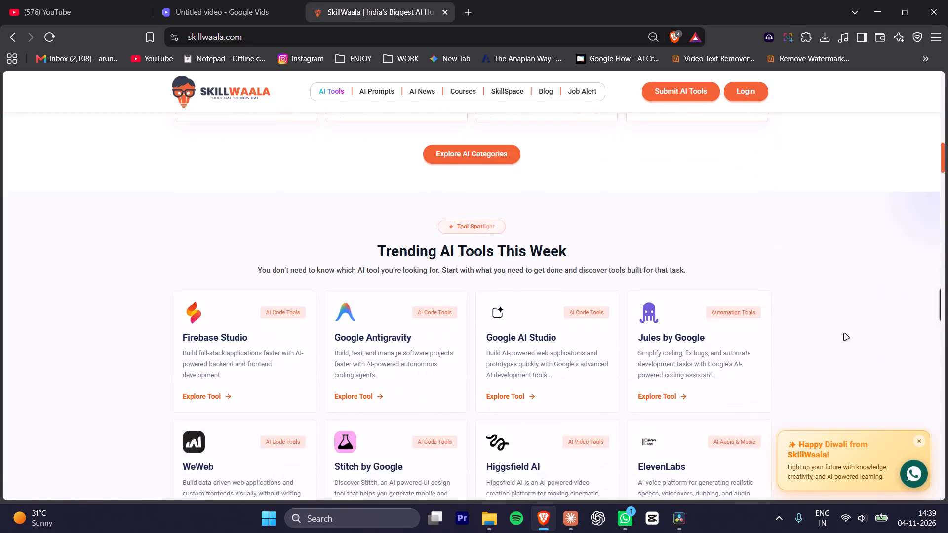
pyautogui.click(919, 441)
pyautogui.scroll(-4, 814, 372)
pyautogui.scroll(2, 814, 372)
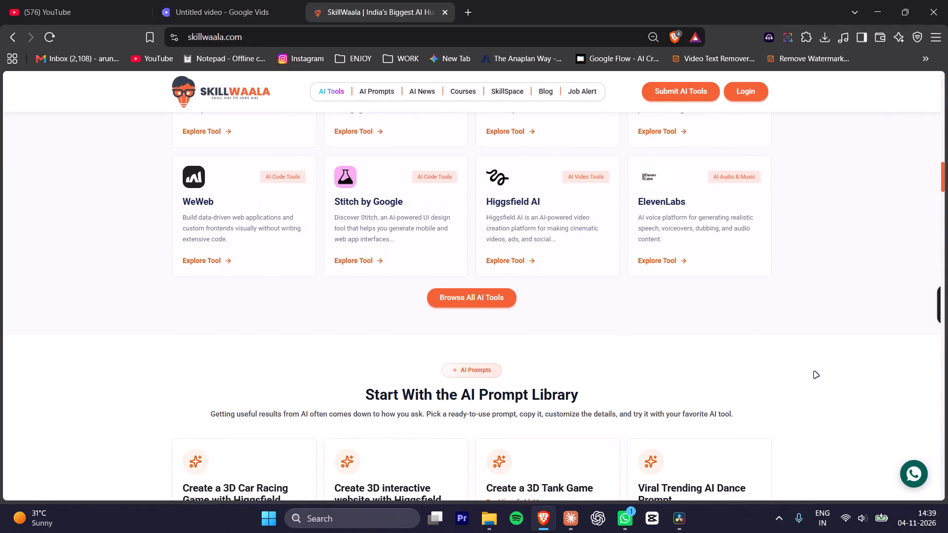
pyautogui.scroll(19, 630, 337)
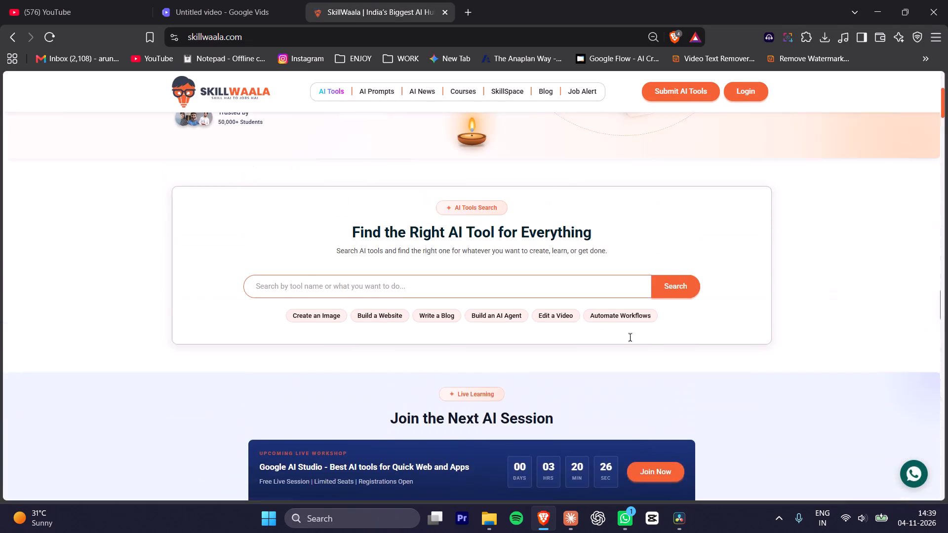
pyautogui.scroll(10, 630, 337)
pyautogui.scroll(-15, 384, 215)
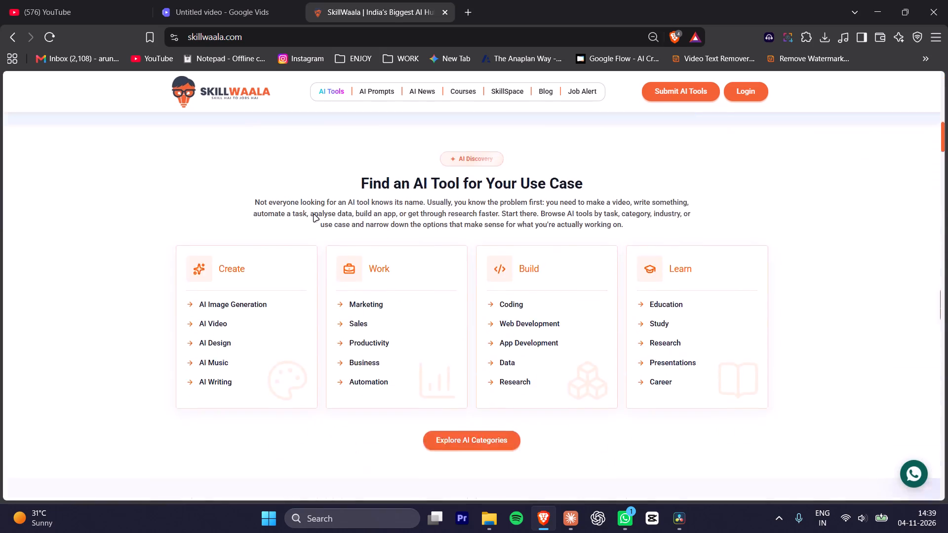
pyautogui.scroll(-15, 238, 218)
pyautogui.scroll(-9, 148, 222)
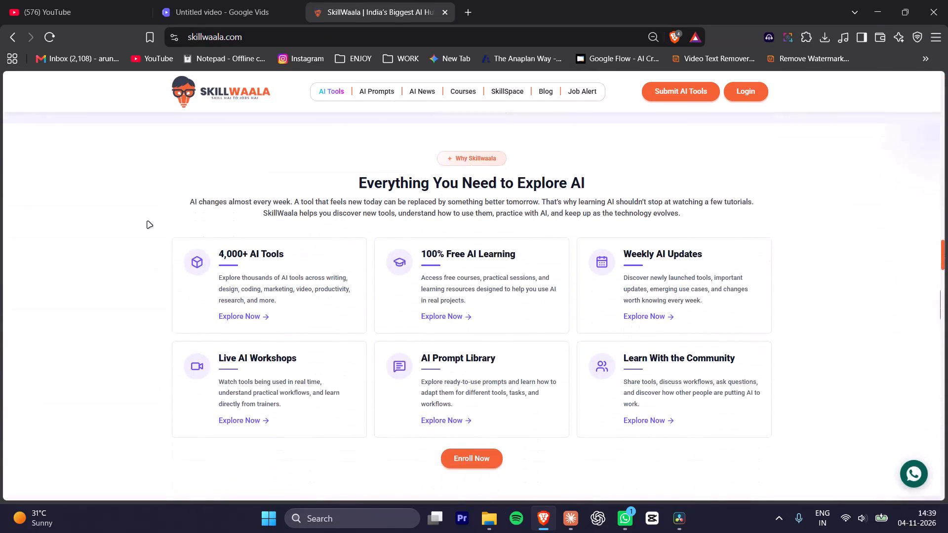
pyautogui.scroll(-16, 148, 222)
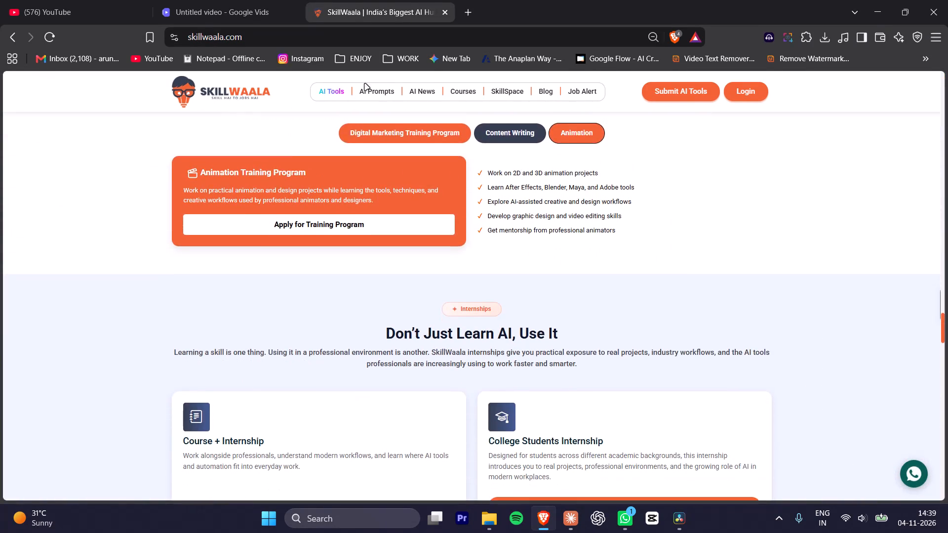
# Open the AI Prompts page and look over the featured prompts.
pyautogui.click(385, 99)
pyautogui.scroll(-4, 159, 229)
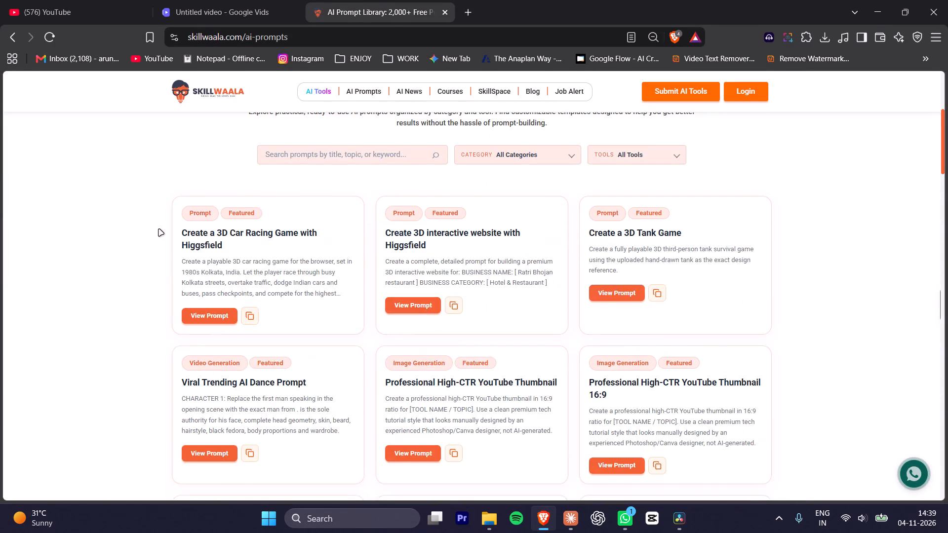
pyautogui.scroll(-3, 159, 229)
pyautogui.scroll(9, 159, 229)
pyautogui.scroll(-4, 159, 229)
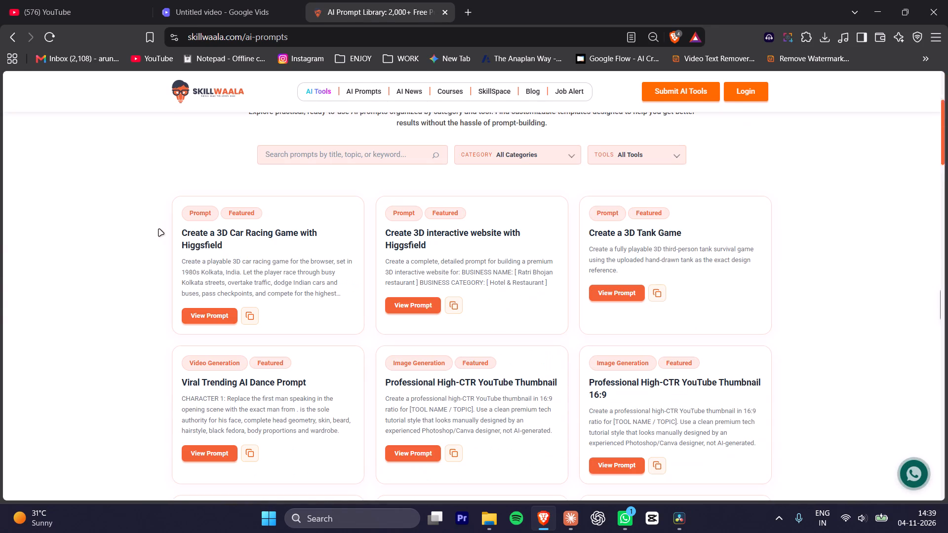
pyautogui.click(354, 98)
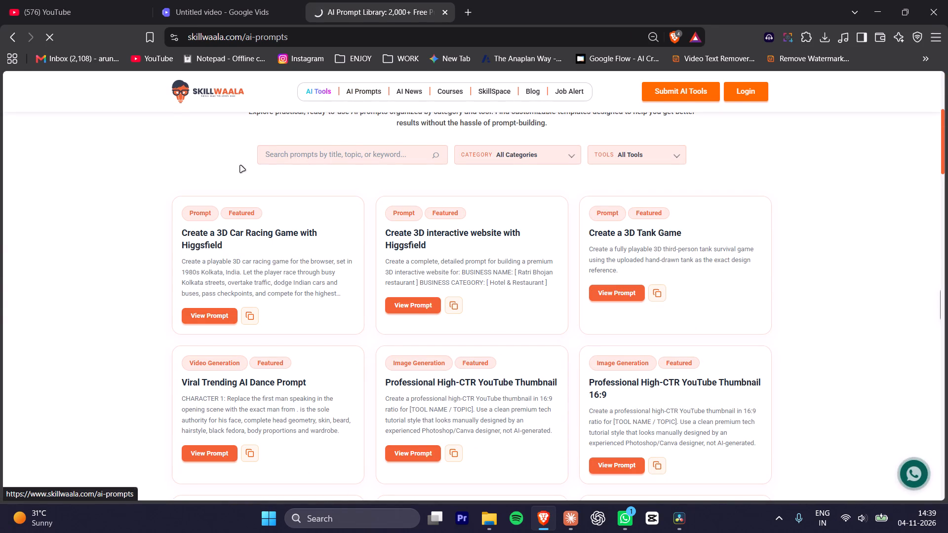
# Open the AI News page and skim the latest AI news and updates.
pyautogui.click(421, 92)
pyautogui.scroll(-4, 139, 196)
pyautogui.scroll(5, 139, 196)
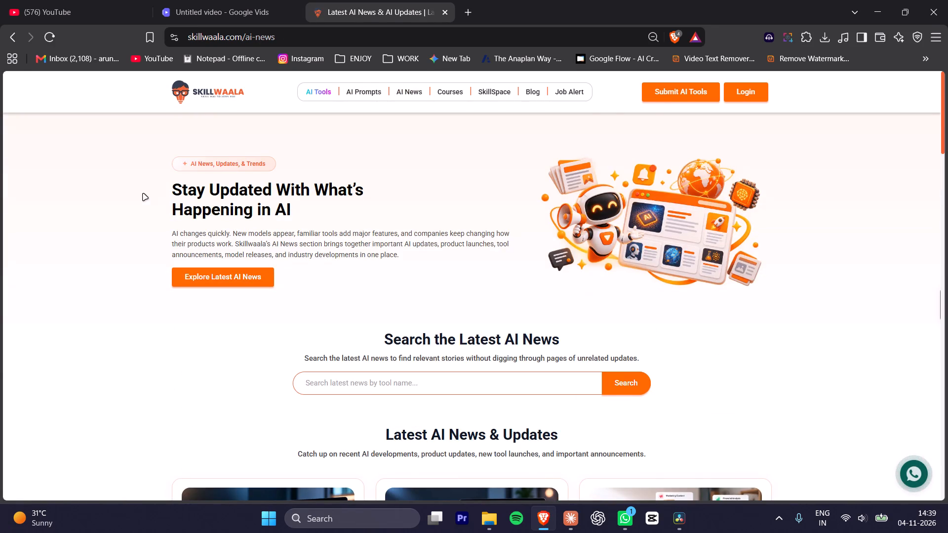
pyautogui.scroll(-12, 143, 194)
pyautogui.scroll(3, 143, 194)
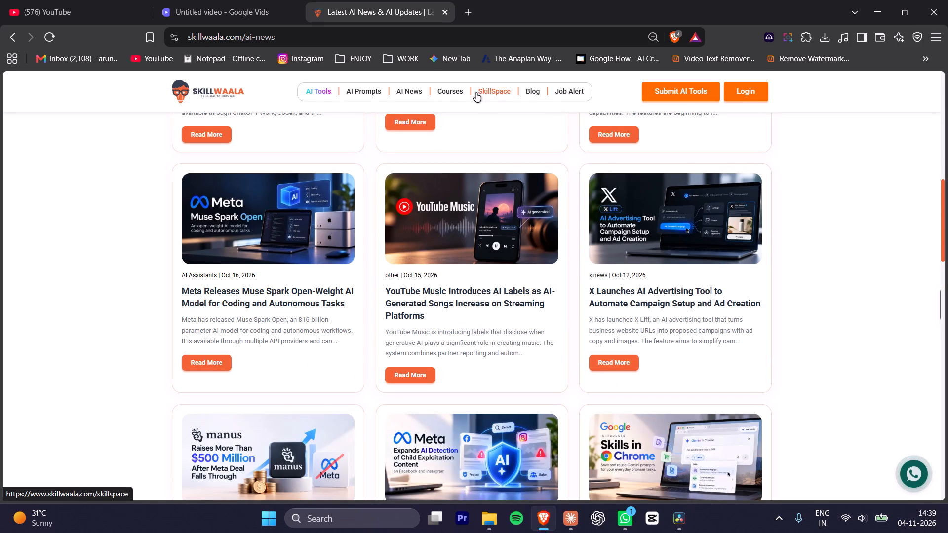
# Open the Courses page, followed by the Blog, and skim the courses and articles on offer.
pyautogui.click(459, 95)
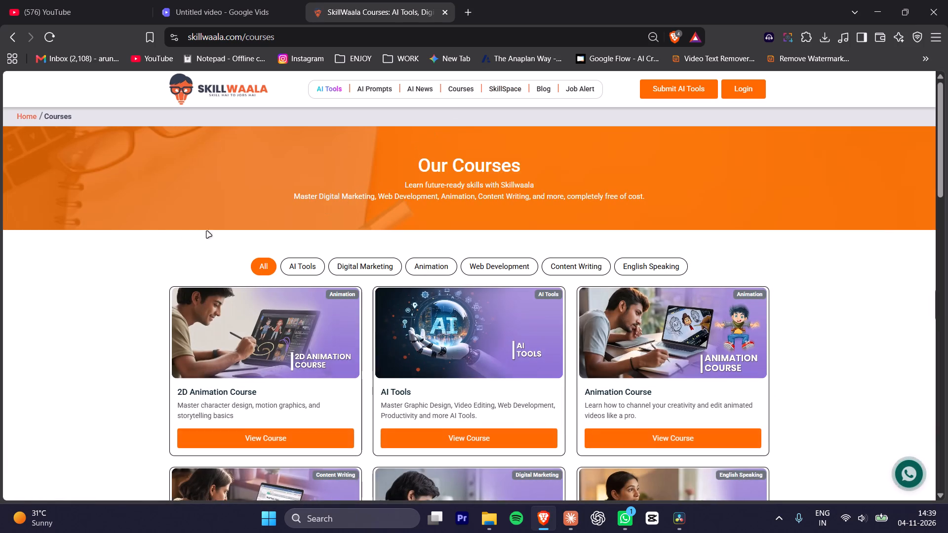
pyautogui.scroll(-1, 156, 236)
pyautogui.click(538, 87)
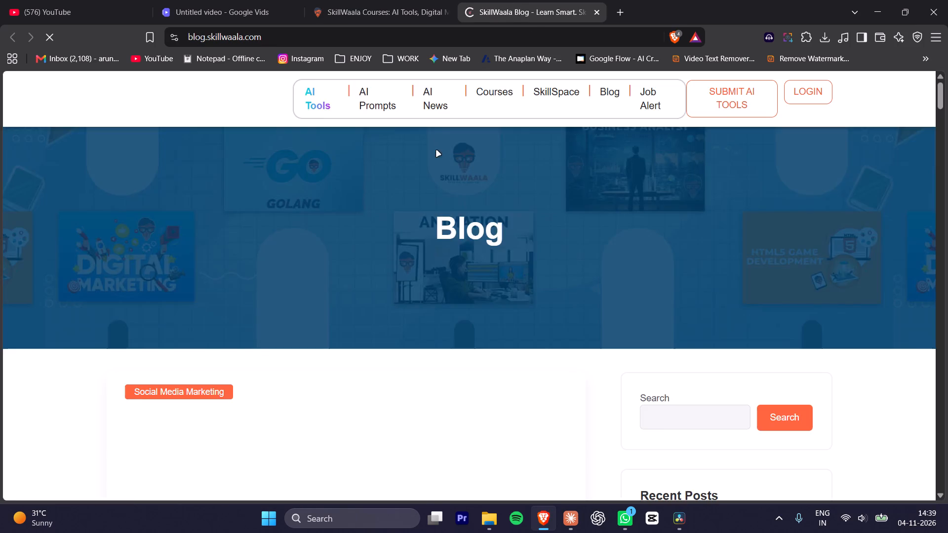
pyautogui.scroll(-18, 497, 146)
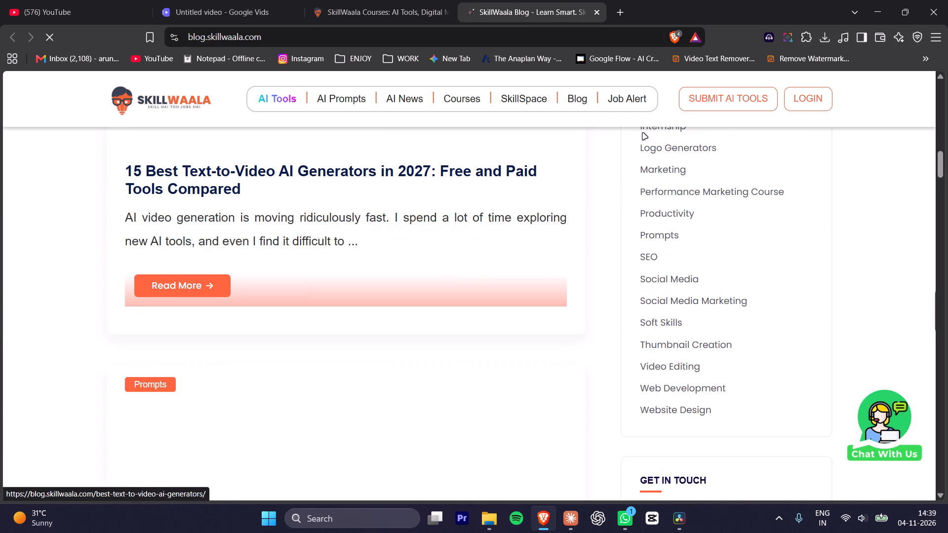
# Open the Job Alert page and look over its job listings, free course links and job category sections.
pyautogui.click(625, 103)
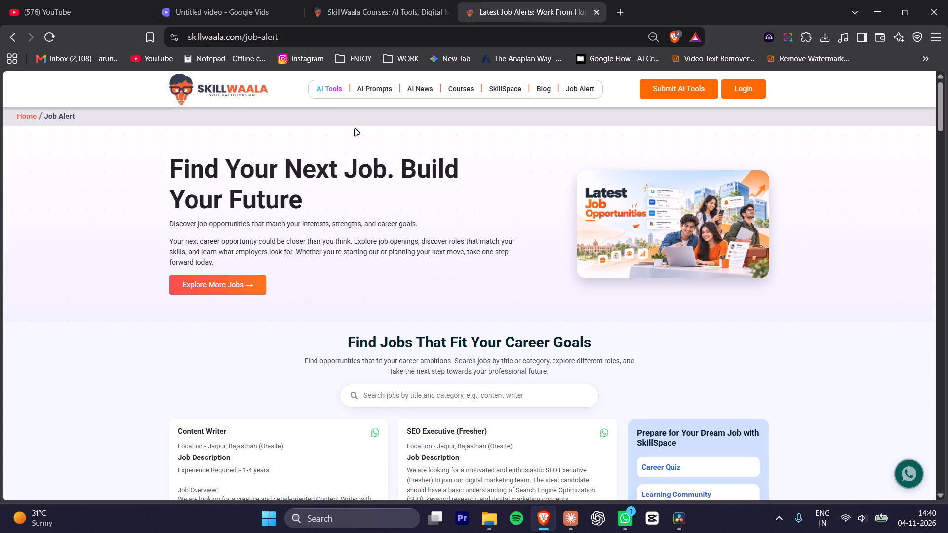
pyautogui.scroll(-18, 257, 172)
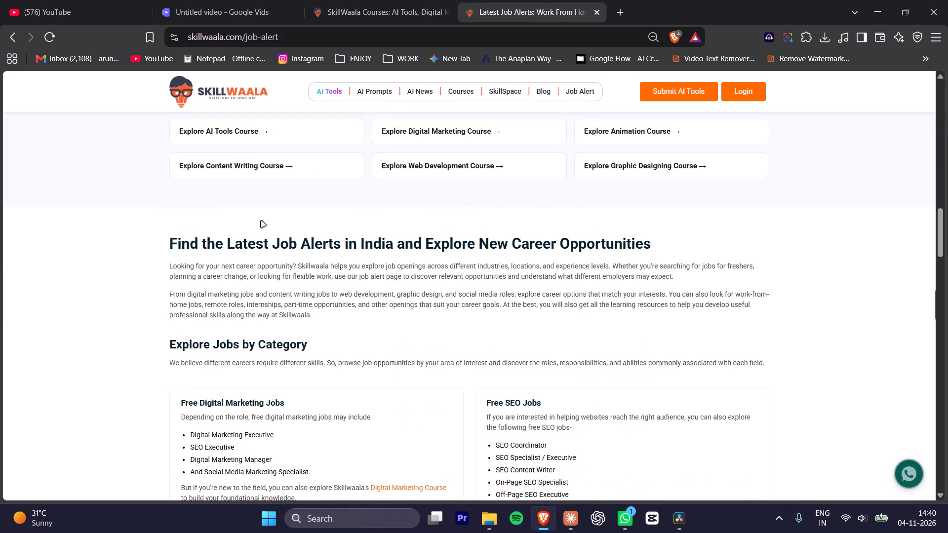
pyautogui.scroll(5, 311, 252)
pyautogui.scroll(-3, 411, 294)
pyautogui.scroll(-1, 265, 267)
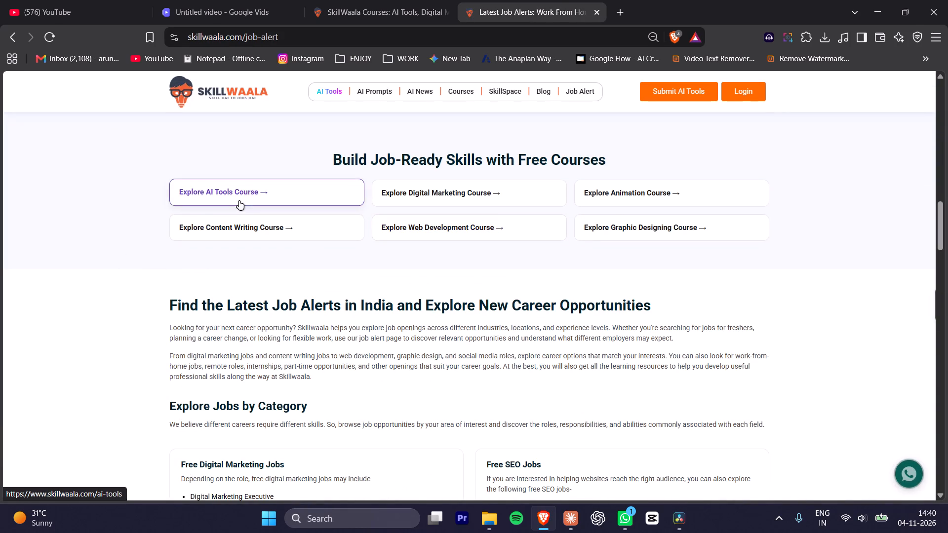
pyautogui.scroll(-3, 315, 222)
pyautogui.scroll(16, 319, 229)
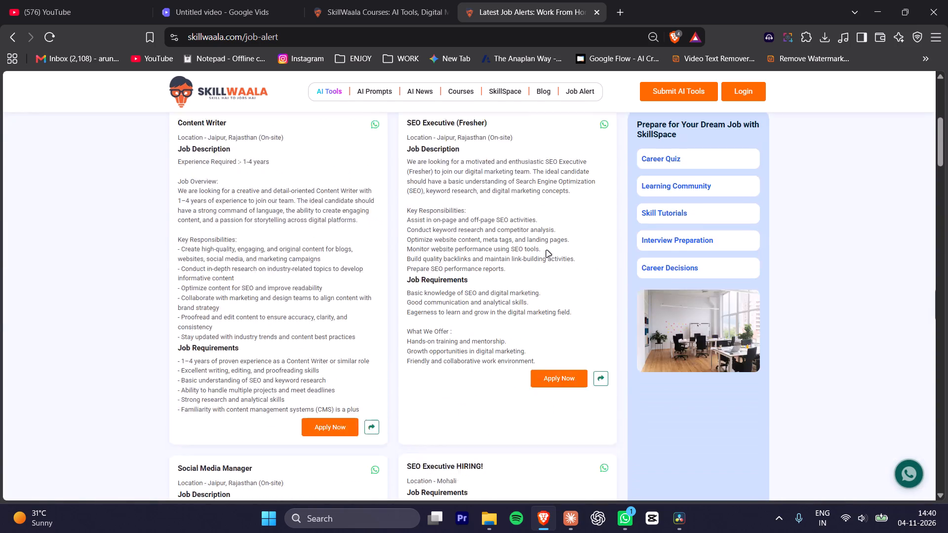
pyautogui.scroll(5, 547, 251)
pyautogui.scroll(-3, 548, 262)
# Search the job alerts for "video" and read the matching listings.
pyautogui.click(430, 211)
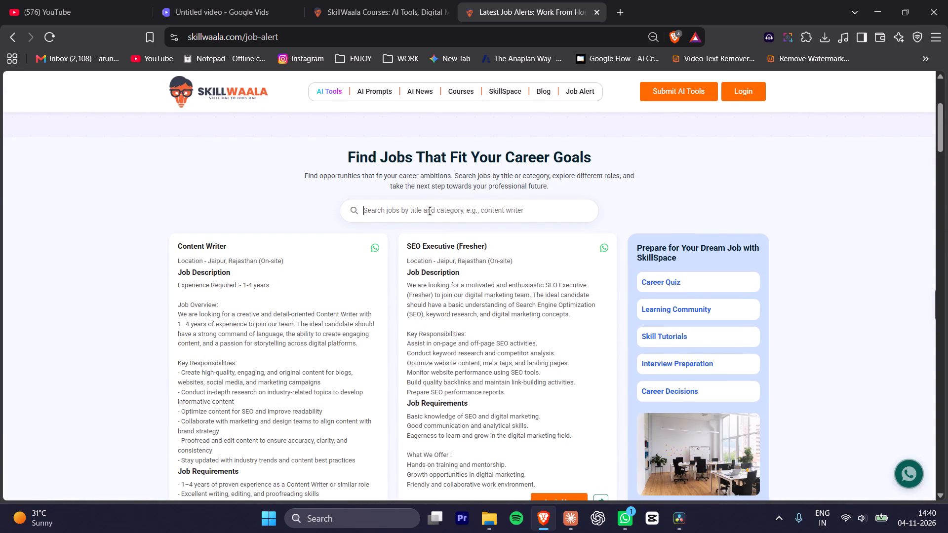
pyautogui.write('video')
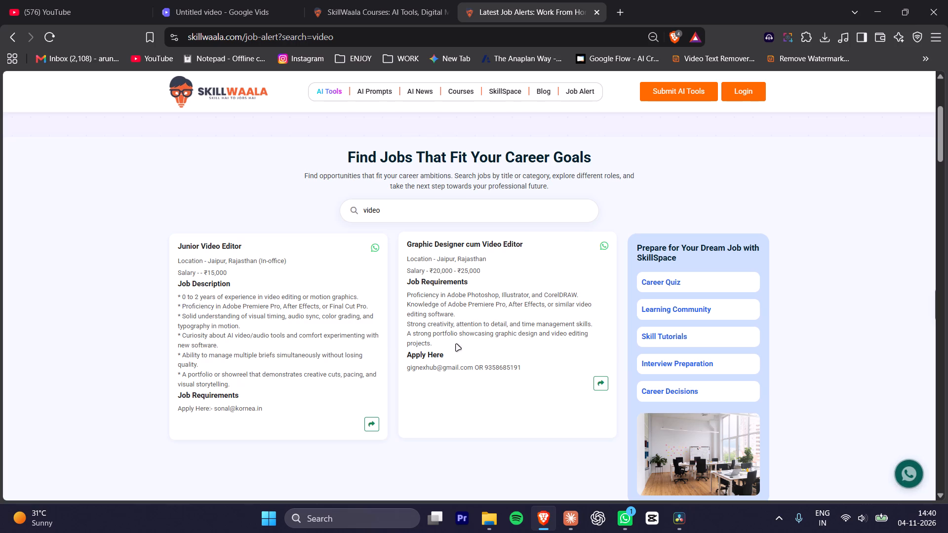
pyautogui.click(525, 362)
# Close the job alert, SkillWaala Courses and Google Vids tabs, and switch back to DaVinci Resolve.
pyautogui.click(599, 12)
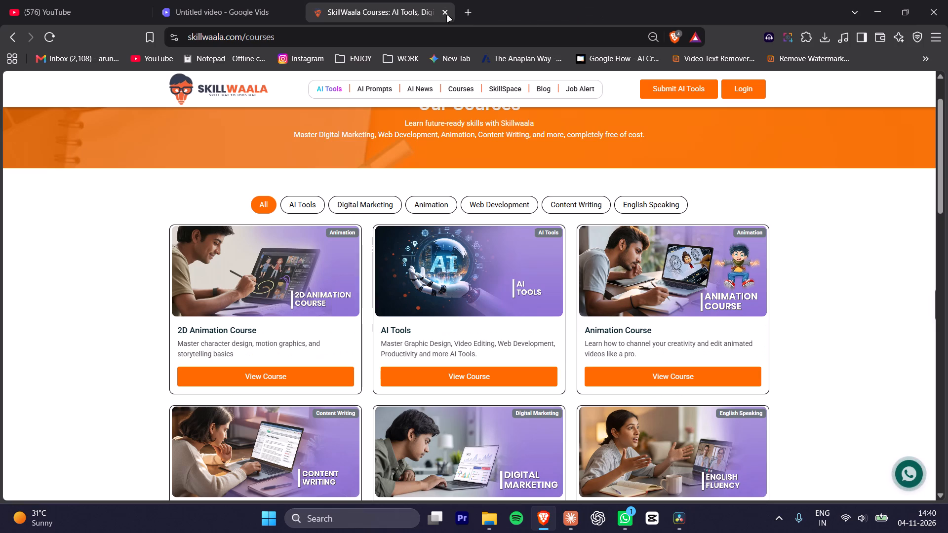
pyautogui.click(446, 16)
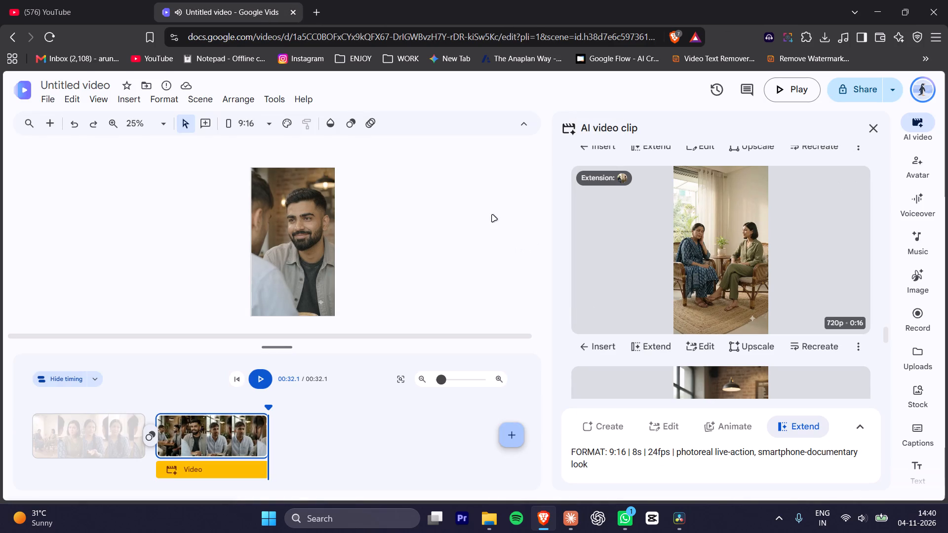
pyautogui.hotkey('ctrl', 'w')
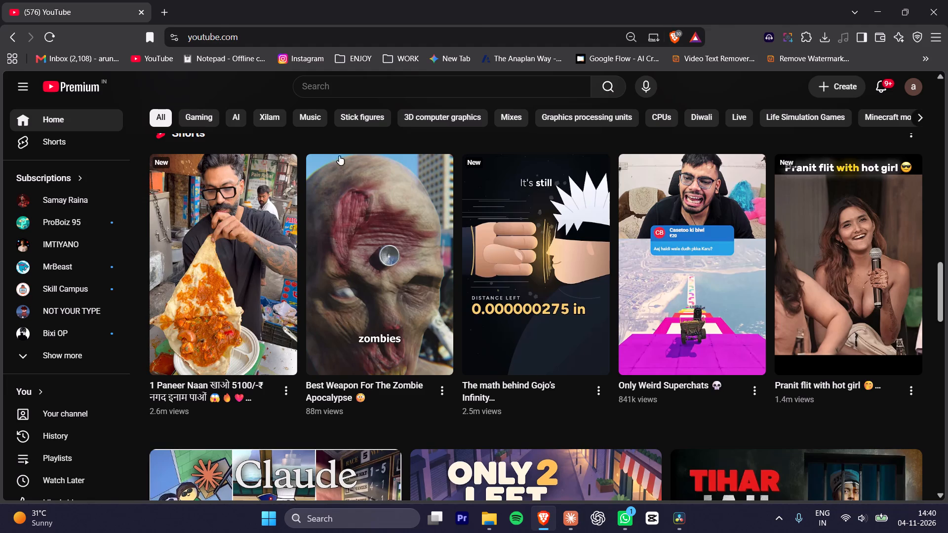
pyautogui.hotkey('alt', 'Tab')
# Mark the father-and-son dialogue from 01:07:36:02 to 01:07:49:10 and create single-line subtitles from its audio, Auto language, maximum 12 characters per line.
pyautogui.moveTo(607, 316); pyautogui.dragTo(597, 317)
pyautogui.scroll(-3, 688, 373)
pyautogui.keyDown('ctrl'); pyautogui.scroll(-3, 688, 373); pyautogui.keyUp('ctrl')
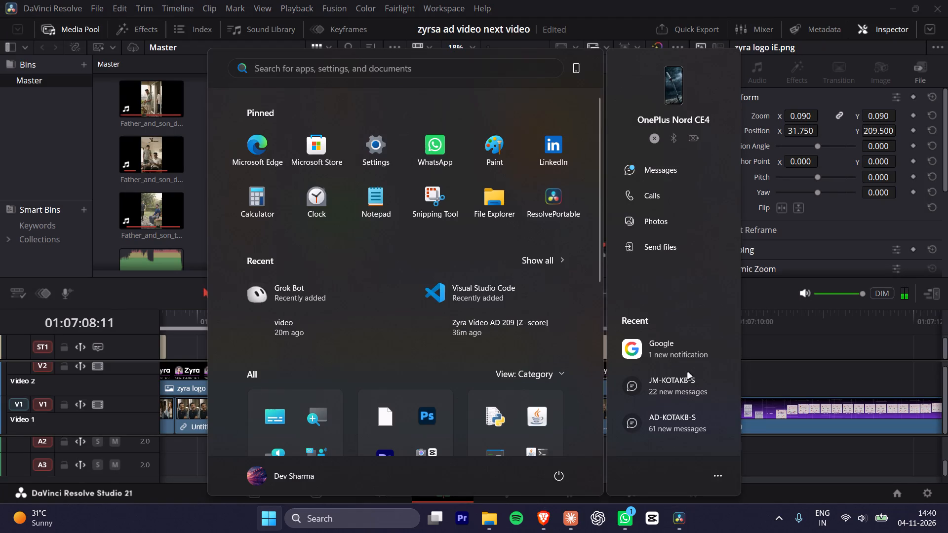
pyautogui.click(768, 372)
pyautogui.keyDown('ctrl'); pyautogui.scroll(-20, 686, 355); pyautogui.keyUp('ctrl')
pyautogui.keyDown('ctrl'); pyautogui.scroll(-4, 686, 355); pyautogui.keyUp('ctrl')
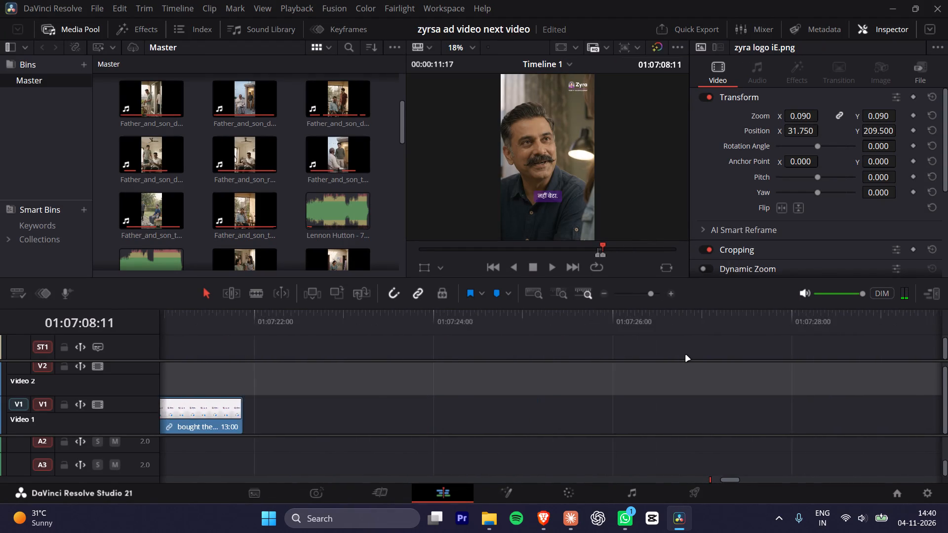
pyautogui.keyDown('ctrl'); pyautogui.scroll(-10, 686, 355); pyautogui.keyUp('ctrl')
pyautogui.click(551, 324)
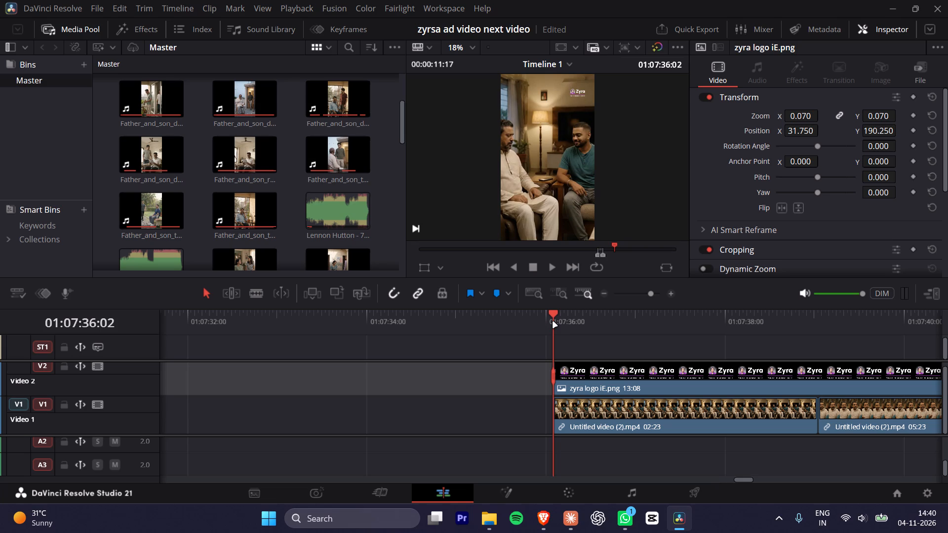
pyautogui.press('i')
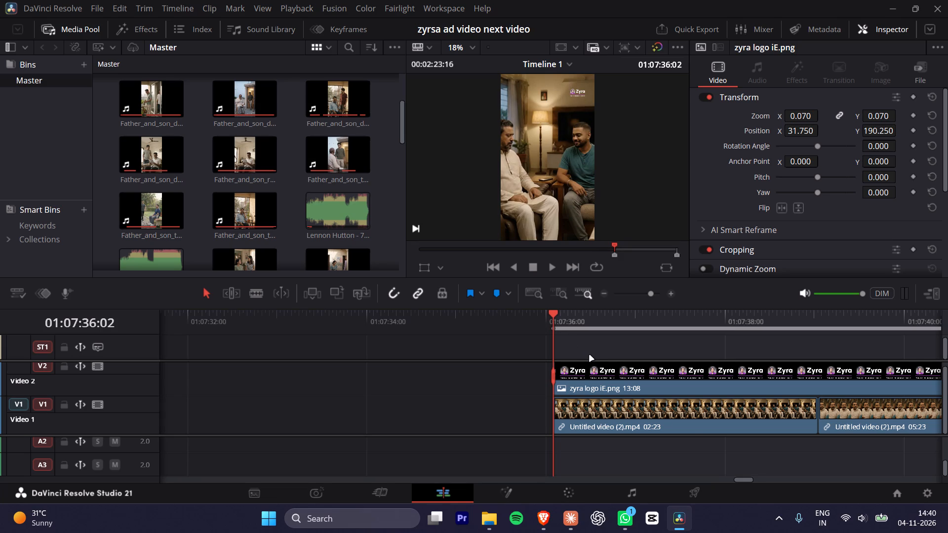
pyautogui.keyDown('ctrl'); pyautogui.scroll(-19, 590, 355); pyautogui.keyUp('ctrl')
pyautogui.moveTo(334, 322); pyautogui.dragTo(334, 322)
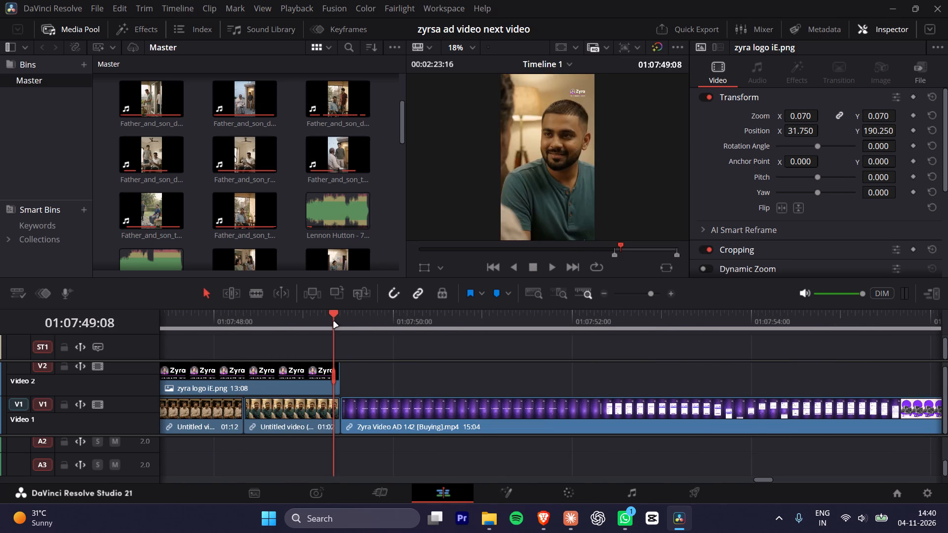
pyautogui.moveTo(334, 322); pyautogui.dragTo(340, 321)
pyautogui.press('o')
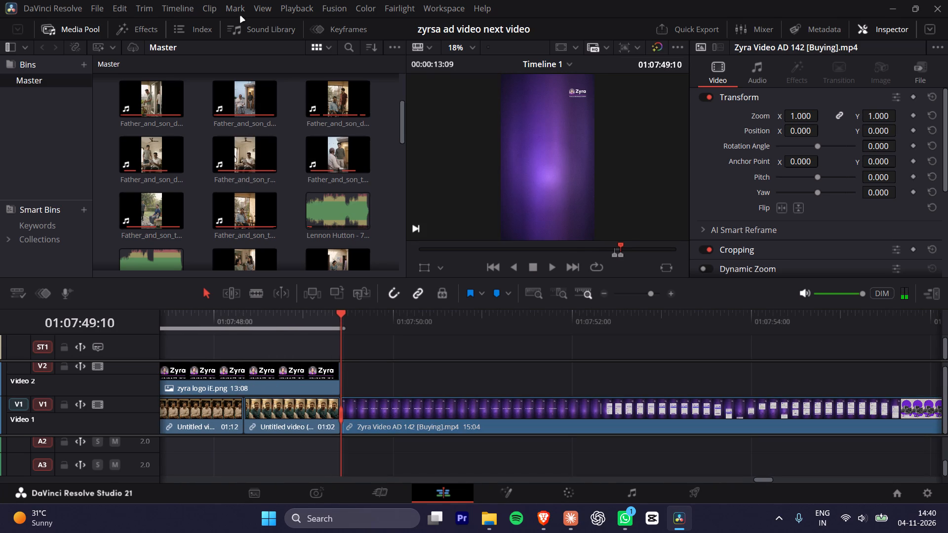
pyautogui.click(177, 10)
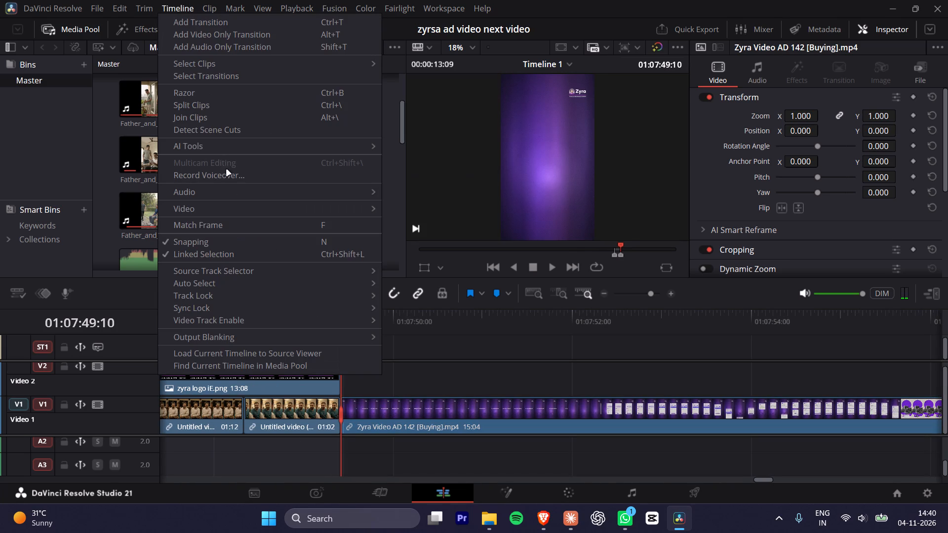
pyautogui.click(428, 158)
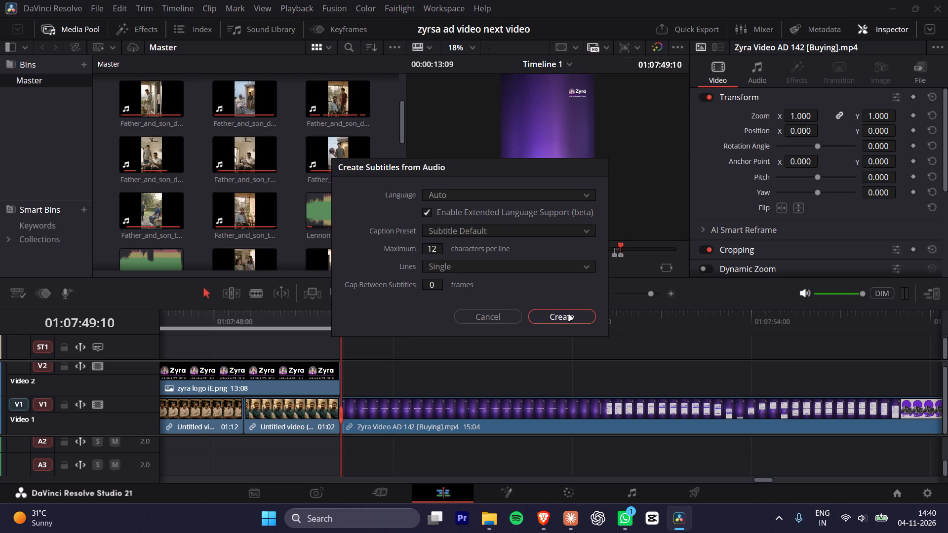
pyautogui.click(569, 315)
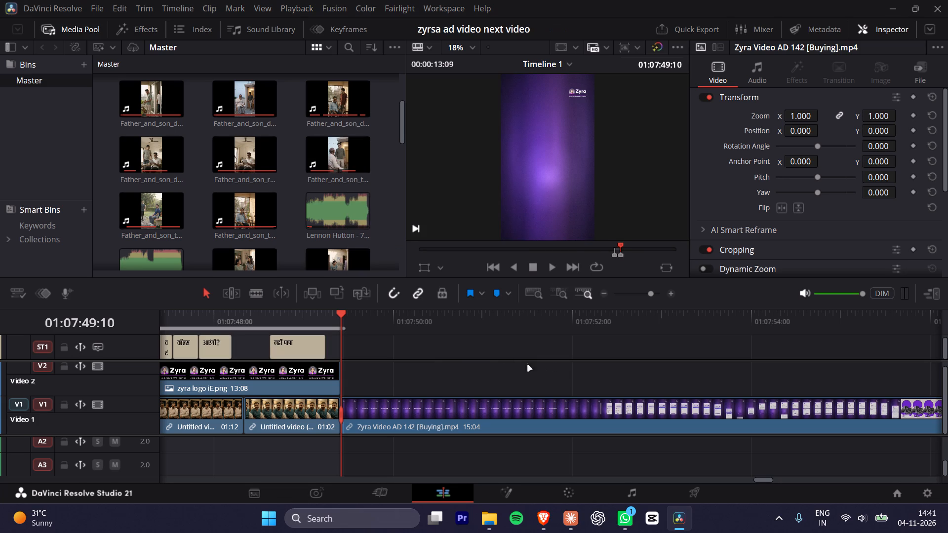
# Mark the two women's dialogue from 01:08:16:19 to 01:08:30:10 and create subtitles from its audio, keeping the current subtitle settings.
pyautogui.keyDown('alt'); pyautogui.scroll(-3, 411, 356); pyautogui.keyUp('alt')
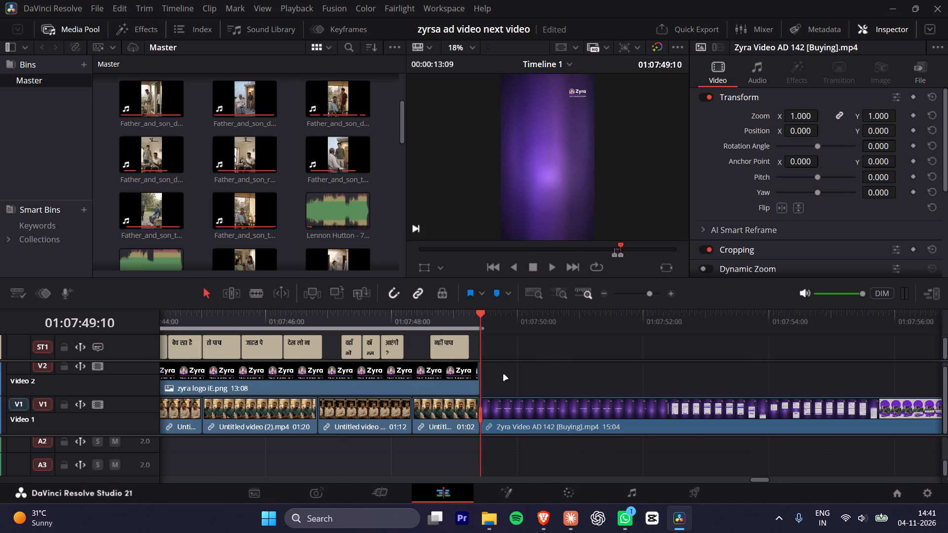
pyautogui.keyDown('ctrl'); pyautogui.scroll(-20, 523, 375); pyautogui.keyUp('ctrl')
pyautogui.keyDown('ctrl'); pyautogui.scroll(-5, 523, 375); pyautogui.keyUp('ctrl')
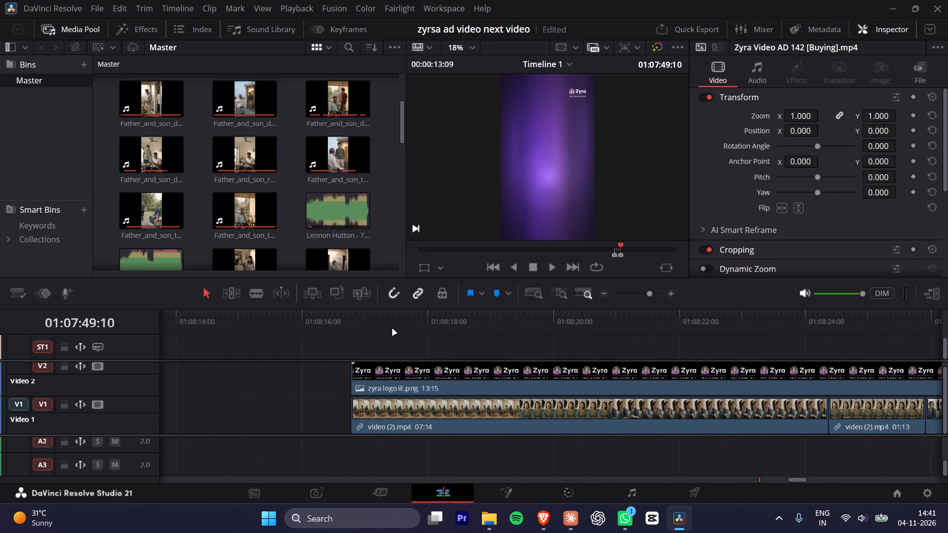
pyautogui.moveTo(365, 324); pyautogui.dragTo(354, 325)
pyautogui.press('i')
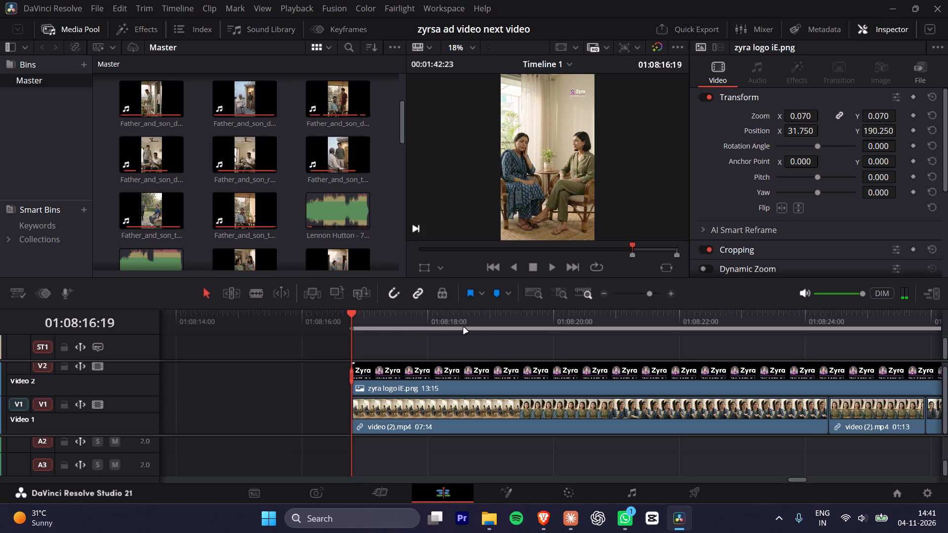
pyautogui.keyDown('alt'); pyautogui.scroll(-3, 503, 351); pyautogui.keyUp('alt')
pyautogui.keyDown('ctrl'); pyautogui.scroll(-5, 503, 351); pyautogui.keyUp('ctrl')
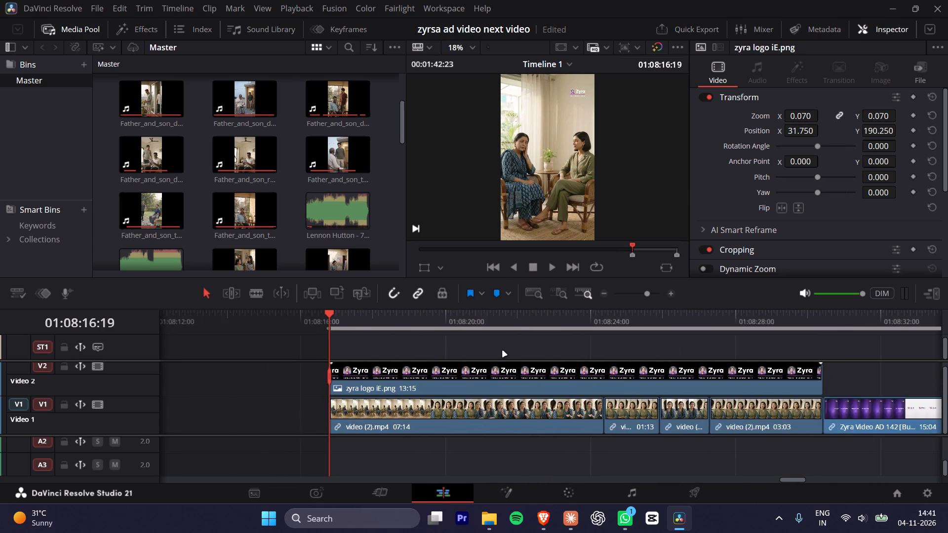
pyautogui.keyDown('ctrl'); pyautogui.scroll(-2, 503, 351); pyautogui.keyUp('ctrl')
pyautogui.moveTo(513, 319); pyautogui.dragTo(525, 318)
pyautogui.press('o')
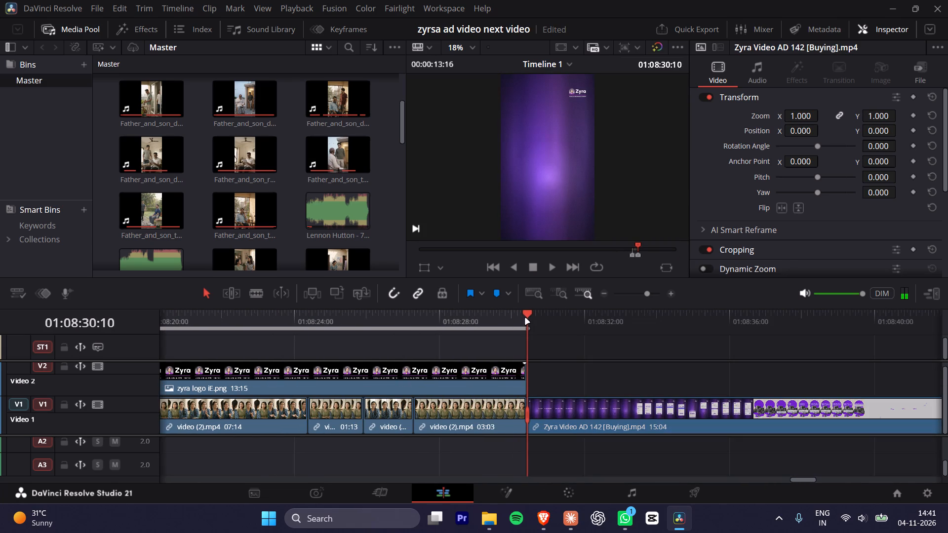
pyautogui.click(175, 9)
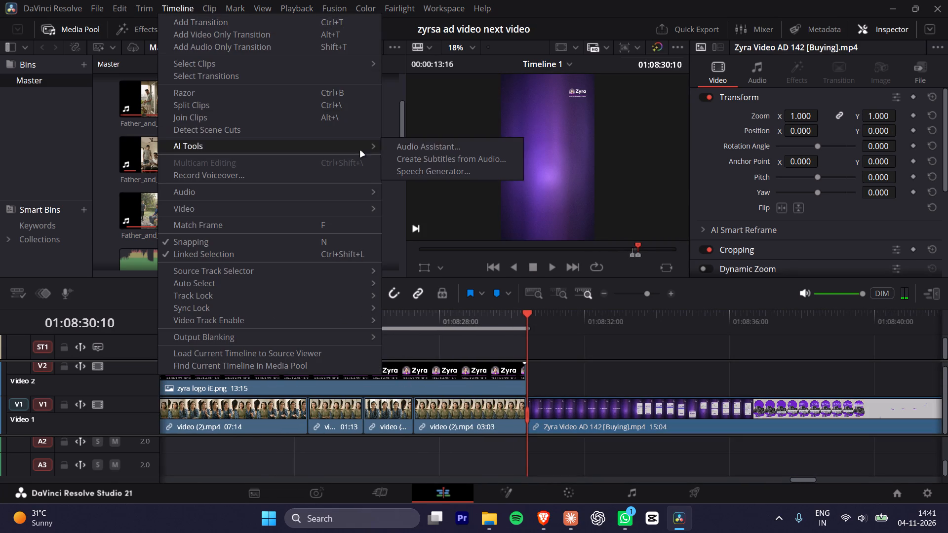
pyautogui.click(424, 161)
pyautogui.click(571, 313)
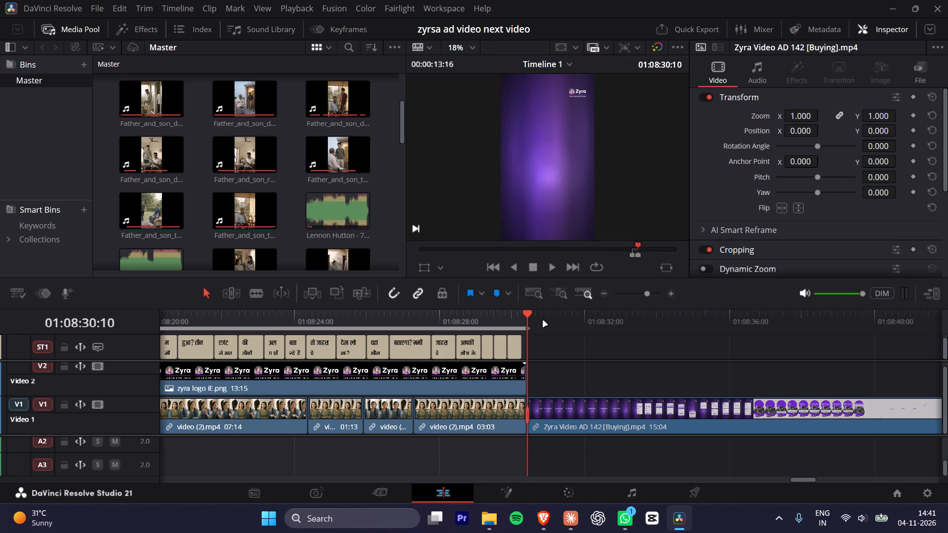
# Mark the two men's café dialogue from 01:09:00:13 to 01:09:12:04 and create subtitles from its audio, keeping the current subtitle settings.
pyautogui.keyDown('alt'); pyautogui.scroll(-2, 533, 341); pyautogui.keyUp('alt')
pyautogui.keyDown('ctrl'); pyautogui.scroll(-8, 569, 349); pyautogui.keyUp('ctrl')
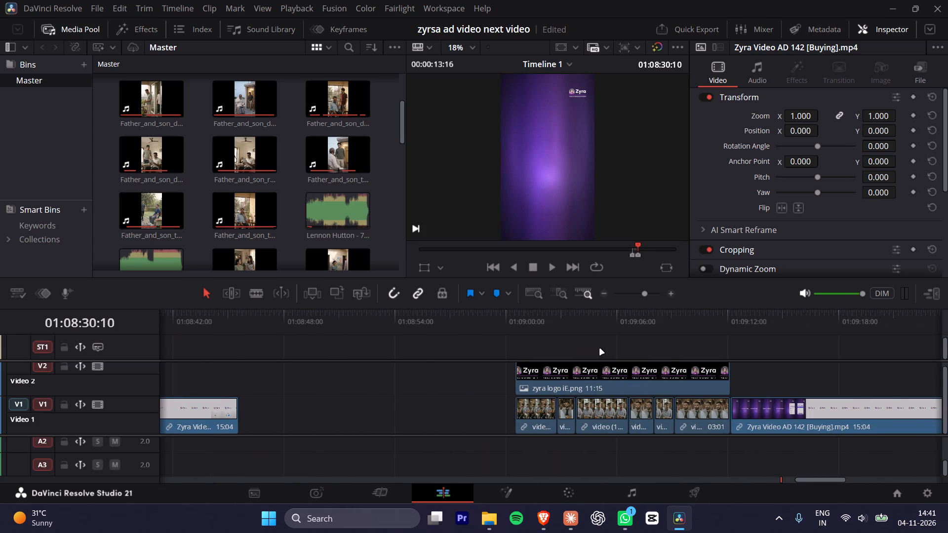
pyautogui.moveTo(526, 321); pyautogui.dragTo(516, 321)
pyautogui.press('i')
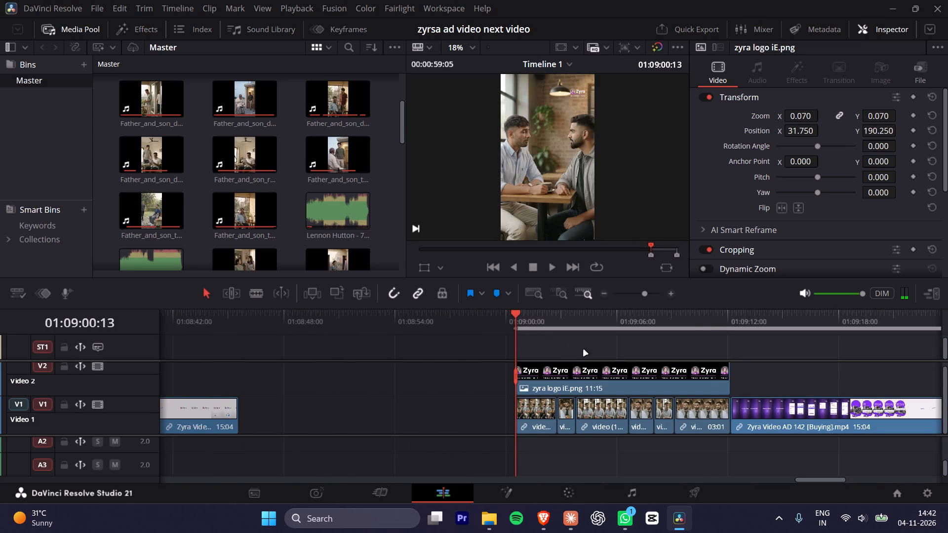
pyautogui.moveTo(713, 323); pyautogui.dragTo(729, 287)
pyautogui.press('o')
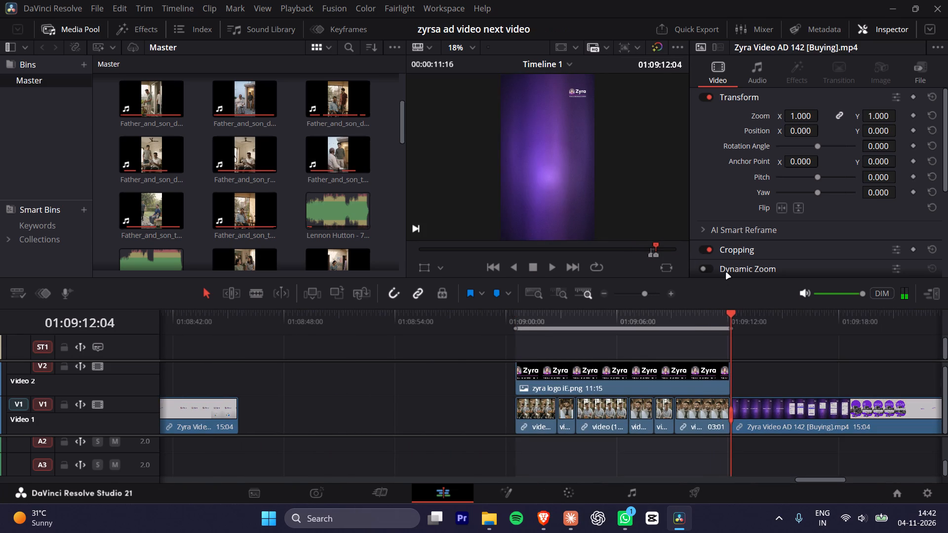
pyautogui.click(179, 8)
pyautogui.click(427, 157)
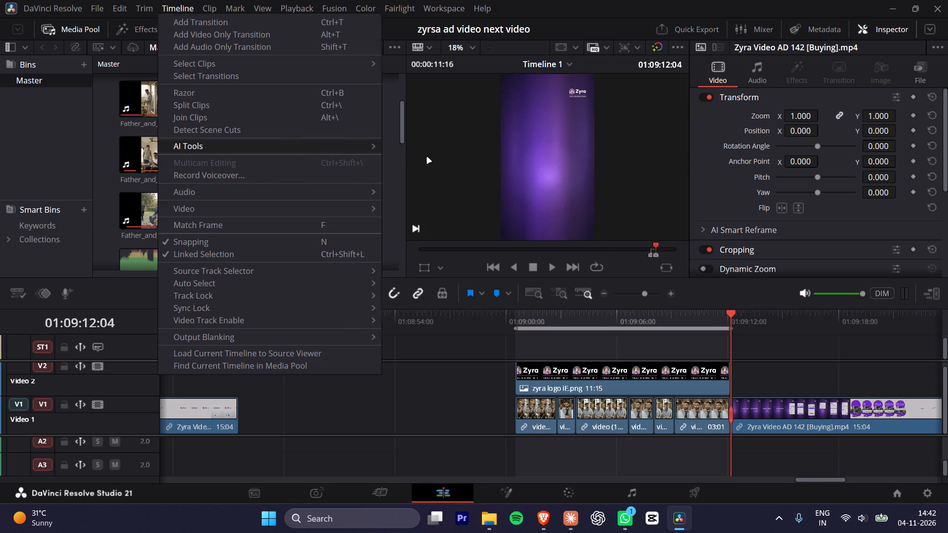
pyautogui.click(564, 320)
pyautogui.scroll(-7, 735, 379)
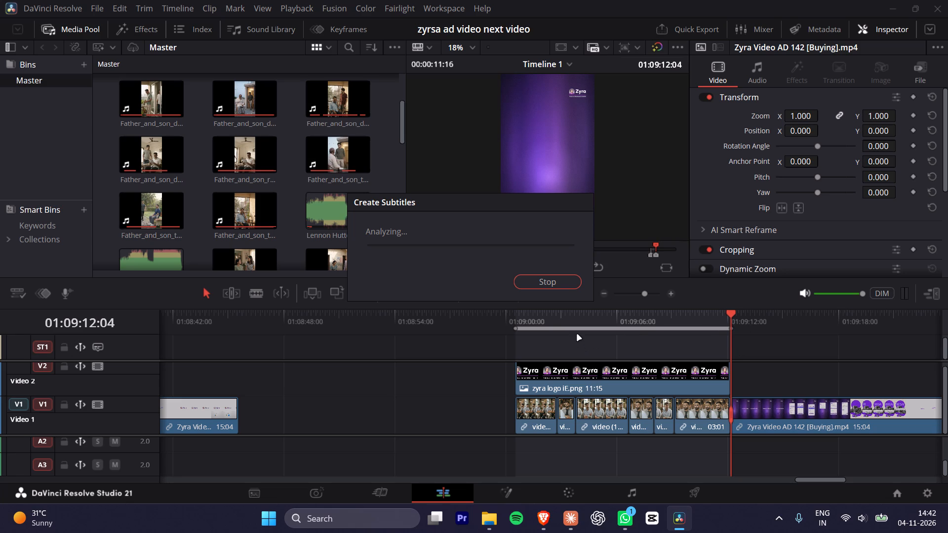
pyautogui.keyDown('alt'); pyautogui.scroll(-3, 619, 347); pyautogui.keyUp('alt')
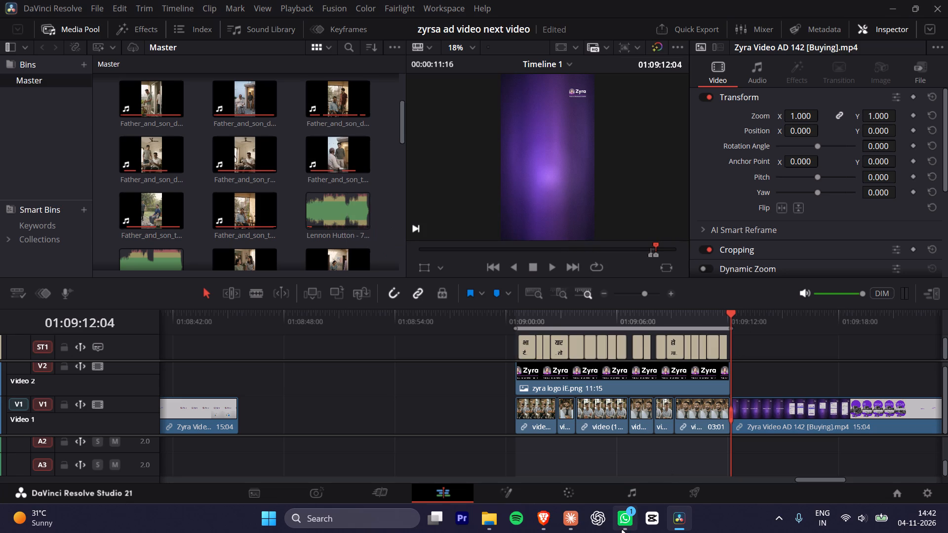
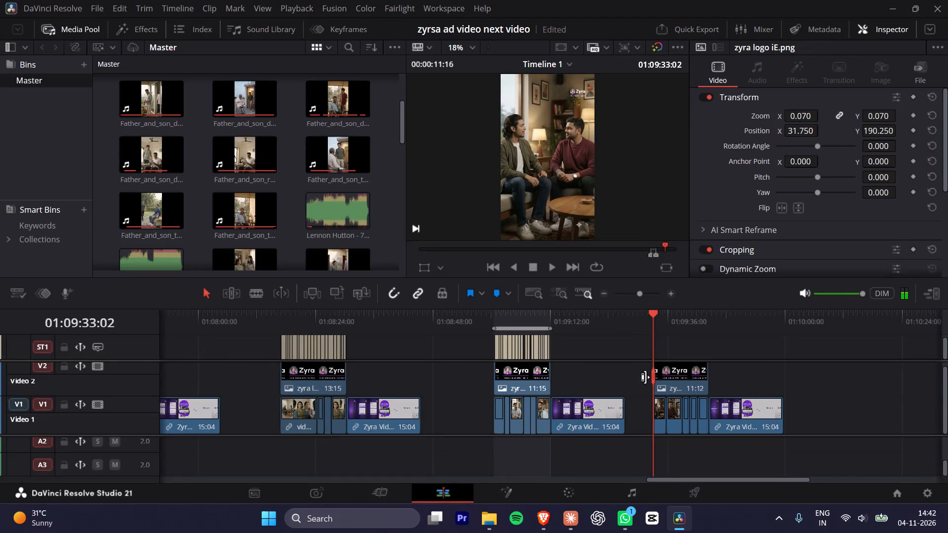
# Mark the two men's living-room dialogue from 01:09:33:02 to 01:09:44:14 and create subtitles from its audio, keeping the current subtitle settings.
pyautogui.keyDown('alt'); pyautogui.scroll(9, 661, 373); pyautogui.keyUp('alt')
pyautogui.press('i')
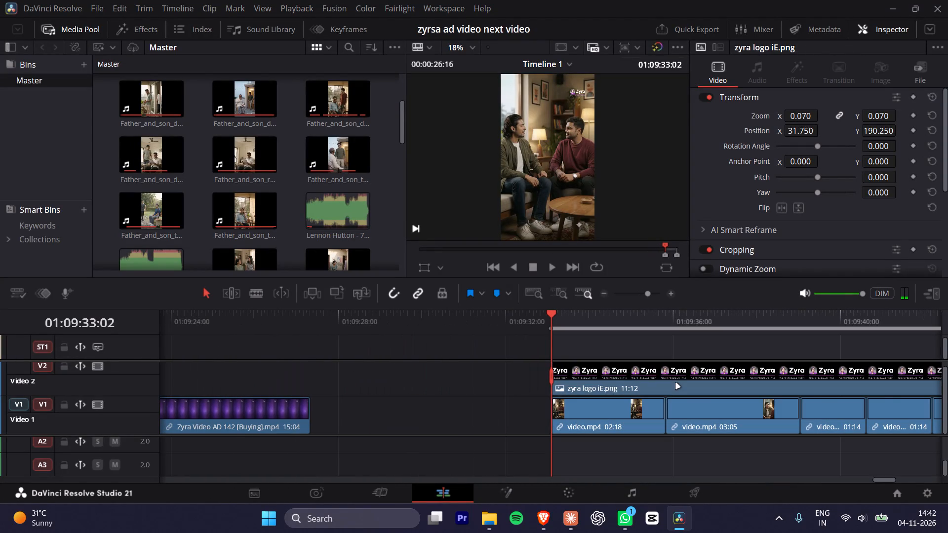
pyautogui.keyDown('alt'); pyautogui.scroll(12, 672, 381); pyautogui.keyUp('alt')
pyautogui.keyDown('ctrl'); pyautogui.scroll(-20, 672, 381); pyautogui.keyUp('ctrl')
pyautogui.keyDown('ctrl'); pyautogui.scroll(-4, 672, 381); pyautogui.keyUp('ctrl')
pyautogui.click(479, 322)
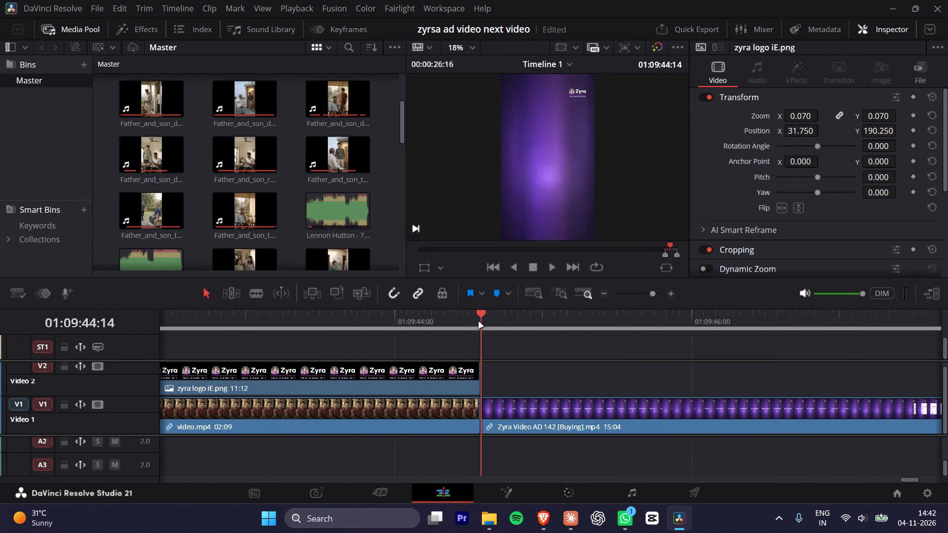
pyautogui.press('o')
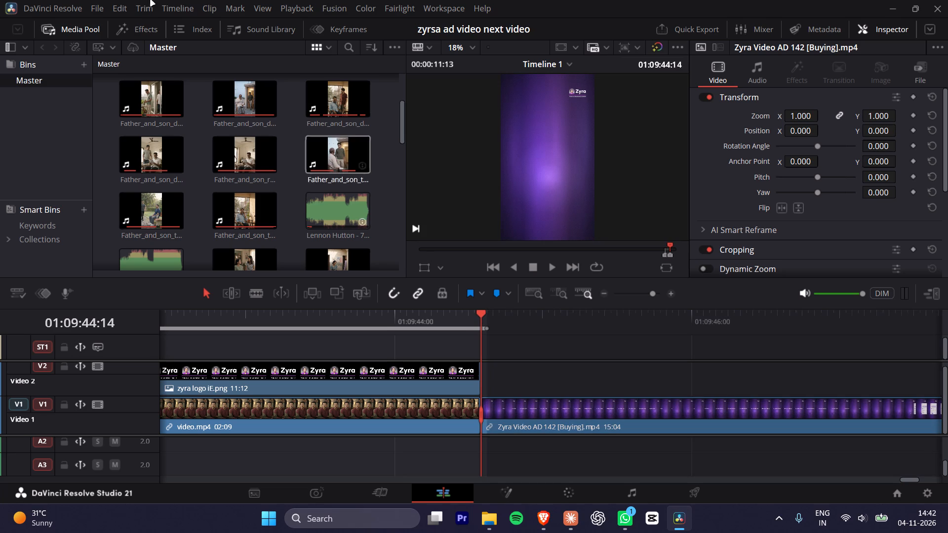
pyautogui.click(183, 7)
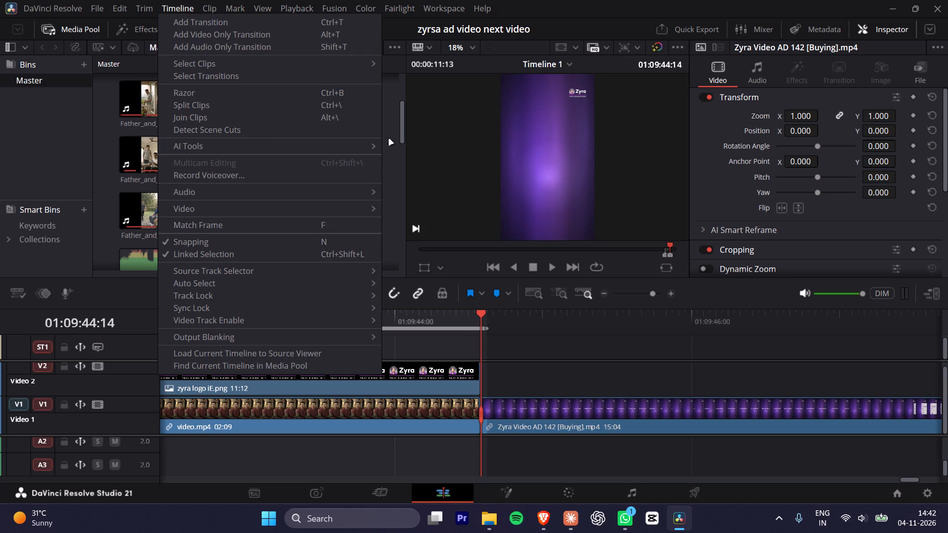
pyautogui.click(420, 159)
pyautogui.click(559, 315)
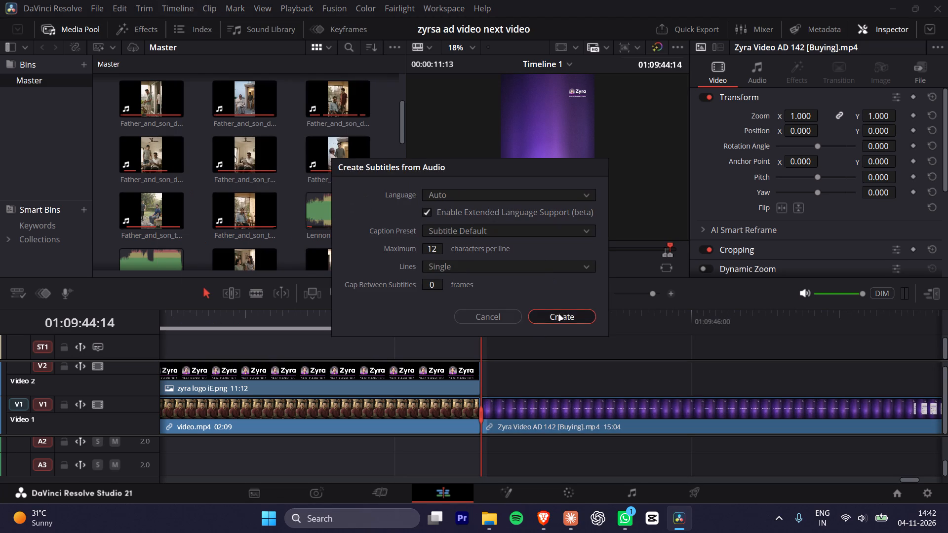
# Show the hidden system tray icons.
pyautogui.click(777, 519)
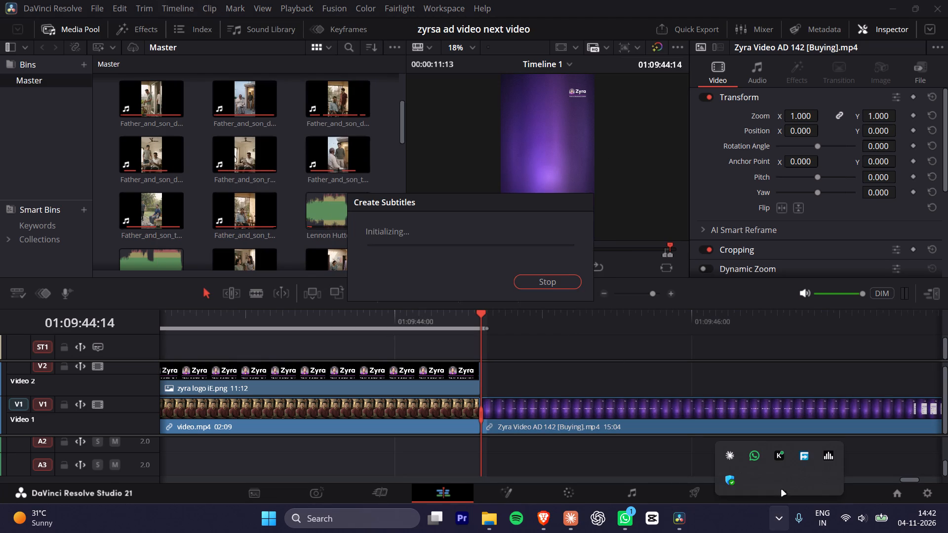
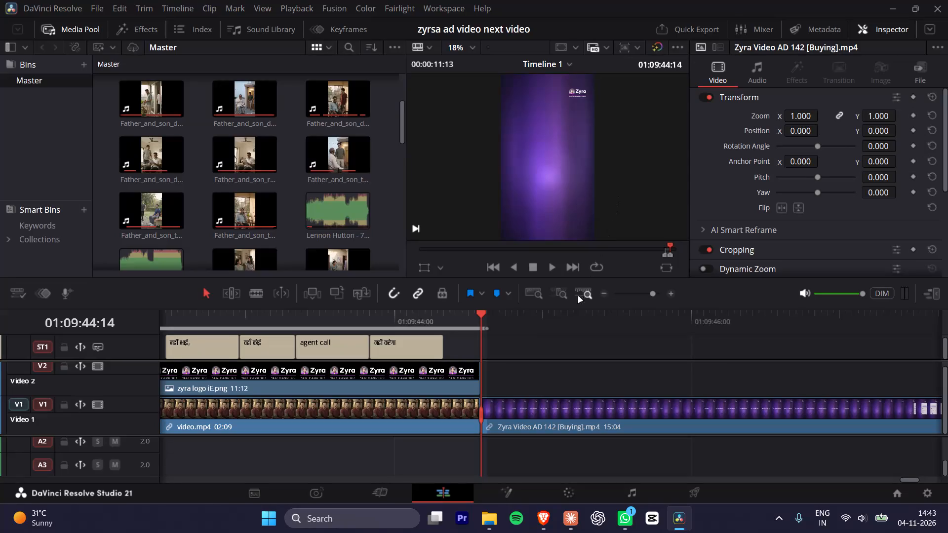
# Clear the in and out range marked over the last ad's dialogue section on the timeline.
pyautogui.click(447, 316)
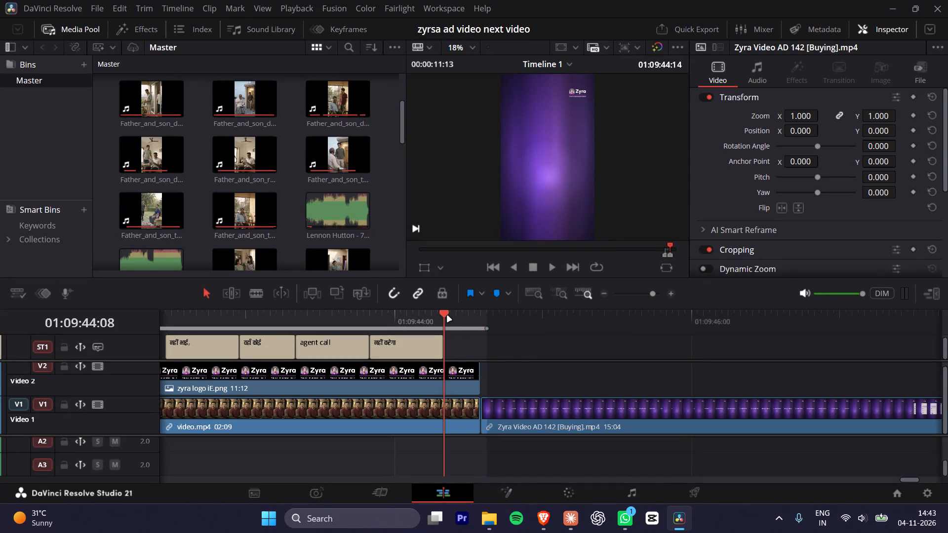
pyautogui.keyDown('alt'); pyautogui.scroll(-16, 528, 356); pyautogui.keyUp('alt')
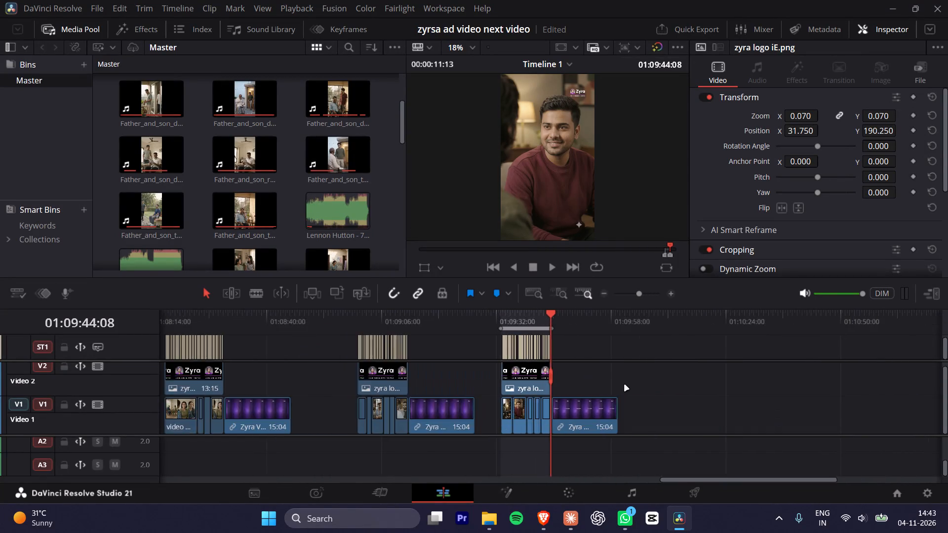
pyautogui.keyDown('alt'); pyautogui.scroll(-4, 625, 385); pyautogui.keyUp('alt')
pyautogui.keyDown('alt'); pyautogui.scroll(10, 625, 385); pyautogui.keyUp('alt')
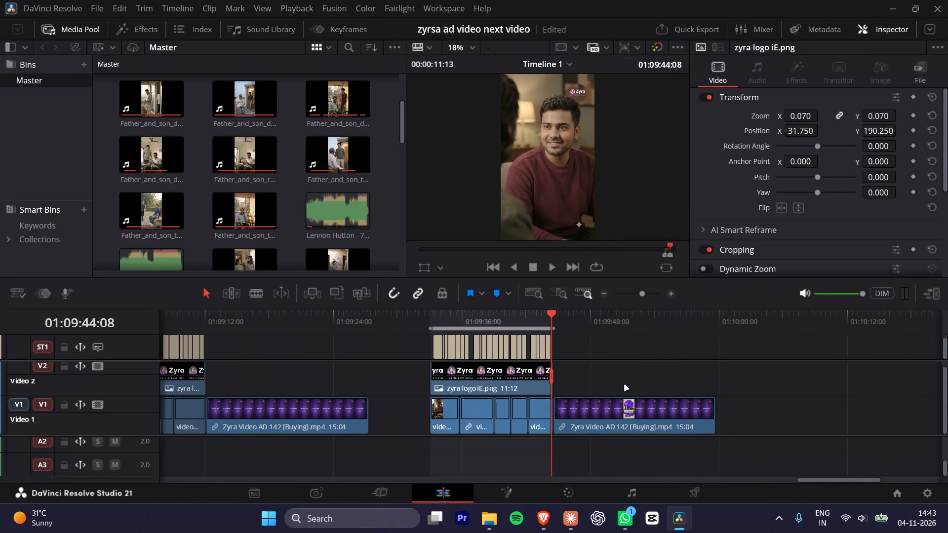
pyautogui.moveTo(482, 313); pyautogui.dragTo(243, 327)
pyautogui.keyDown('alt'); pyautogui.scroll(-6, 261, 363); pyautogui.keyUp('alt')
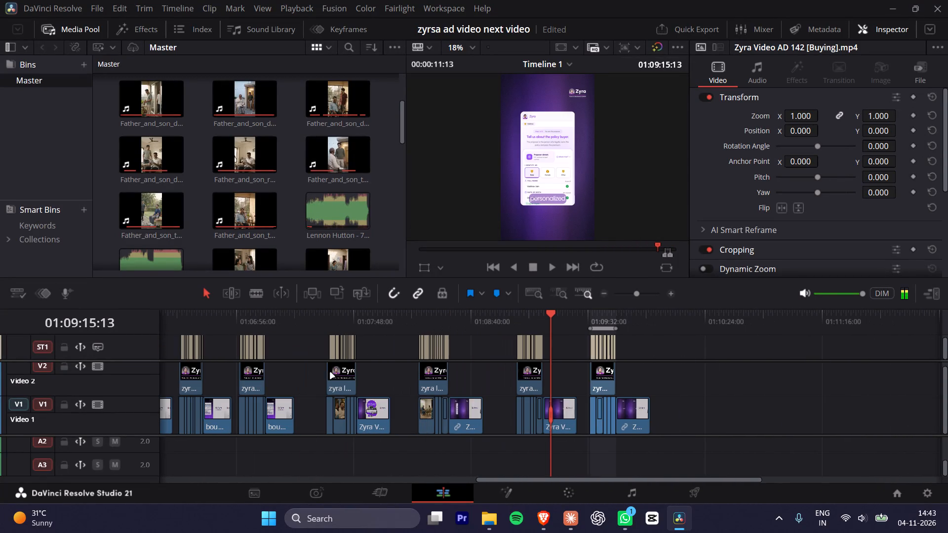
pyautogui.hotkey('alt', 'x')
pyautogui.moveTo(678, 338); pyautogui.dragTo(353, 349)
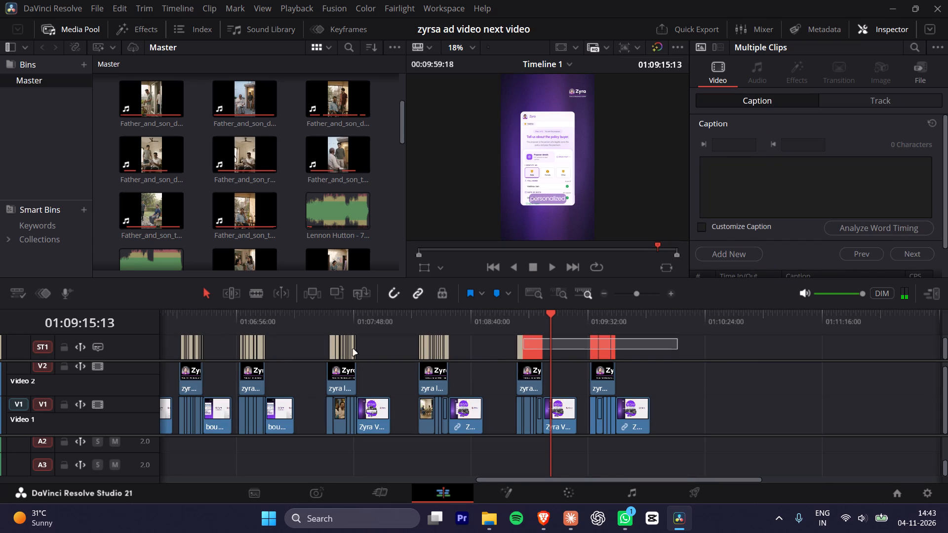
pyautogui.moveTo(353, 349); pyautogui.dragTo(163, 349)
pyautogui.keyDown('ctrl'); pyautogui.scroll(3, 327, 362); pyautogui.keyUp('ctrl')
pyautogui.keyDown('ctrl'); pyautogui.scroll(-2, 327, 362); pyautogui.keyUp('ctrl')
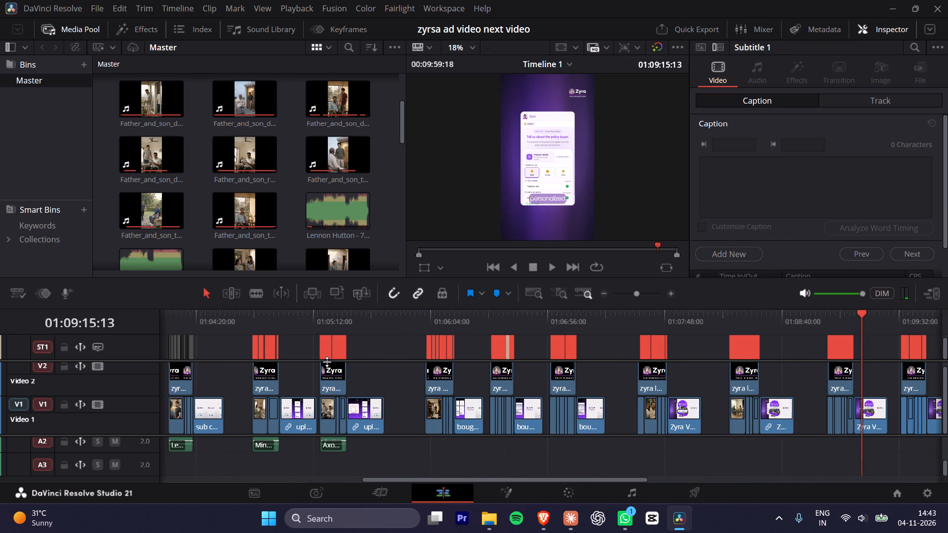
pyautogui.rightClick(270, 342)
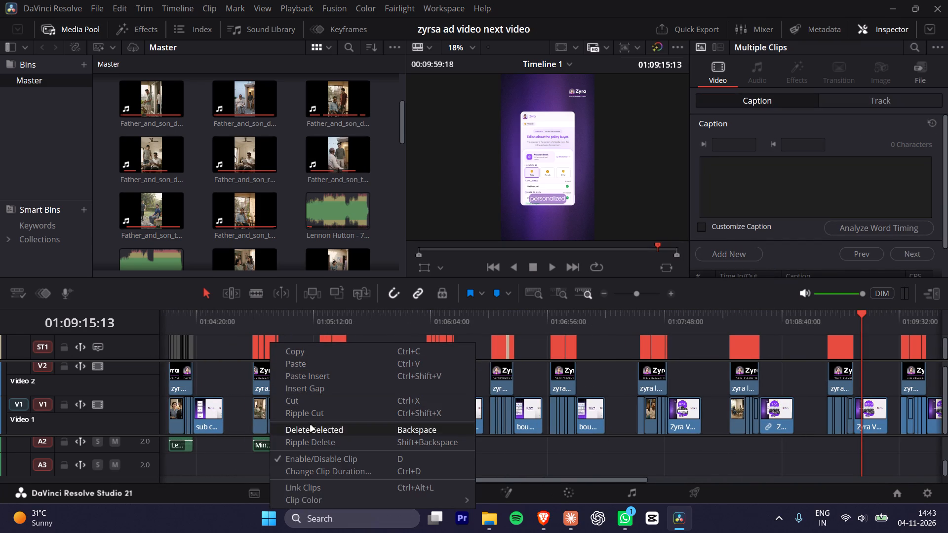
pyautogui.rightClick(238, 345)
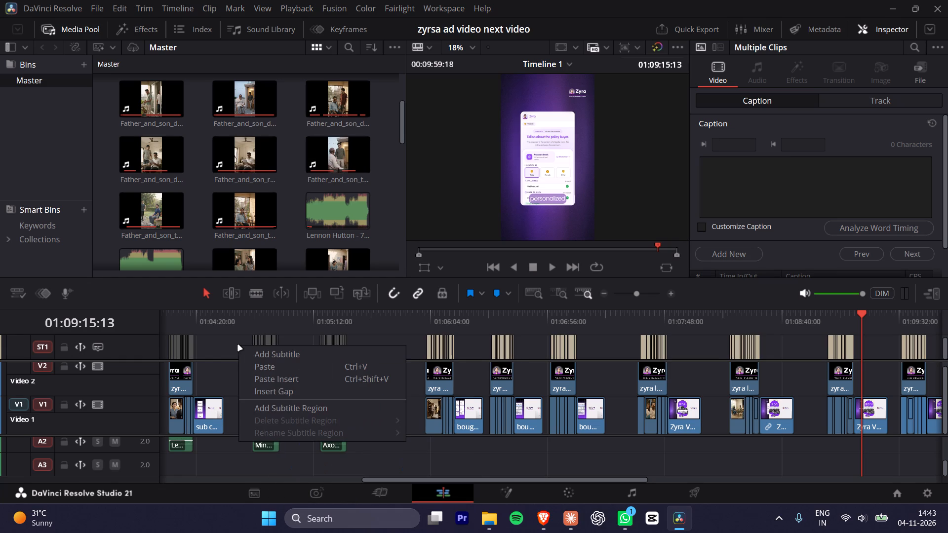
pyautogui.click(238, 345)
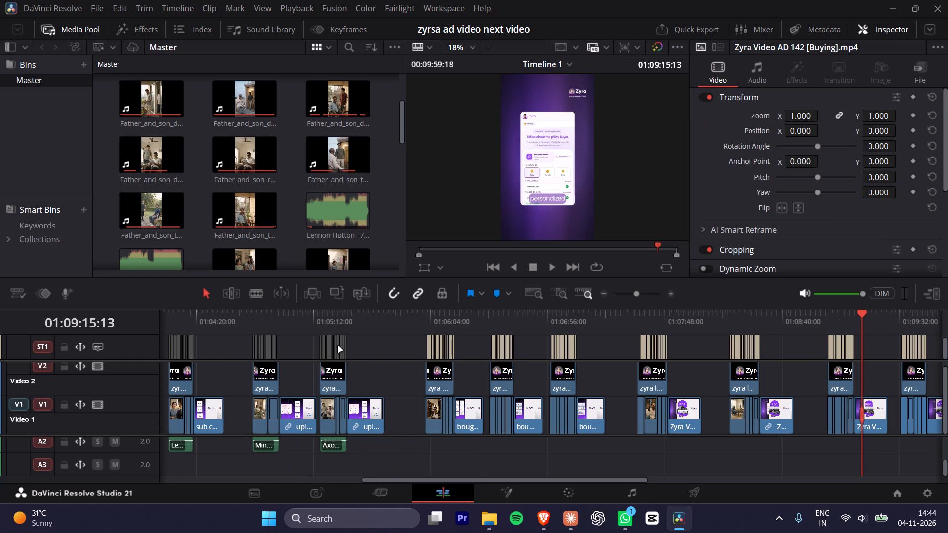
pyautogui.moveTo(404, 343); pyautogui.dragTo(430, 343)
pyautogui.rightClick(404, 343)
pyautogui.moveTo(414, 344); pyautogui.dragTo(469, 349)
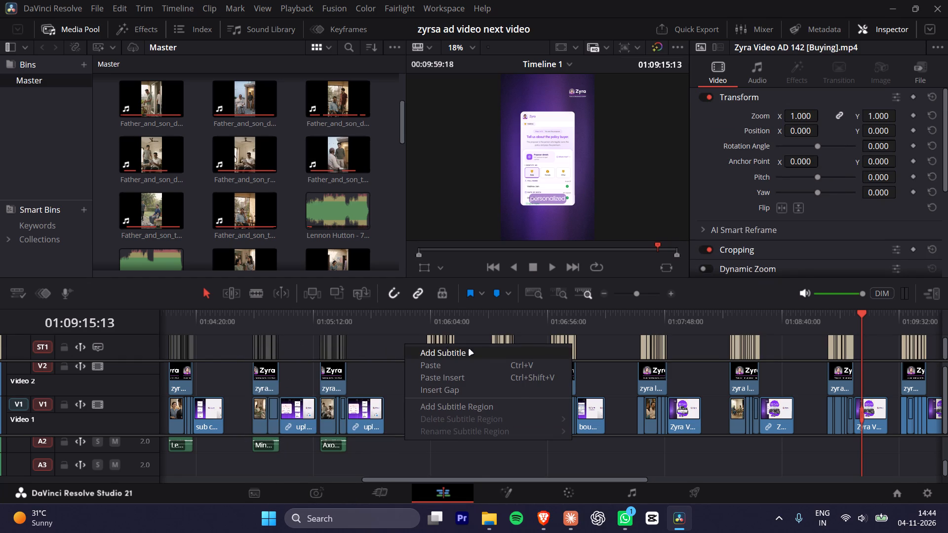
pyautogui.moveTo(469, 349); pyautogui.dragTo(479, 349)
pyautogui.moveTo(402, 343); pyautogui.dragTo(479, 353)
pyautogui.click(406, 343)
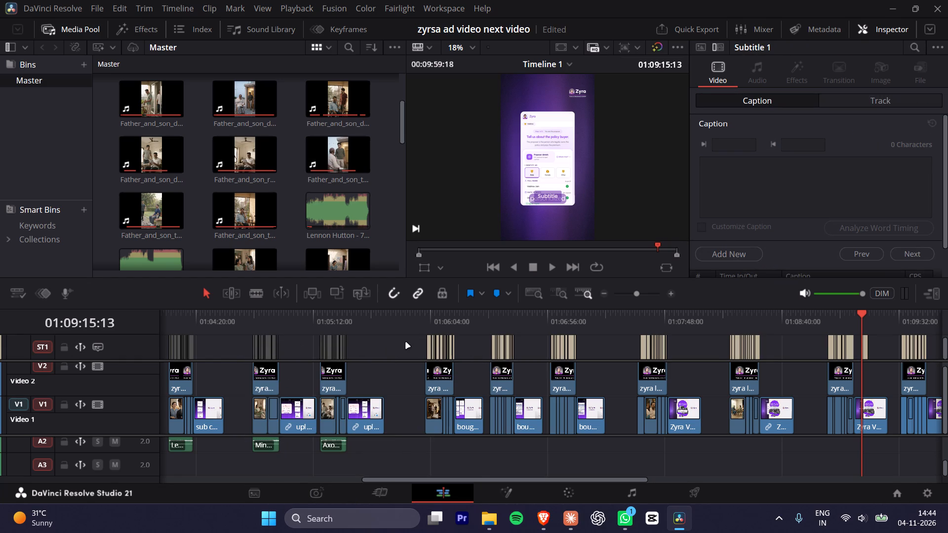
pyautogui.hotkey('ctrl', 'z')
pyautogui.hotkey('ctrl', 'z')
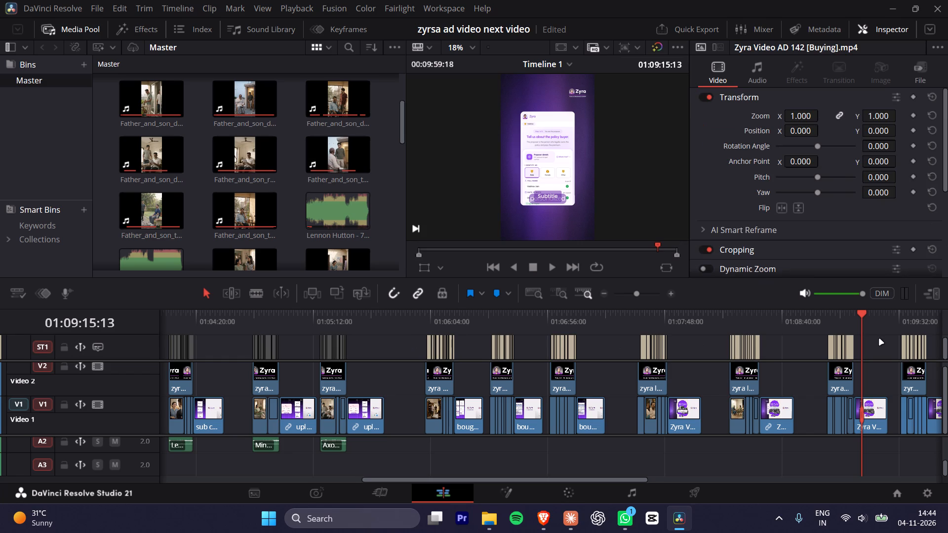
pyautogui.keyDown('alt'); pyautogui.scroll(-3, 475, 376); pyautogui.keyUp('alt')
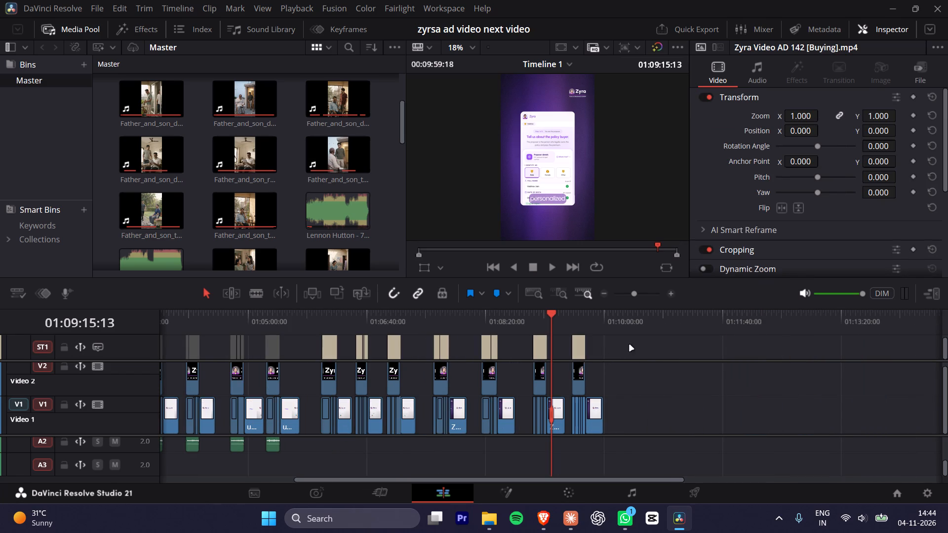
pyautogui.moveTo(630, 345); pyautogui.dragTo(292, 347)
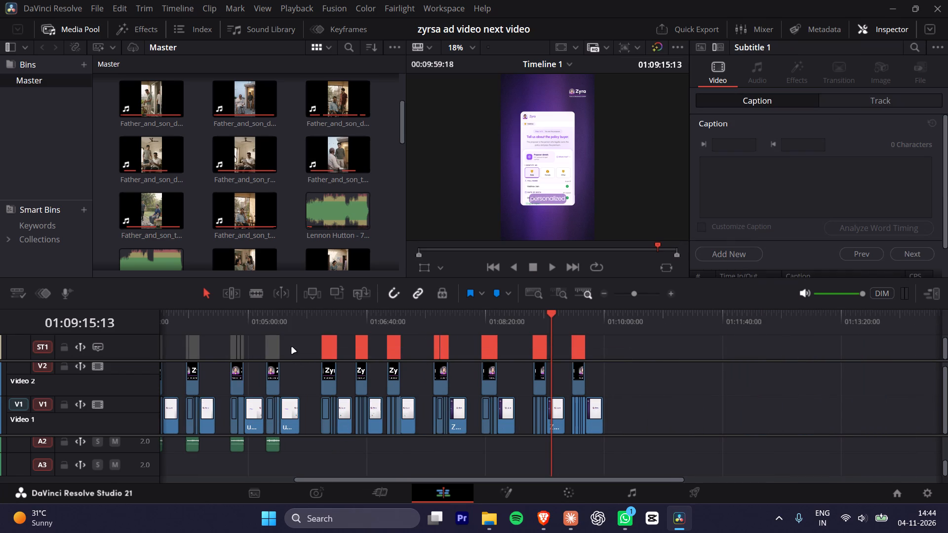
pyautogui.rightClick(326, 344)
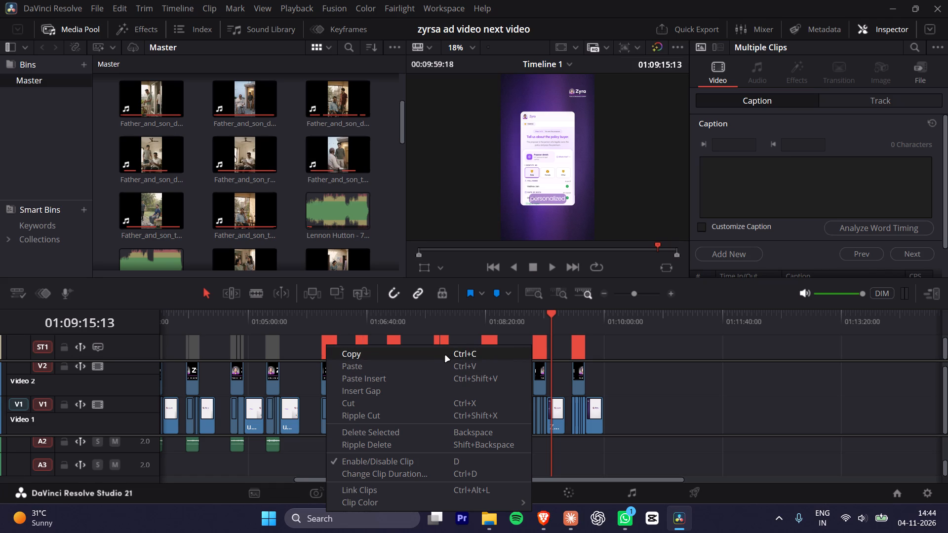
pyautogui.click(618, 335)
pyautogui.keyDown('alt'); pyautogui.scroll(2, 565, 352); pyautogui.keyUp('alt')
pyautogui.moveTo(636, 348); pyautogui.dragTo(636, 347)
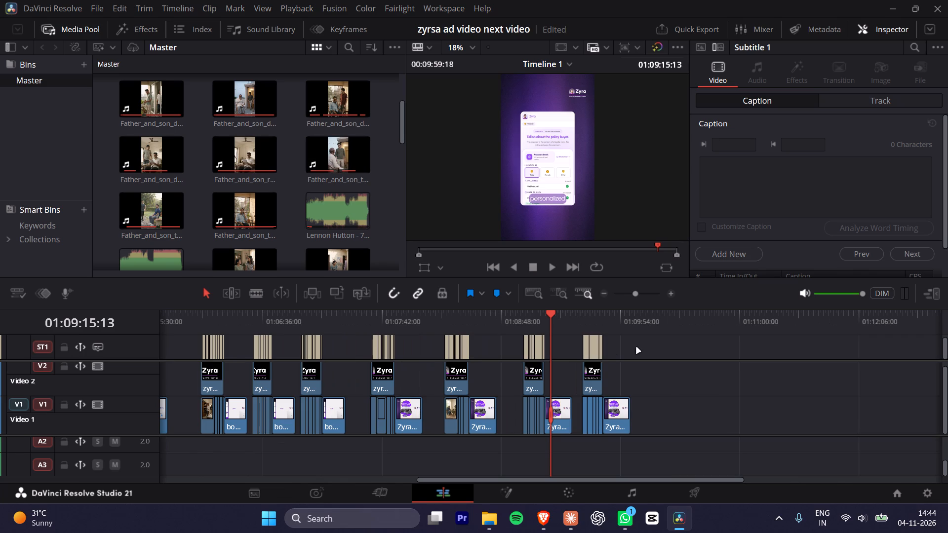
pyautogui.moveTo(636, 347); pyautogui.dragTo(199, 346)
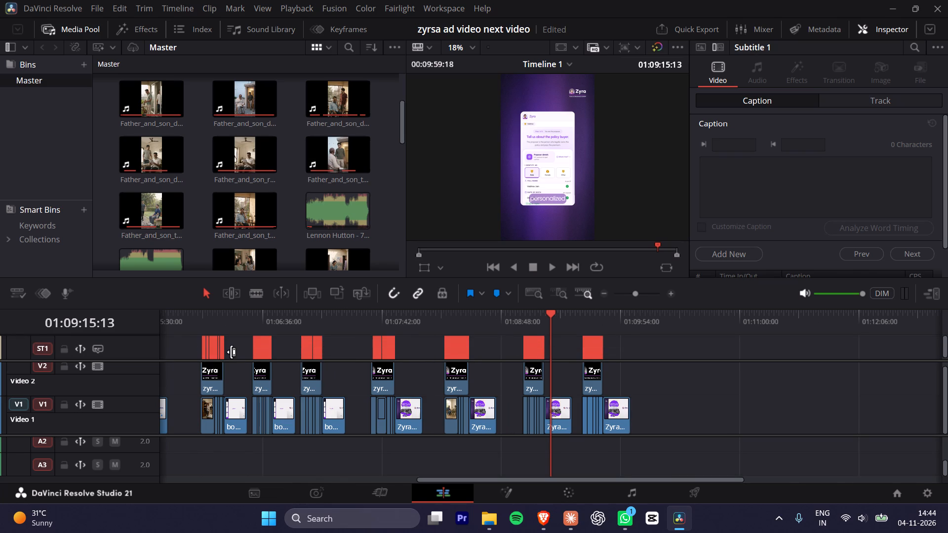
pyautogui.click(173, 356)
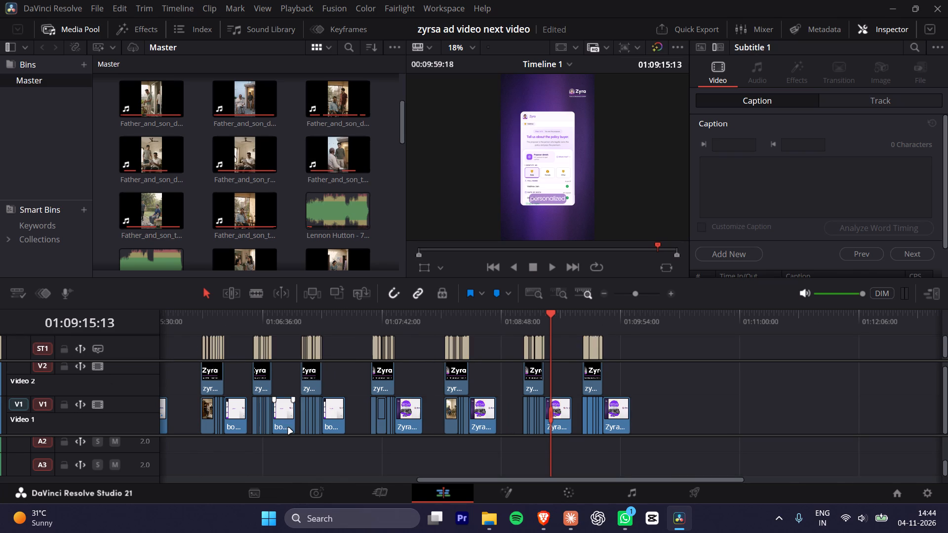
pyautogui.click(116, 351)
pyautogui.rightClick(116, 351)
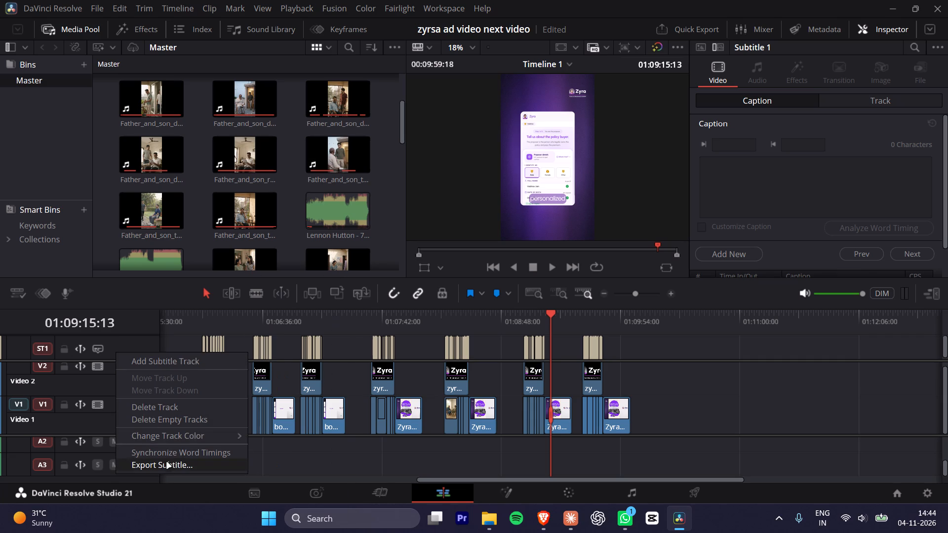
pyautogui.click(172, 469)
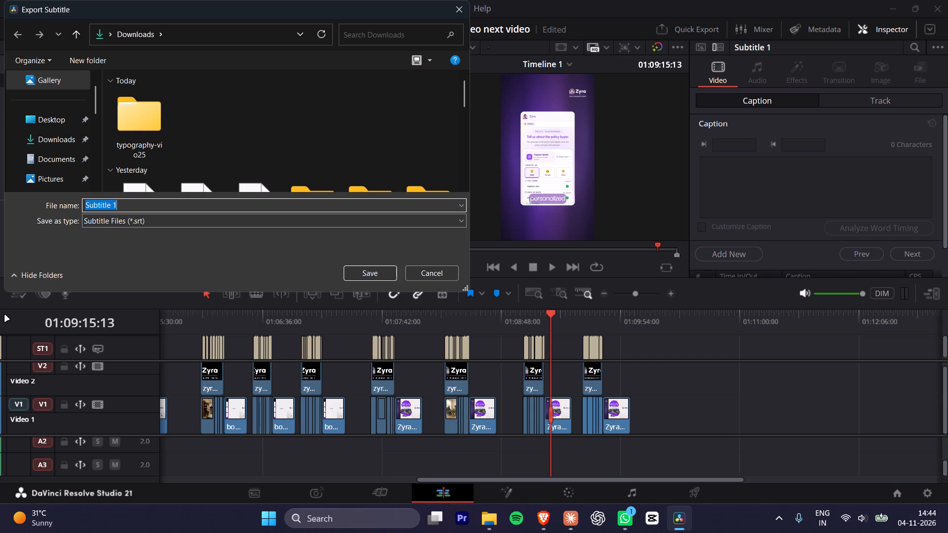
pyautogui.write('zyra si')
pyautogui.press('BackSpace')
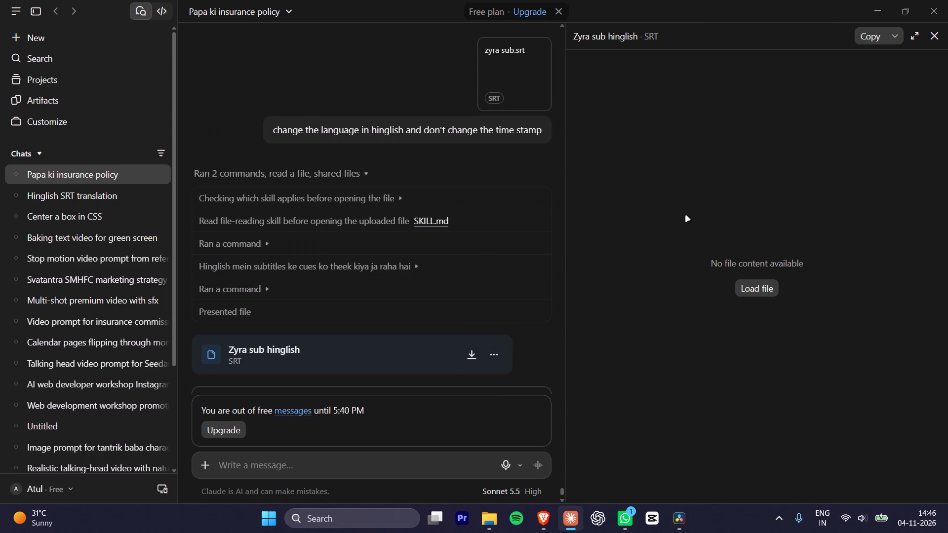
# Switch to DaVinci Resolve and import zyra_sub_hinglish.srt from the Downloads folder into the Master bin on the Media page.
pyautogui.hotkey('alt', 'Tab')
pyautogui.keyDown('alt'); pyautogui.scroll(-2, 411, 364); pyautogui.keyUp('alt')
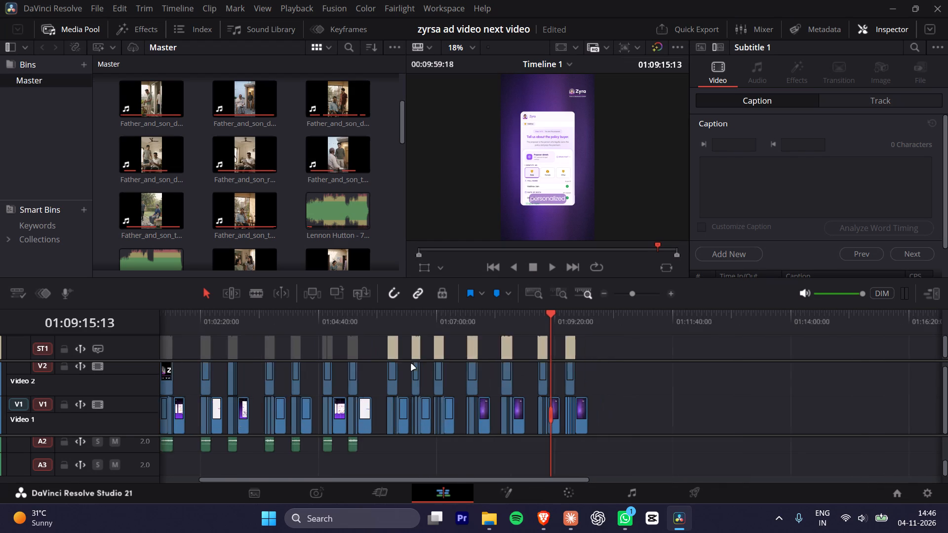
pyautogui.keyDown('alt'); pyautogui.scroll(-5, 411, 364); pyautogui.keyUp('alt')
pyautogui.keyDown('alt'); pyautogui.scroll(5, 396, 357); pyautogui.keyUp('alt')
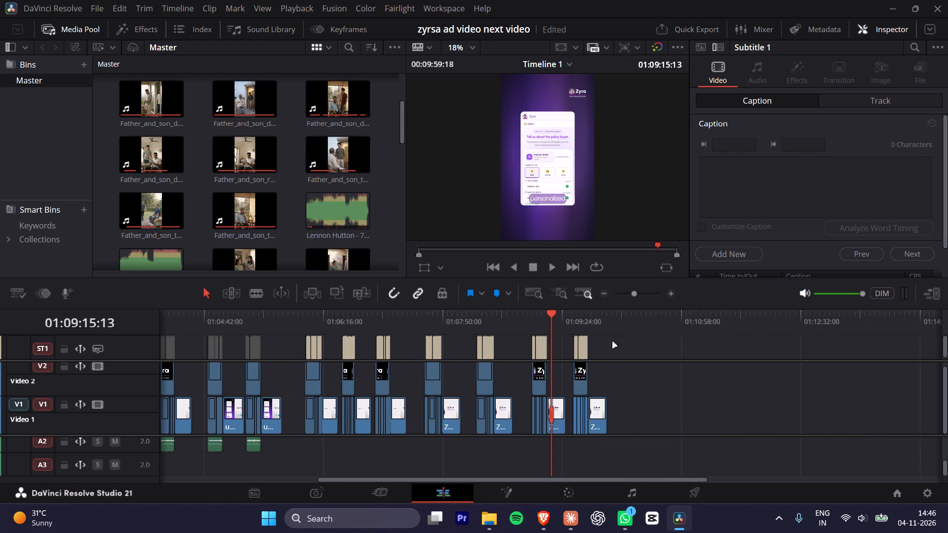
pyautogui.keyDown('alt'); pyautogui.scroll(1, 428, 375); pyautogui.keyUp('alt')
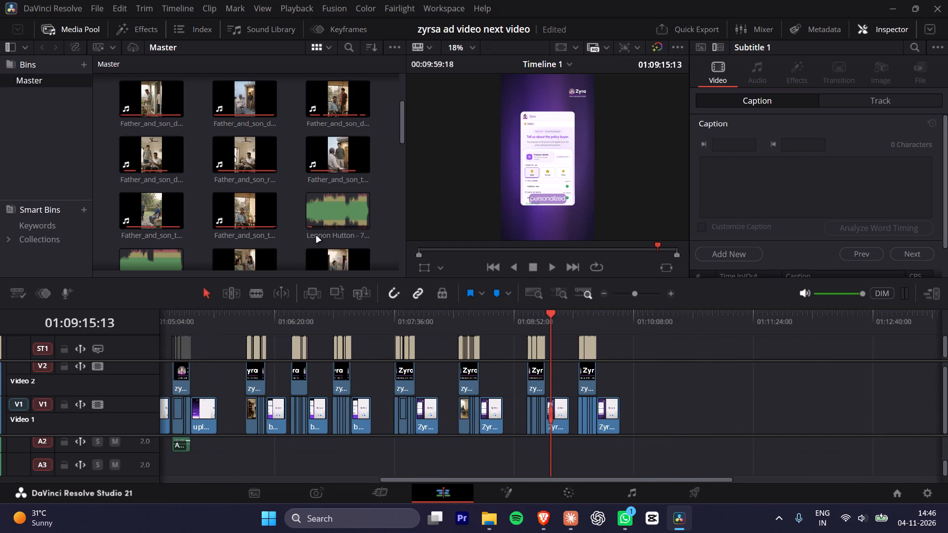
pyautogui.scroll(-12, 300, 204)
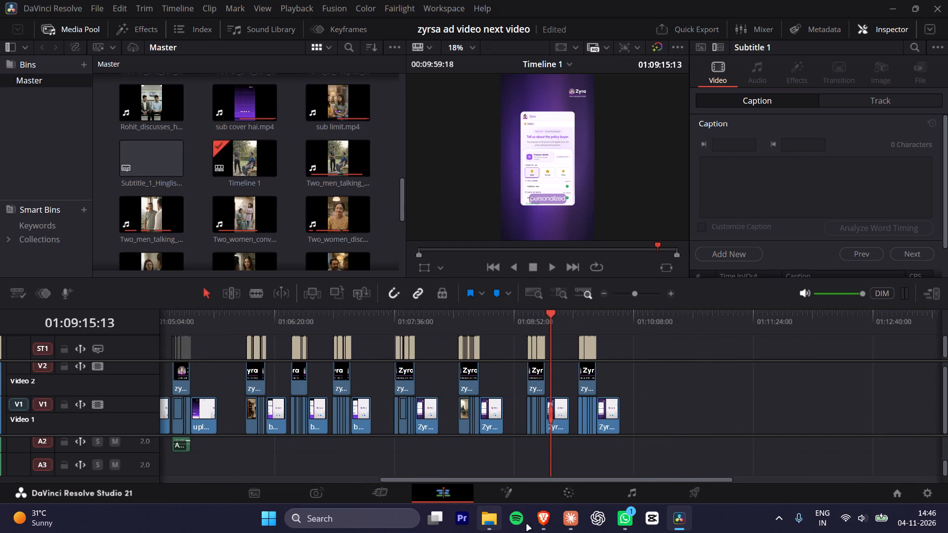
pyautogui.click(261, 495)
pyautogui.click(485, 524)
pyautogui.click(275, 168)
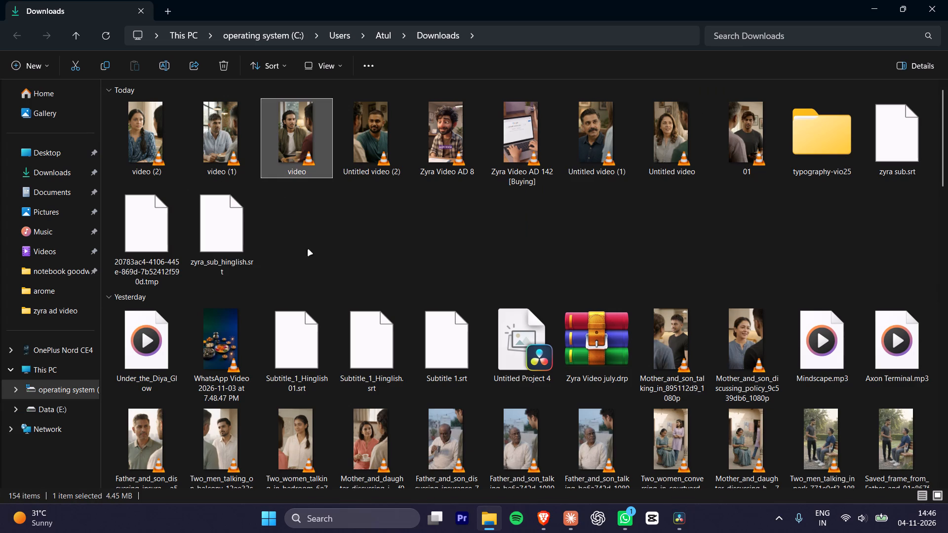
pyautogui.moveTo(311, 264); pyautogui.dragTo(300, 253)
pyautogui.click(111, 36)
pyautogui.moveTo(135, 131); pyautogui.dragTo(156, 166)
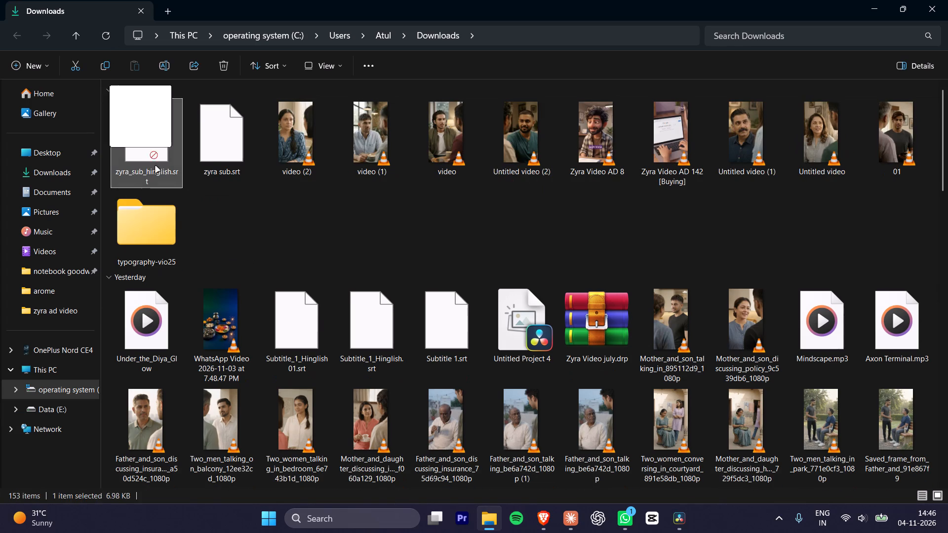
pyautogui.moveTo(156, 166); pyautogui.dragTo(286, 405)
pyautogui.hotkey('alt', 'Tab')
pyautogui.scroll(-2, 474, 418)
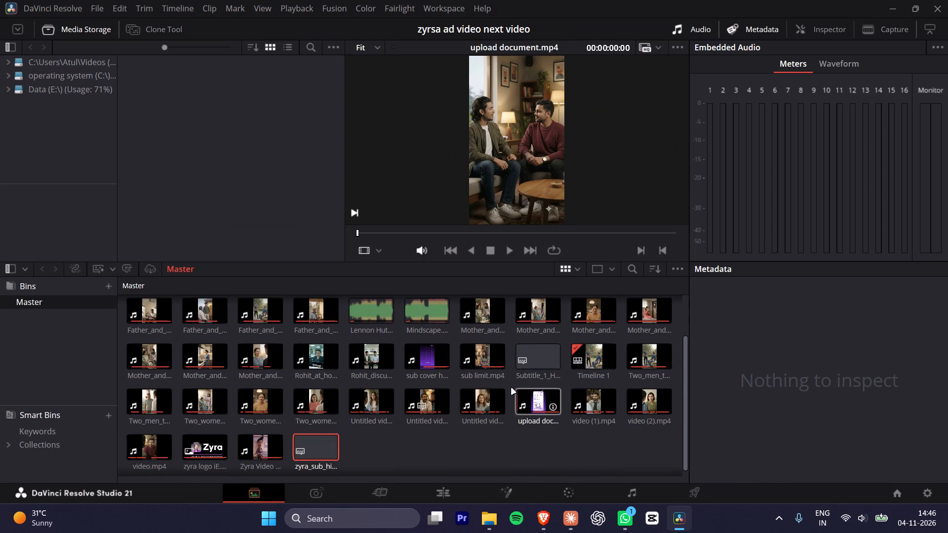
pyautogui.scroll(-2, 413, 451)
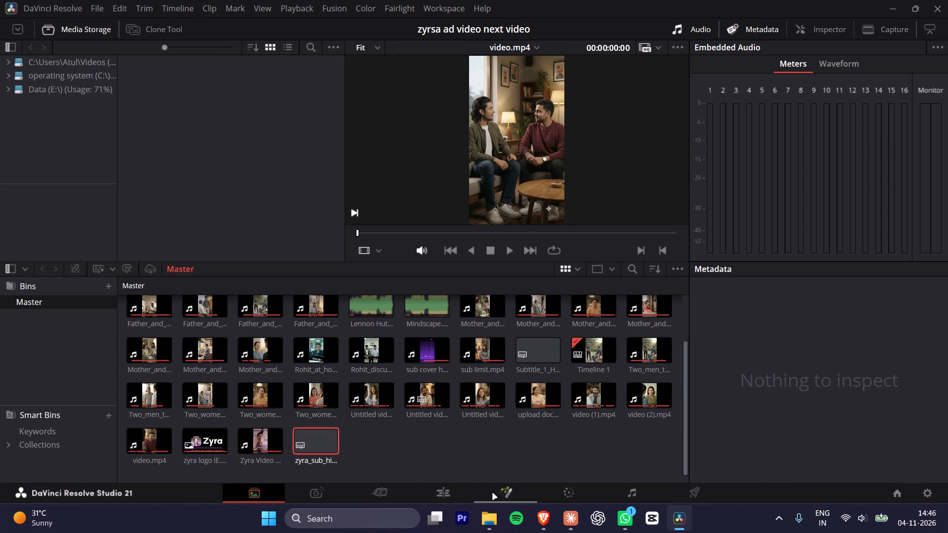
# On the Edit page, place zyra_sub_hinglish over the Hindi captions on track ST1, aligning its first caption with the original's start at 01:06:02:16.
pyautogui.click(444, 494)
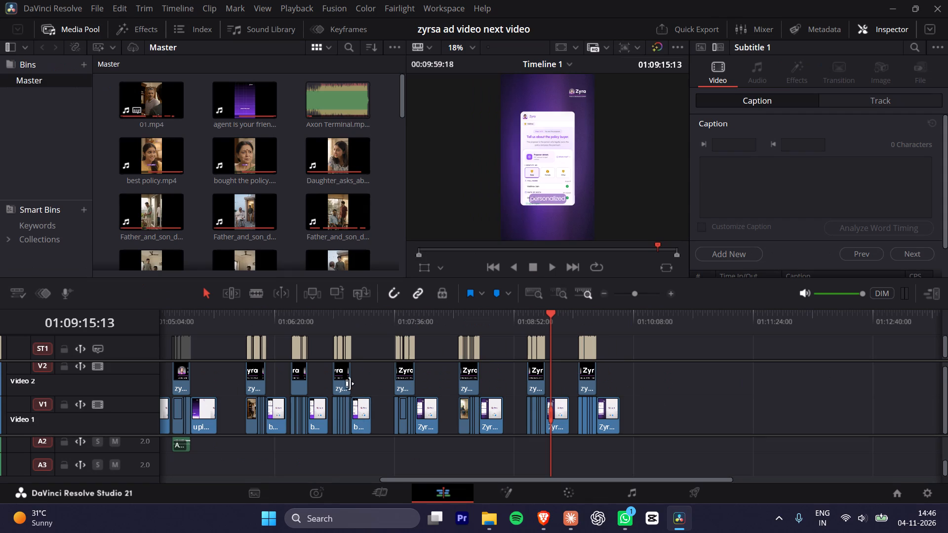
pyautogui.moveTo(238, 315); pyautogui.dragTo(243, 313)
pyautogui.keyDown('alt'); pyautogui.scroll(6, 278, 369); pyautogui.keyUp('alt')
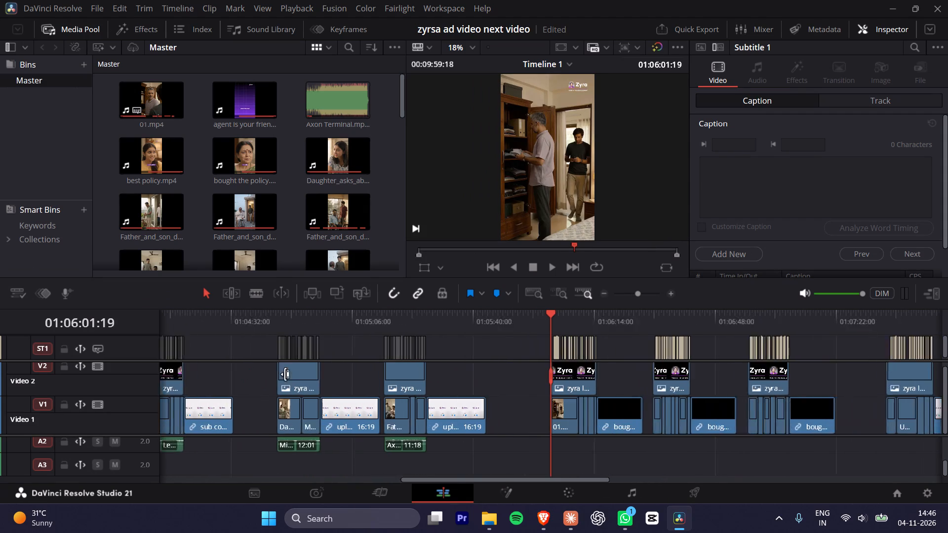
pyautogui.keyDown('alt'); pyautogui.scroll(2, 430, 381); pyautogui.keyUp('alt')
pyautogui.scroll(-18, 335, 211)
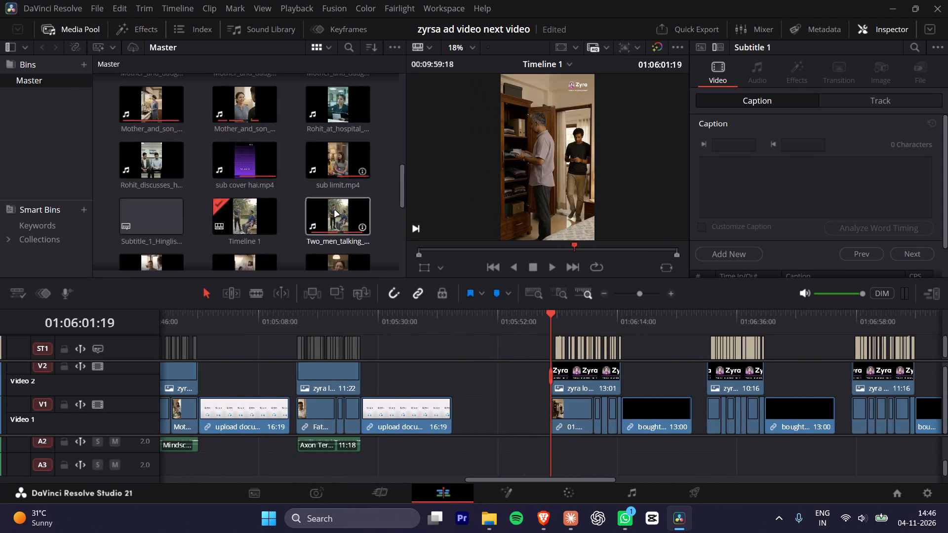
pyautogui.scroll(-10, 335, 211)
pyautogui.moveTo(238, 233); pyautogui.dragTo(535, 345)
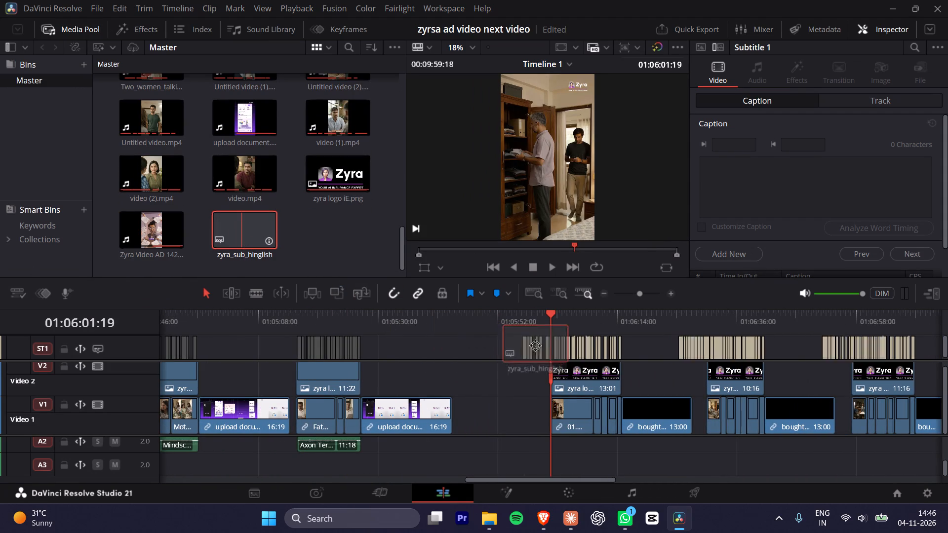
pyautogui.moveTo(535, 345); pyautogui.dragTo(303, 222)
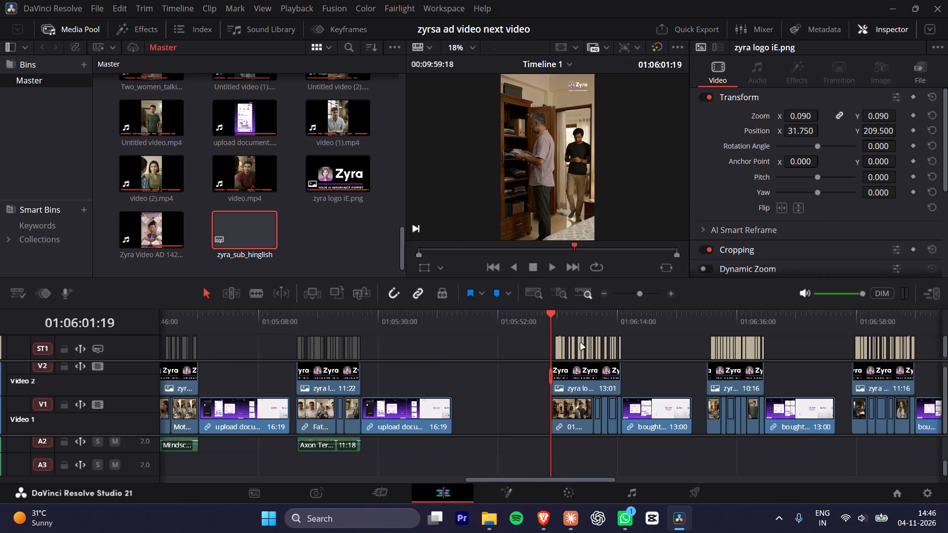
pyautogui.keyDown('alt'); pyautogui.scroll(11, 587, 346); pyautogui.keyUp('alt')
pyautogui.press('space')
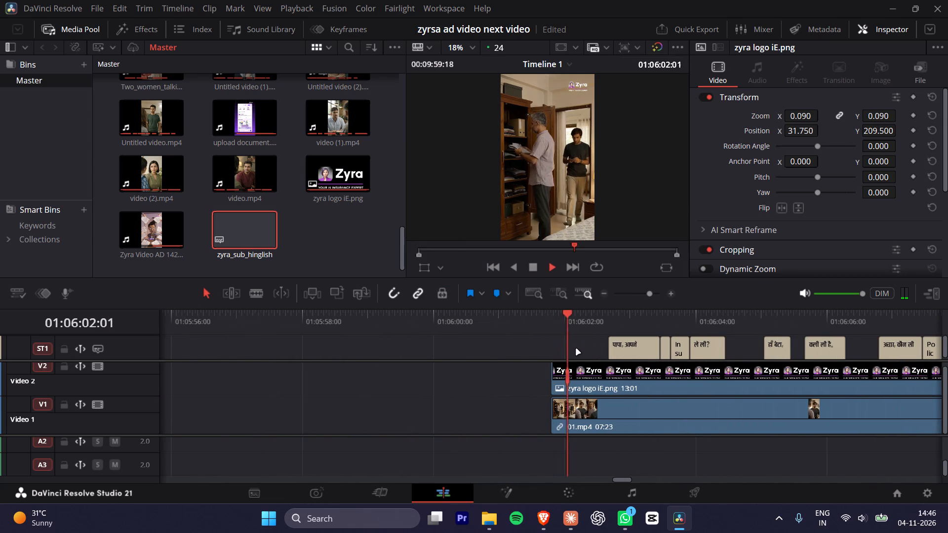
pyautogui.press('space')
pyautogui.press('space')
pyautogui.press('space')
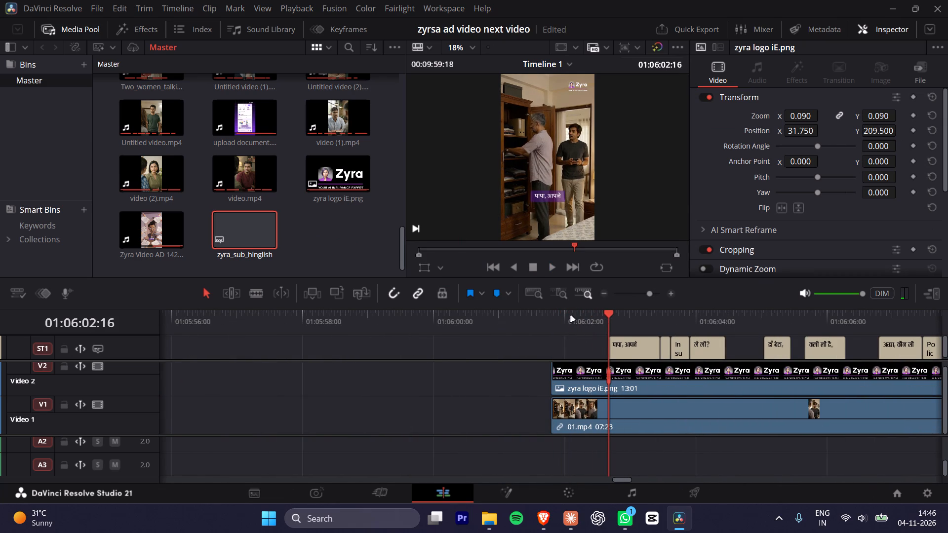
pyautogui.keyDown('alt'); pyautogui.scroll(20, 650, 353); pyautogui.keyUp('alt')
pyautogui.keyDown('alt'); pyautogui.scroll(3, 650, 353); pyautogui.keyUp('alt')
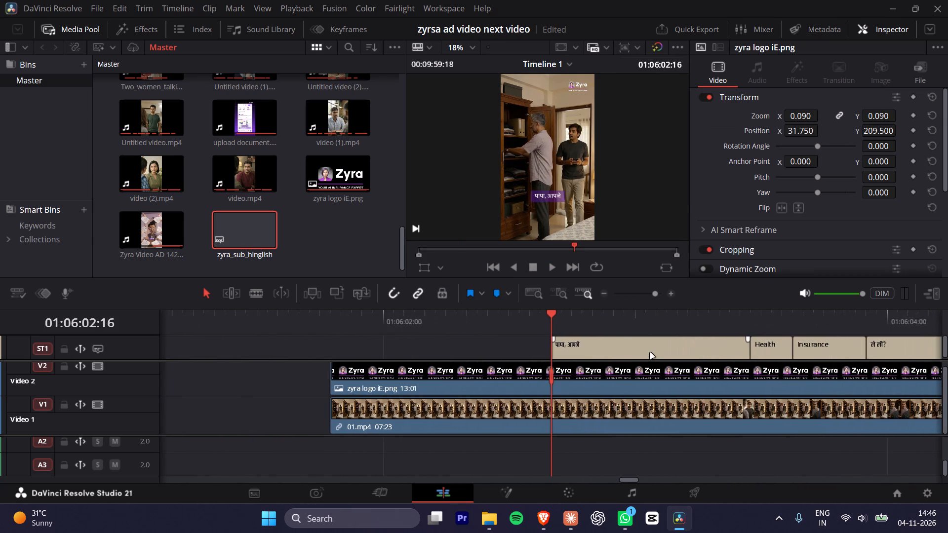
pyautogui.keyDown('alt'); pyautogui.scroll(9, 650, 353); pyautogui.keyUp('alt')
pyautogui.moveTo(246, 231); pyautogui.dragTo(502, 336)
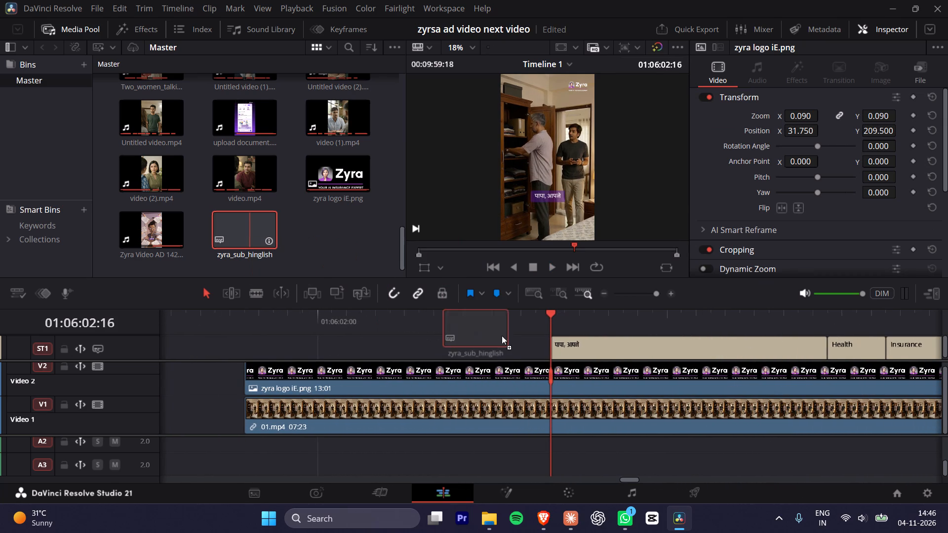
pyautogui.moveTo(502, 336); pyautogui.dragTo(559, 349)
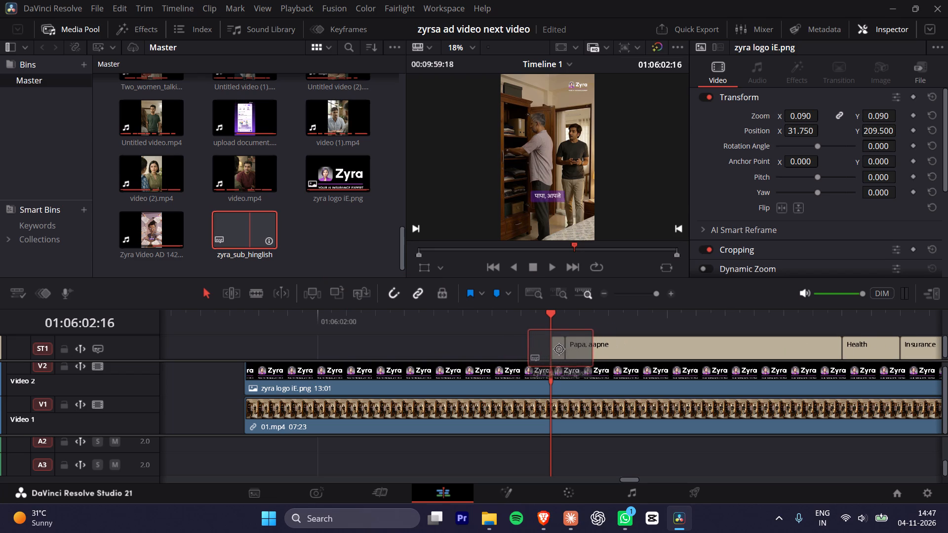
pyautogui.moveTo(559, 349); pyautogui.dragTo(544, 349)
# Play back the opening captions from about 01:06:02:16 to check the Hinglish text against the dialogue.
pyautogui.keyDown('alt'); pyautogui.scroll(-12, 573, 366); pyautogui.keyUp('alt')
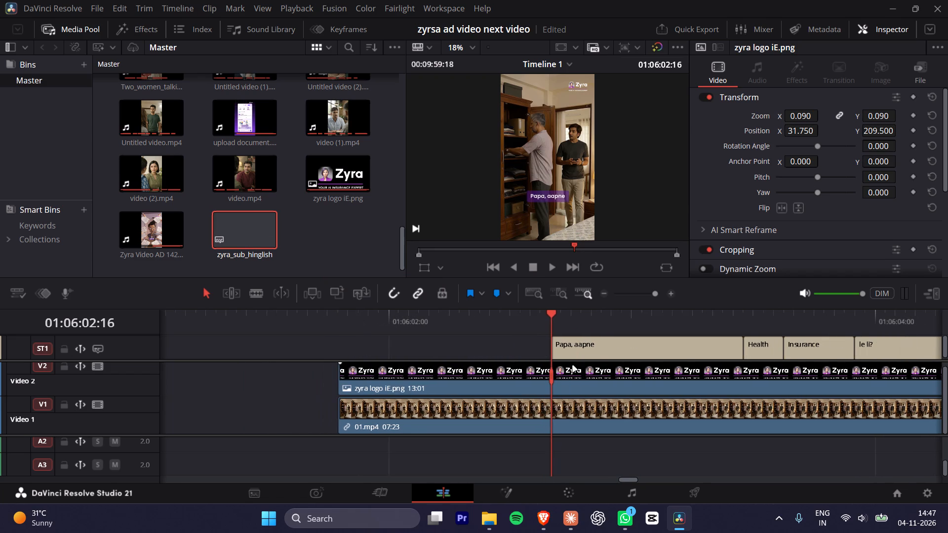
pyautogui.press('space')
pyautogui.press('space')
pyautogui.click(525, 313)
pyautogui.press('space')
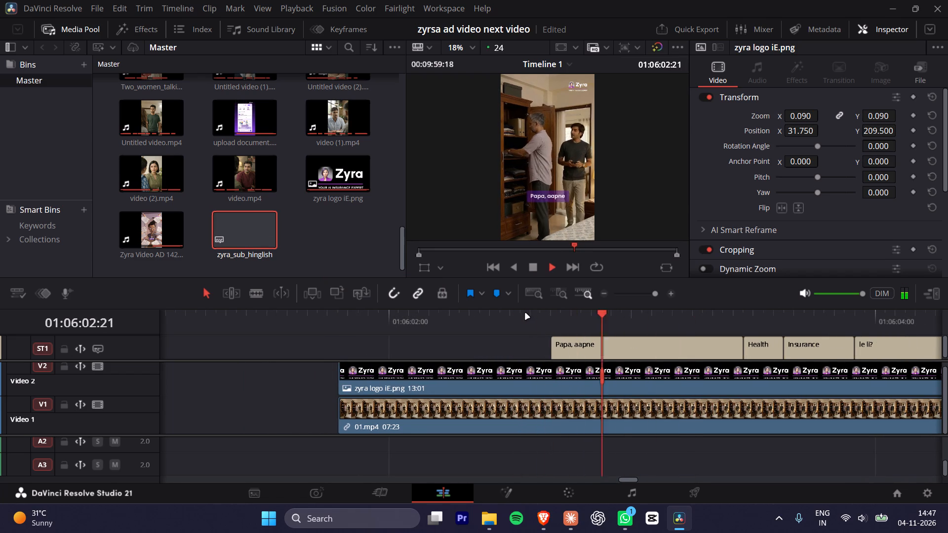
pyautogui.press('space')
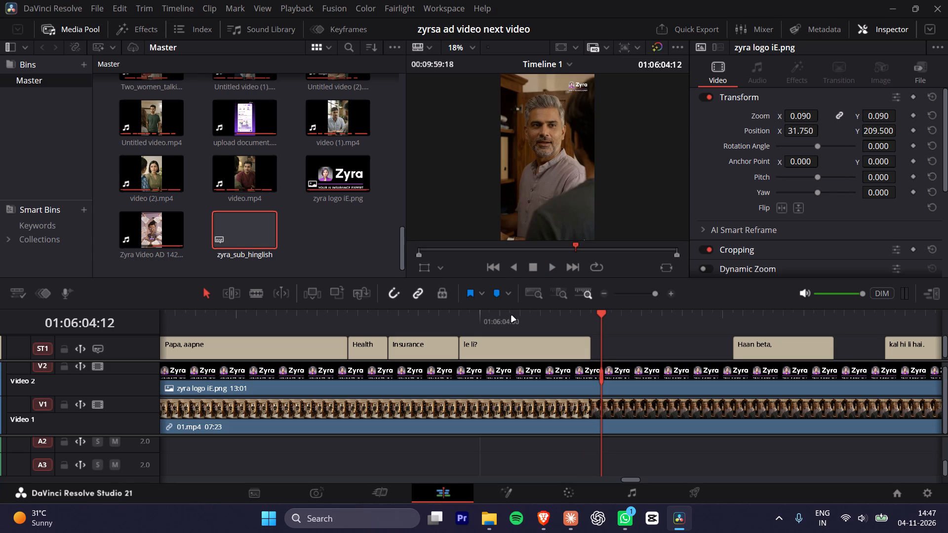
pyautogui.moveTo(432, 327); pyautogui.dragTo(283, 323)
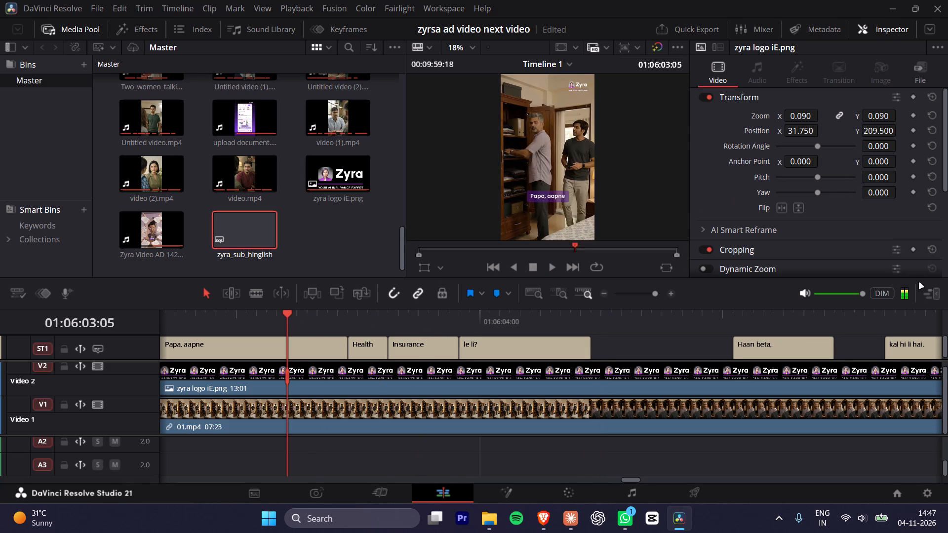
# Hide the Inspector to enlarge the viewer and play the first captioned ad to review its Hinglish subtitles.
pyautogui.click(934, 297)
pyautogui.keyDown('alt'); pyautogui.scroll(-4, 291, 312); pyautogui.keyUp('alt')
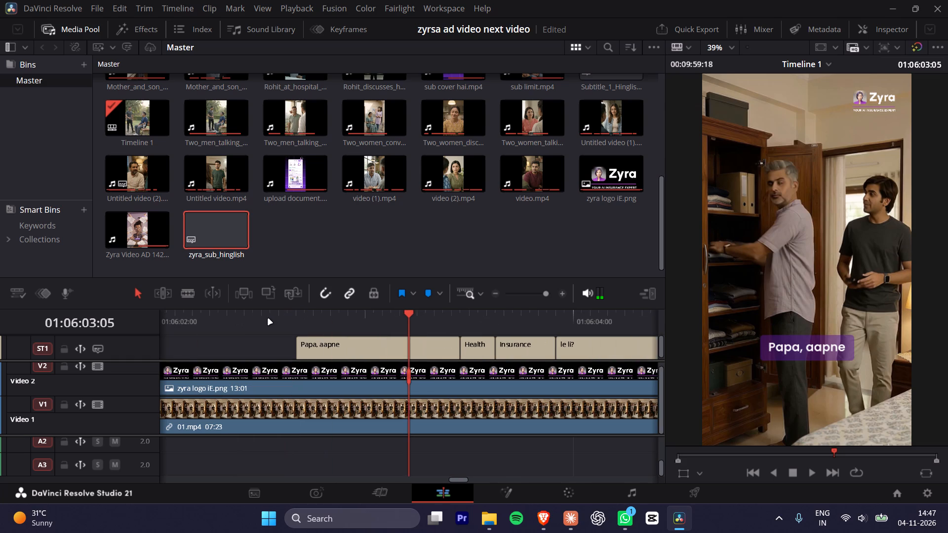
pyautogui.click(265, 316)
pyautogui.press('space')
pyautogui.press('space')
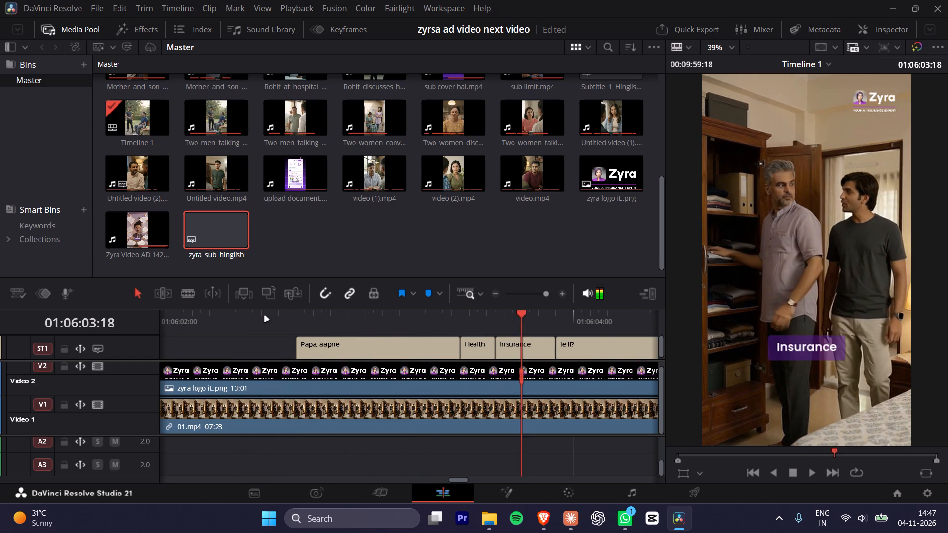
pyautogui.press('space')
pyautogui.press('space')
pyautogui.press('space')
pyautogui.press('space')
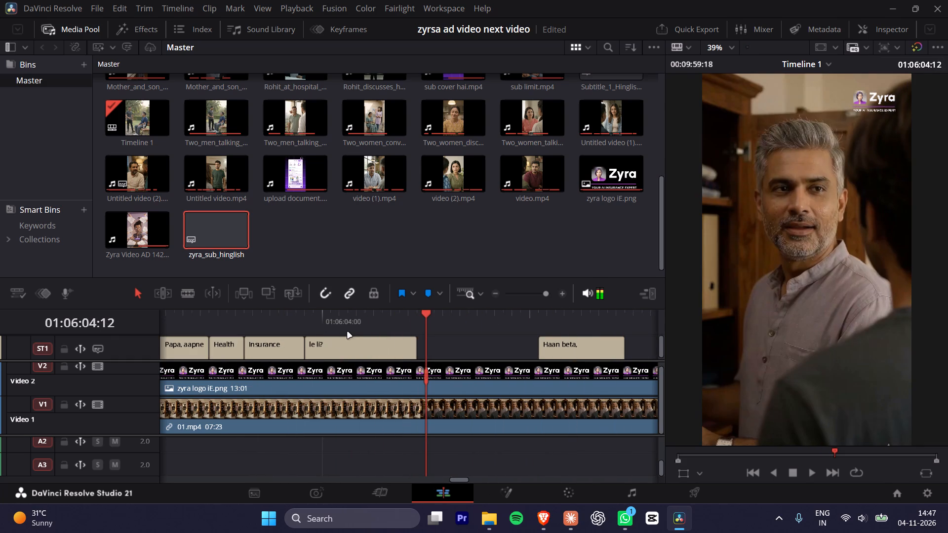
pyautogui.press('space')
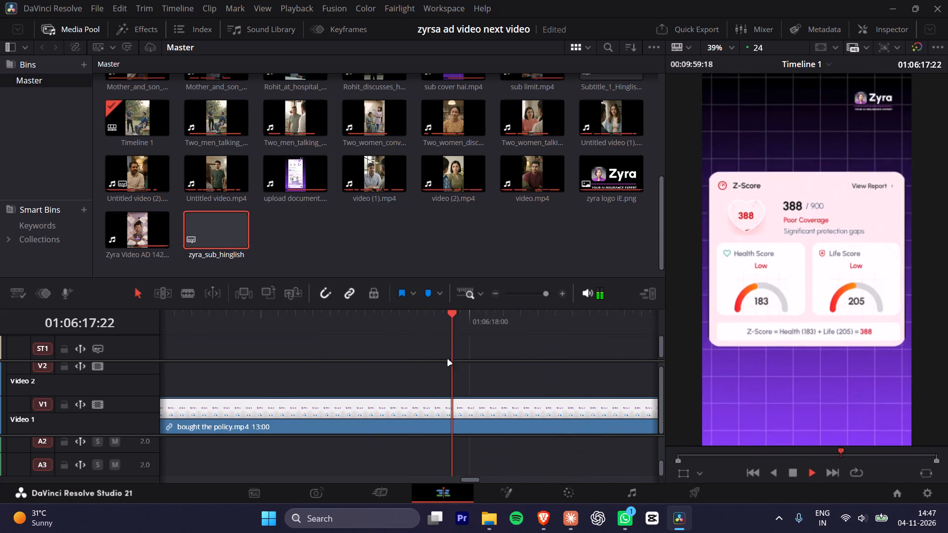
# Review the end of the first captioned ad and the bought the policy.mp4 clip that follows it.
pyautogui.keyDown('alt'); pyautogui.scroll(-8, 501, 342); pyautogui.keyUp('alt')
pyautogui.keyDown('alt'); pyautogui.scroll(-9, 561, 356); pyautogui.keyUp('alt')
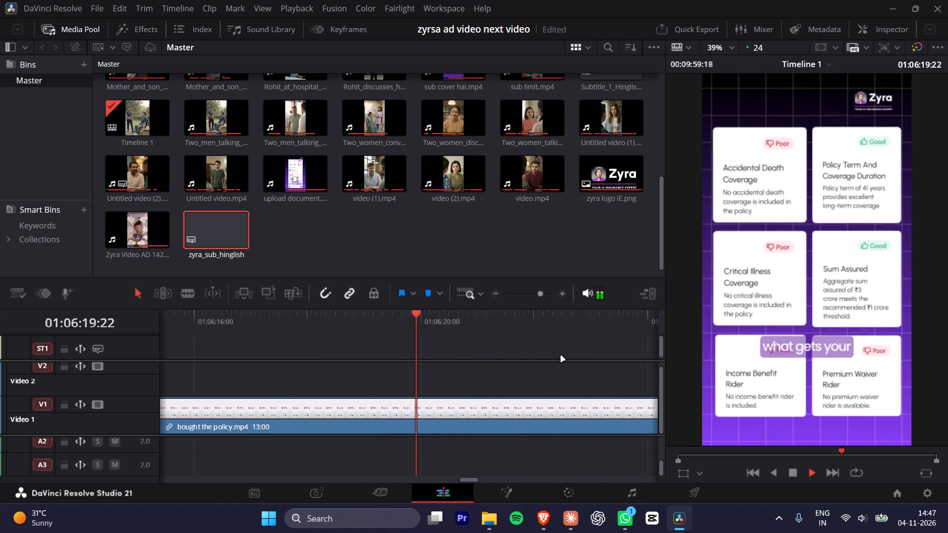
pyautogui.keyDown('alt'); pyautogui.scroll(-4, 561, 356); pyautogui.keyUp('alt')
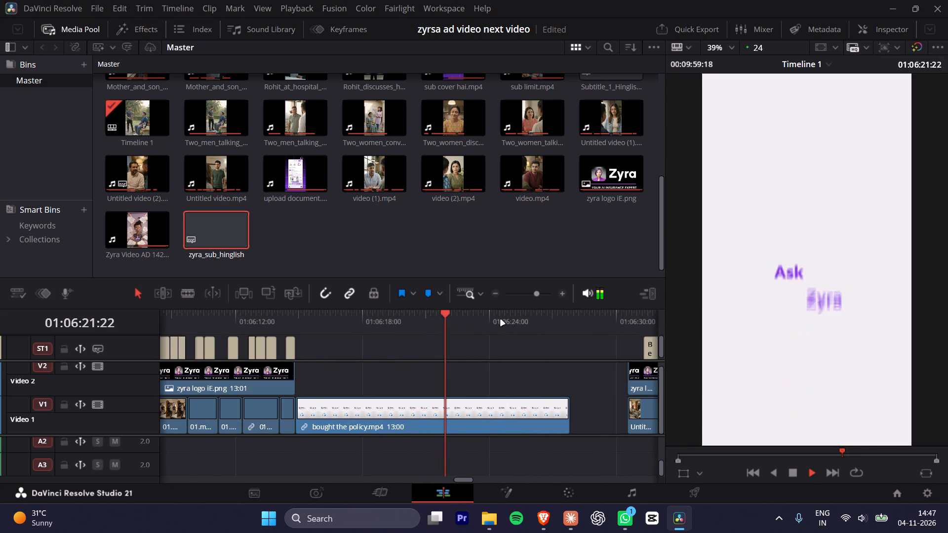
pyautogui.moveTo(478, 317); pyautogui.dragTo(283, 336)
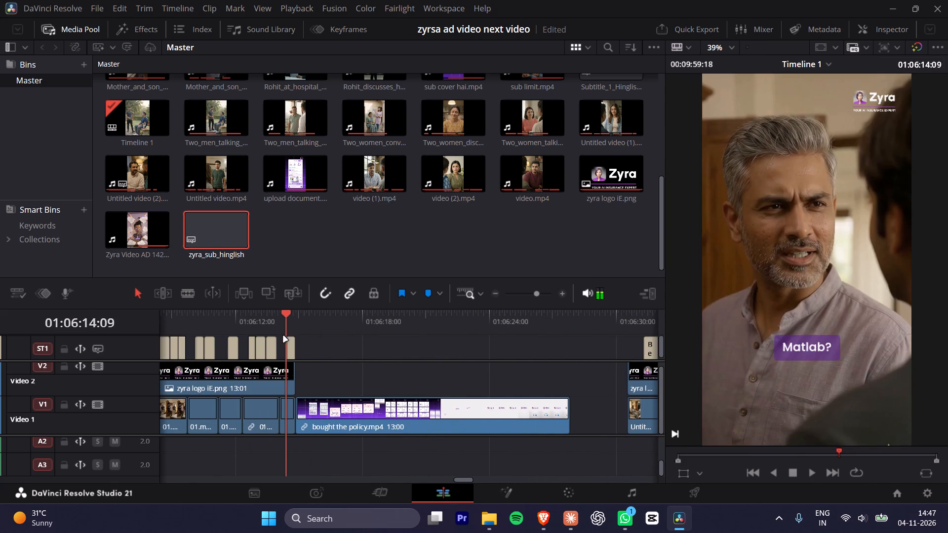
pyautogui.moveTo(283, 336); pyautogui.dragTo(445, 348)
pyautogui.keyDown('alt'); pyautogui.scroll(-4, 474, 363); pyautogui.keyUp('alt')
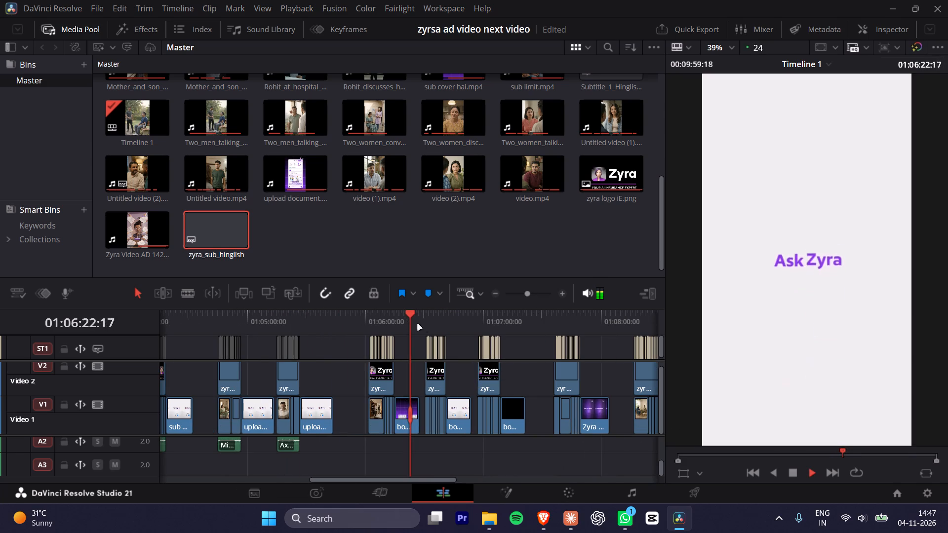
# Play the second captioned ad from about 01:06:31:02 to check its Hinglish subtitles.
pyautogui.moveTo(417, 314); pyautogui.dragTo(423, 315)
pyautogui.press('space')
pyautogui.press('space')
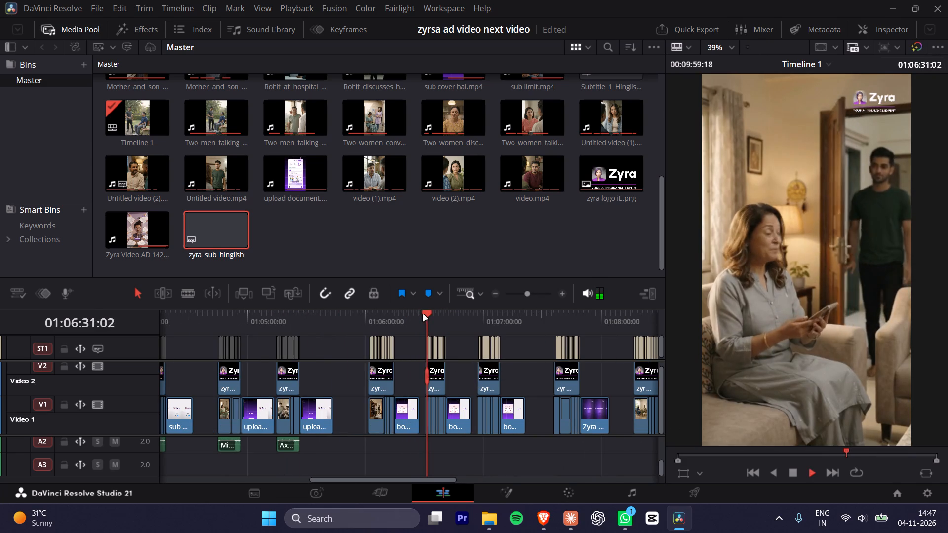
pyautogui.keyDown('alt'); pyautogui.scroll(4, 489, 391); pyautogui.keyUp('alt')
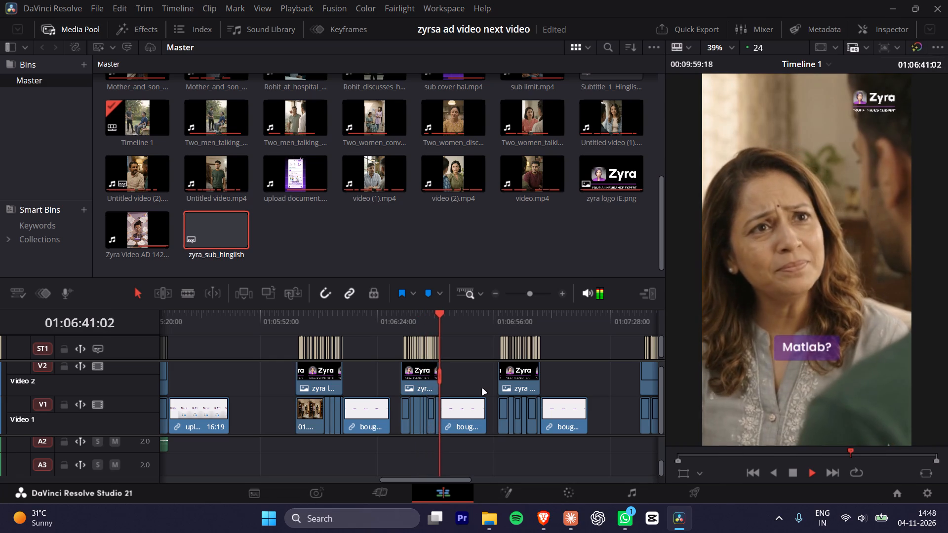
pyautogui.keyDown('alt'); pyautogui.scroll(5, 482, 389); pyautogui.keyUp('alt')
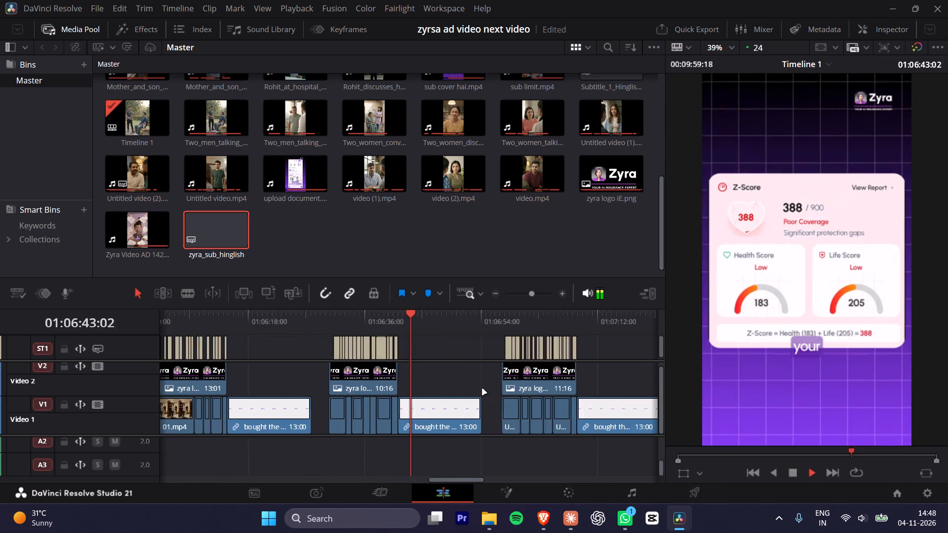
pyautogui.keyDown('alt'); pyautogui.scroll(2, 482, 389); pyautogui.keyUp('alt')
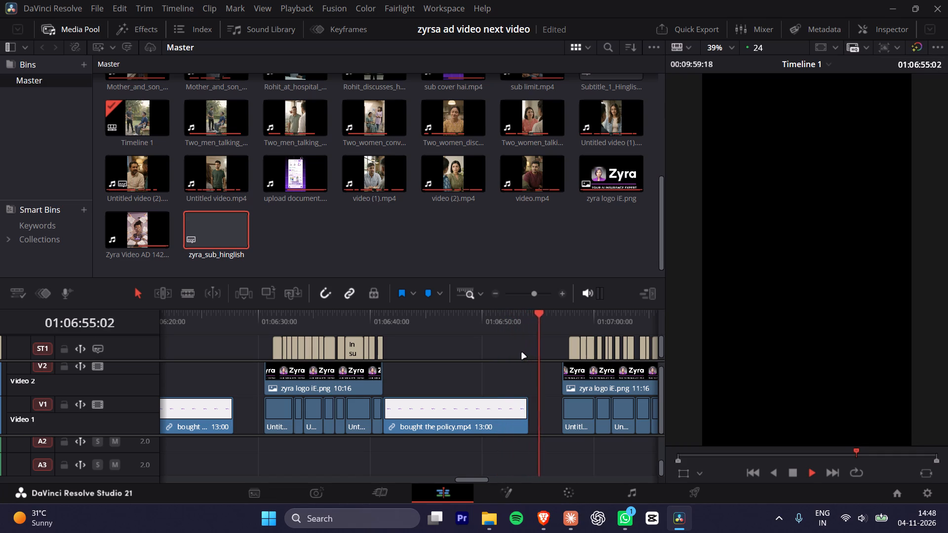
# Play the third captioned ad through its bought the policy.mp4 ending to check the Hinglish subtitles.
pyautogui.keyDown('alt'); pyautogui.scroll(-3, 522, 353); pyautogui.keyUp('alt')
pyautogui.press('space')
pyautogui.press('space')
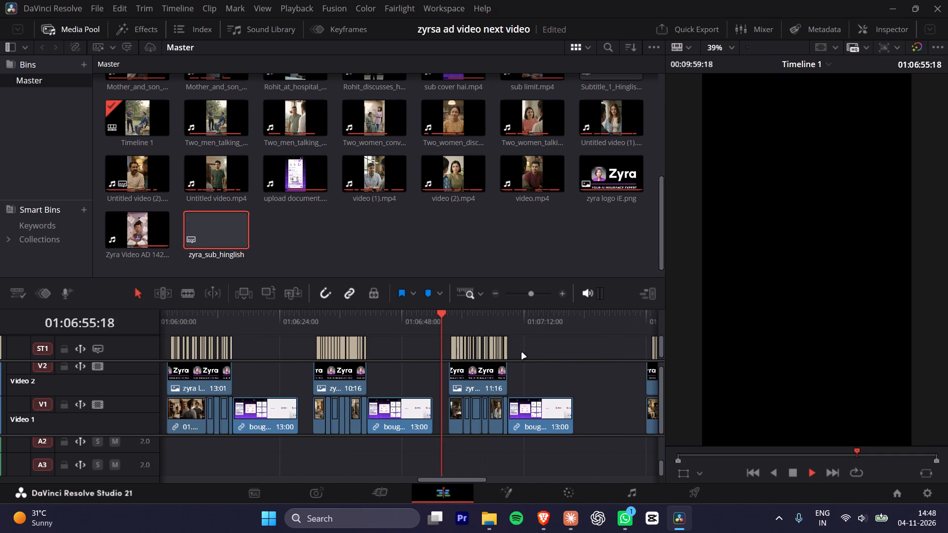
pyautogui.keyDown('alt'); pyautogui.scroll(4, 522, 353); pyautogui.keyUp('alt')
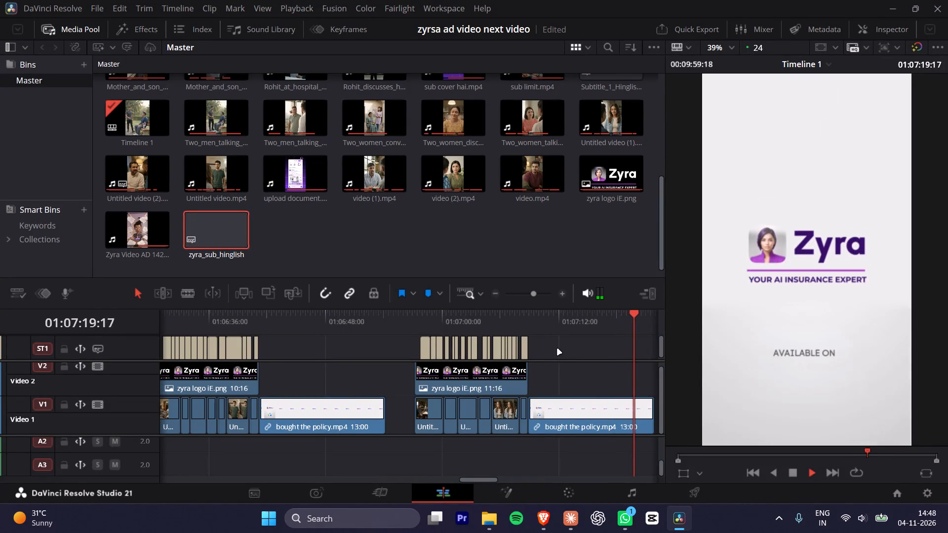
pyautogui.press('space')
pyautogui.keyDown('alt'); pyautogui.scroll(-3, 557, 349); pyautogui.keyUp('alt')
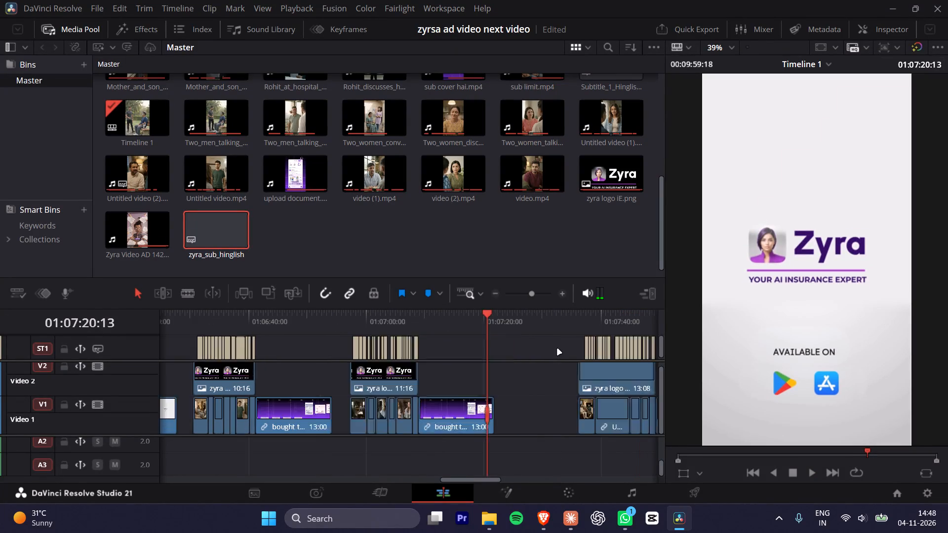
# Play the fourth captioned ad into its Zyra Video ending to check the Hinglish subtitles.
pyautogui.moveTo(460, 316); pyautogui.dragTo(479, 313)
pyautogui.press('space')
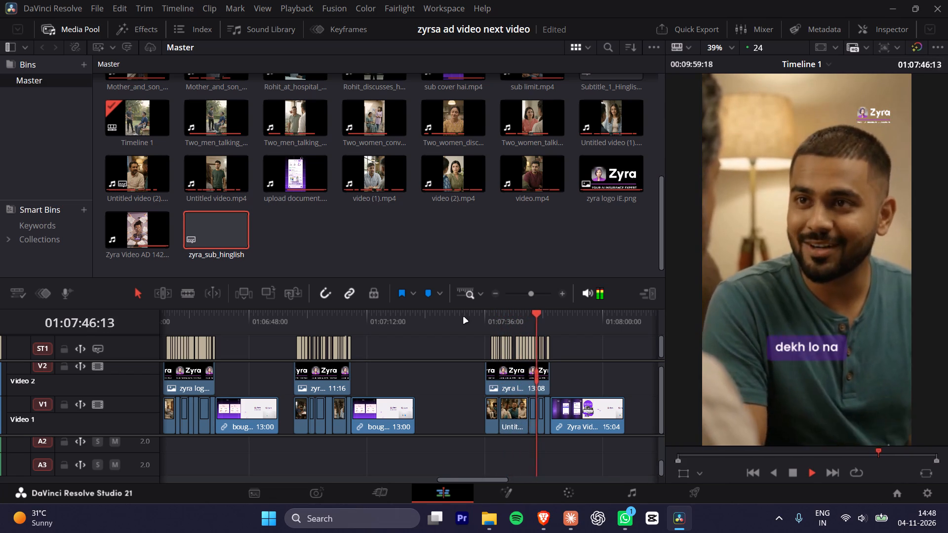
pyautogui.keyDown('alt'); pyautogui.scroll(-9, 479, 353); pyautogui.keyUp('alt')
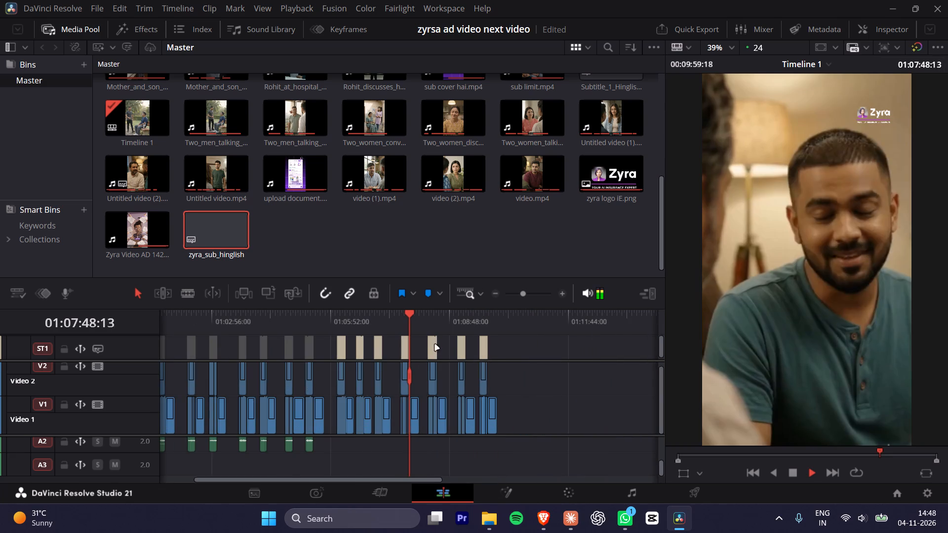
pyautogui.keyDown('alt'); pyautogui.scroll(7, 437, 366); pyautogui.keyUp('alt')
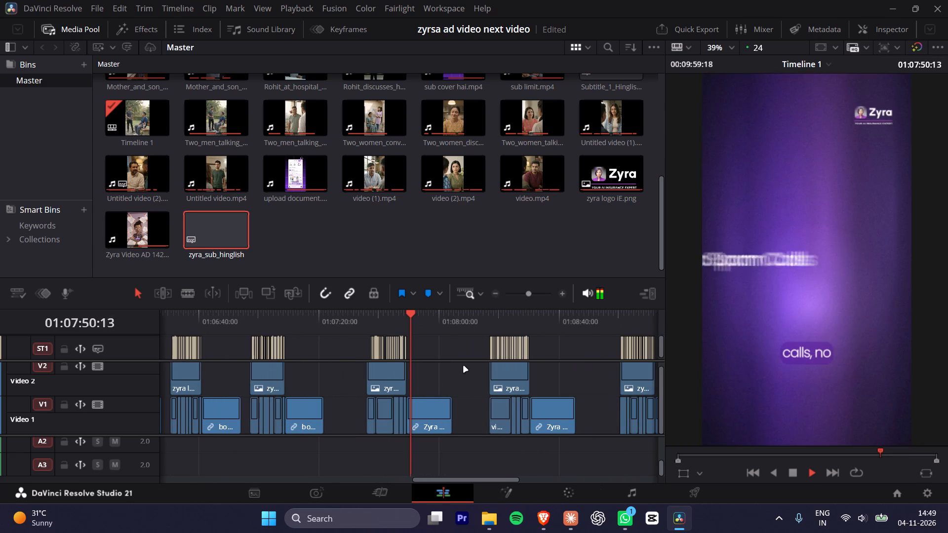
pyautogui.press('space')
# Copy the first ad's audio clip on track A2 at the beginning of the timeline.
pyautogui.keyDown('ctrl'); pyautogui.scroll(-4, 464, 366); pyautogui.keyUp('ctrl')
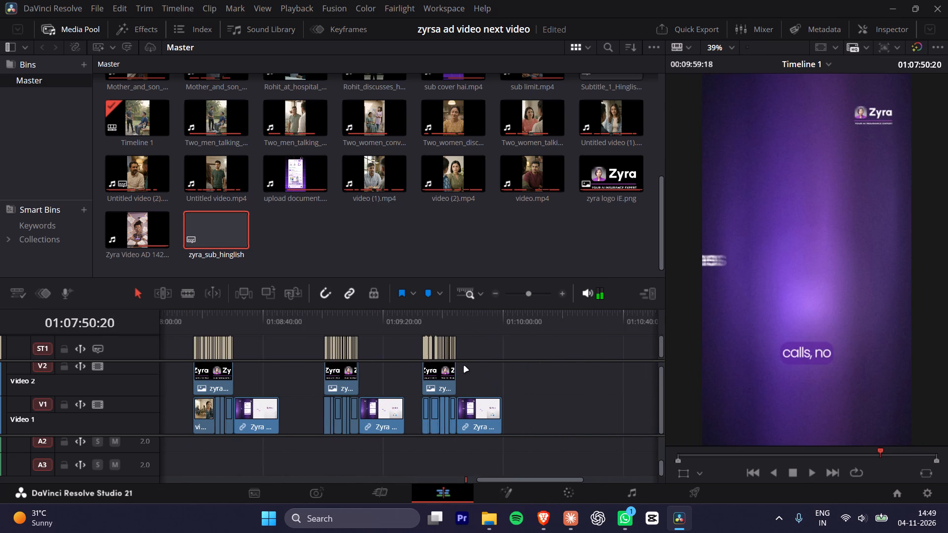
pyautogui.keyDown('ctrl'); pyautogui.scroll(3, 464, 366); pyautogui.keyUp('ctrl')
pyautogui.keyDown('alt'); pyautogui.scroll(-2, 464, 366); pyautogui.keyUp('alt')
pyautogui.moveTo(327, 318); pyautogui.dragTo(136, 319)
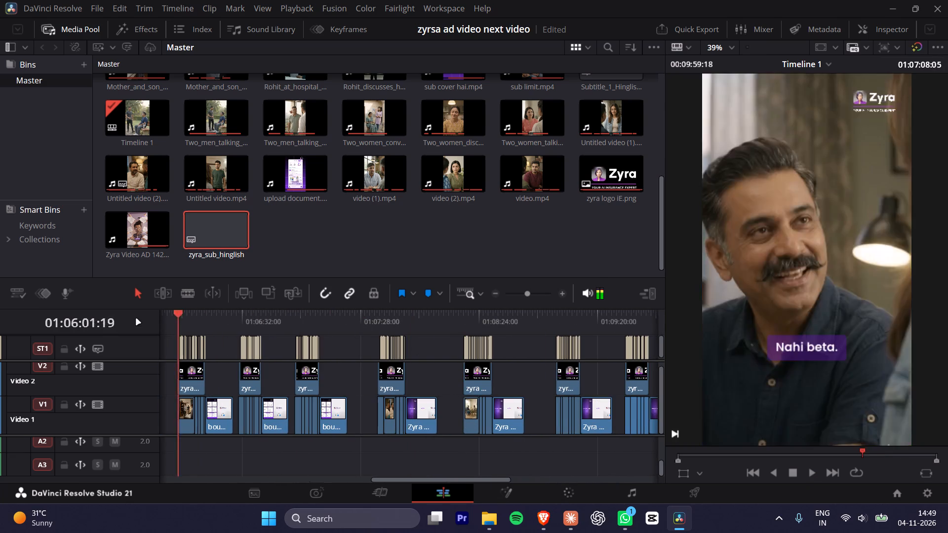
pyautogui.moveTo(136, 319); pyautogui.dragTo(0, 319)
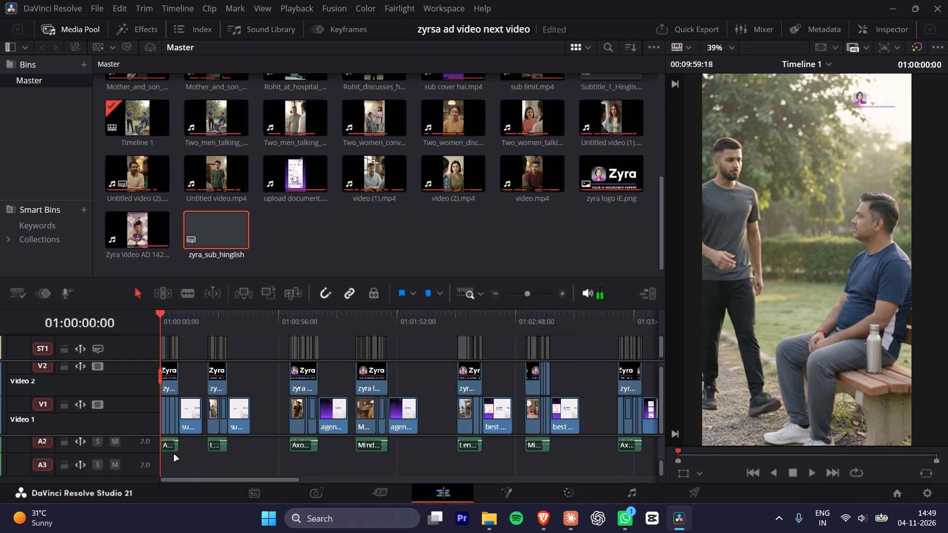
pyautogui.moveTo(172, 455); pyautogui.dragTo(165, 443)
pyautogui.click(166, 459)
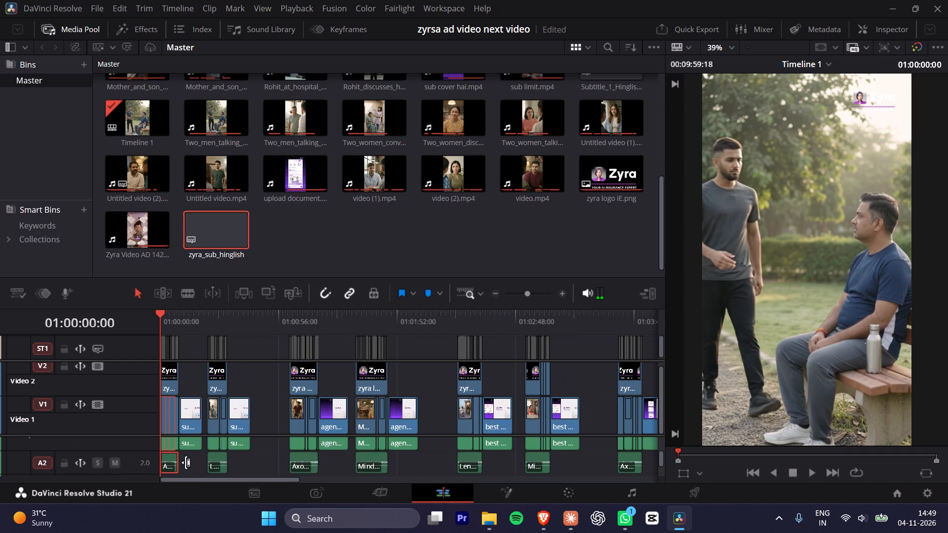
pyautogui.click(208, 464)
pyautogui.click(184, 465)
pyautogui.click(171, 462)
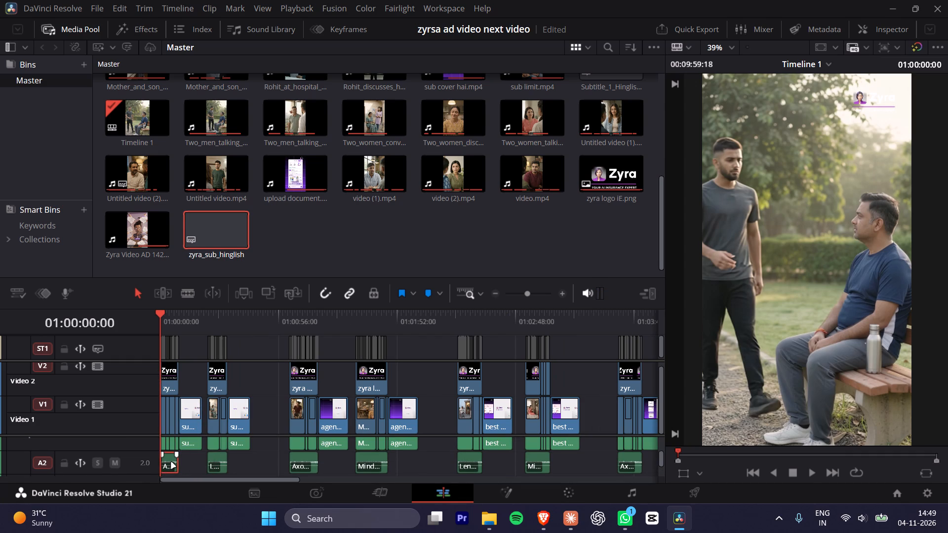
pyautogui.hotkey('ctrl', 'c')
# Shift all clips and captions from 01:06:01:19 onward about 37 seconds later on the timeline.
pyautogui.keyDown('alt'); pyautogui.scroll(-4, 289, 406); pyautogui.keyUp('alt')
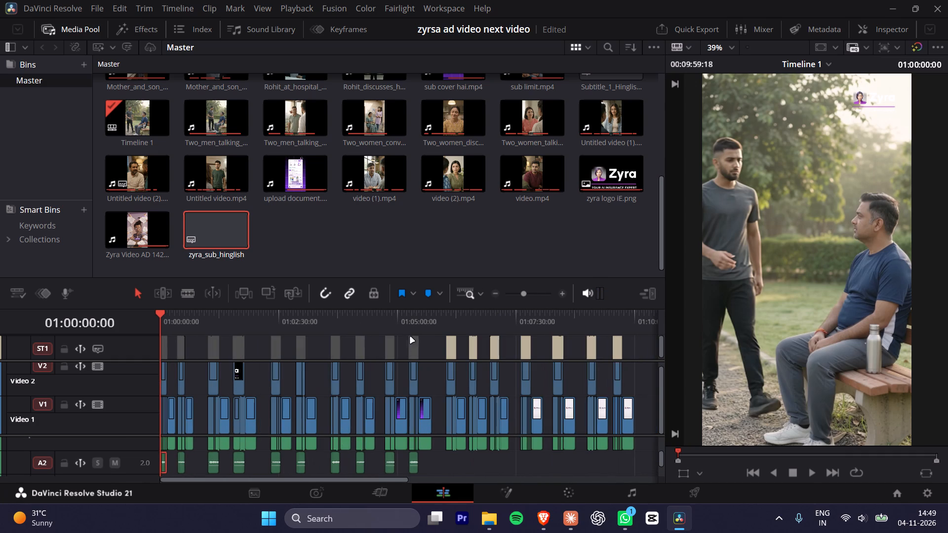
pyautogui.moveTo(423, 327); pyautogui.dragTo(441, 323)
pyautogui.keyDown('alt'); pyautogui.scroll(8, 450, 401); pyautogui.keyUp('alt')
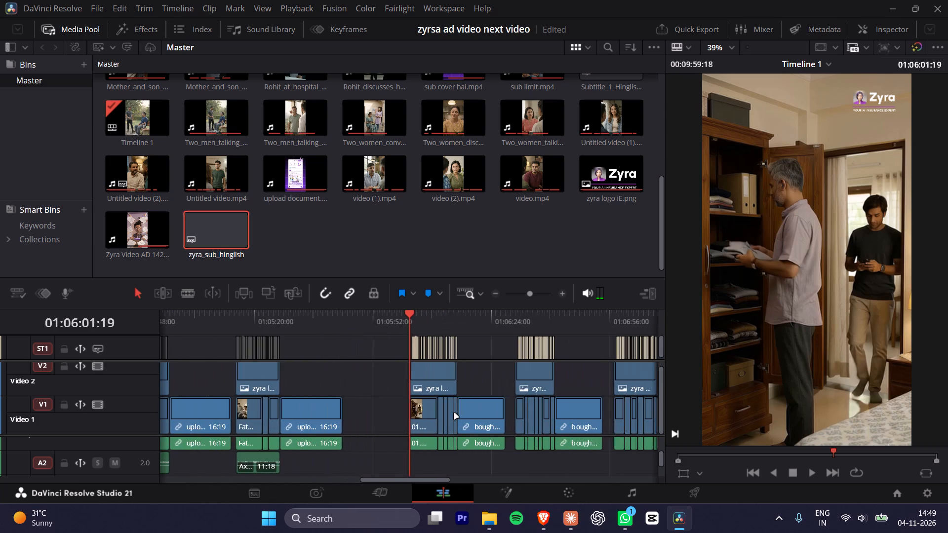
pyautogui.keyDown('alt'); pyautogui.scroll(-8, 454, 414); pyautogui.keyUp('alt')
pyautogui.moveTo(544, 345); pyautogui.dragTo(530, 367)
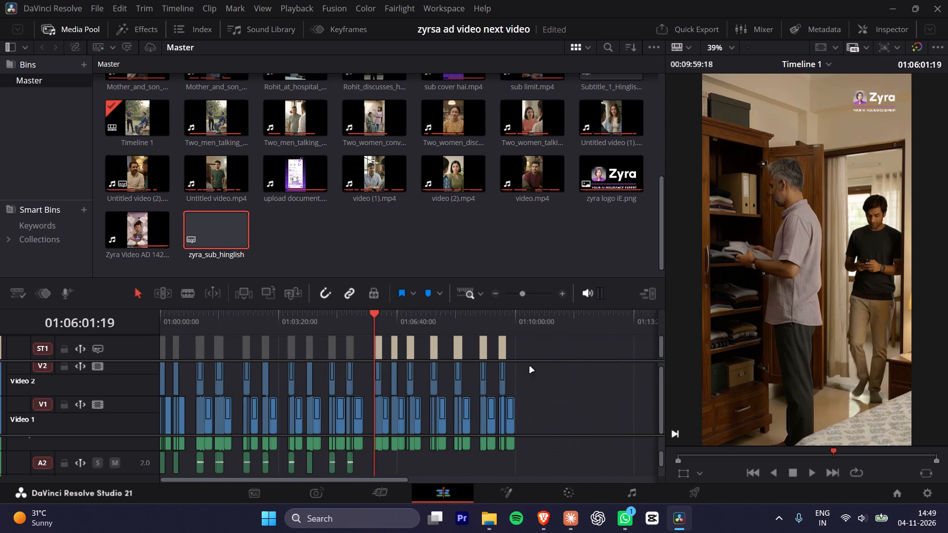
pyautogui.moveTo(530, 367); pyautogui.dragTo(372, 453)
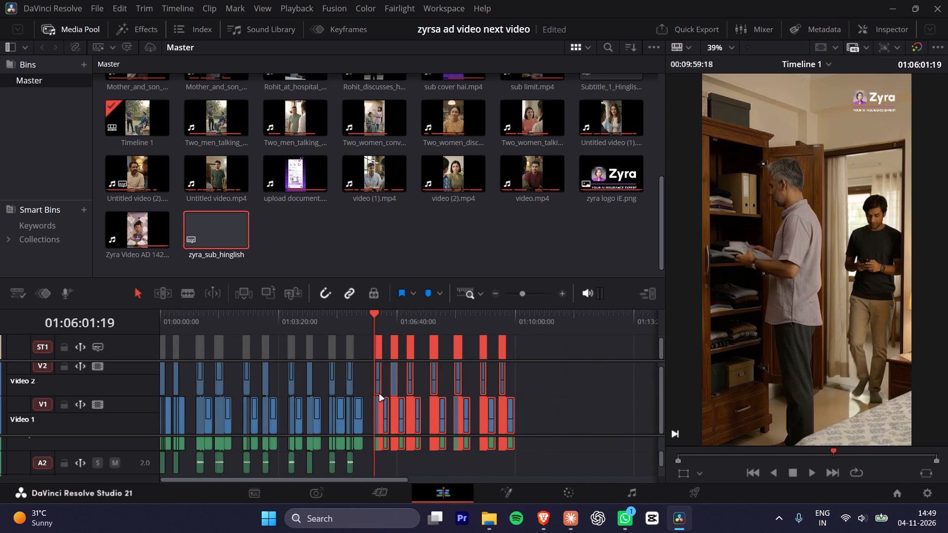
pyautogui.moveTo(379, 421); pyautogui.dragTo(400, 419)
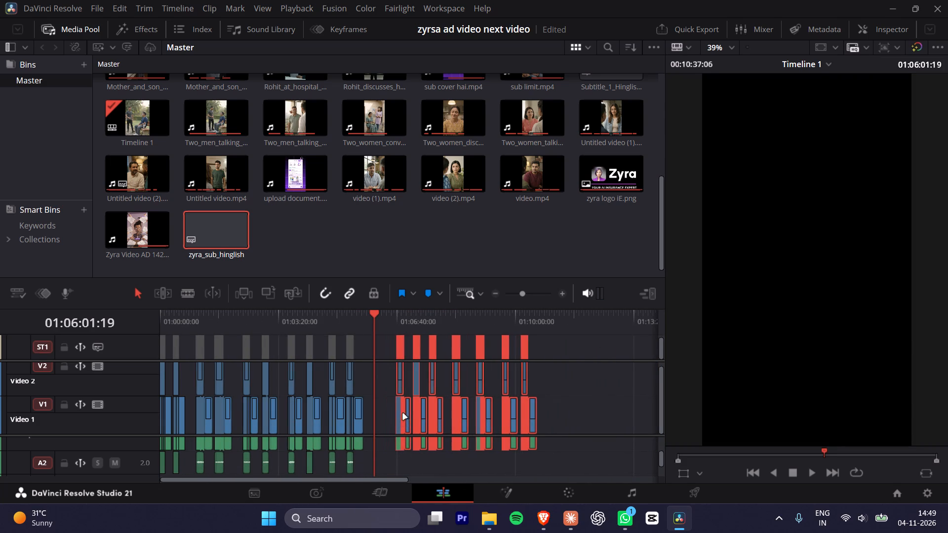
# Play the start of the shifted group from about 01:06:39 to check the video and captions together.
pyautogui.keyDown('alt'); pyautogui.scroll(9, 399, 357); pyautogui.keyUp('alt')
pyautogui.click(518, 402)
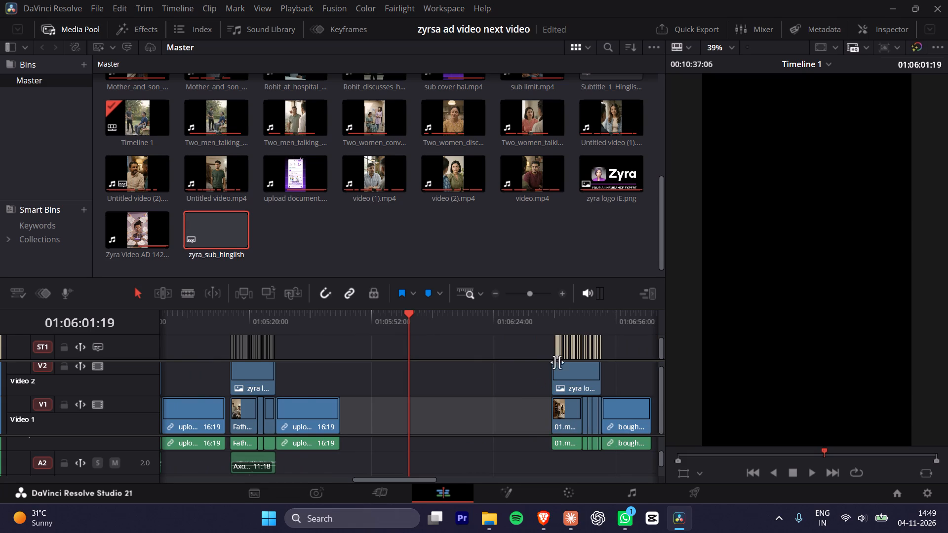
pyautogui.click(553, 315)
pyautogui.press('space')
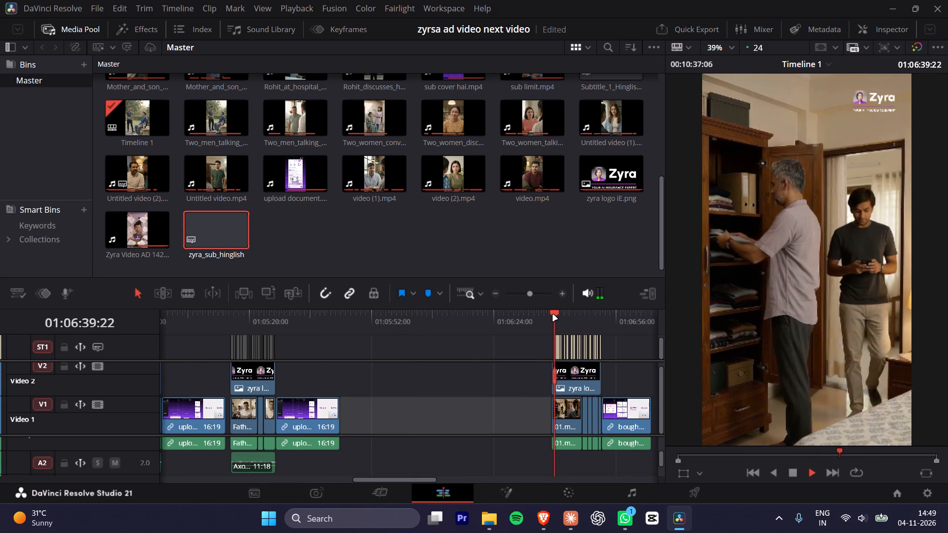
pyautogui.press('space')
pyautogui.keyDown('alt'); pyautogui.scroll(12, 554, 329); pyautogui.keyUp('alt')
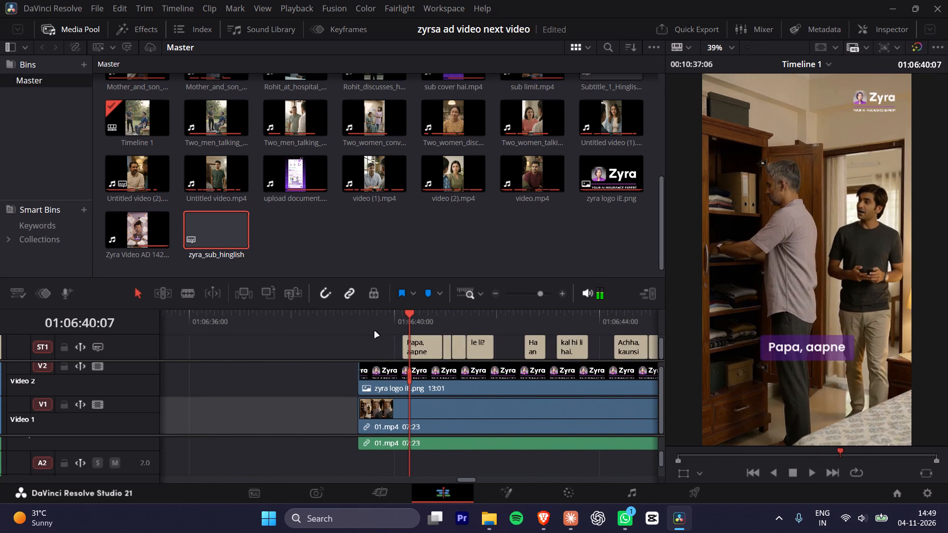
# Paste the Axon Terminal music on A2 at the start of the 01:06:39 ad and extend it to 13:01, matching the logo clip's end.
pyautogui.click(355, 320)
pyautogui.hotkey('ctrl', 'v')
pyautogui.keyDown('alt'); pyautogui.scroll(-3, 434, 390); pyautogui.keyUp('alt')
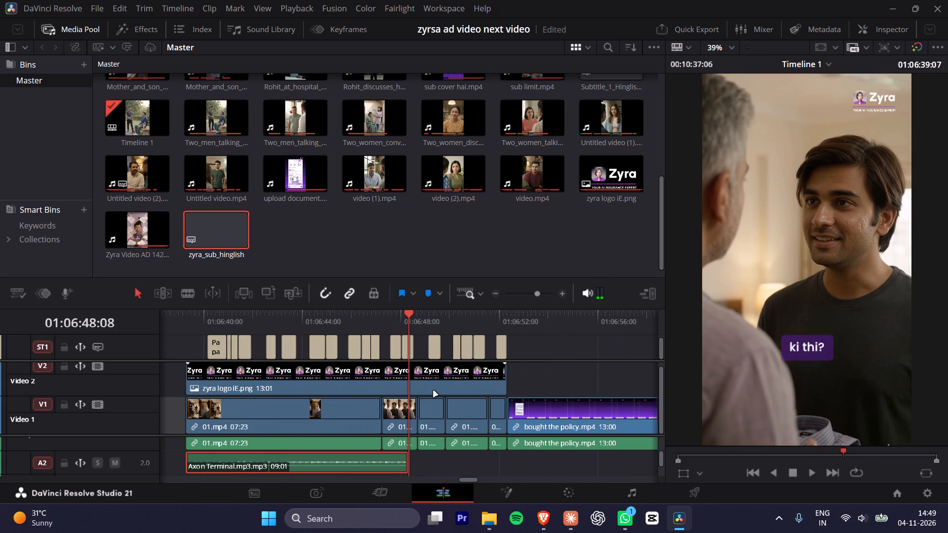
pyautogui.moveTo(406, 465); pyautogui.dragTo(493, 467)
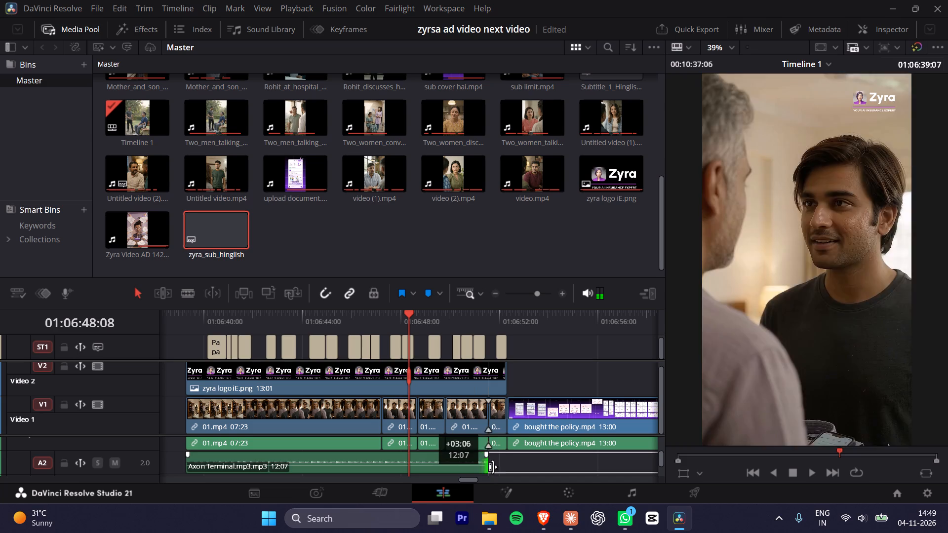
pyautogui.moveTo(493, 467); pyautogui.dragTo(506, 464)
# Play the 01:06:39 ad from about 01:06:42 to check the music against the dialogue and captions.
pyautogui.click(251, 320)
pyautogui.press('space')
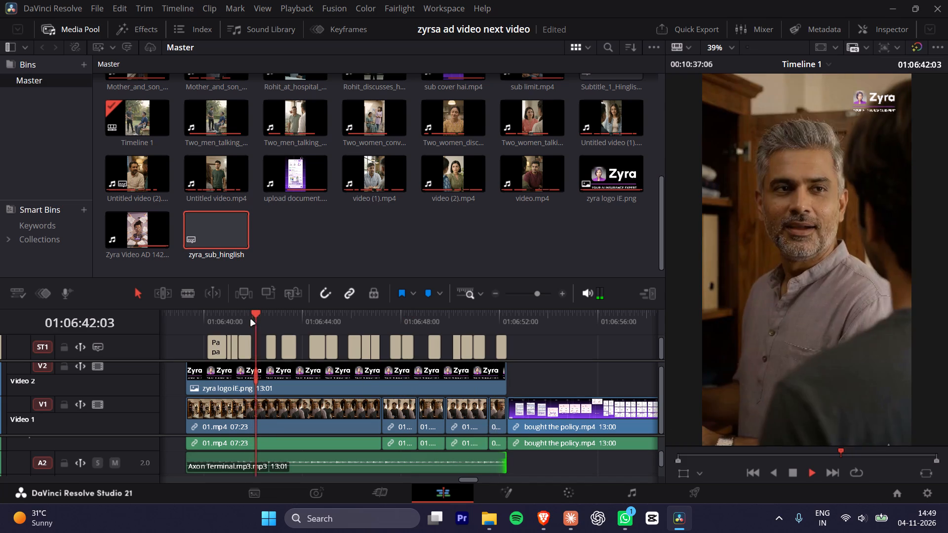
pyautogui.keyDown('alt'); pyautogui.scroll(-2, 423, 411); pyautogui.keyUp('alt')
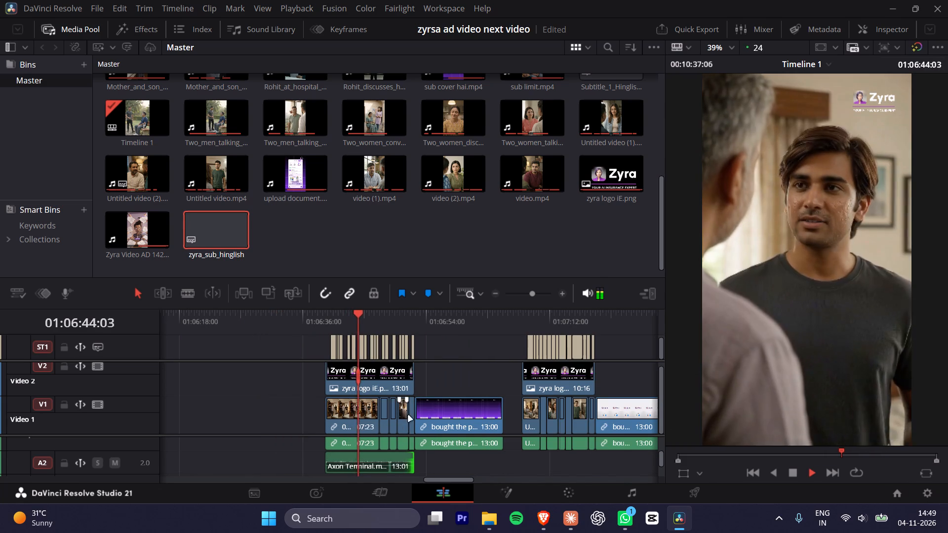
pyautogui.keyDown('alt'); pyautogui.scroll(3, 417, 438); pyautogui.keyUp('alt')
pyautogui.keyDown('alt'); pyautogui.scroll(-2, 467, 453); pyautogui.keyUp('alt')
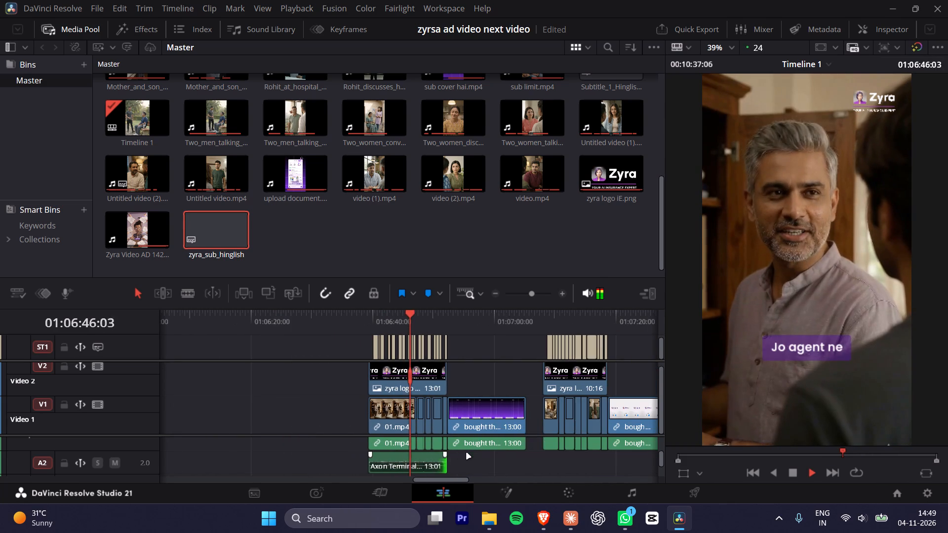
pyautogui.press('space')
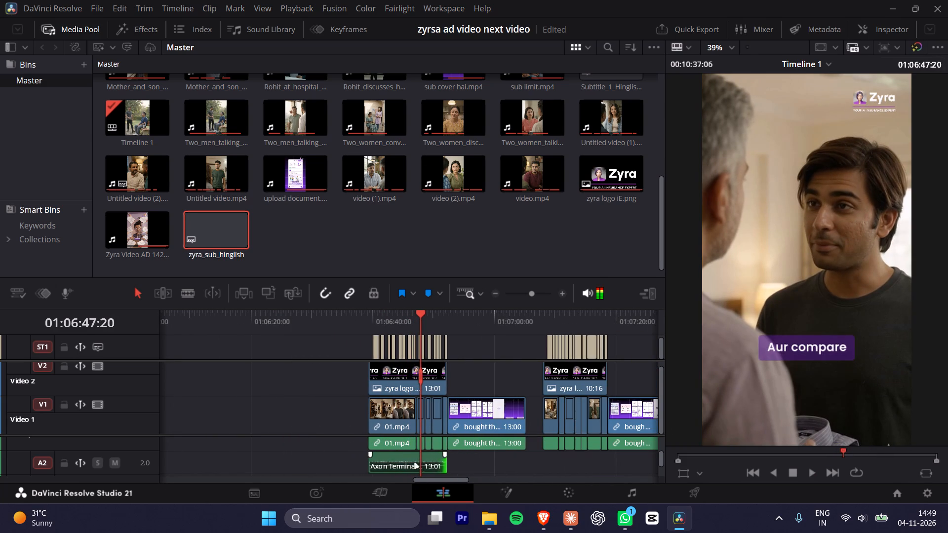
# Copy the extended Axon Terminal clip to A2 at 01:08:13:14, the start of the first ad that ends with Zyra Video AD 142.
pyautogui.click(406, 459)
pyautogui.hotkey('ctrl', 'c')
pyautogui.keyDown('alt'); pyautogui.scroll(-2, 465, 457); pyautogui.keyUp('alt')
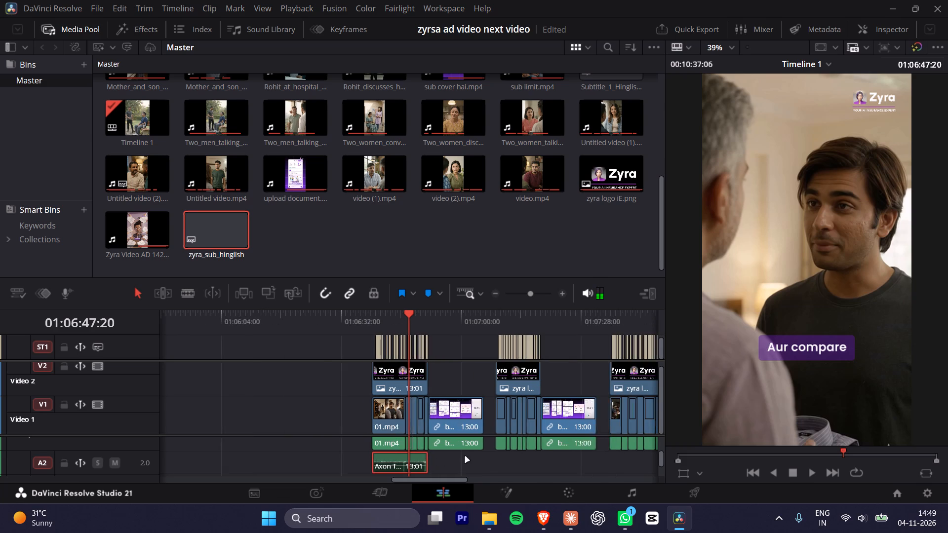
pyautogui.keyDown('alt'); pyautogui.scroll(-7, 465, 457); pyautogui.keyUp('alt')
pyautogui.keyDown('alt'); pyautogui.scroll(-3, 402, 423); pyautogui.keyUp('alt')
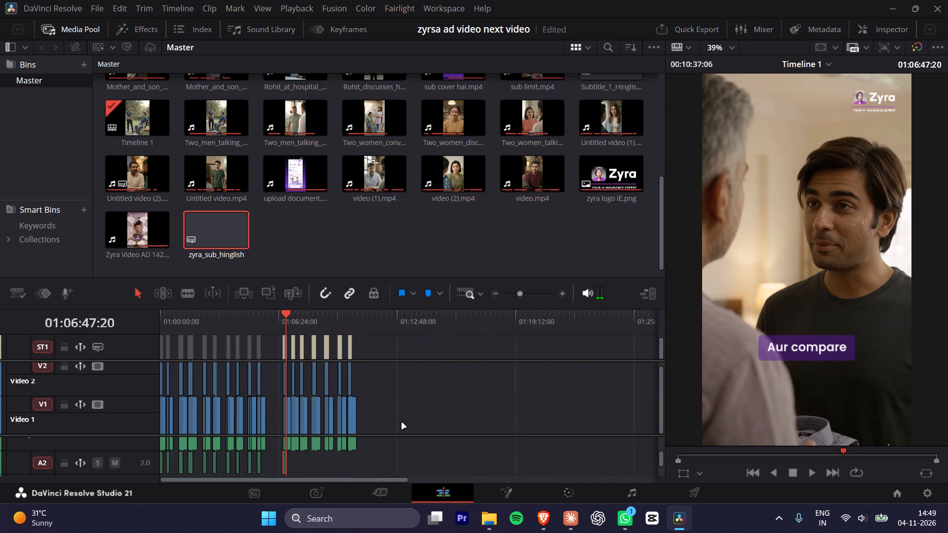
pyautogui.keyDown('alt'); pyautogui.scroll(9, 399, 423); pyautogui.keyUp('alt')
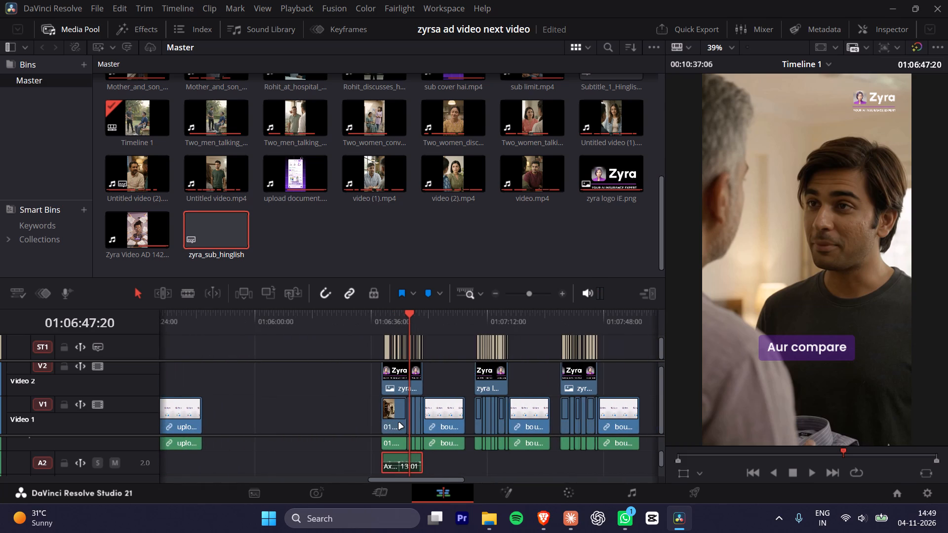
pyautogui.keyDown('ctrl'); pyautogui.scroll(-5, 399, 423); pyautogui.keyUp('ctrl')
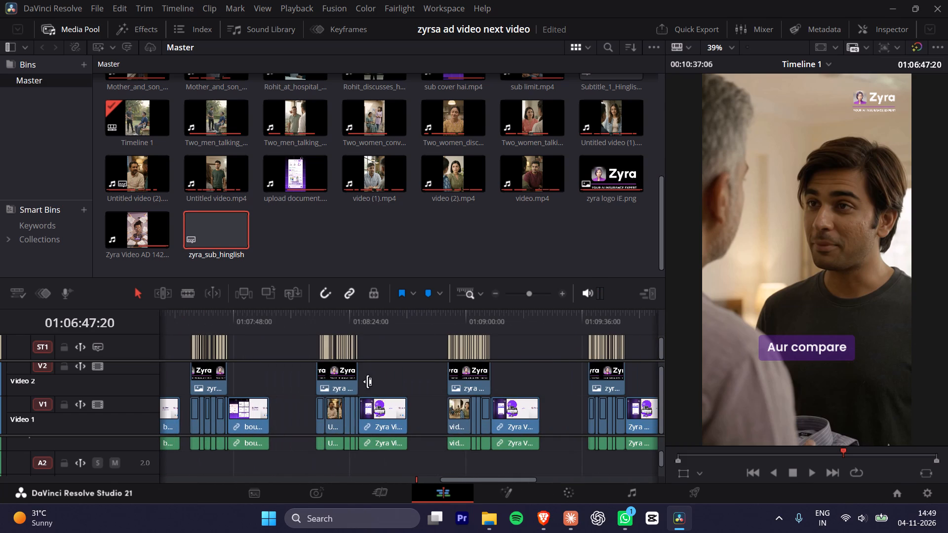
pyautogui.click(320, 315)
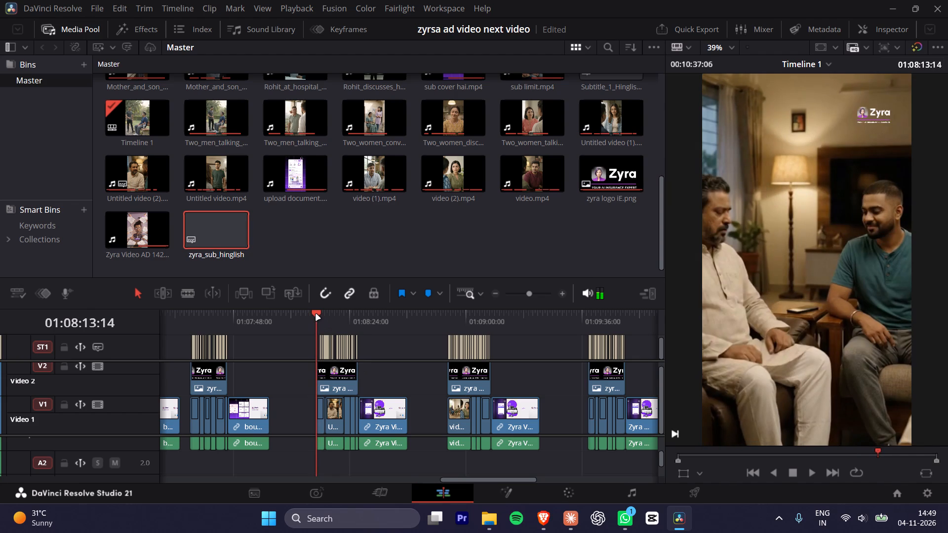
pyautogui.hotkey('ctrl', 'v')
# Extend the pasted Axon Terminal clip to 13:08 so it ends where the Zyra Video AD 142 ending begins at 01:08:26:22.
pyautogui.keyDown('alt'); pyautogui.scroll(11, 389, 381); pyautogui.keyUp('alt')
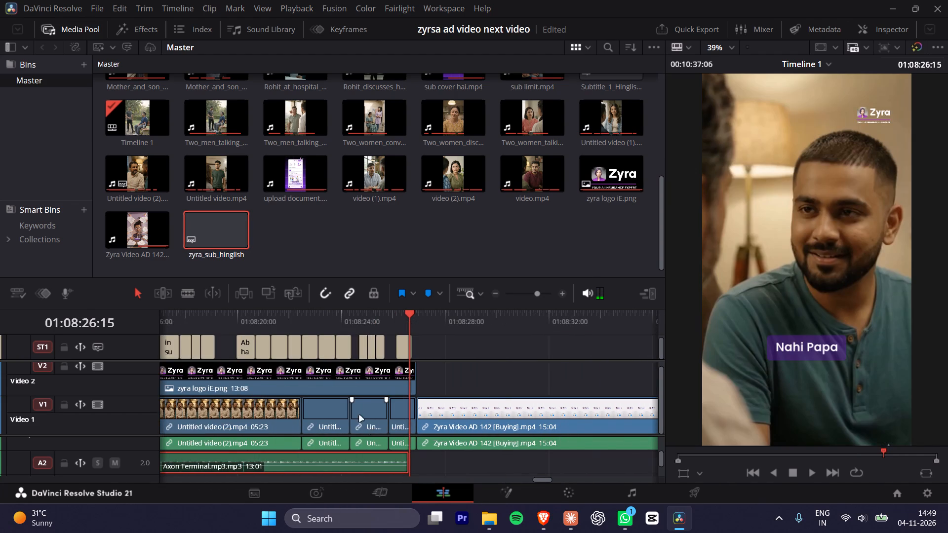
pyautogui.keyDown('ctrl'); pyautogui.scroll(3, 357, 412); pyautogui.keyUp('ctrl')
pyautogui.keyDown('ctrl'); pyautogui.scroll(-3, 347, 448); pyautogui.keyUp('ctrl')
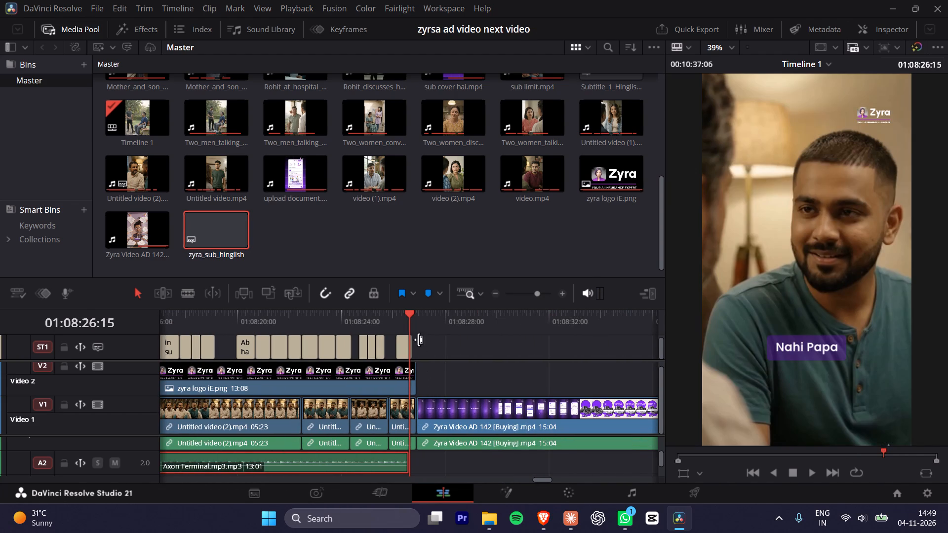
pyautogui.moveTo(409, 320); pyautogui.dragTo(420, 321)
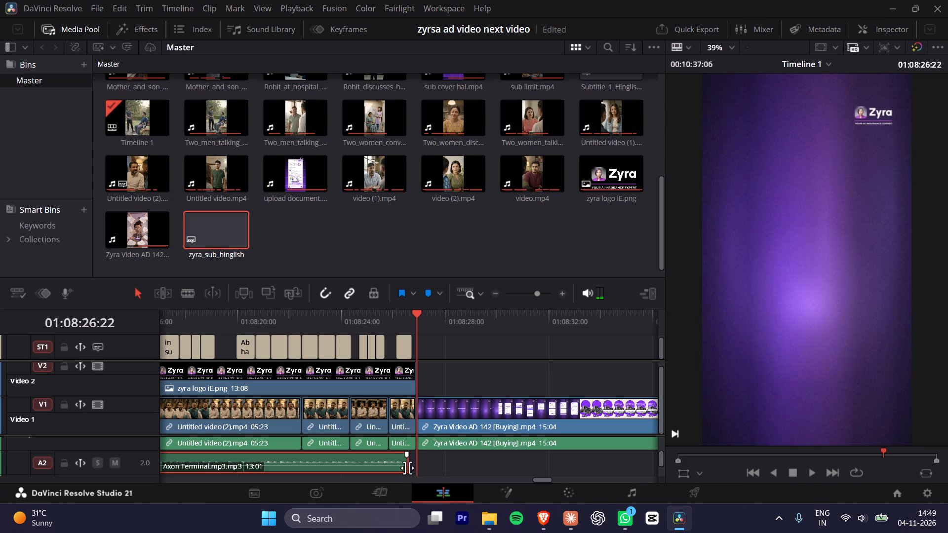
pyautogui.moveTo(407, 468); pyautogui.dragTo(416, 468)
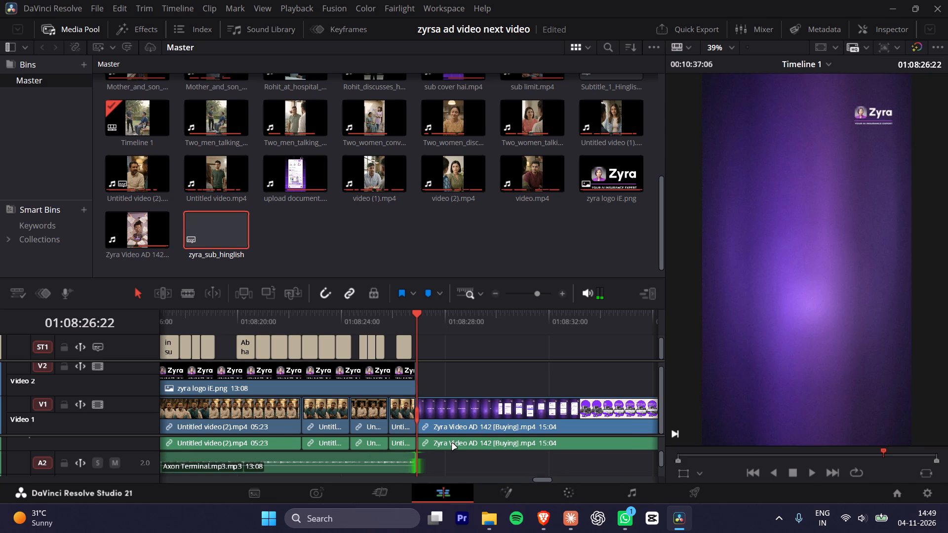
# Paste the Axon Terminal music on A2 at 01:10:10:14 under the last ad and trim it to 11:12, matching the logo clip.
pyautogui.keyDown('alt'); pyautogui.scroll(-10, 452, 444); pyautogui.keyUp('alt')
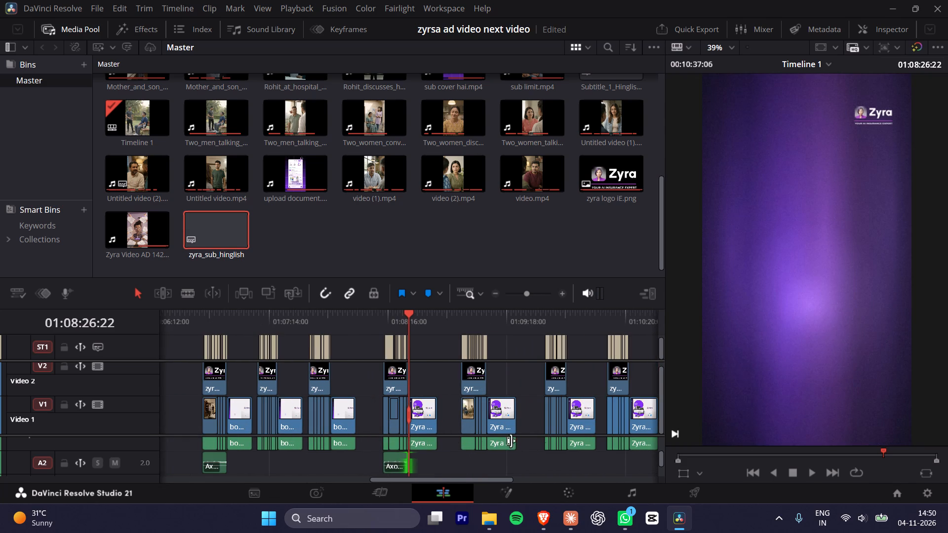
pyautogui.click(605, 321)
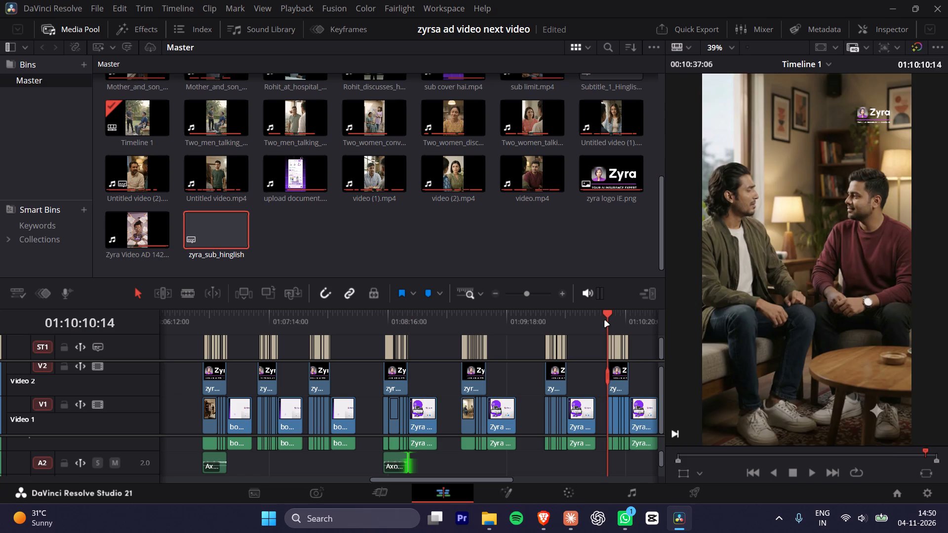
pyautogui.hotkey('ctrl', 'v')
pyautogui.keyDown('alt'); pyautogui.scroll(2, 623, 400); pyautogui.keyUp('alt')
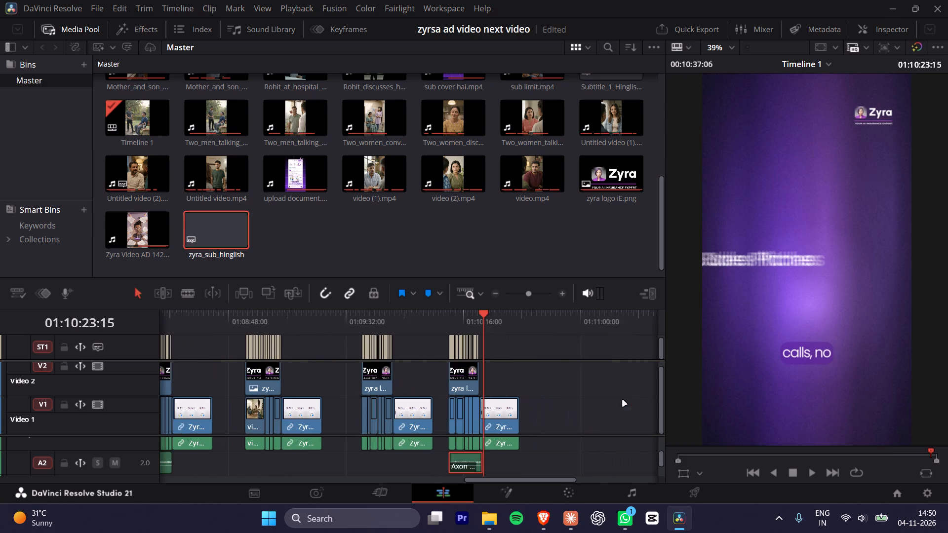
pyautogui.keyDown('alt'); pyautogui.scroll(11, 620, 414); pyautogui.keyUp('alt')
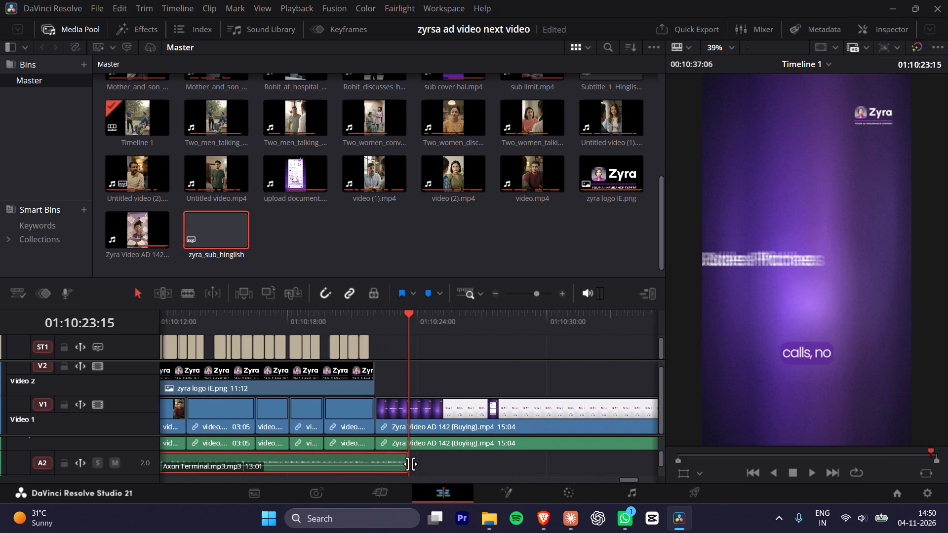
pyautogui.moveTo(410, 464); pyautogui.dragTo(389, 467)
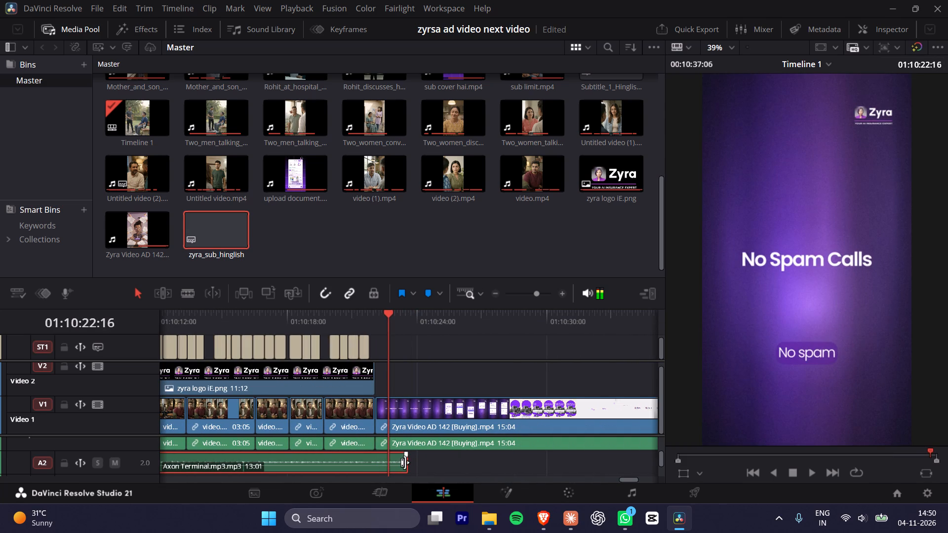
pyautogui.moveTo(405, 462); pyautogui.dragTo(372, 464)
# Preview the second ad at about 01:00:23 and copy its music clip from track A2.
pyautogui.keyDown('alt'); pyautogui.scroll(-2, 370, 453); pyautogui.keyUp('alt')
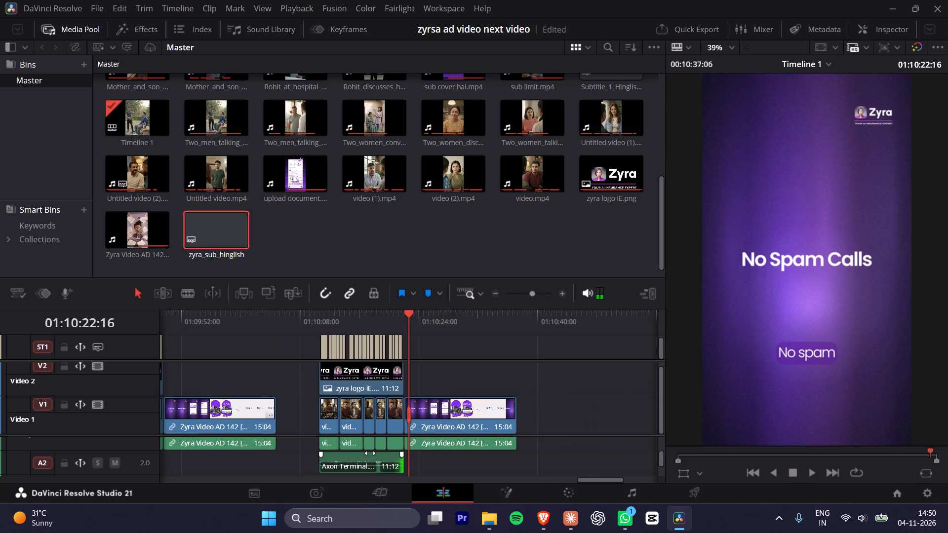
pyautogui.keyDown('alt'); pyautogui.scroll(-11, 370, 453); pyautogui.keyUp('alt')
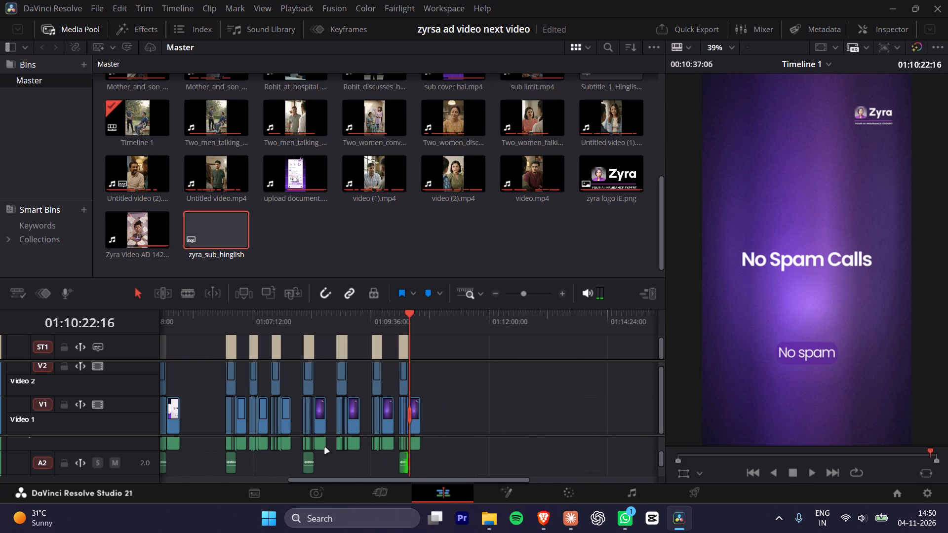
pyautogui.keyDown('ctrl'); pyautogui.scroll(12, 296, 446); pyautogui.keyUp('ctrl')
pyautogui.click(179, 468)
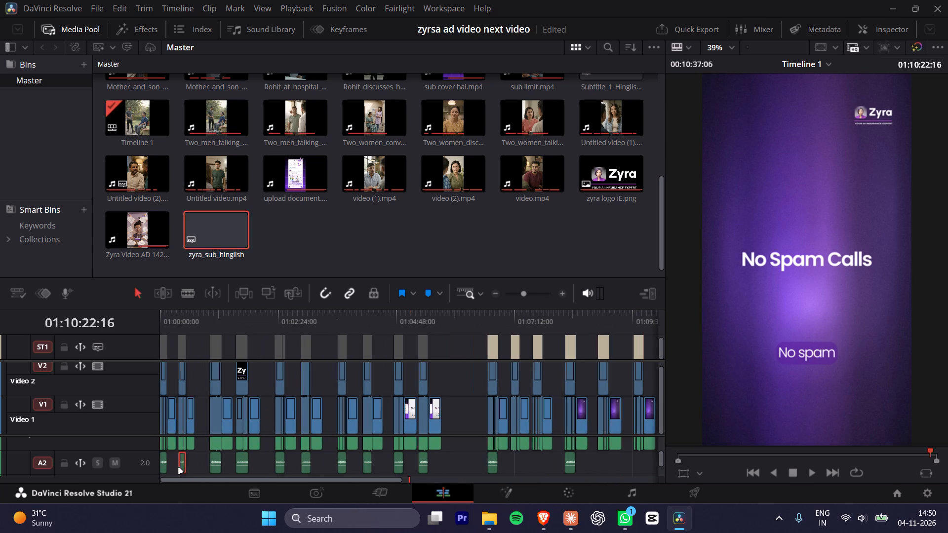
pyautogui.click(178, 323)
pyautogui.press('space')
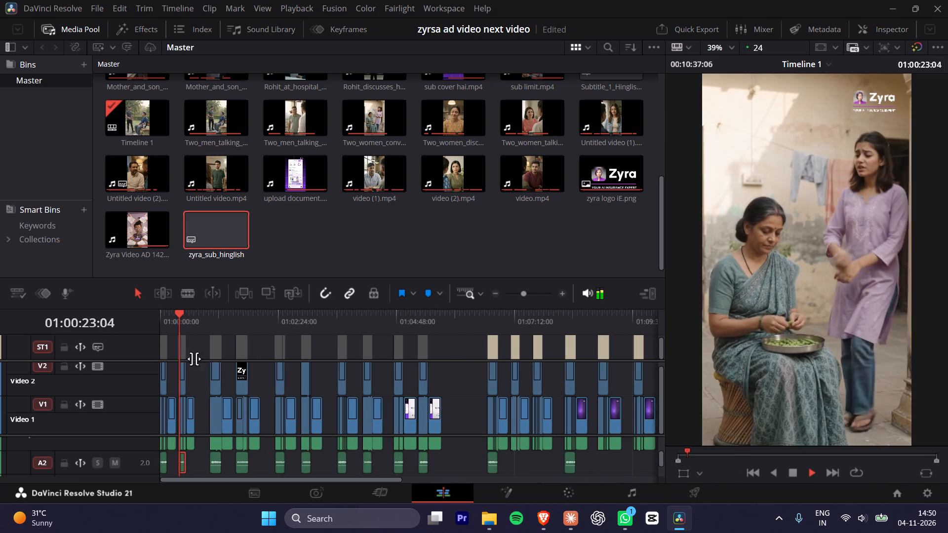
pyautogui.press('space')
pyautogui.hotkey('ctrl', 'c')
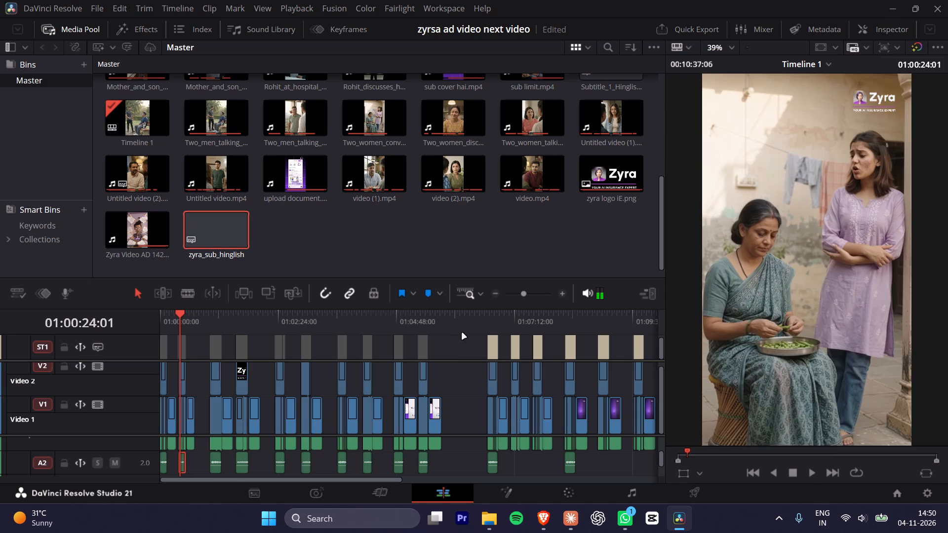
# Paste the copied 77 Cycles music on A2 at 01:07:08:01, the start of the second captioned ad.
pyautogui.moveTo(477, 318); pyautogui.dragTo(502, 313)
pyautogui.keyDown('alt'); pyautogui.scroll(8, 517, 357); pyautogui.keyUp('alt')
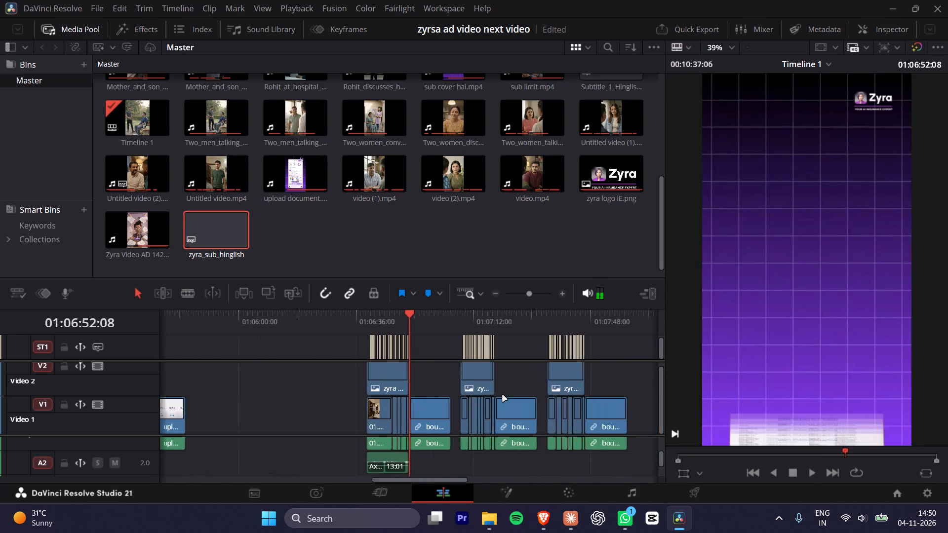
pyautogui.keyDown('alt'); pyautogui.scroll(1, 503, 395); pyautogui.keyUp('alt')
pyautogui.press('space')
pyautogui.press('space')
pyautogui.moveTo(470, 322); pyautogui.dragTo(479, 322)
pyautogui.moveTo(479, 322); pyautogui.dragTo(443, 323)
pyautogui.press('space')
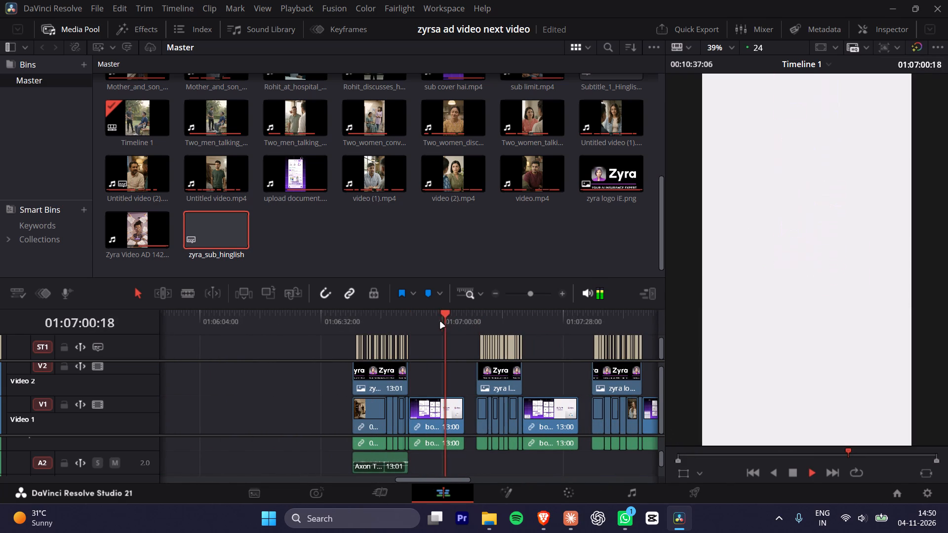
pyautogui.click(432, 320)
pyautogui.press('space')
pyautogui.press('space')
pyautogui.click(474, 323)
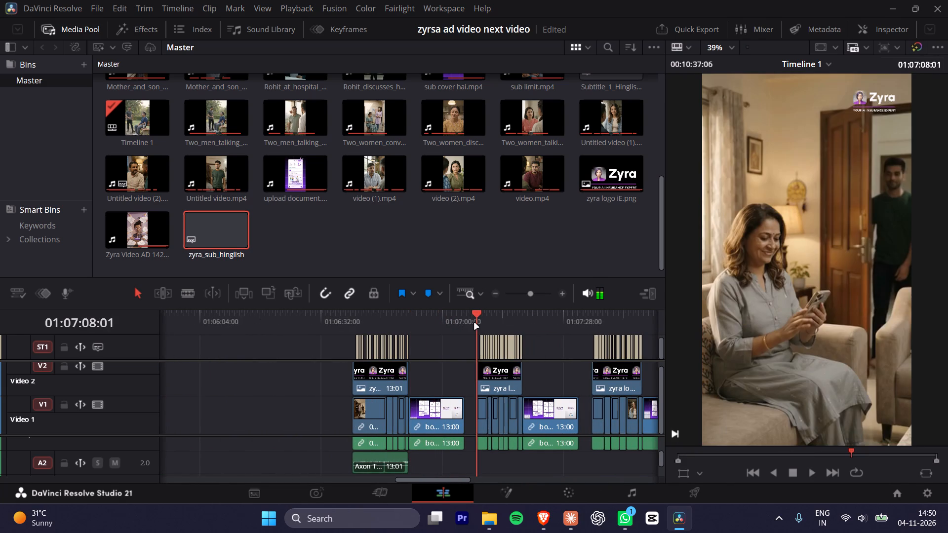
pyautogui.press('space')
pyautogui.keyDown('alt'); pyautogui.scroll(6, 482, 350); pyautogui.keyUp('alt')
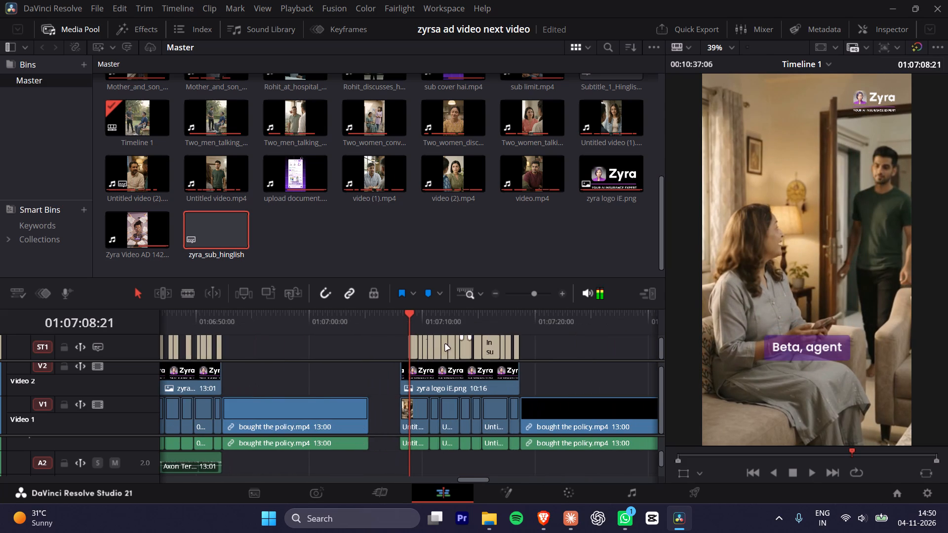
pyautogui.click(395, 318)
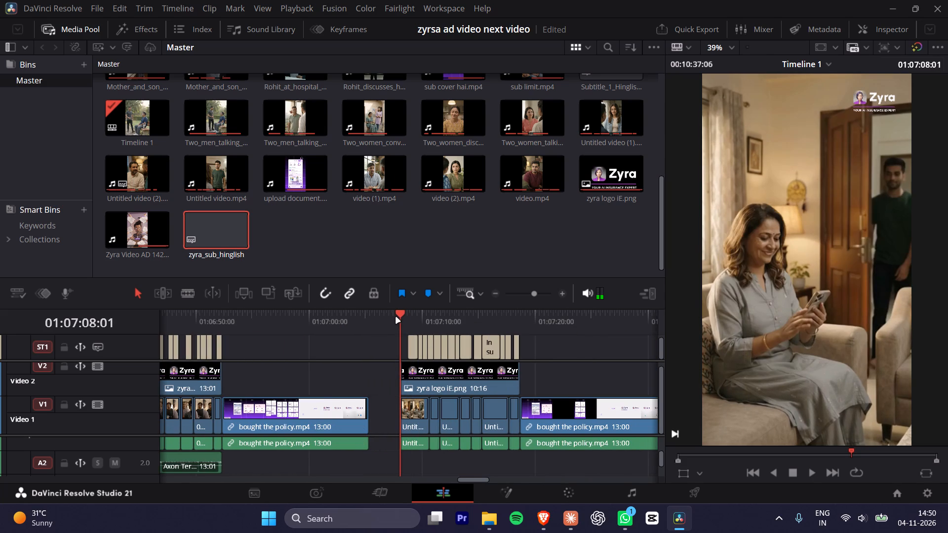
pyautogui.hotkey('ctrl', 'v')
# Extend the pasted 77 Cycles clip to about 10:15 so it ends with the ad's logo clip.
pyautogui.keyDown('alt'); pyautogui.scroll(3, 506, 465); pyautogui.keyUp('alt')
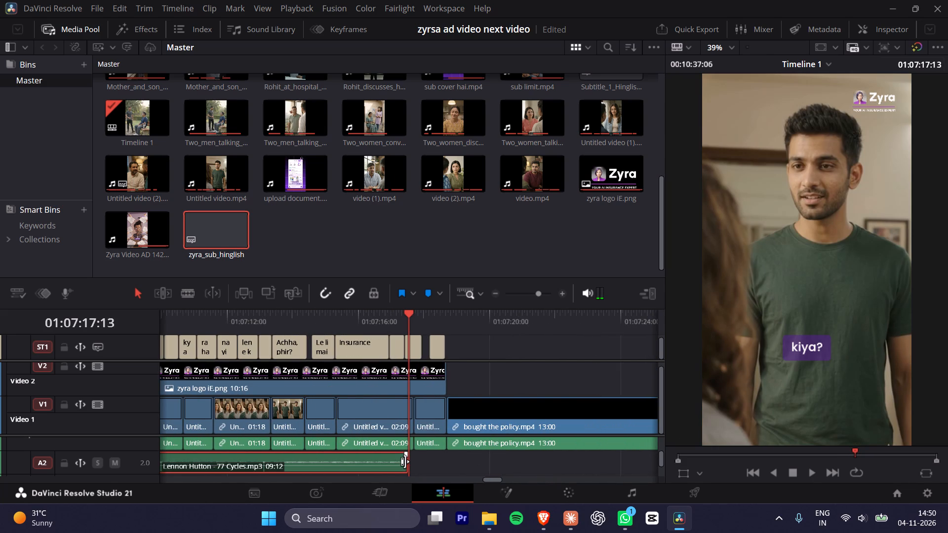
pyautogui.moveTo(409, 464); pyautogui.dragTo(438, 467)
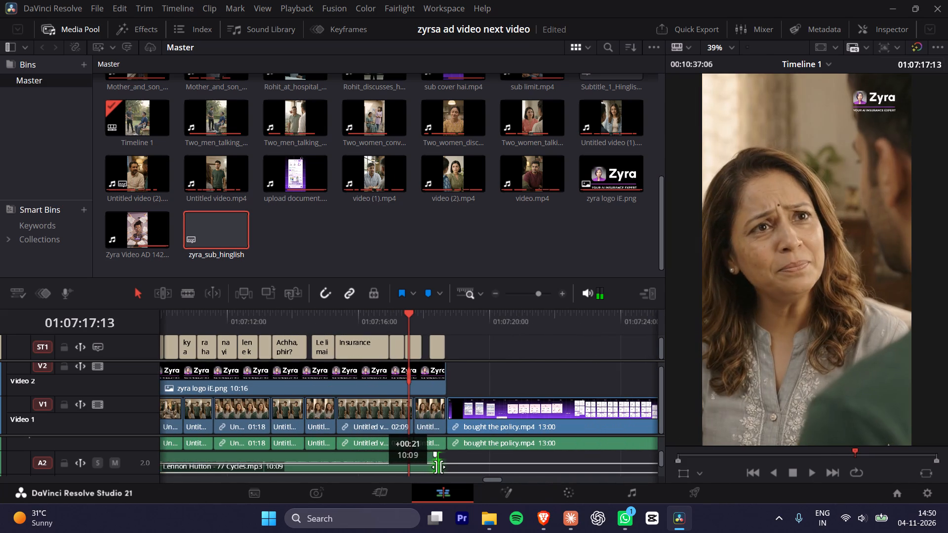
pyautogui.moveTo(438, 467); pyautogui.dragTo(442, 467)
# Paste the 77 Cycles music on A2 at the start of the captioned ad at about 01:08:54.
pyautogui.keyDown('alt'); pyautogui.scroll(-4, 460, 407); pyautogui.keyUp('alt')
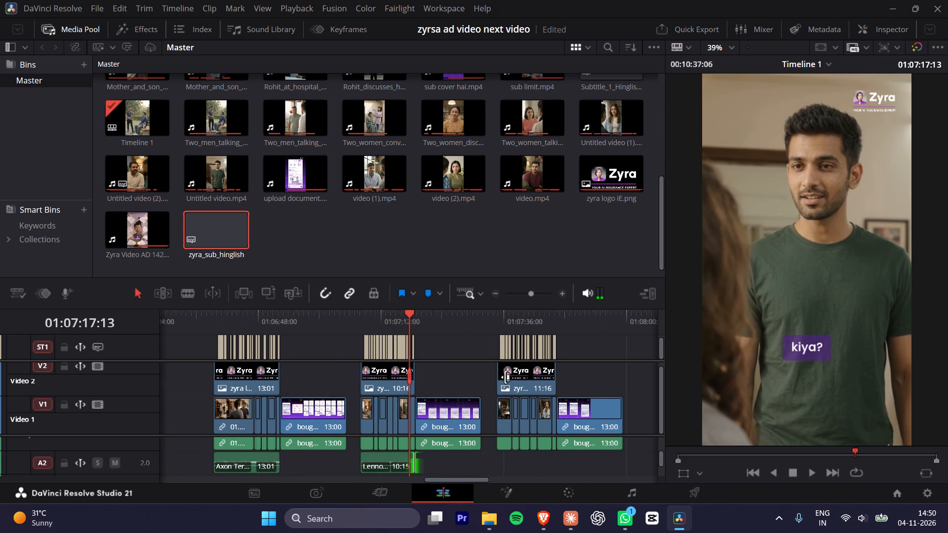
pyautogui.keyDown('ctrl'); pyautogui.scroll(-5, 509, 375); pyautogui.keyUp('ctrl')
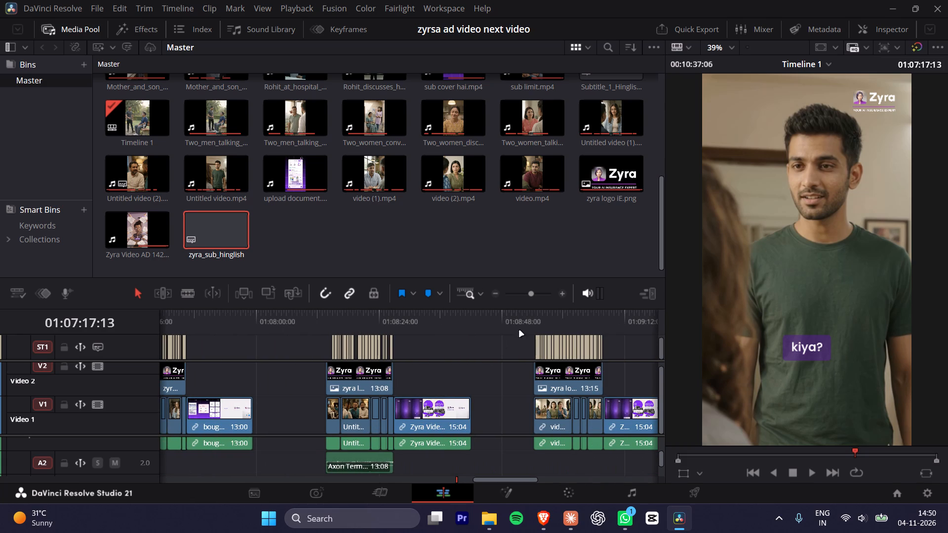
pyautogui.click(531, 312)
pyautogui.hotkey('ctrl', 'v')
pyautogui.keyDown('alt'); pyautogui.scroll(1, 558, 398); pyautogui.keyUp('alt')
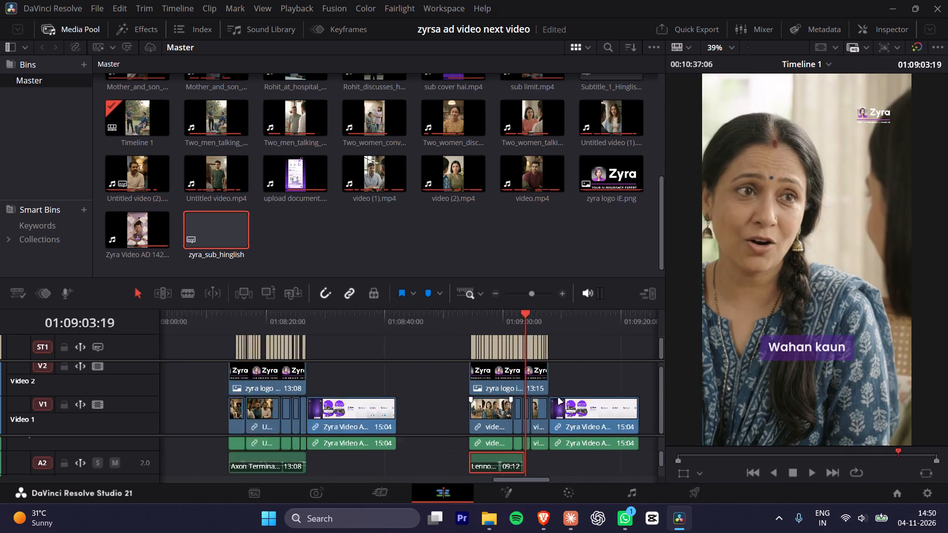
# Extend the 77 Cycles clip in the ad at about 01:08:54 to 13:15 so it ends with the logo clip.
pyautogui.keyDown('alt'); pyautogui.scroll(7, 558, 398); pyautogui.keyUp('alt')
pyautogui.moveTo(411, 462); pyautogui.dragTo(536, 464)
pyautogui.moveTo(408, 465); pyautogui.dragTo(491, 471)
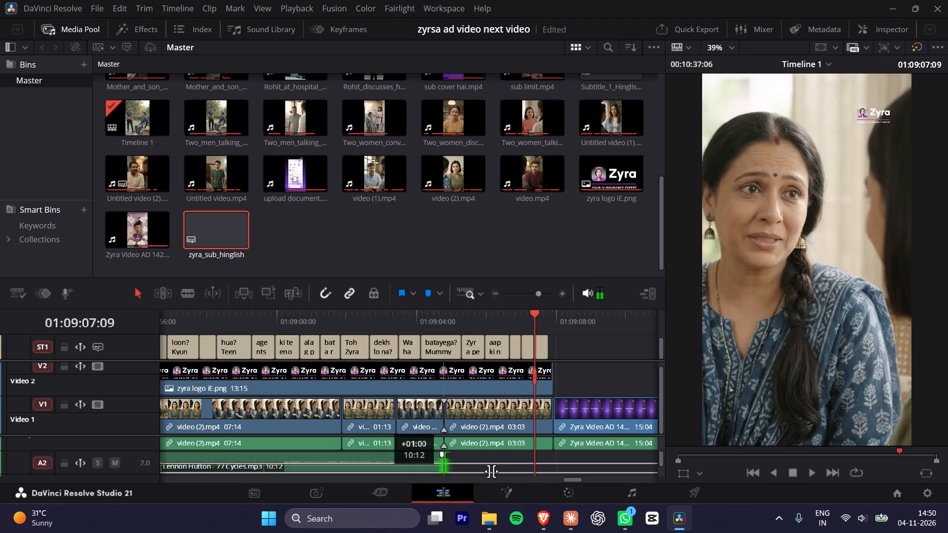
pyautogui.moveTo(491, 471); pyautogui.dragTo(559, 472)
# Preview the earlier ad at about 01:01:33 and copy its Mindscape music clip from track A2.
pyautogui.keyDown('alt'); pyautogui.scroll(-4, 489, 434); pyautogui.keyUp('alt')
pyautogui.keyDown('ctrl'); pyautogui.scroll(1, 486, 431); pyautogui.keyUp('ctrl')
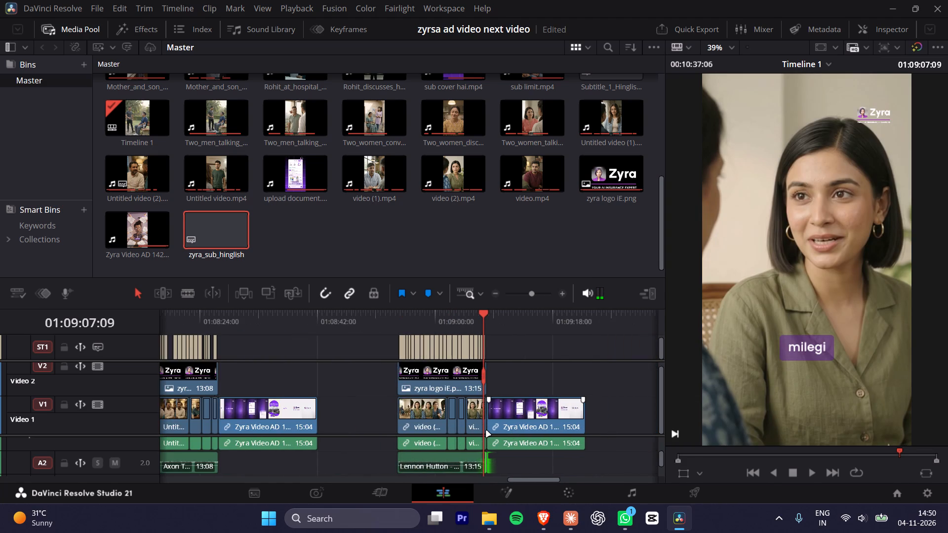
pyautogui.keyDown('ctrl'); pyautogui.scroll(-5, 486, 431); pyautogui.keyUp('ctrl')
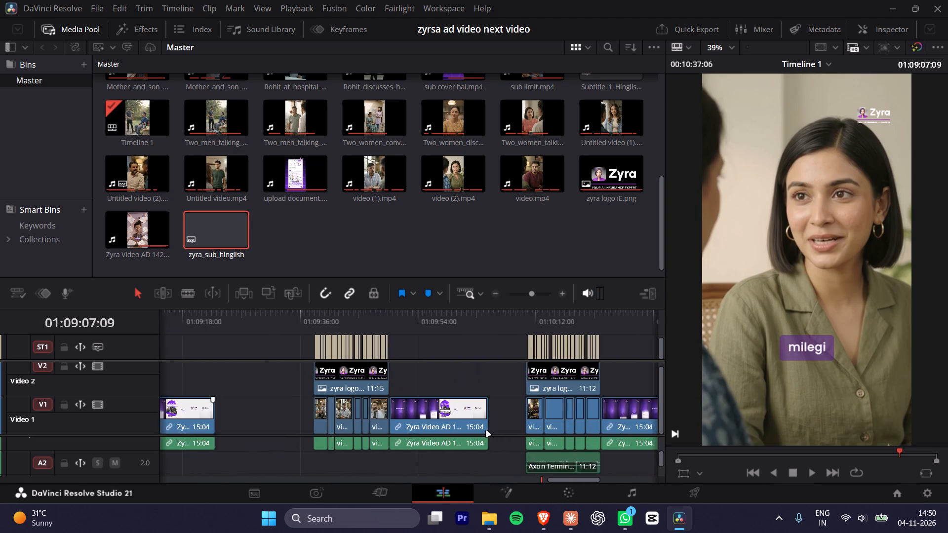
pyautogui.keyDown('ctrl'); pyautogui.scroll(-2, 486, 431); pyautogui.keyUp('ctrl')
pyautogui.keyDown('ctrl'); pyautogui.scroll(9, 486, 431); pyautogui.keyUp('ctrl')
pyautogui.keyDown('alt'); pyautogui.scroll(-3, 486, 431); pyautogui.keyUp('alt')
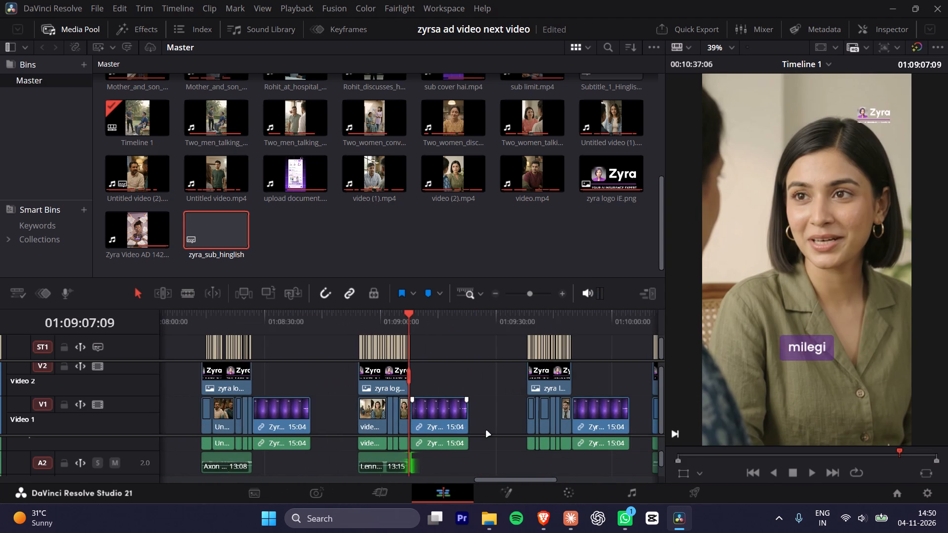
pyautogui.keyDown('ctrl'); pyautogui.scroll(20, 486, 431); pyautogui.keyUp('ctrl')
pyautogui.keyDown('ctrl'); pyautogui.scroll(8, 486, 431); pyautogui.keyUp('ctrl')
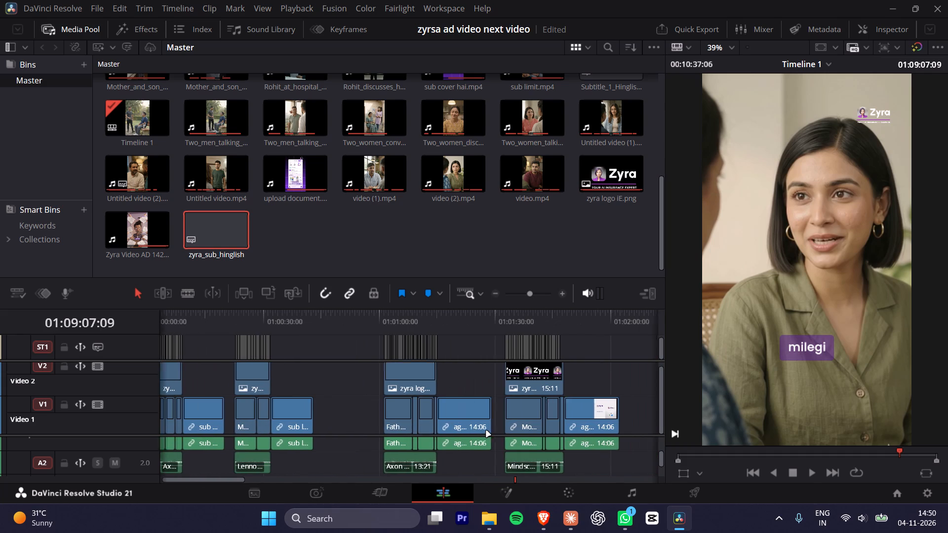
pyautogui.keyDown('ctrl'); pyautogui.scroll(5, 486, 431); pyautogui.keyUp('ctrl')
pyautogui.click(402, 317)
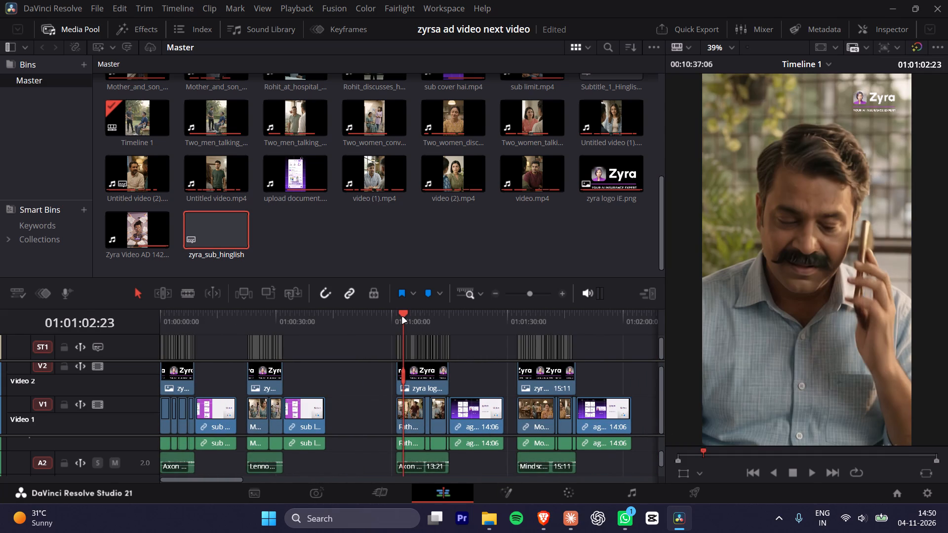
pyautogui.click(515, 322)
pyautogui.press('space')
pyautogui.press('space')
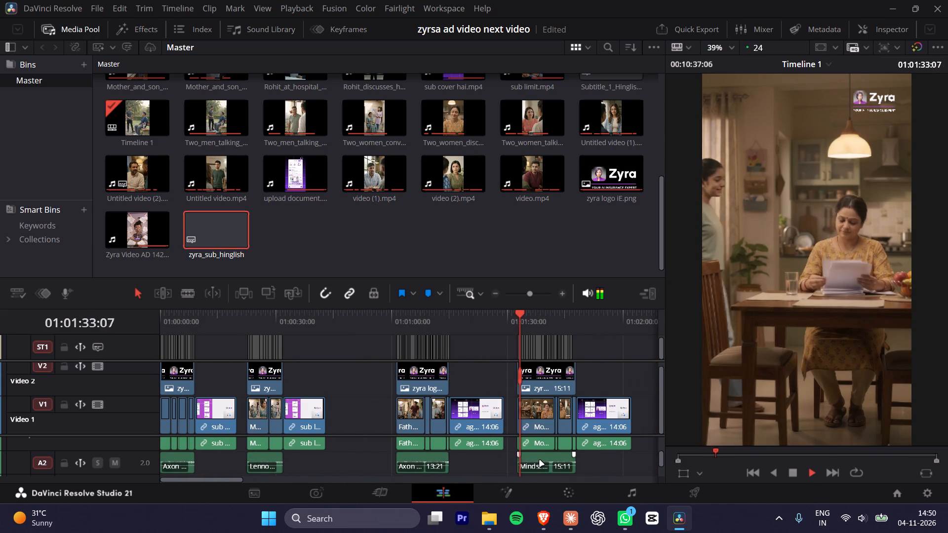
pyautogui.click(540, 460)
pyautogui.hotkey('ctrl', 'c')
# Paste the copied Mindscape music on A2 at 01:07:34:17, the start of the third captioned ad.
pyautogui.keyDown('alt'); pyautogui.scroll(-10, 540, 460); pyautogui.keyUp('alt')
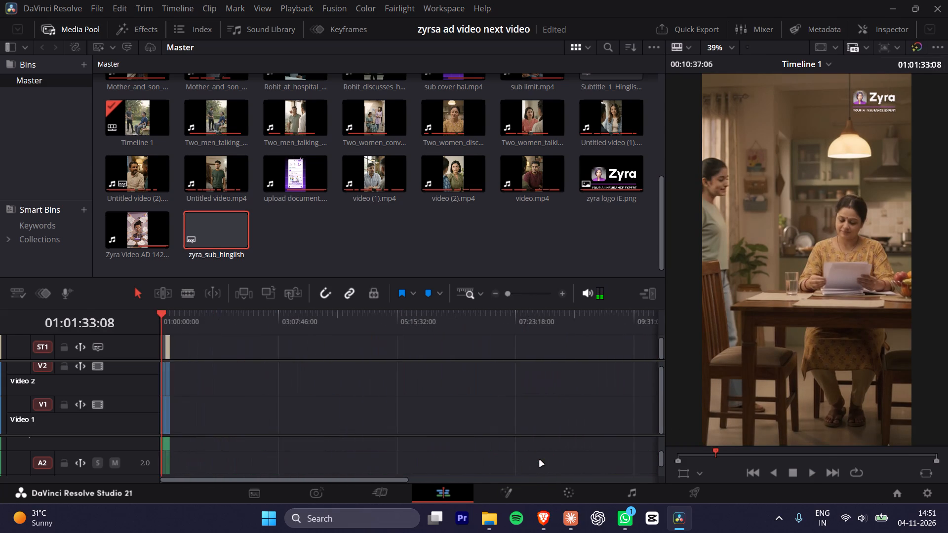
pyautogui.keyDown('alt'); pyautogui.scroll(5, 530, 453); pyautogui.keyUp('alt')
pyautogui.keyDown('ctrl'); pyautogui.scroll(-6, 529, 453); pyautogui.keyUp('ctrl')
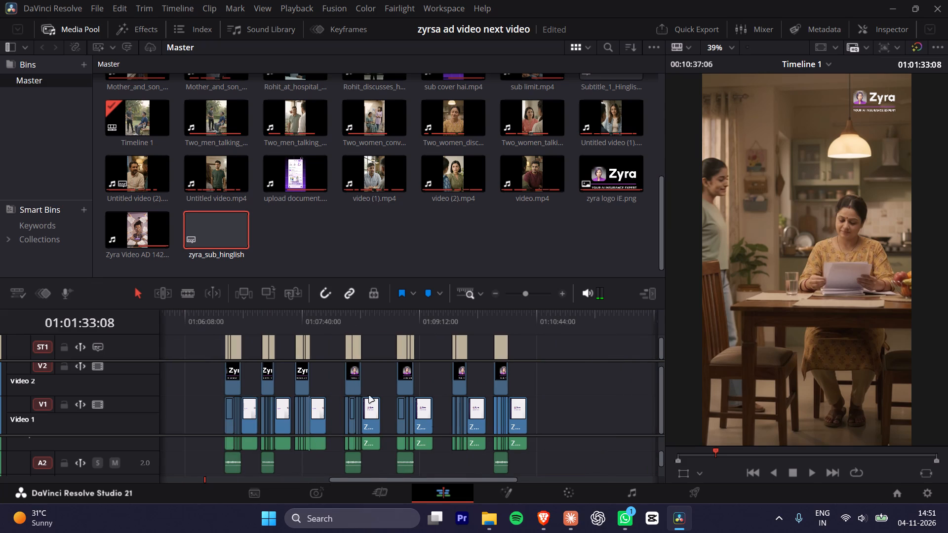
pyautogui.click(297, 327)
pyautogui.keyDown('alt'); pyautogui.scroll(7, 316, 373); pyautogui.keyUp('alt')
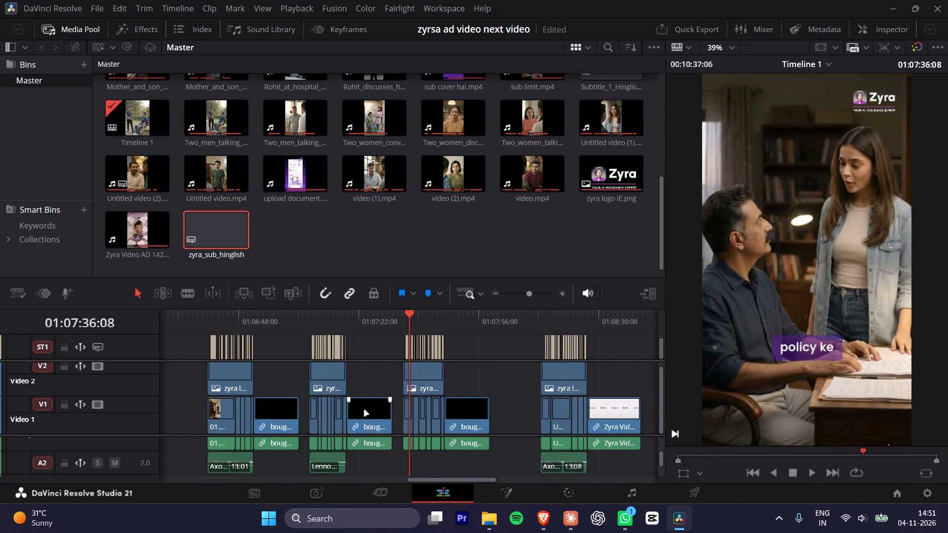
pyautogui.keyDown('alt'); pyautogui.scroll(4, 364, 410); pyautogui.keyUp('alt')
pyautogui.click(393, 320)
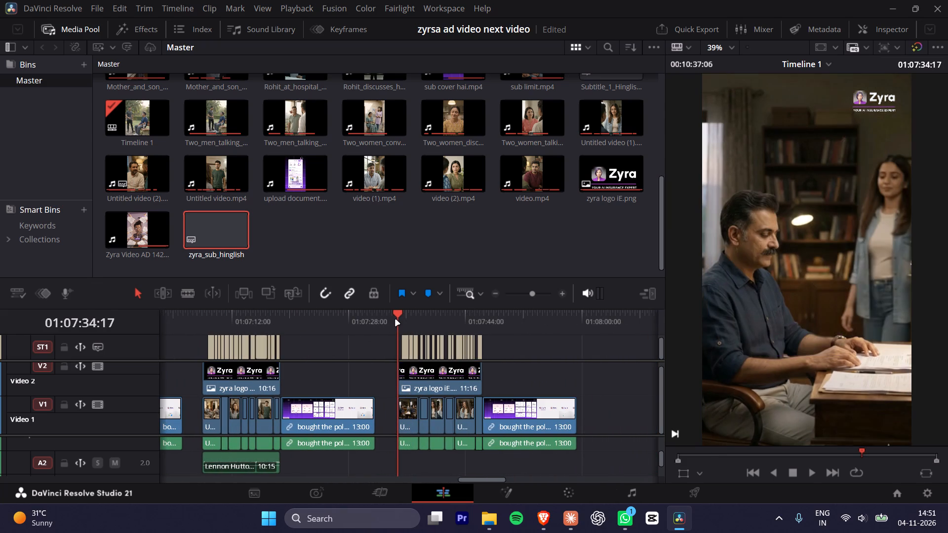
pyautogui.hotkey('ctrl', 'v')
# Trim the end of the pasted Mindscape clip to 11:16 so it ends with the ad's logo clip.
pyautogui.keyDown('alt'); pyautogui.scroll(2, 470, 455); pyautogui.keyUp('alt')
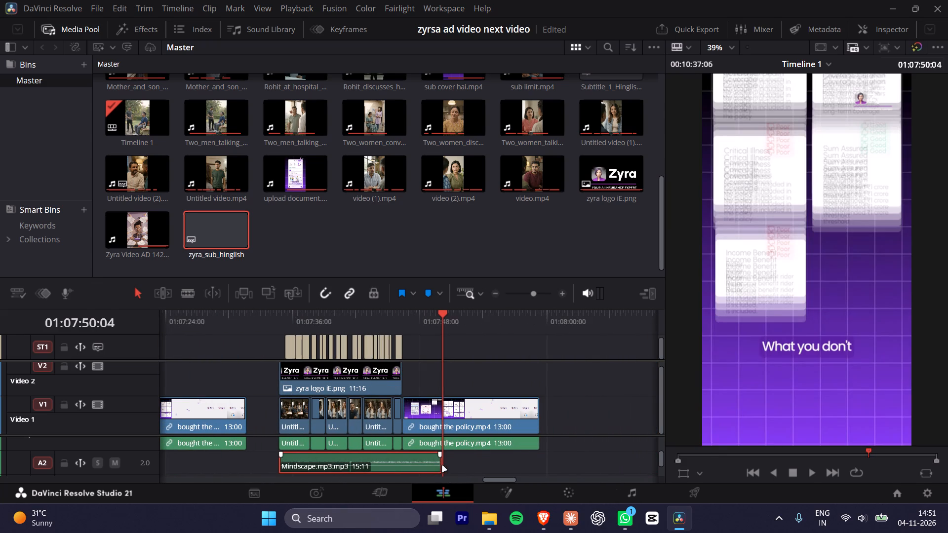
pyautogui.moveTo(444, 466); pyautogui.dragTo(409, 464)
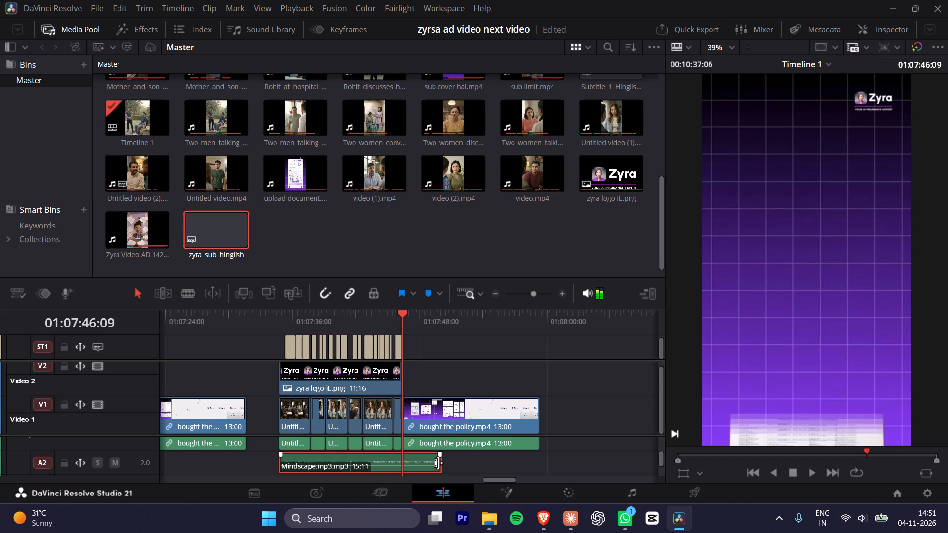
pyautogui.moveTo(438, 463); pyautogui.dragTo(395, 459)
pyautogui.keyDown('alt'); pyautogui.scroll(8, 396, 457); pyautogui.keyUp('alt')
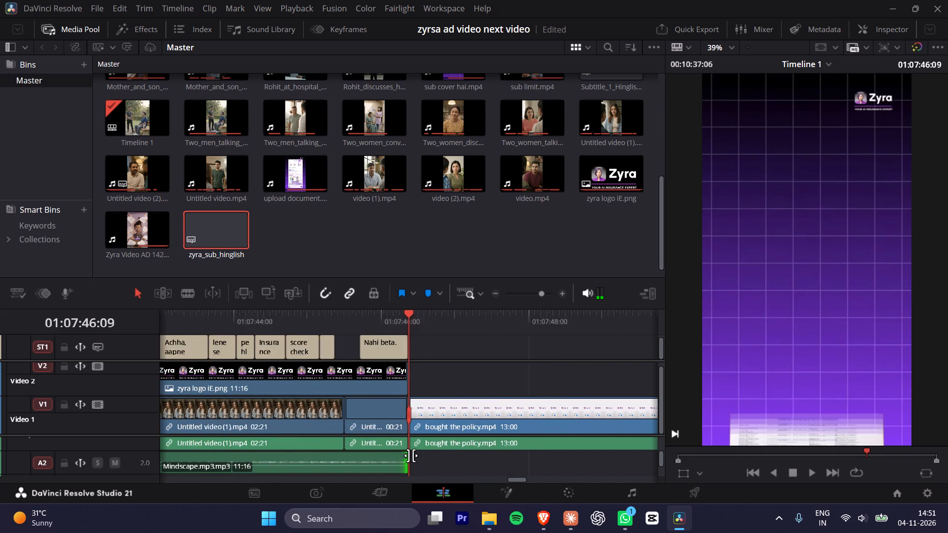
pyautogui.keyDown('alt'); pyautogui.scroll(12, 411, 456); pyautogui.keyUp('alt')
pyautogui.click(377, 315)
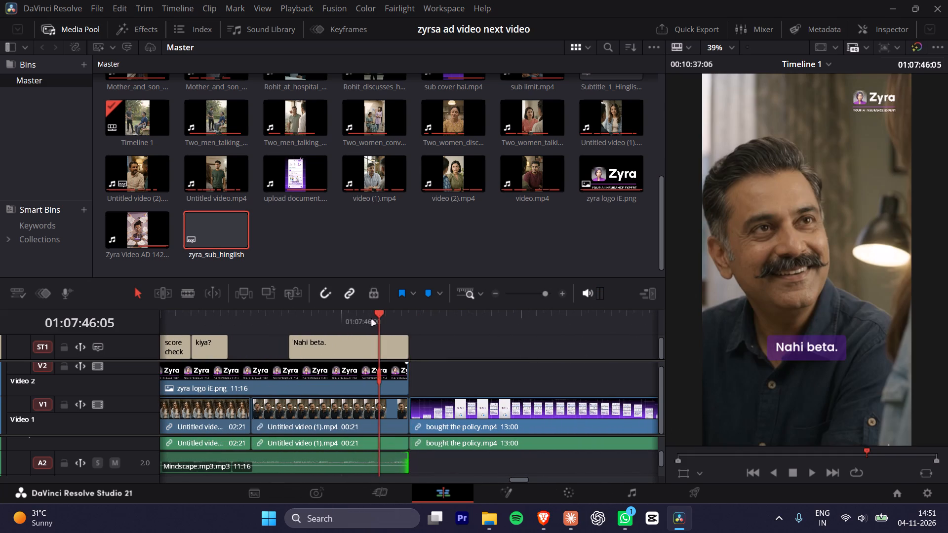
# Paste the Mindscape music on A2 at 01:09:38:01, the start of the captioned ad that still lacks music.
pyautogui.keyDown('alt'); pyautogui.scroll(-6, 416, 451); pyautogui.keyUp('alt')
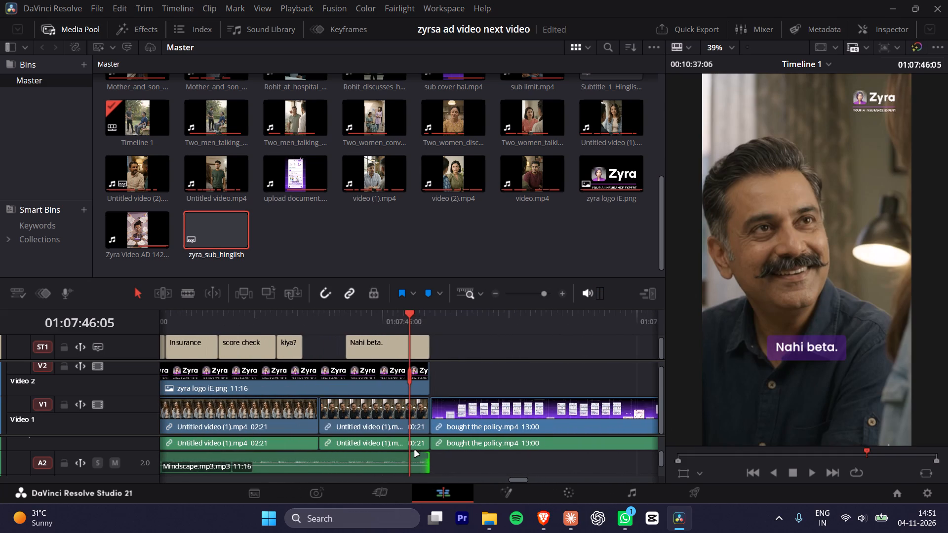
pyautogui.keyDown('alt'); pyautogui.scroll(-4, 415, 451); pyautogui.keyUp('alt')
pyautogui.keyDown('ctrl'); pyautogui.scroll(-12, 415, 451); pyautogui.keyUp('ctrl')
pyautogui.keyDown('alt'); pyautogui.scroll(-5, 415, 451); pyautogui.keyUp('alt')
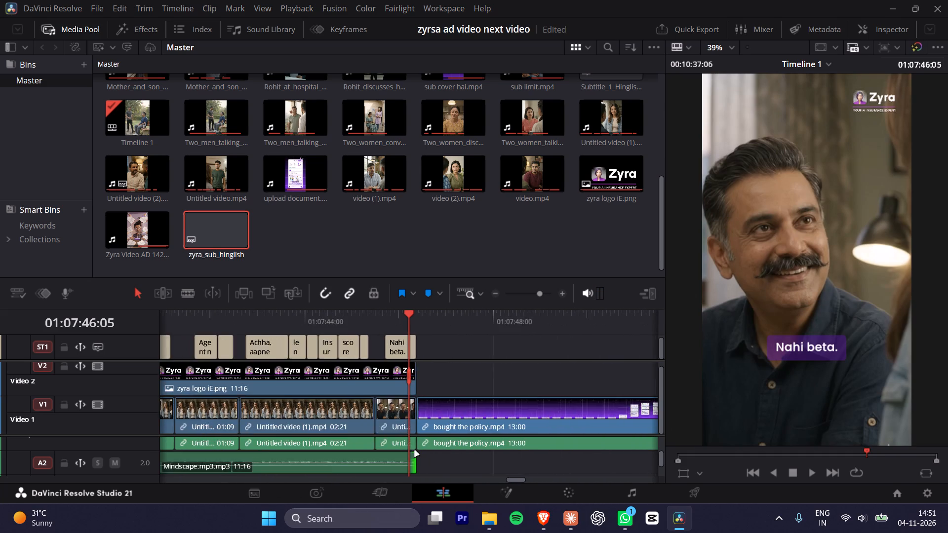
pyautogui.keyDown('alt'); pyautogui.scroll(-9, 415, 451); pyautogui.keyUp('alt')
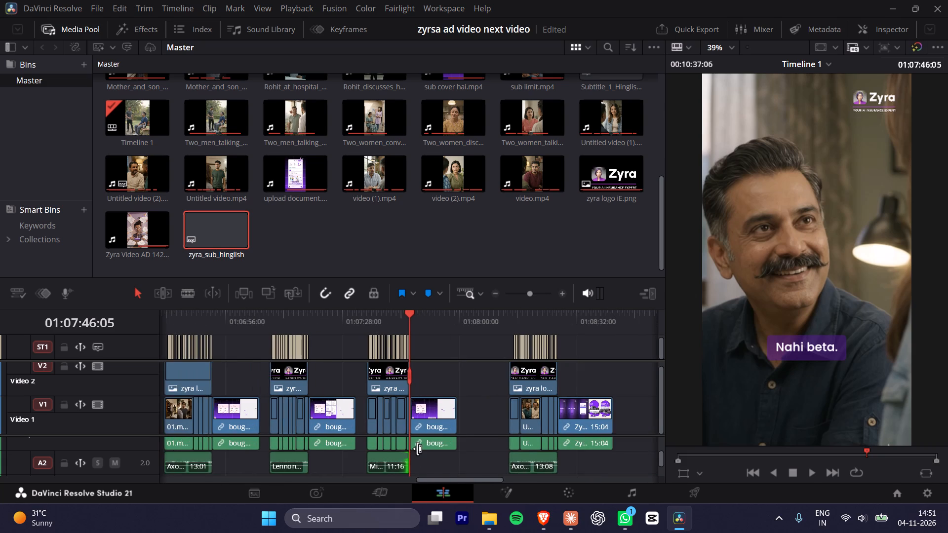
pyautogui.keyDown('alt'); pyautogui.scroll(-2, 417, 449); pyautogui.keyUp('alt')
pyautogui.keyDown('ctrl'); pyautogui.scroll(-4, 417, 449); pyautogui.keyUp('ctrl')
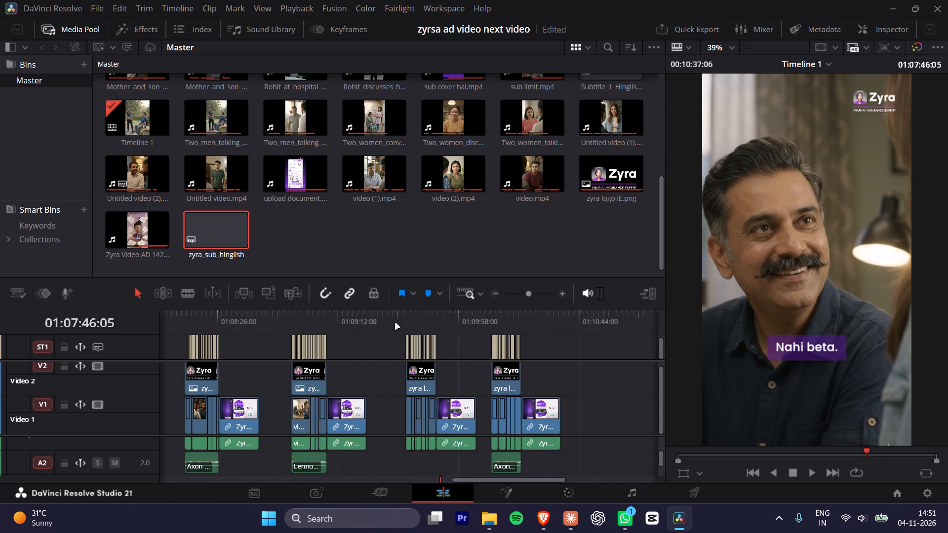
pyautogui.click(402, 318)
pyautogui.hotkey('ctrl', 'v')
# Trim the newly pasted Mindscape clip to 11:15 so it ends where the Zyra Video AD 142 clip begins.
pyautogui.keyDown('alt'); pyautogui.scroll(2, 442, 404); pyautogui.keyUp('alt')
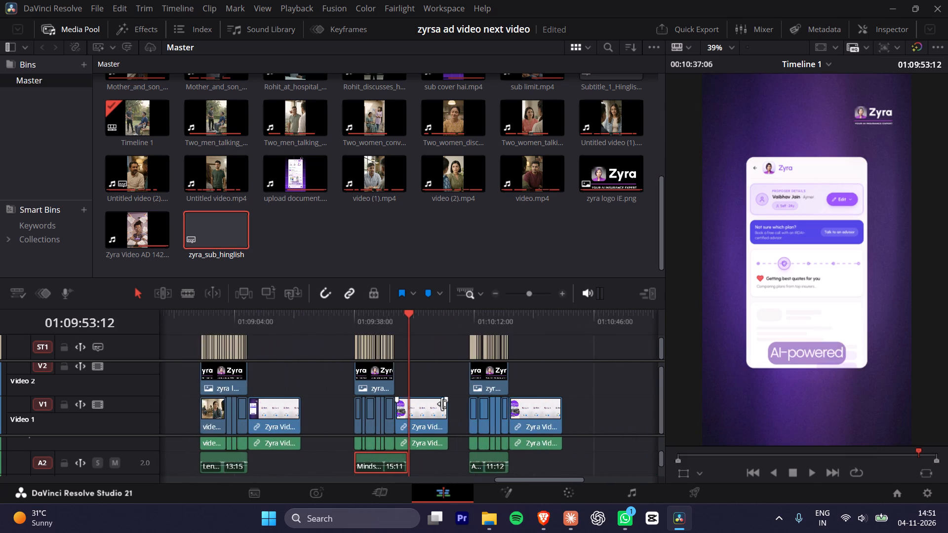
pyautogui.keyDown('alt'); pyautogui.scroll(7, 442, 404); pyautogui.keyUp('alt')
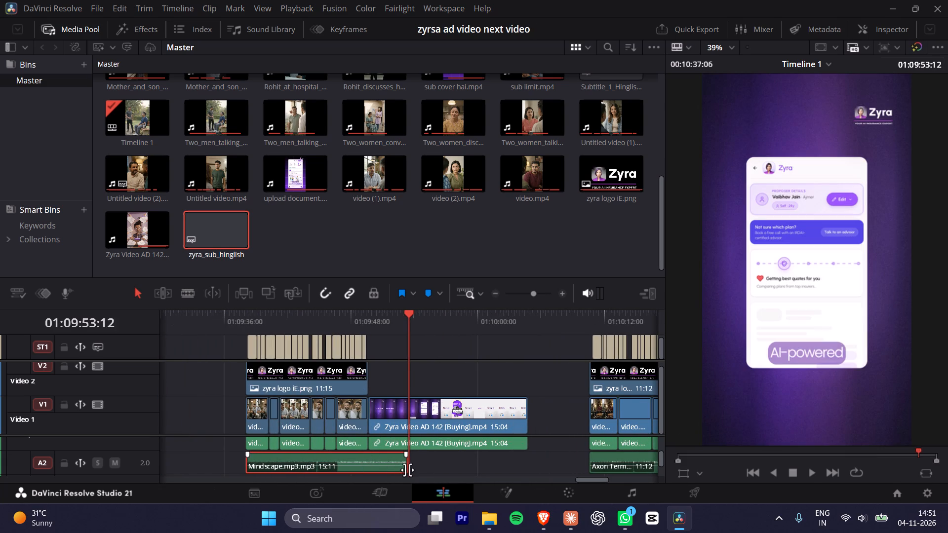
pyautogui.moveTo(407, 470); pyautogui.dragTo(369, 463)
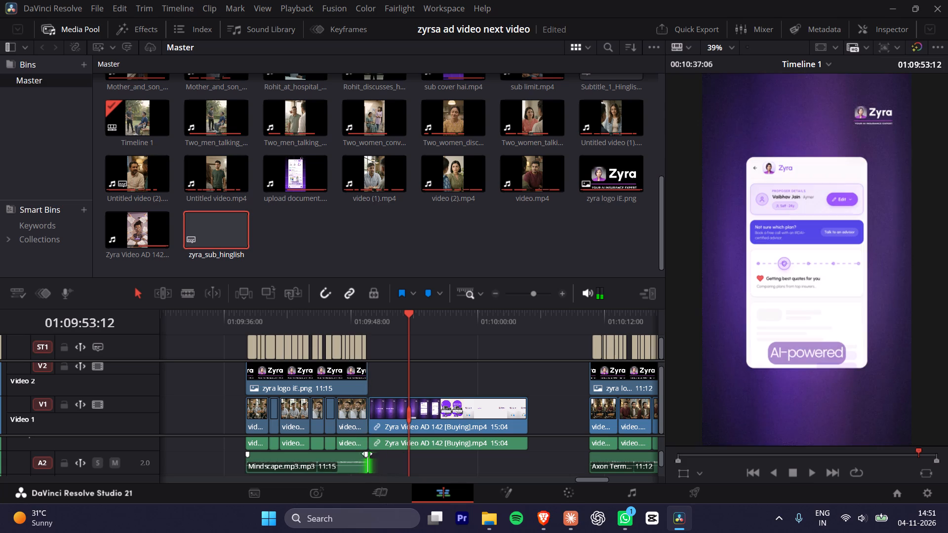
# Play parts of the first three captioned ads, from about 01:06:40 to 01:07:42, to check their music against the dialogue.
pyautogui.keyDown('ctrl'); pyautogui.scroll(-11, 406, 402); pyautogui.keyUp('ctrl')
pyautogui.keyDown('ctrl'); pyautogui.scroll(3, 406, 402); pyautogui.keyUp('ctrl')
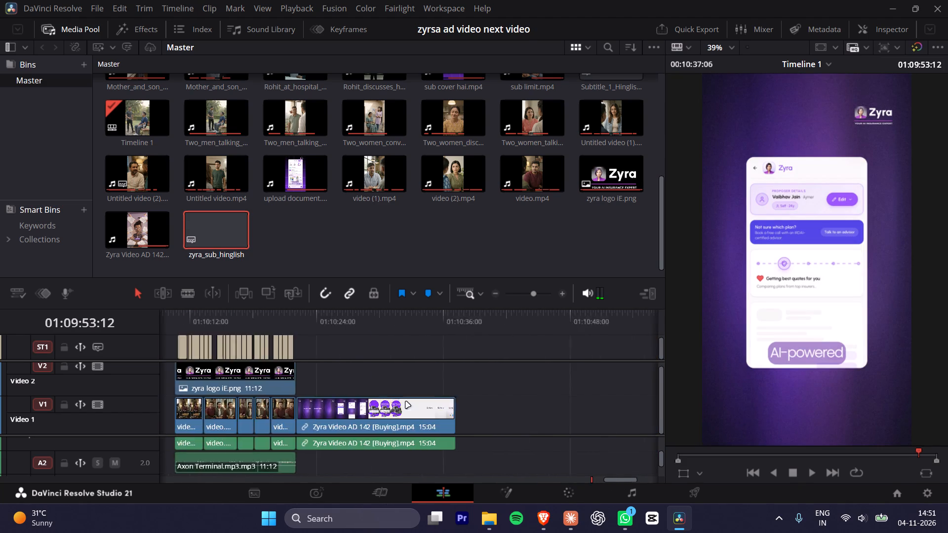
pyautogui.keyDown('ctrl'); pyautogui.scroll(5, 406, 402); pyautogui.keyUp('ctrl')
pyautogui.keyDown('alt'); pyautogui.scroll(-11, 406, 402); pyautogui.keyUp('alt')
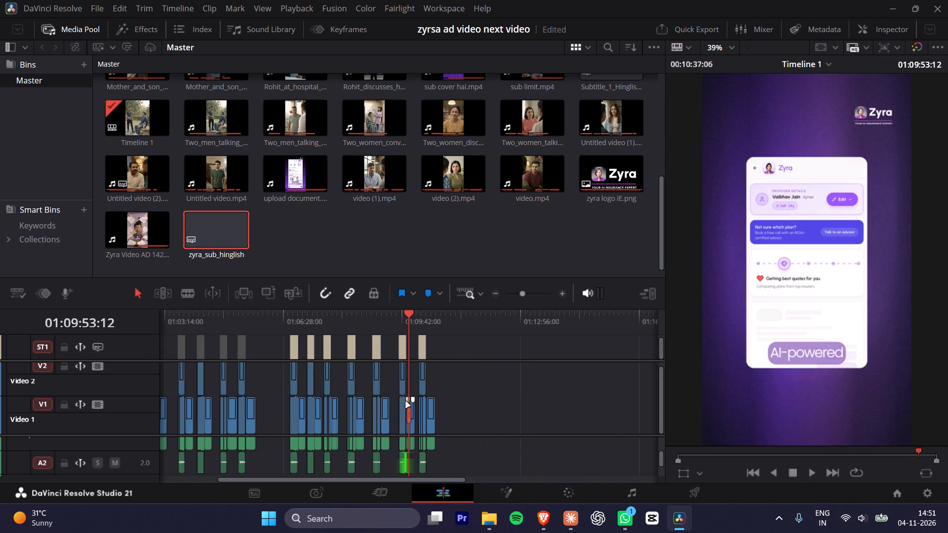
pyautogui.moveTo(278, 322); pyautogui.dragTo(288, 321)
pyautogui.press('space')
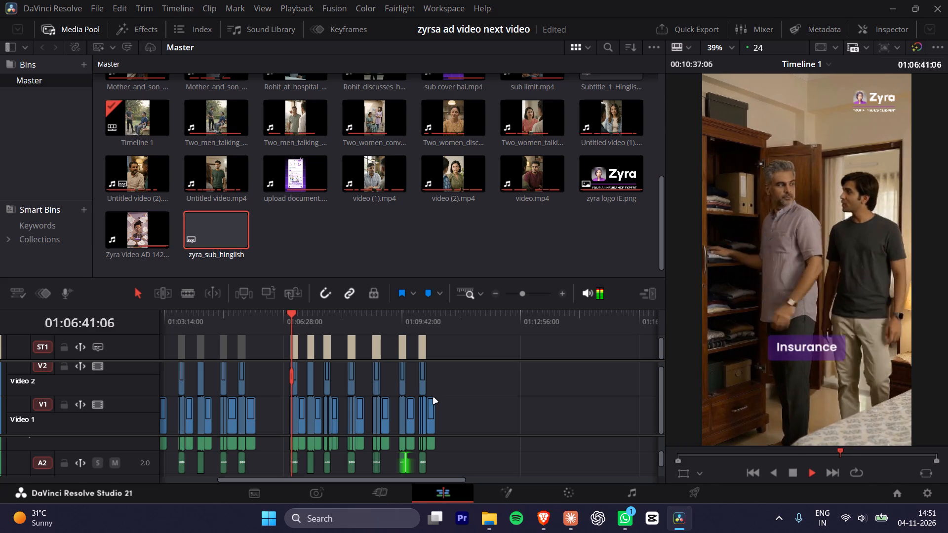
pyautogui.press('space')
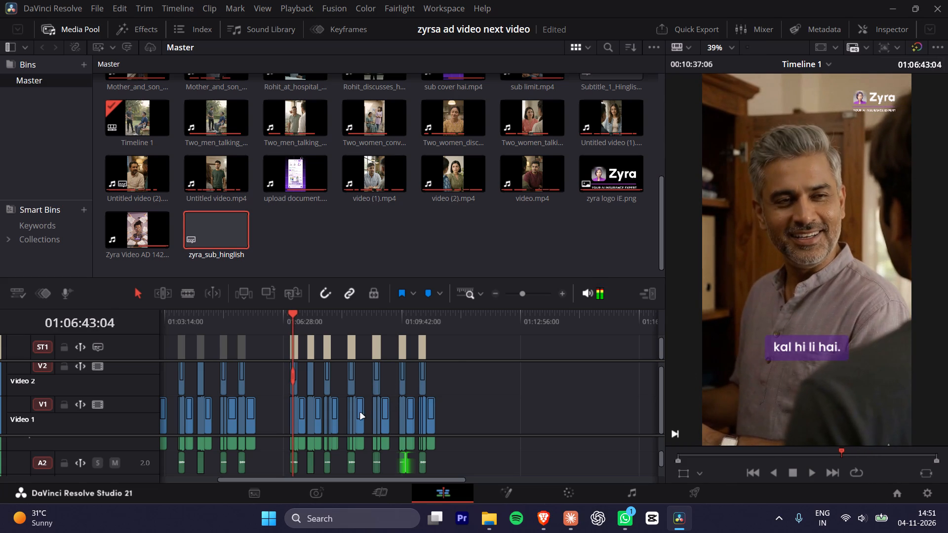
pyautogui.keyDown('alt'); pyautogui.scroll(7, 330, 437); pyautogui.keyUp('alt')
pyautogui.press('space')
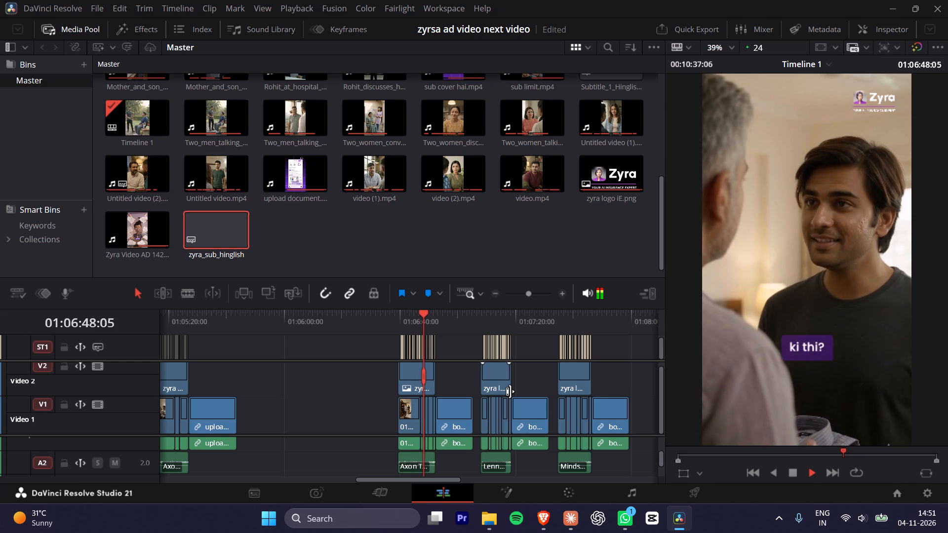
pyautogui.moveTo(479, 323); pyautogui.dragTo(487, 324)
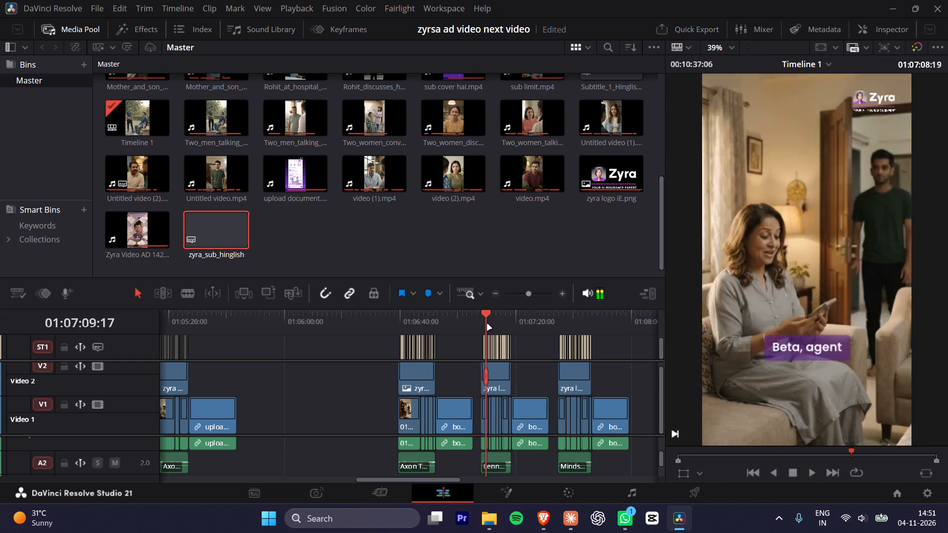
pyautogui.moveTo(487, 324); pyautogui.dragTo(493, 325)
pyautogui.press('space')
pyautogui.press('space')
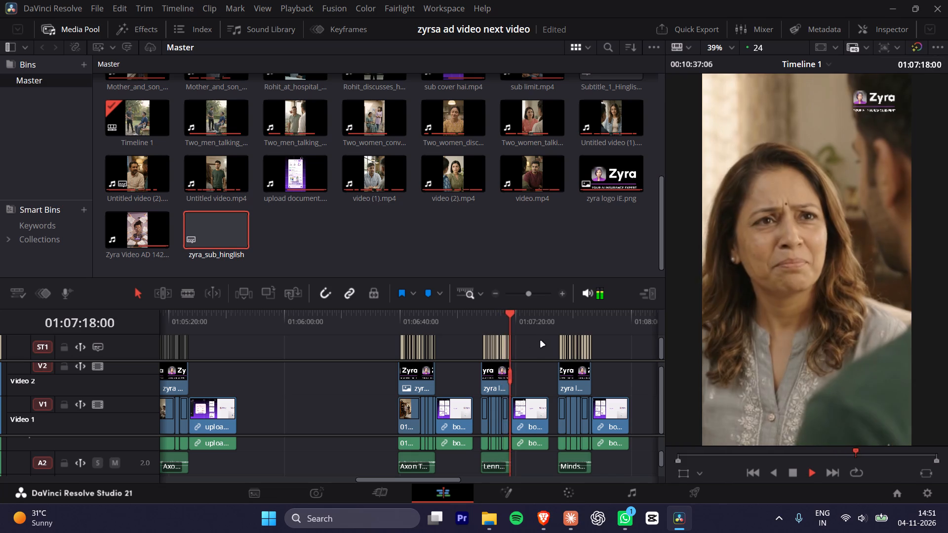
pyautogui.click(561, 312)
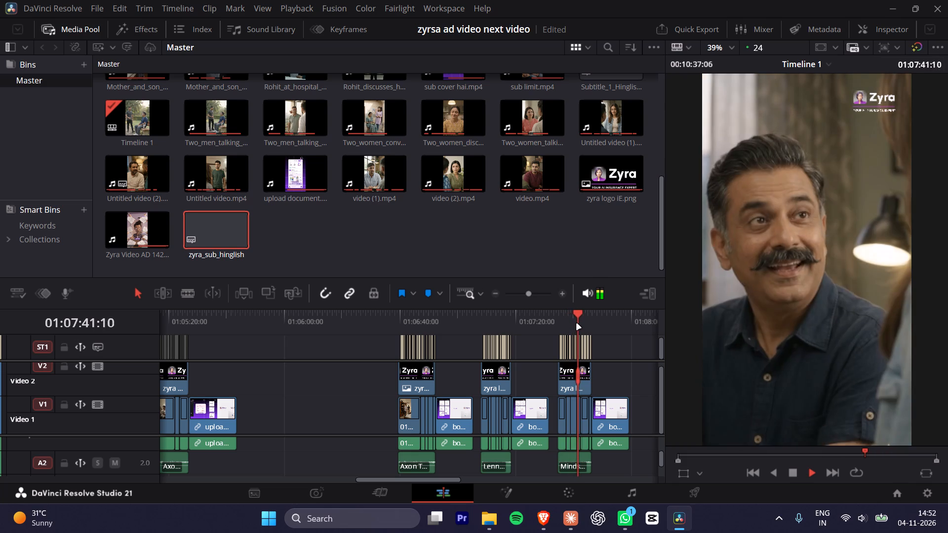
pyautogui.press('space')
# Play short parts of the last four captioned ads, from about 01:08:17 to 01:10:16, to check their music against the dialogue.
pyautogui.keyDown('alt'); pyautogui.scroll(-2, 595, 346); pyautogui.keyUp('alt')
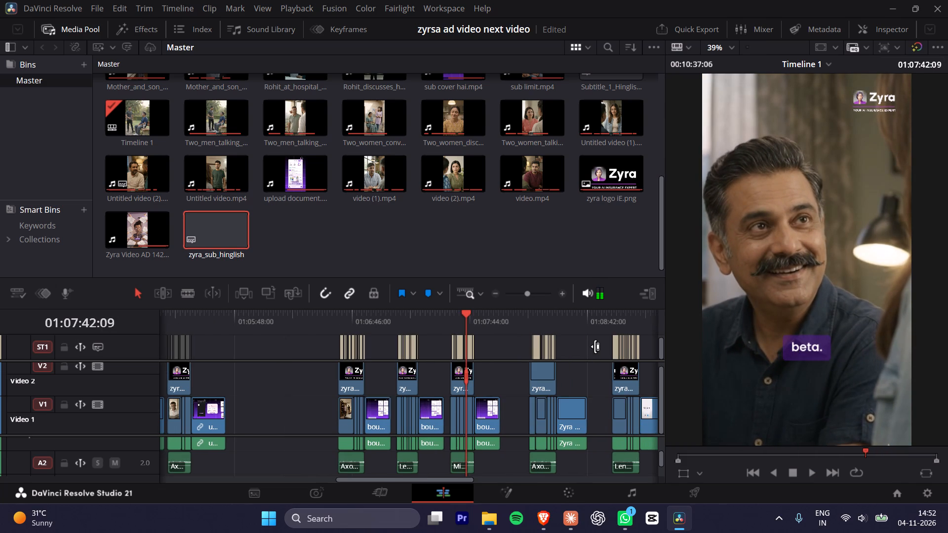
pyautogui.click(534, 315)
pyautogui.press('space')
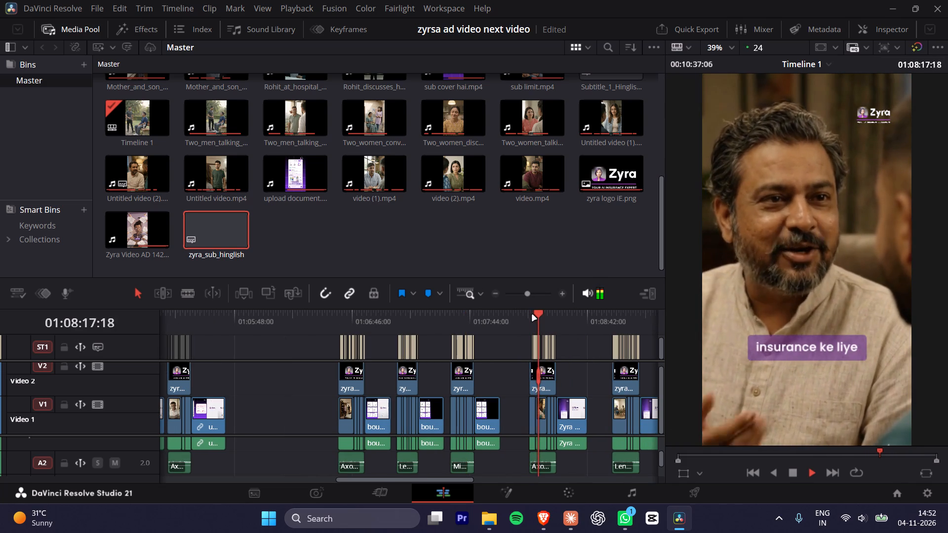
pyautogui.press('space')
pyautogui.keyDown('ctrl'); pyautogui.scroll(-2, 575, 363); pyautogui.keyUp('ctrl')
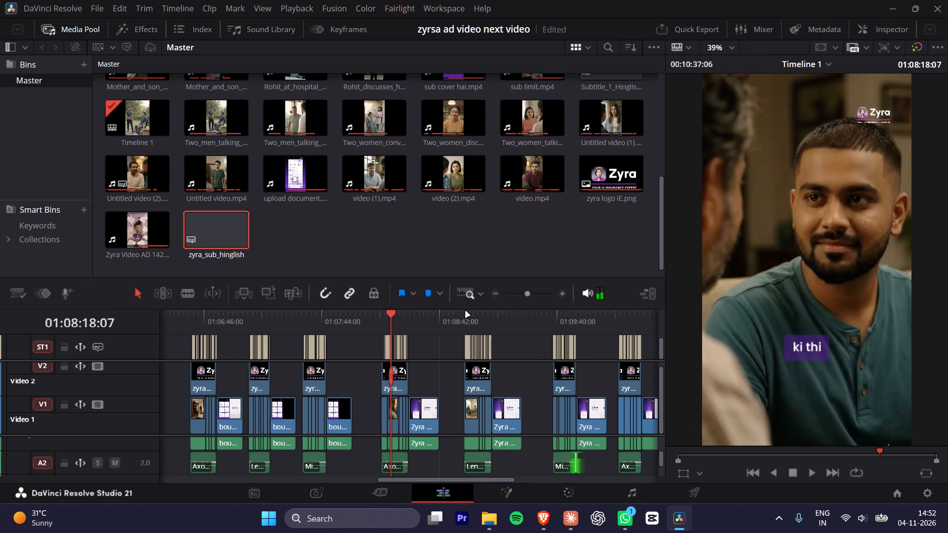
pyautogui.click(464, 311)
pyautogui.press('space')
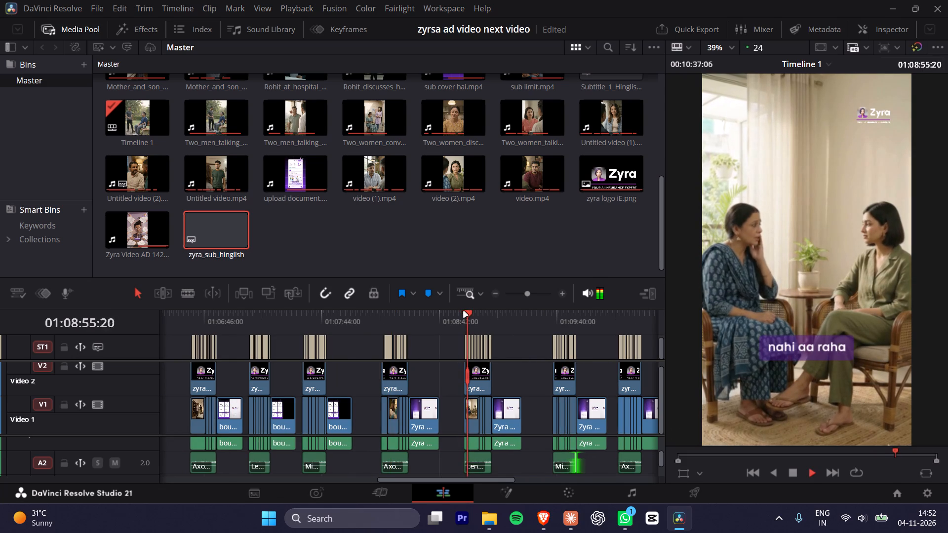
pyautogui.press('space')
pyautogui.moveTo(546, 312); pyautogui.dragTo(549, 312)
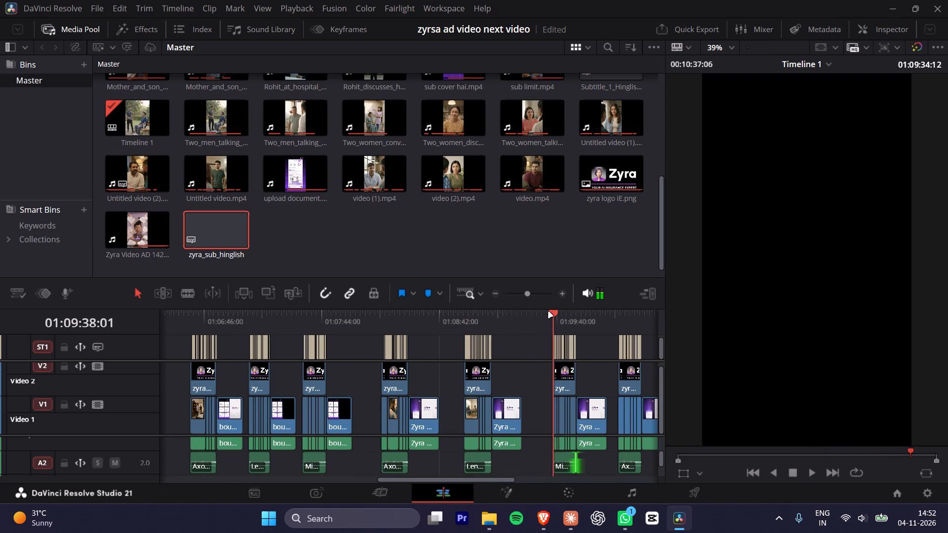
pyautogui.moveTo(549, 312); pyautogui.dragTo(553, 311)
pyautogui.press('space')
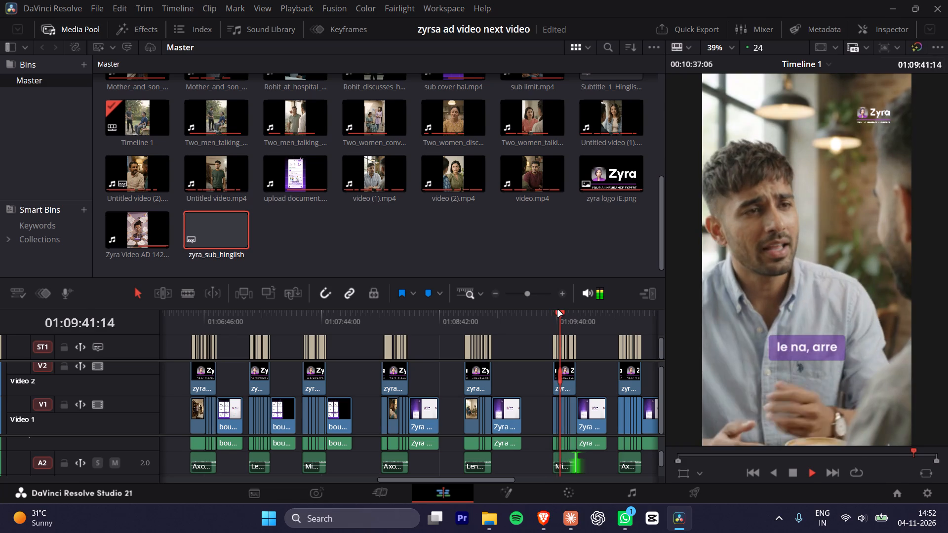
pyautogui.press('space')
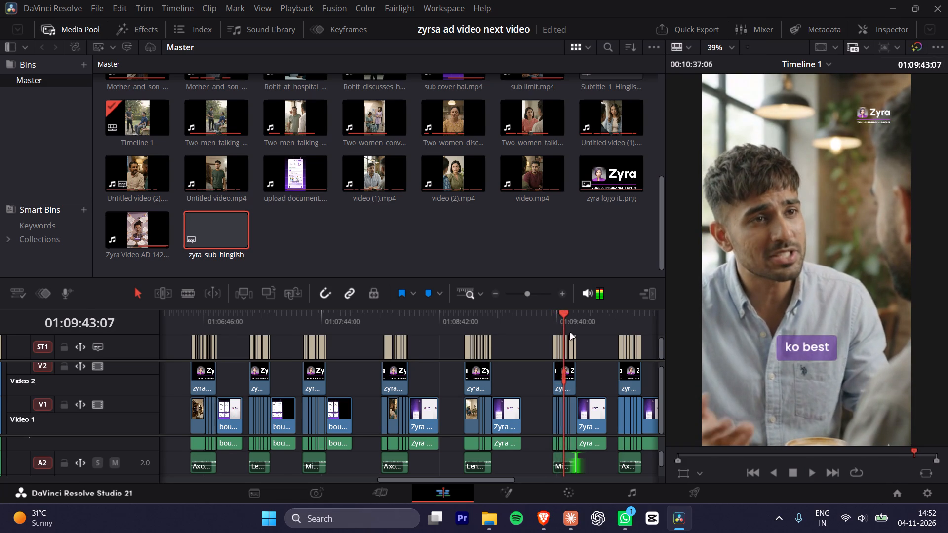
pyautogui.keyDown('alt'); pyautogui.scroll(-2, 570, 333); pyautogui.keyUp('alt')
pyautogui.click(505, 310)
pyautogui.press('space')
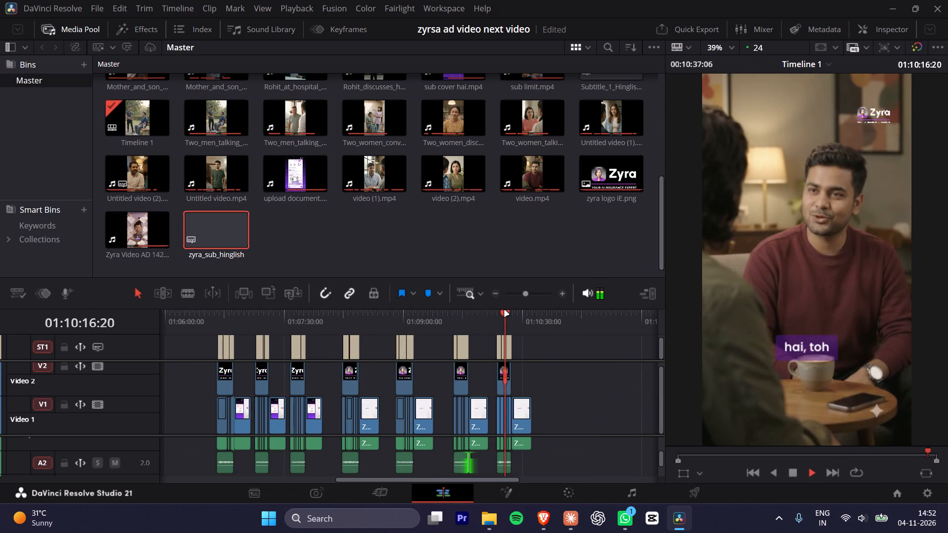
pyautogui.press('space')
# On the Deliver page, set the render range to the first captioned ad, from 01:06:39:07 to 01:07:05:08.
pyautogui.click(211, 316)
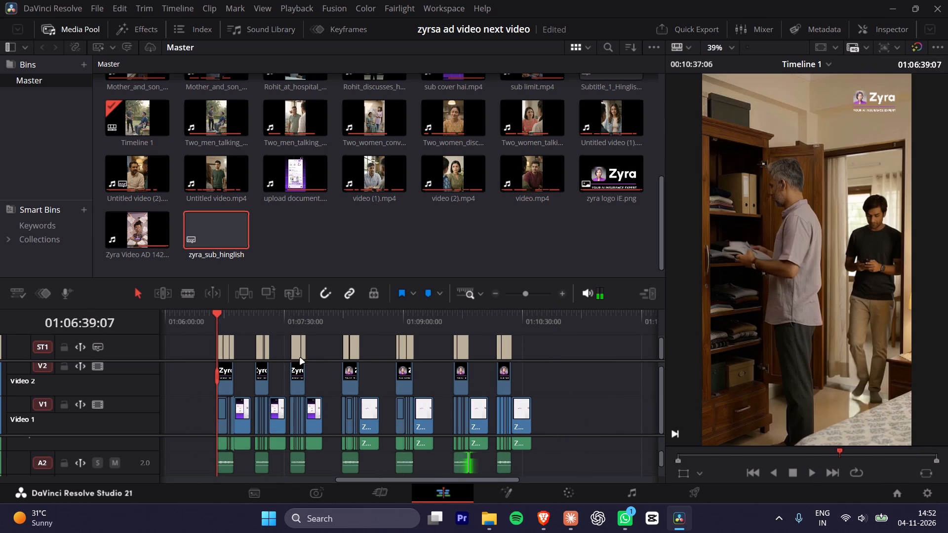
pyautogui.keyDown('alt'); pyautogui.scroll(6, 304, 385); pyautogui.keyUp('alt')
pyautogui.keyDown('alt'); pyautogui.scroll(9, 382, 388); pyautogui.keyUp('alt')
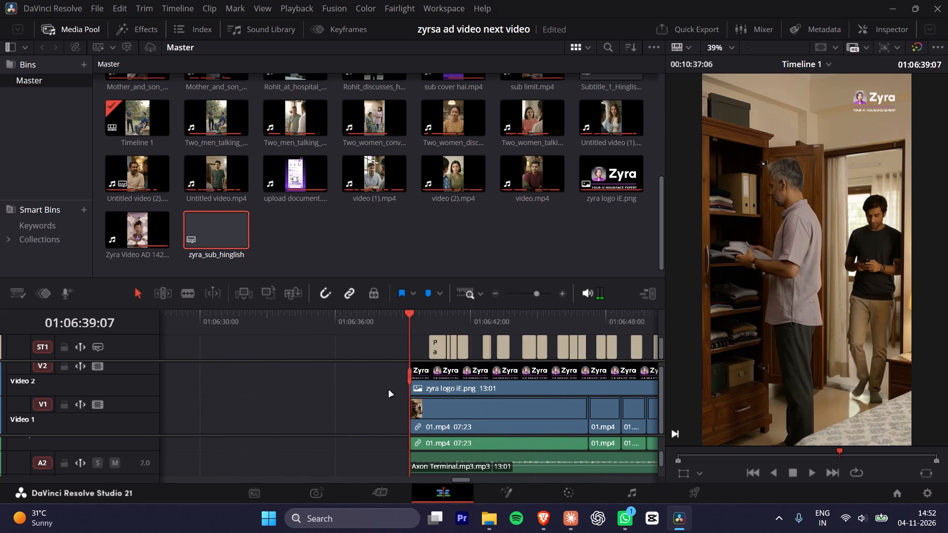
pyautogui.keyDown('alt'); pyautogui.scroll(-2, 389, 391); pyautogui.keyUp('alt')
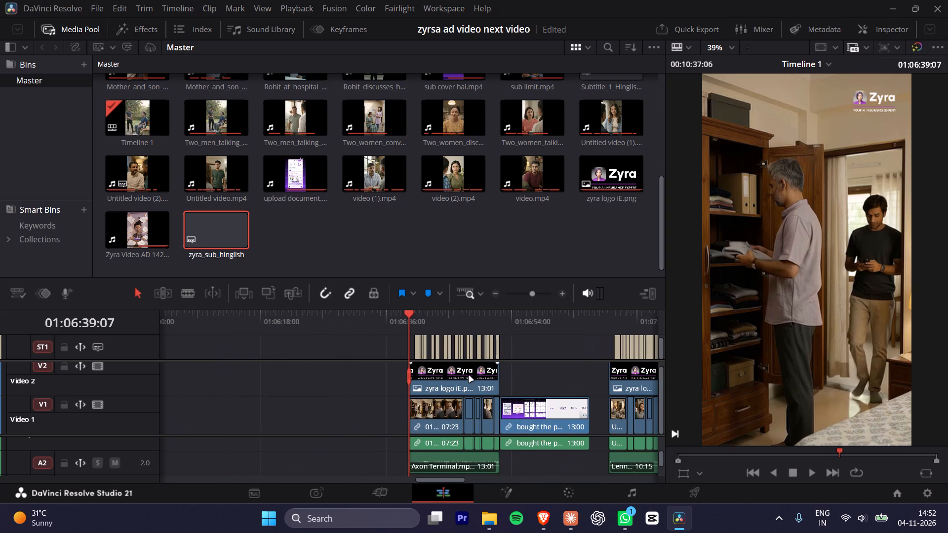
pyautogui.click(691, 495)
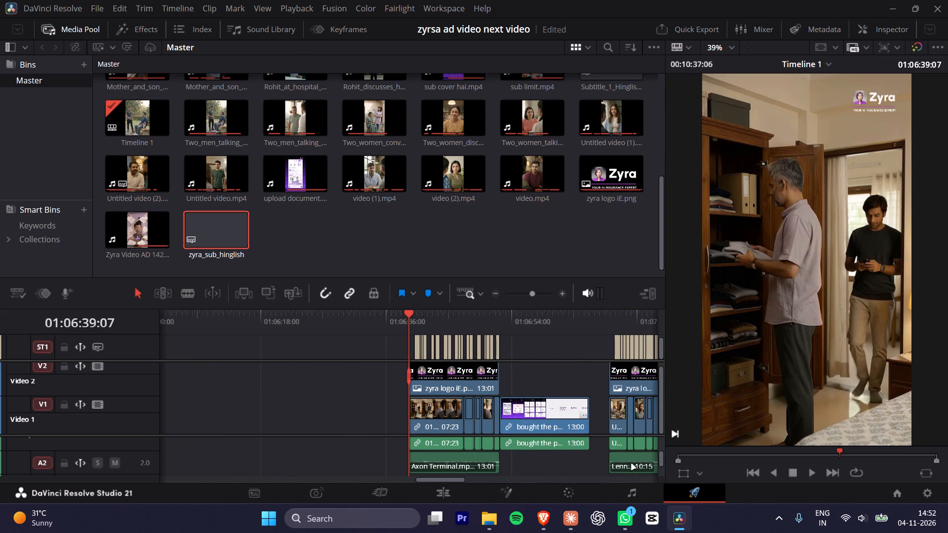
pyautogui.keyDown('alt'); pyautogui.scroll(10, 692, 422); pyautogui.keyUp('alt')
pyautogui.keyDown('alt'); pyautogui.scroll(-1, 692, 422); pyautogui.keyUp('alt')
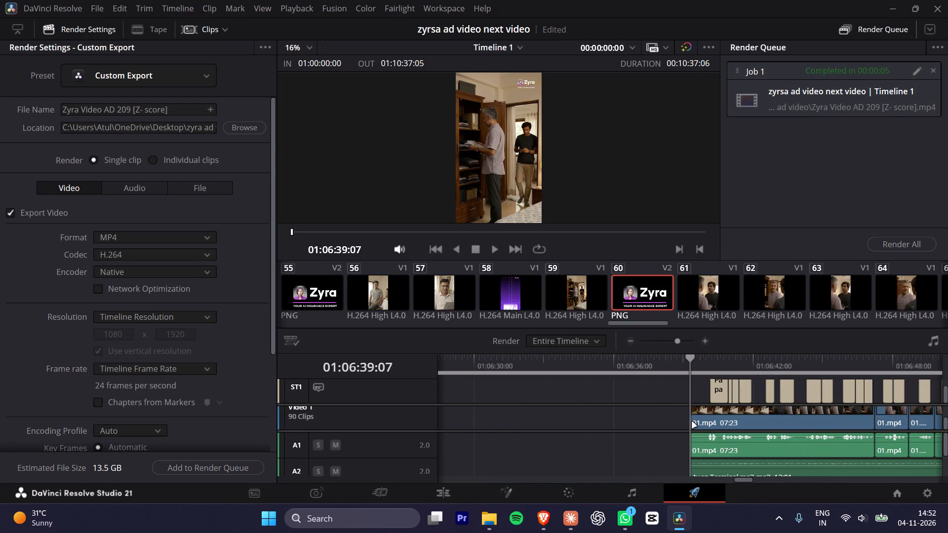
pyautogui.keyDown('alt'); pyautogui.scroll(-2, 692, 422); pyautogui.keyUp('alt')
pyautogui.keyDown('ctrl'); pyautogui.scroll(1, 692, 422); pyautogui.keyUp('ctrl')
pyautogui.keyDown('ctrl'); pyautogui.scroll(-3, 692, 422); pyautogui.keyUp('ctrl')
pyautogui.keyDown('ctrl'); pyautogui.scroll(-1, 645, 421); pyautogui.keyUp('ctrl')
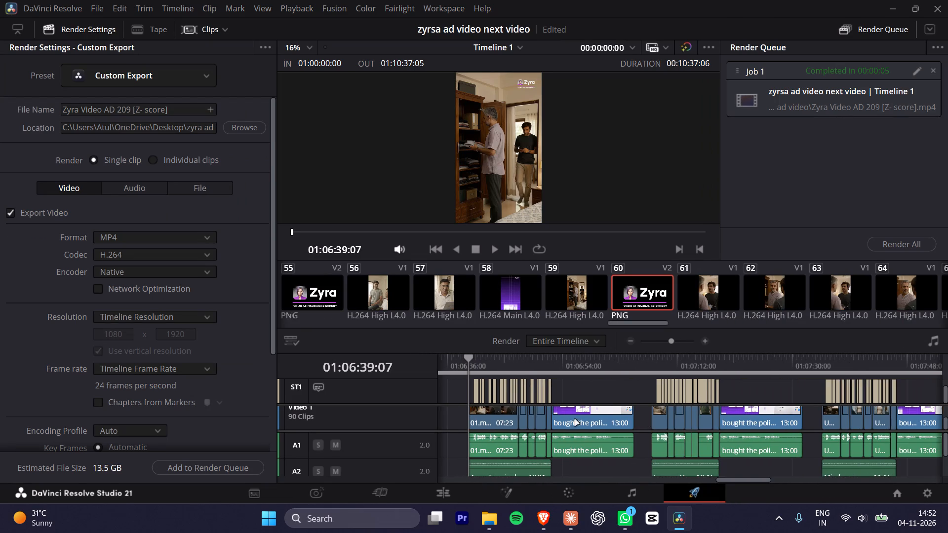
pyautogui.keyDown('alt'); pyautogui.scroll(3, 575, 419); pyautogui.keyUp('alt')
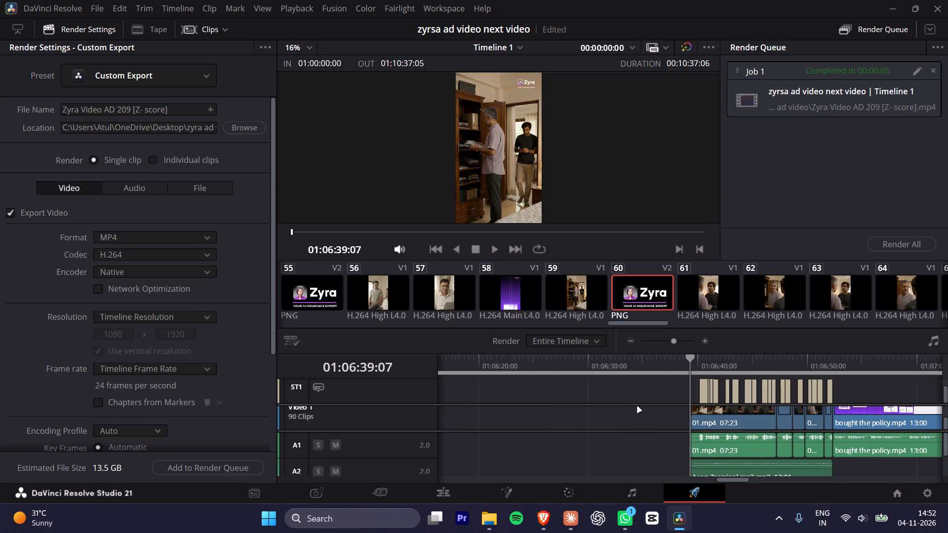
pyautogui.keyDown('ctrl'); pyautogui.scroll(-2, 637, 407); pyautogui.keyUp('ctrl')
pyautogui.press('i')
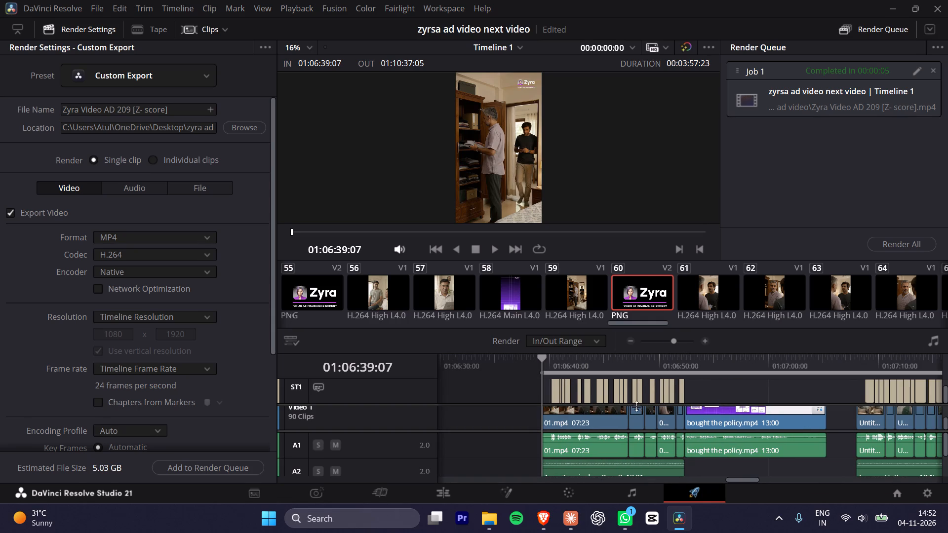
pyautogui.moveTo(757, 358); pyautogui.dragTo(821, 371)
pyautogui.press('o')
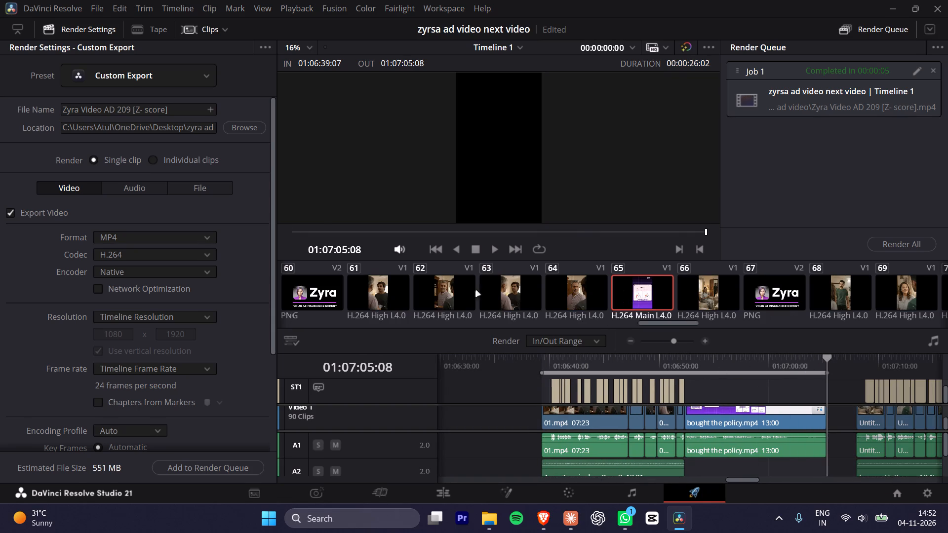
# Name the export Zyra Video AD 210 [Z- score] and queue it in place of the old AD 209 render job.
pyautogui.click(132, 108)
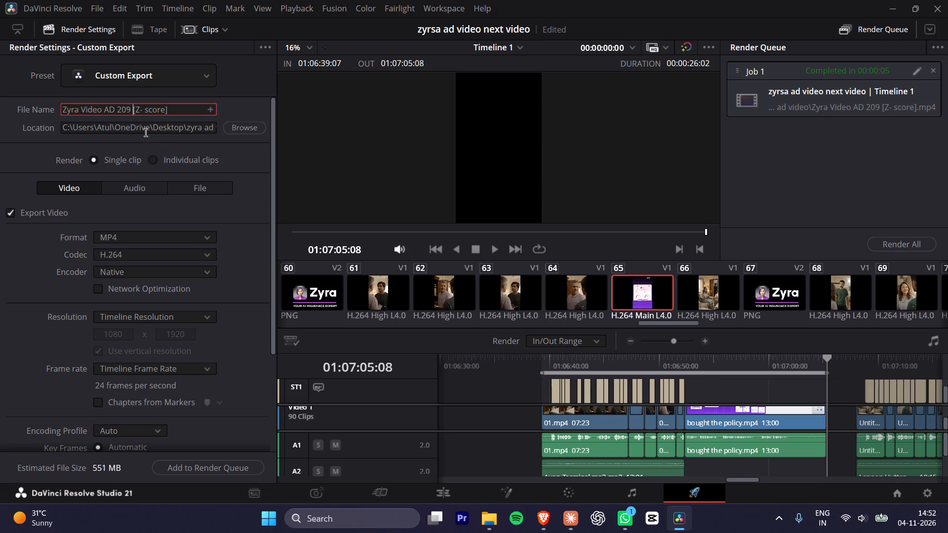
pyautogui.press('Left')
pyautogui.press('BackSpace')
pyautogui.press('BackSpace')
pyautogui.write('10')
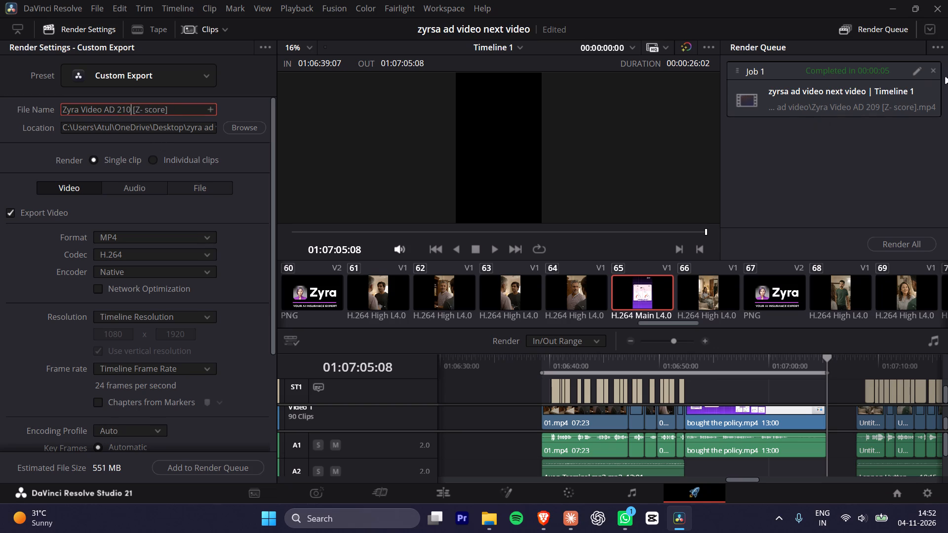
pyautogui.click(932, 70)
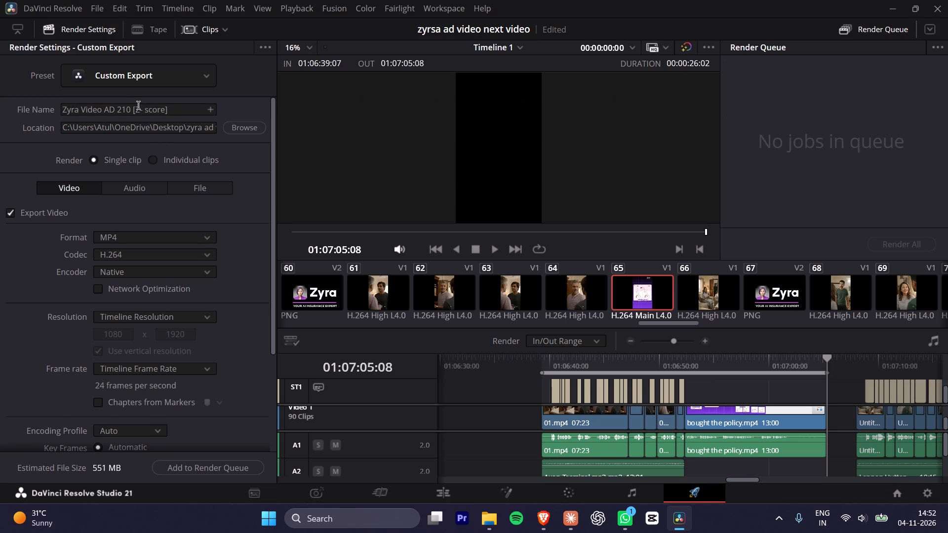
pyautogui.click(202, 472)
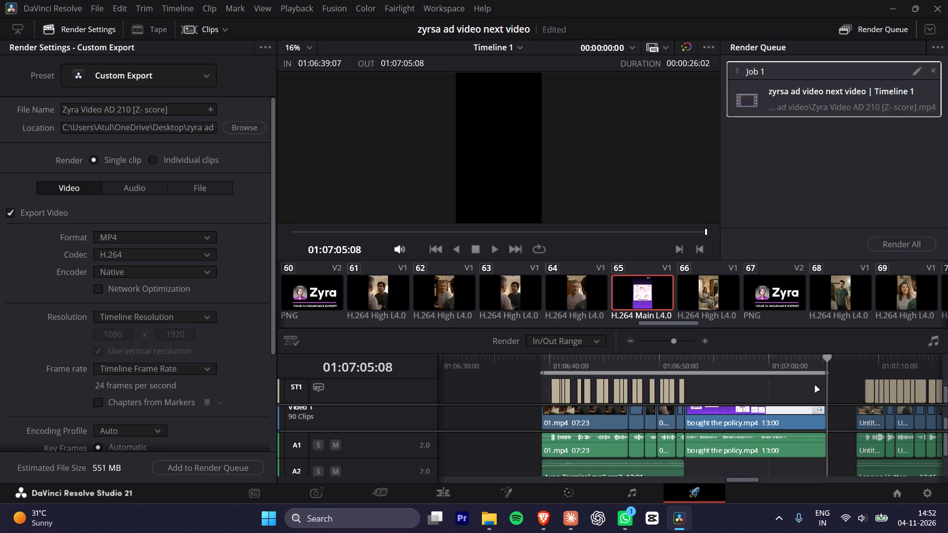
# Queue the second captioned ad, range 01:07:08:01 to 01:07:31:17, for rendering as Zyra Video AD 211 [Z- score].
pyautogui.click(858, 357)
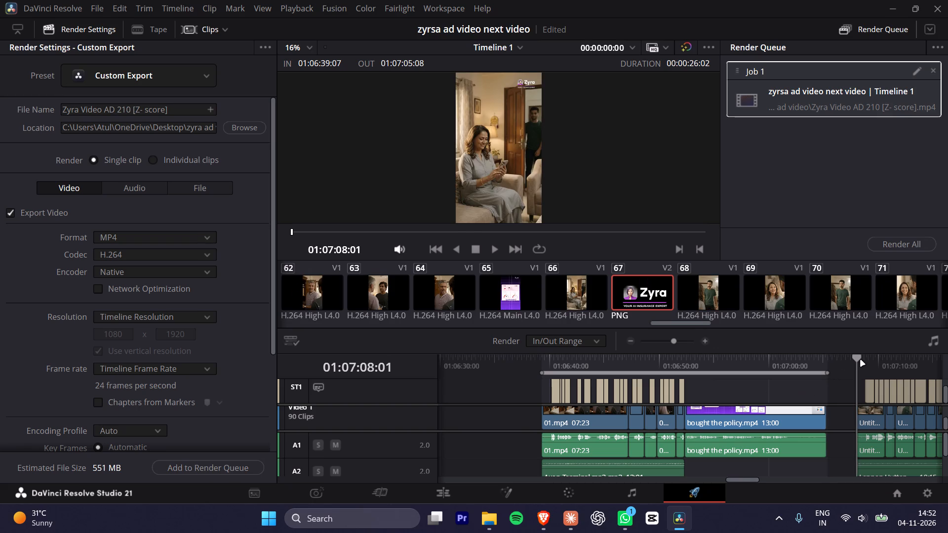
pyautogui.press('i')
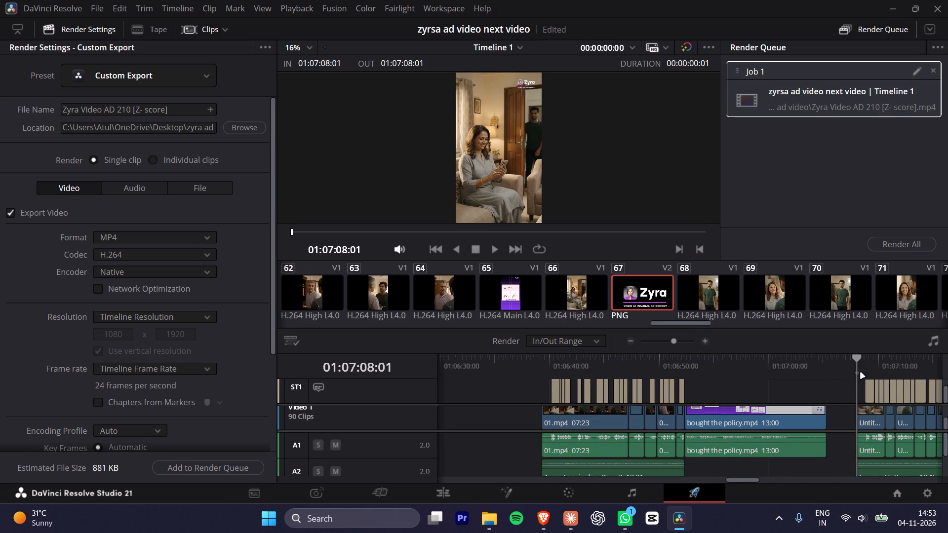
pyautogui.keyDown('ctrl'); pyautogui.scroll(-2, 847, 402); pyautogui.keyUp('ctrl')
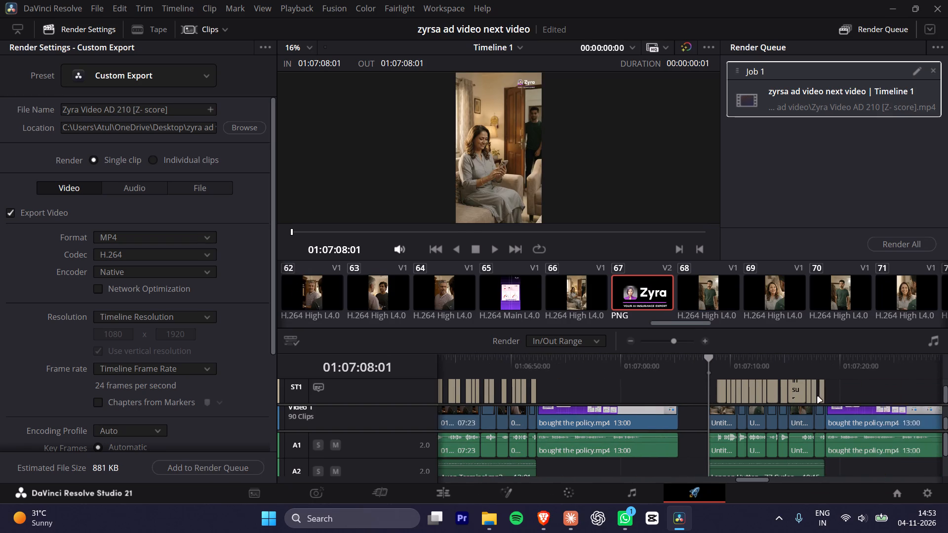
pyautogui.keyDown('ctrl'); pyautogui.scroll(-3, 818, 397); pyautogui.keyUp('ctrl')
pyautogui.moveTo(736, 366); pyautogui.dragTo(744, 364)
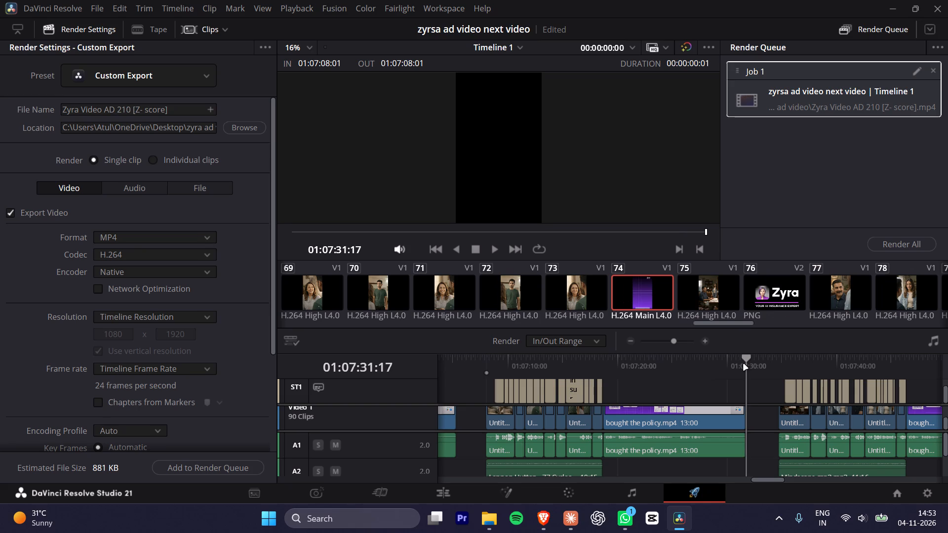
pyautogui.press('o')
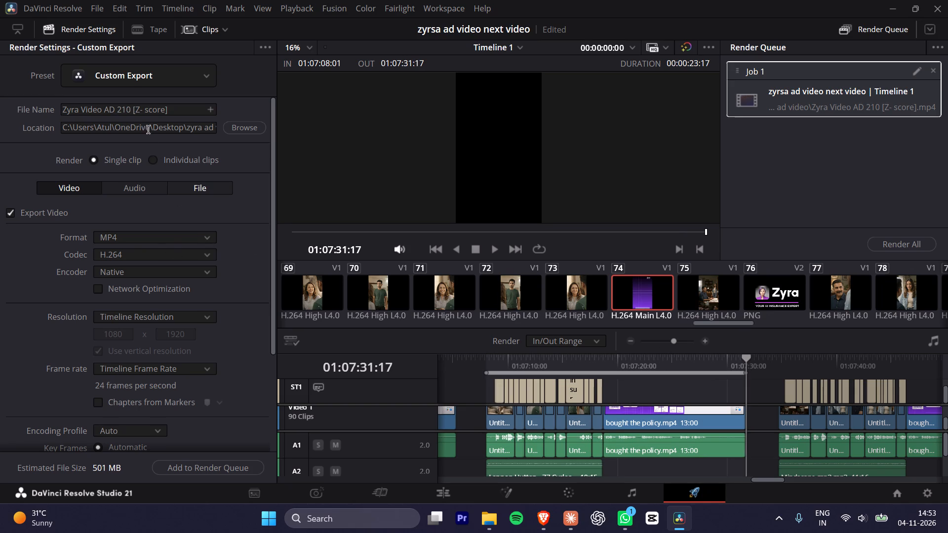
pyautogui.click(126, 113)
pyautogui.press('Delete')
pyautogui.press('1')
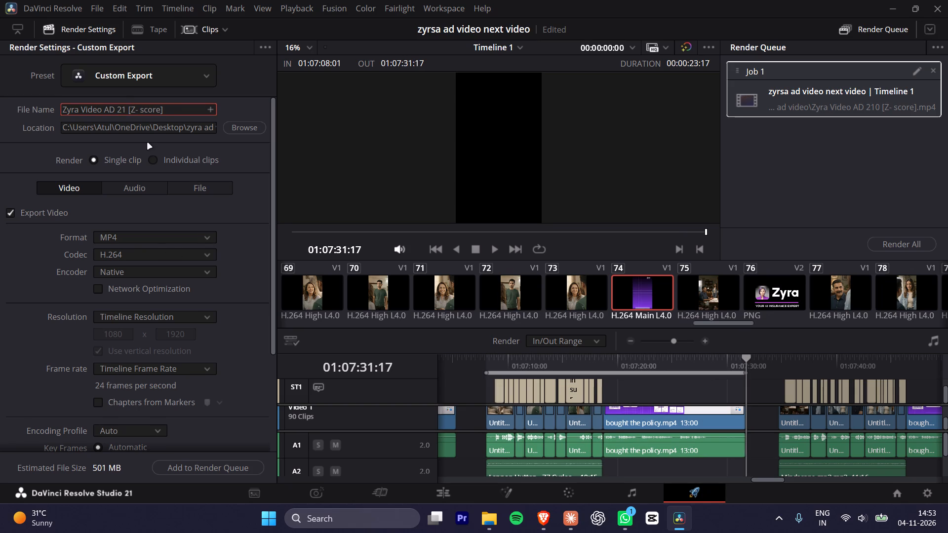
pyautogui.click(191, 472)
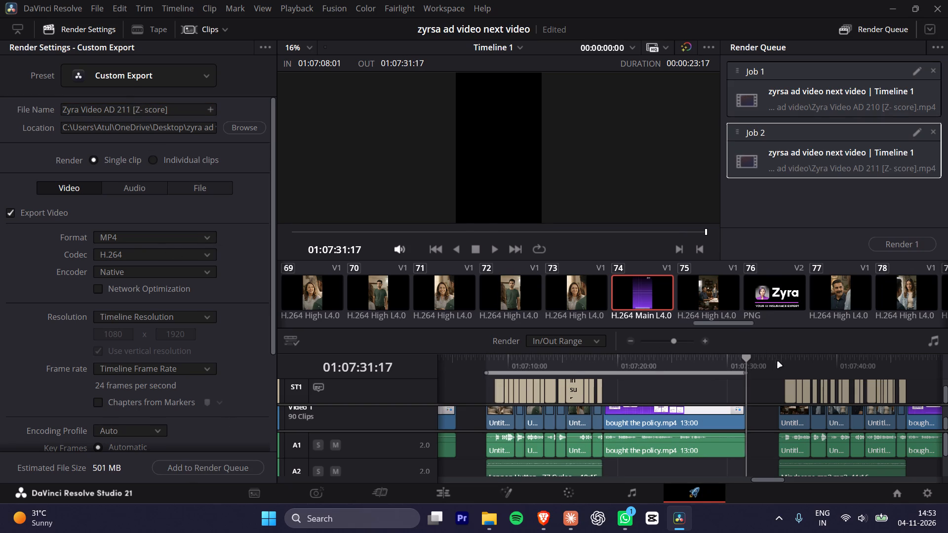
# Queue the third captioned ad, range 01:07:34:17 to 01:07:59:09, for rendering as Zyra Video AD 212 [Z- score].
pyautogui.click(778, 362)
pyautogui.press('i')
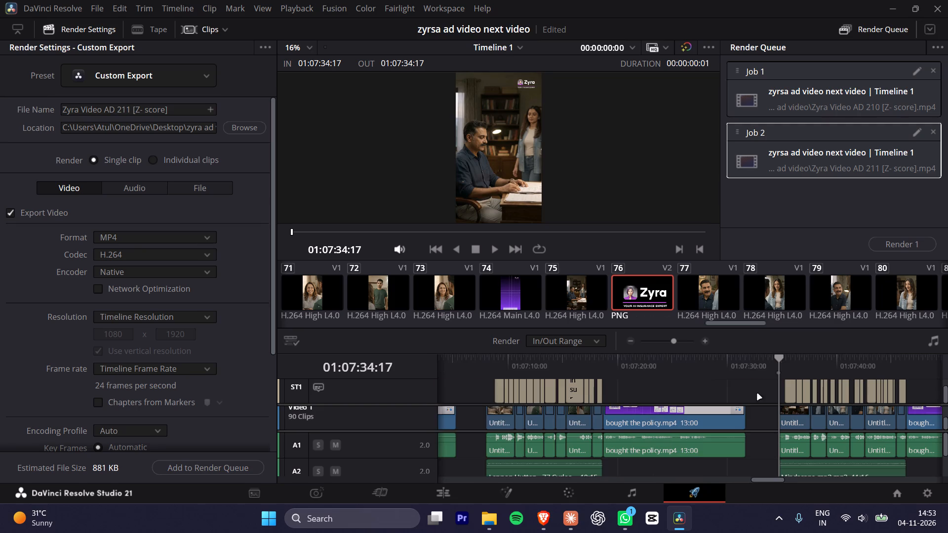
pyautogui.keyDown('ctrl'); pyautogui.scroll(-4, 757, 405); pyautogui.keyUp('ctrl')
pyautogui.moveTo(738, 358); pyautogui.dragTo(746, 360)
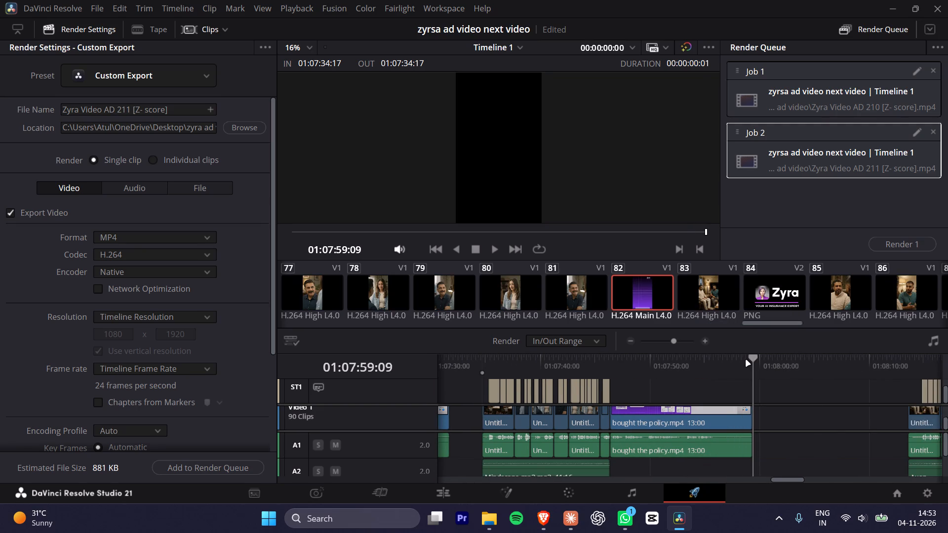
pyautogui.press('o')
pyautogui.click(127, 107)
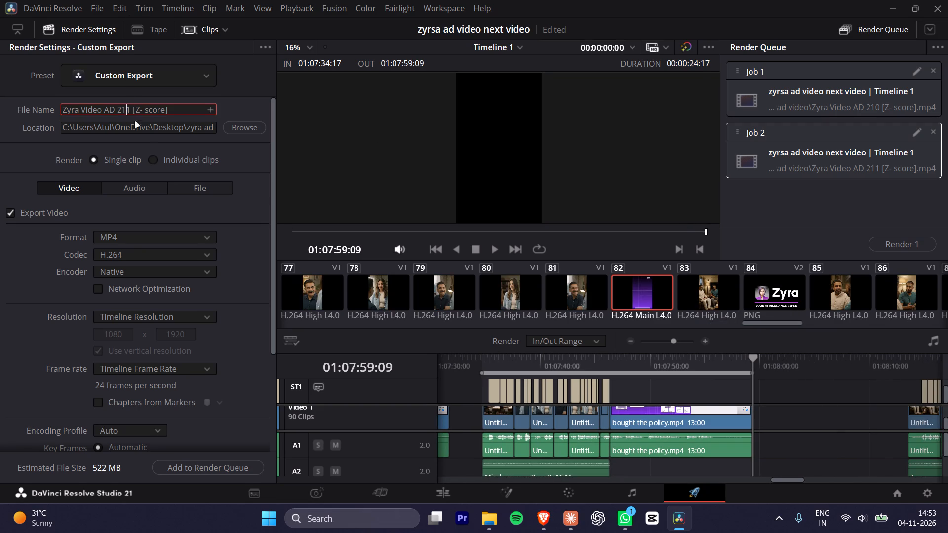
pyautogui.press('Delete')
pyautogui.press('2')
pyautogui.click(186, 473)
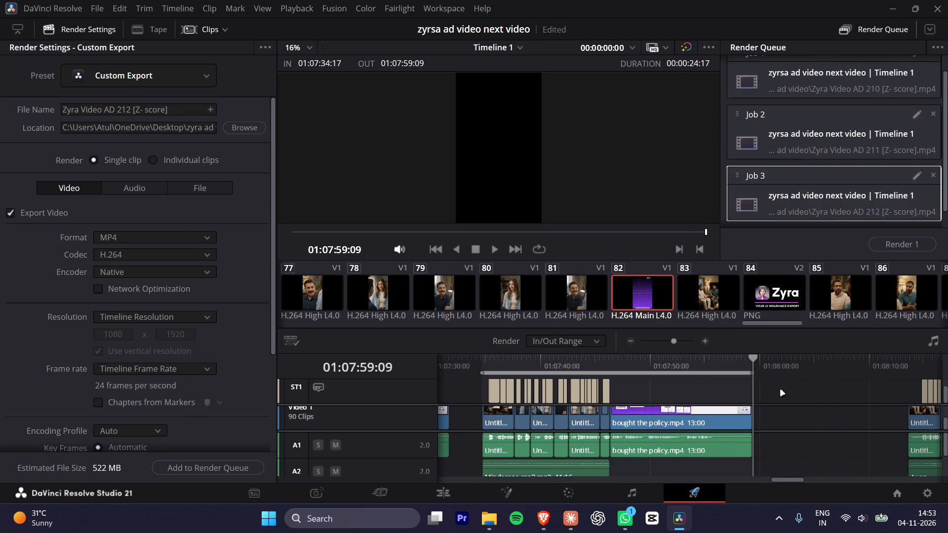
# Queue the fourth captioned ad, range 01:08:13:14 to 01:08:42:02, for rendering as Zyra Video AD 213 [Z- score].
pyautogui.keyDown('ctrl'); pyautogui.scroll(-2, 781, 390); pyautogui.keyUp('ctrl')
pyautogui.click(760, 365)
pyautogui.press('i')
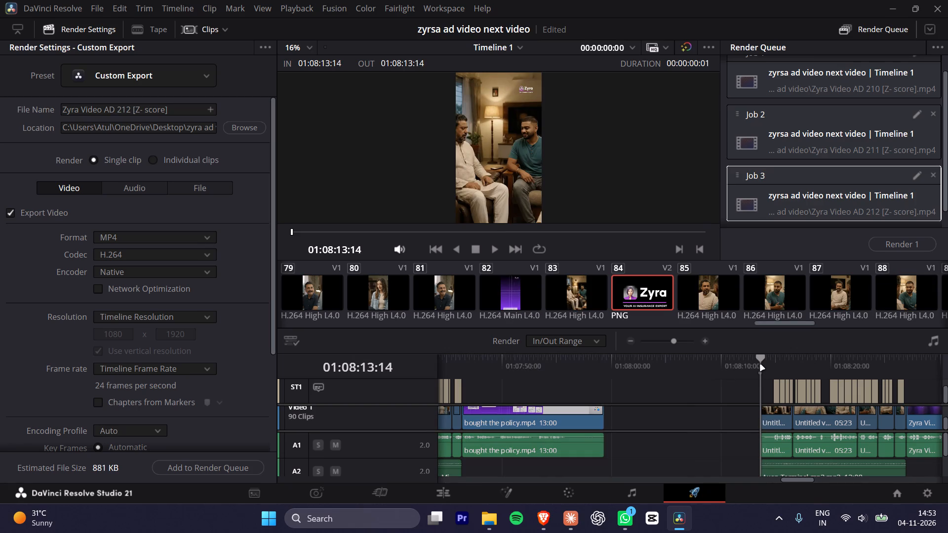
pyautogui.keyDown('ctrl'); pyautogui.scroll(-2, 762, 374); pyautogui.keyUp('ctrl')
pyautogui.keyDown('ctrl'); pyautogui.scroll(-2, 801, 380); pyautogui.keyUp('ctrl')
pyautogui.click(773, 362)
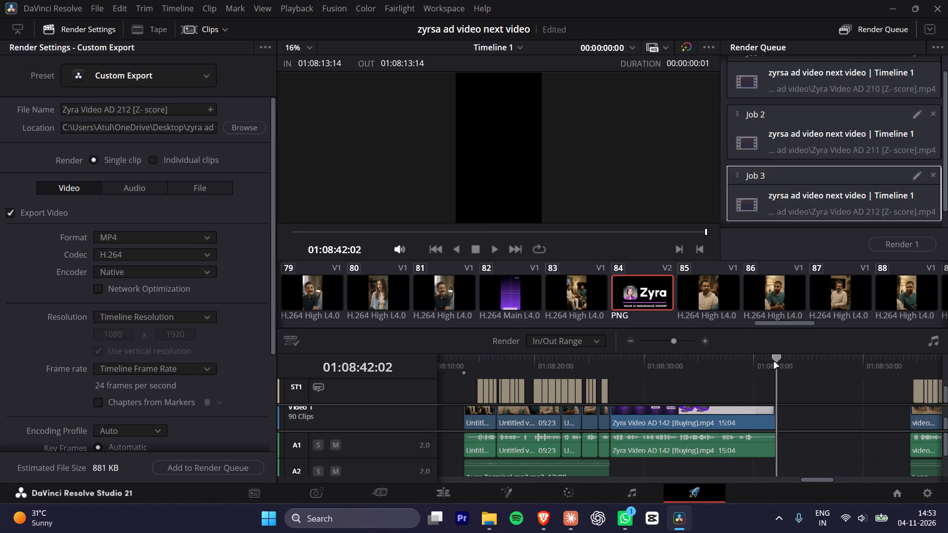
pyautogui.press('2')
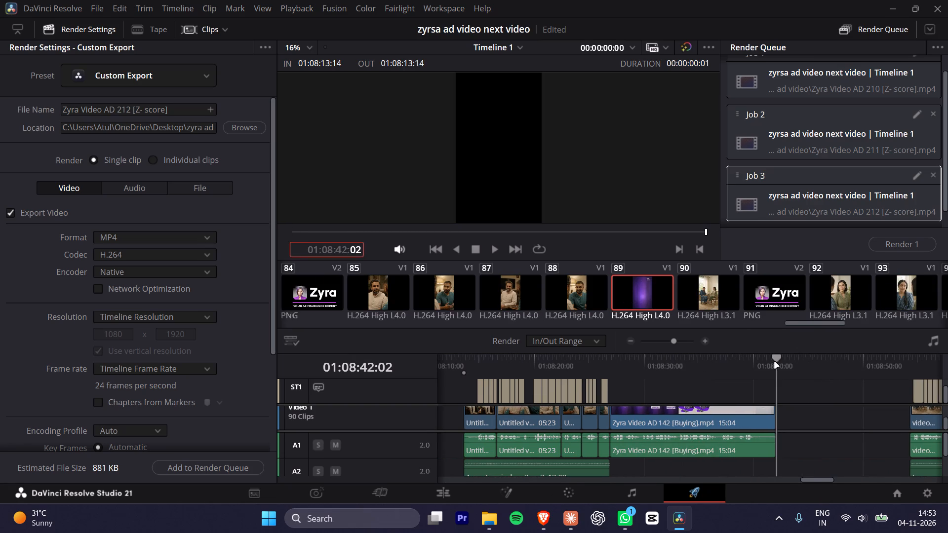
pyautogui.moveTo(775, 362); pyautogui.dragTo(767, 363)
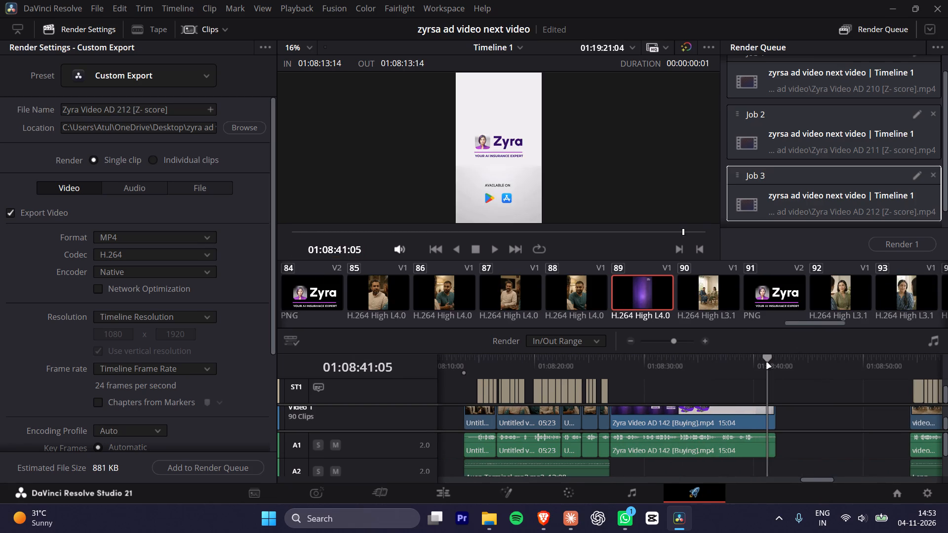
pyautogui.moveTo(767, 363); pyautogui.dragTo(778, 361)
pyautogui.press('o')
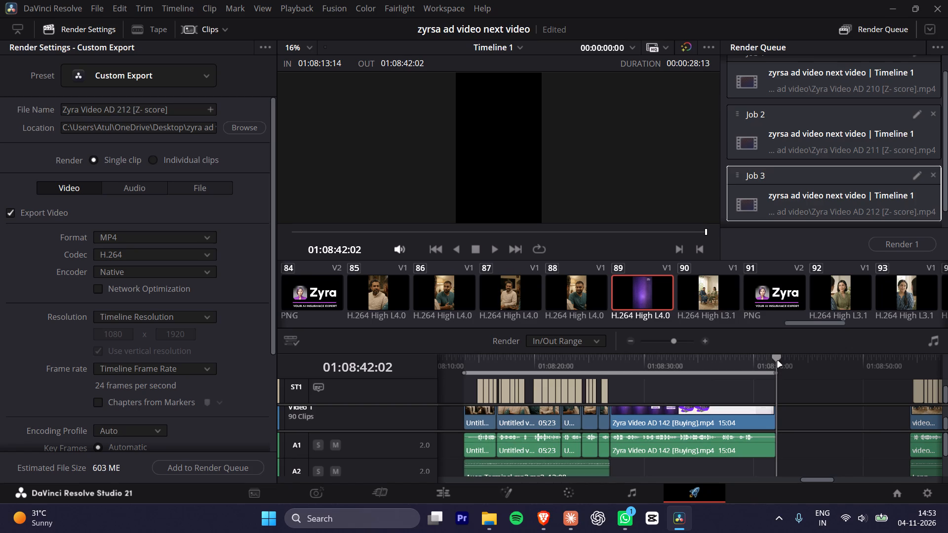
pyautogui.click(127, 112)
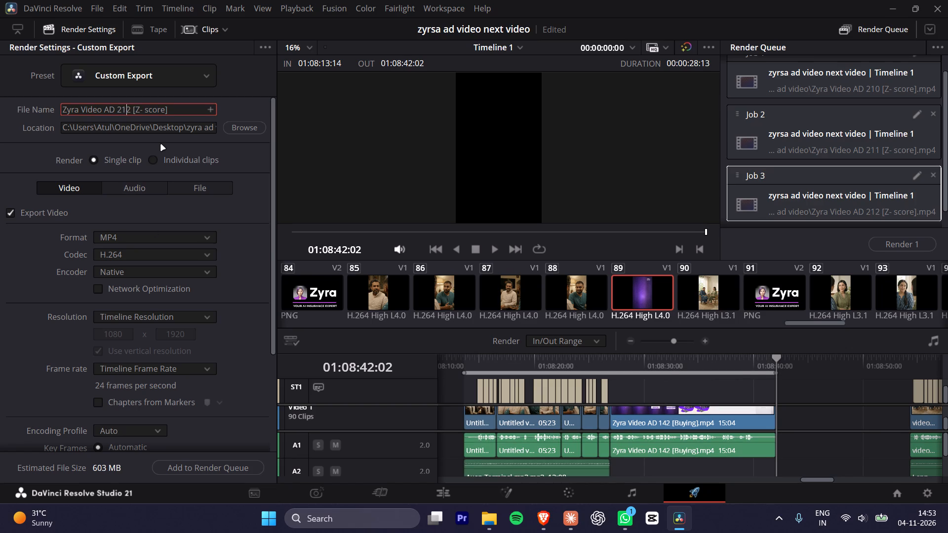
pyautogui.press('Delete')
pyautogui.press('3')
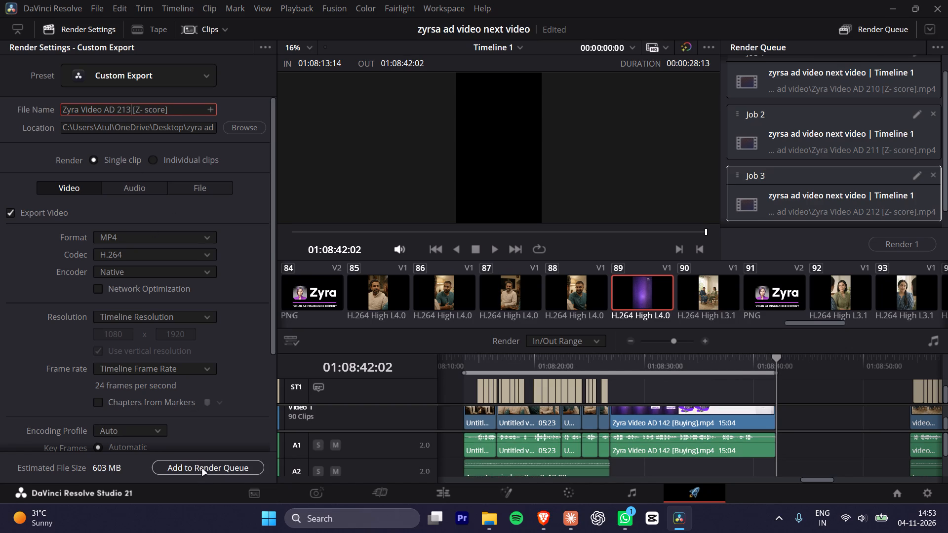
pyautogui.click(203, 469)
# Set the render range for the fifth captioned ad, starting at 01:08:54:07.
pyautogui.keyDown('ctrl'); pyautogui.scroll(-3, 741, 406); pyautogui.keyUp('ctrl')
pyautogui.click(687, 370)
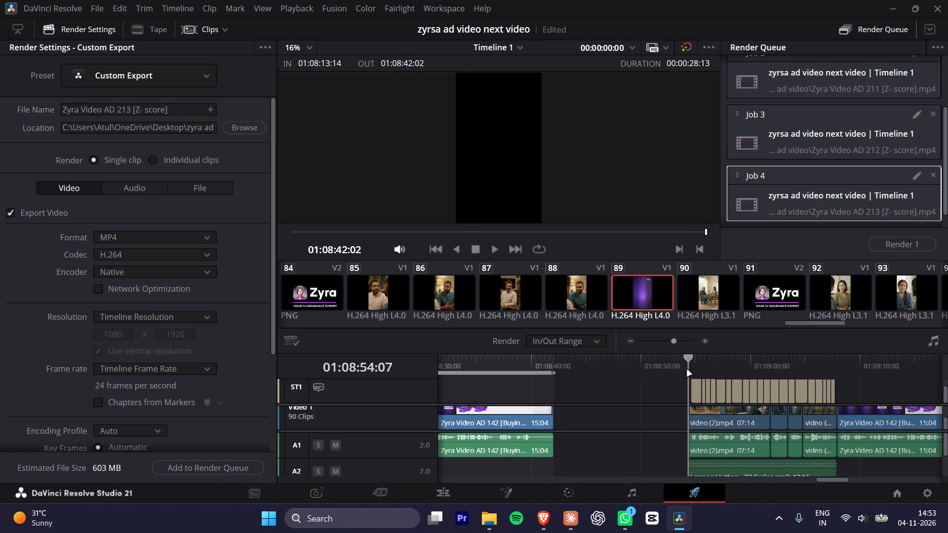
pyautogui.press('i')
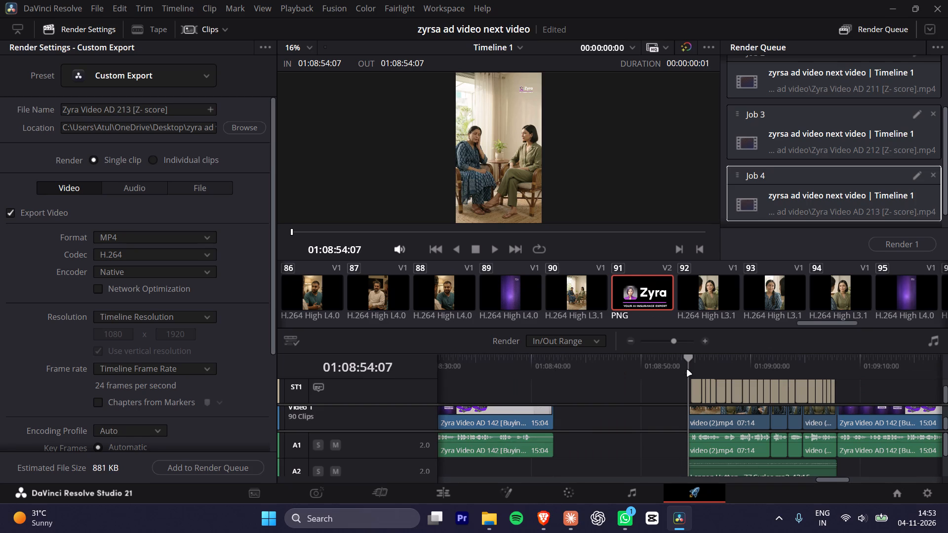
pyautogui.keyDown('ctrl'); pyautogui.scroll(-2, 714, 399); pyautogui.keyUp('ctrl')
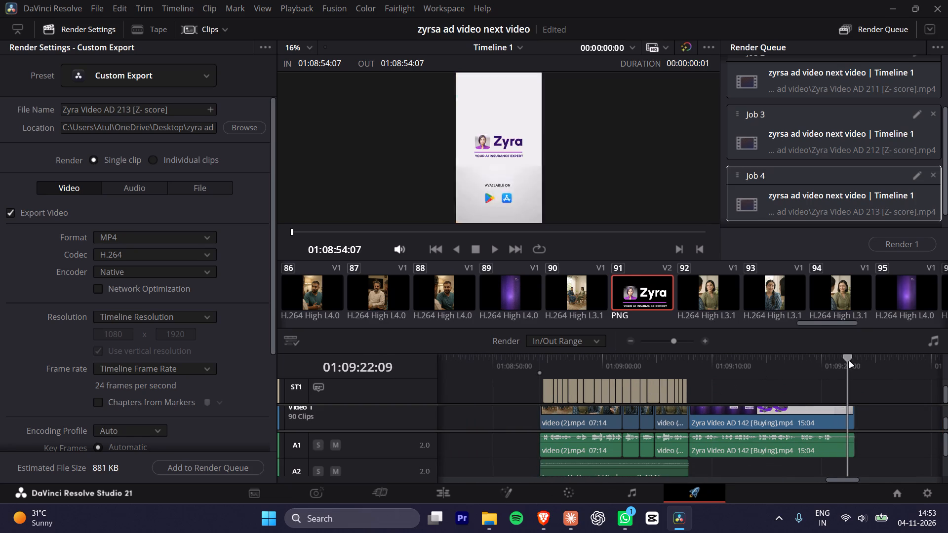
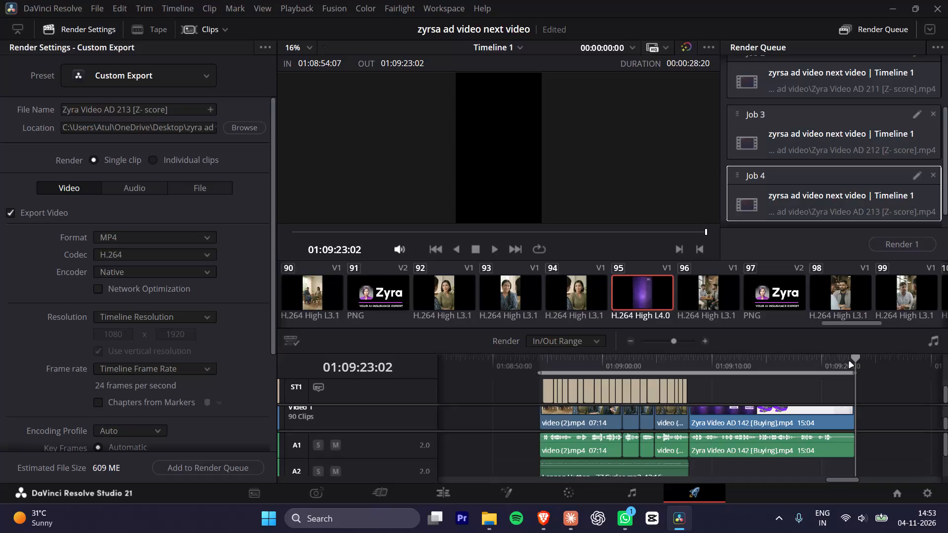
# Set the export file name to Zyra Video AD 214 [Z- score] and add the marked range to the render queue.
pyautogui.keyDown('ctrl'); pyautogui.scroll(-5, 716, 407); pyautogui.keyUp('ctrl')
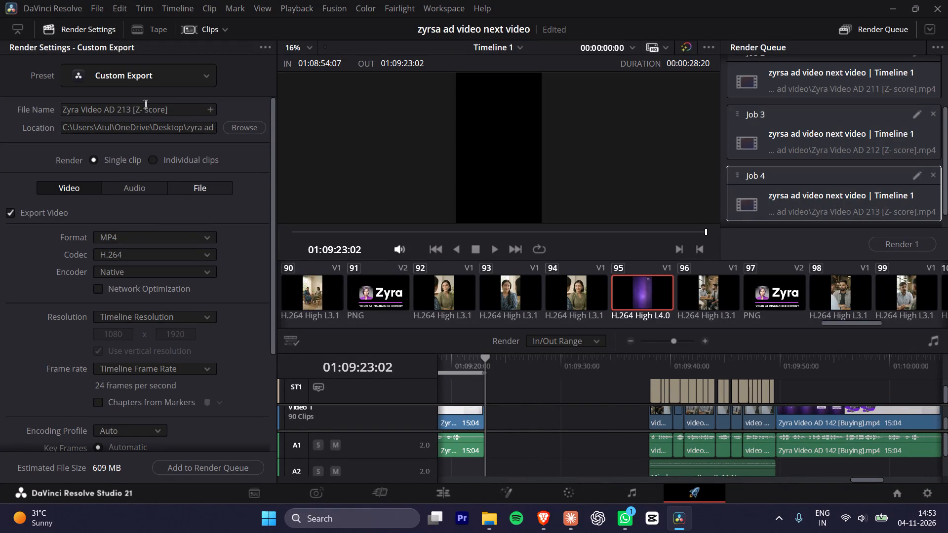
pyautogui.click(125, 115)
pyautogui.click(125, 111)
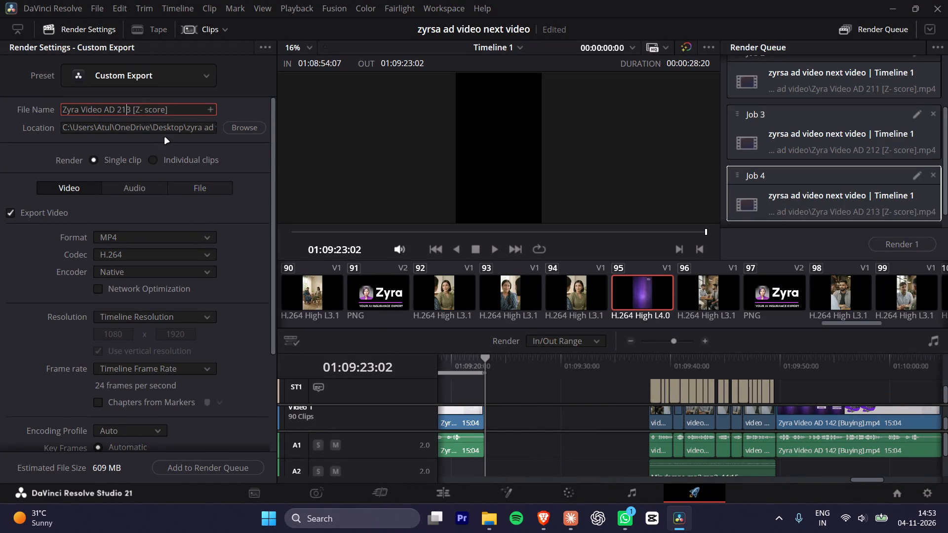
pyautogui.press('Delete')
pyautogui.press('4')
pyautogui.click(198, 468)
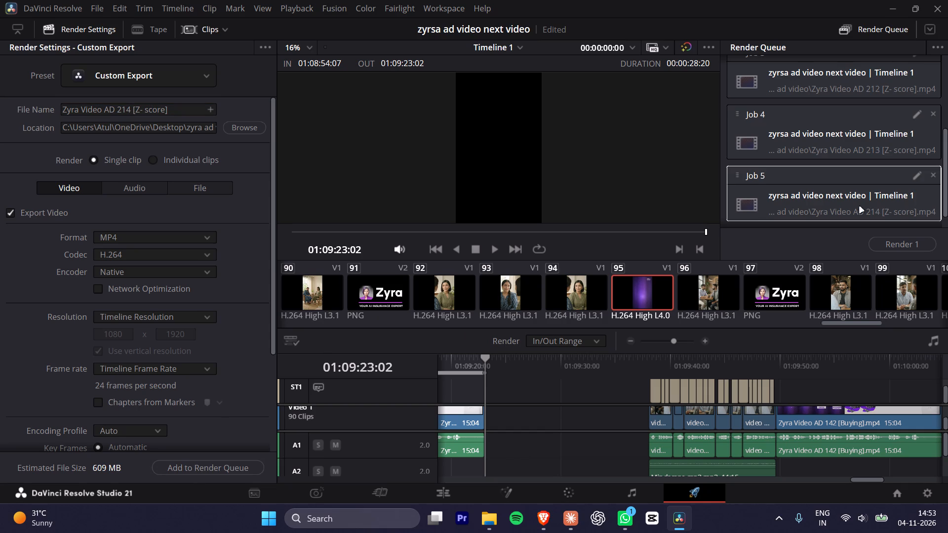
# Review the queued render jobs and check their output file names.
pyautogui.scroll(10, 881, 182)
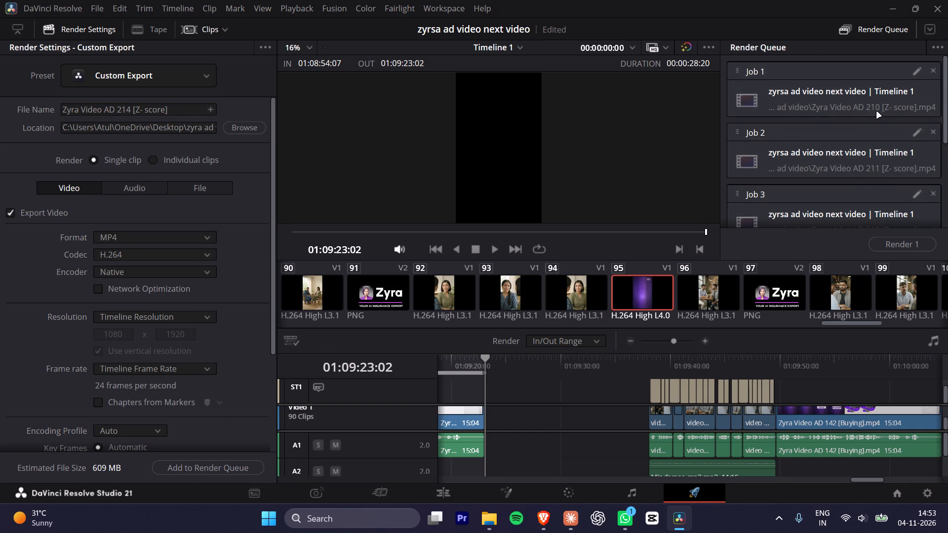
pyautogui.scroll(-3, 869, 121)
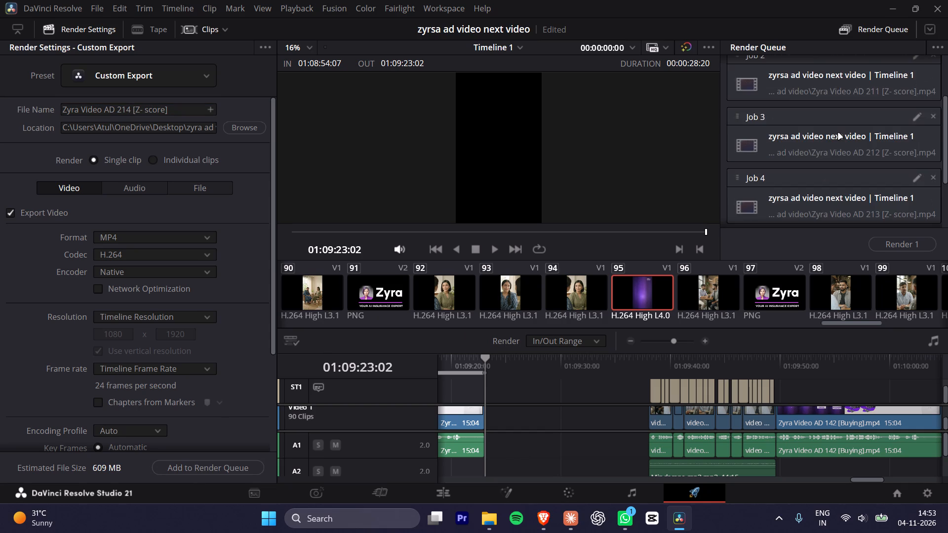
pyautogui.scroll(-4, 838, 133)
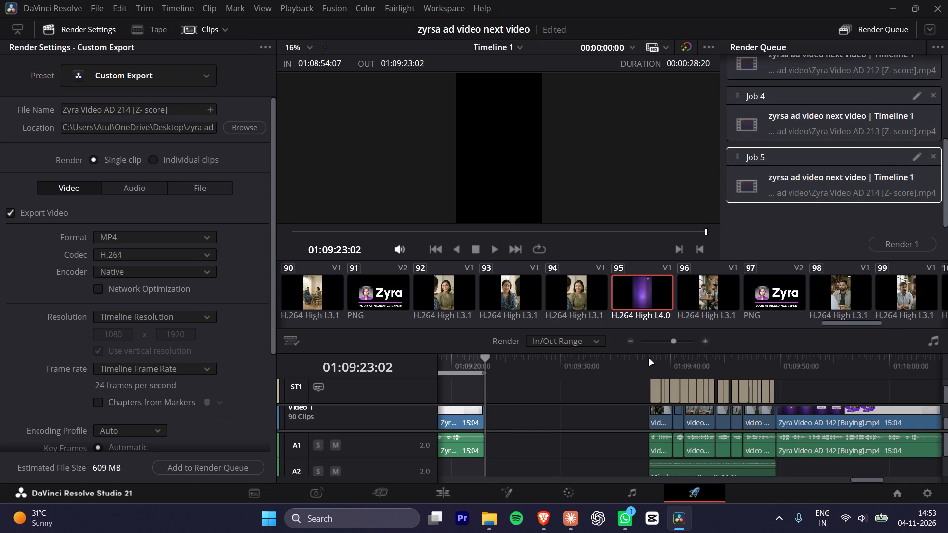
# Mark the next ad's render range on the timeline, with in point 01:09:38:05 and out point 01:10:04:20.
pyautogui.click(650, 360)
pyautogui.press('i')
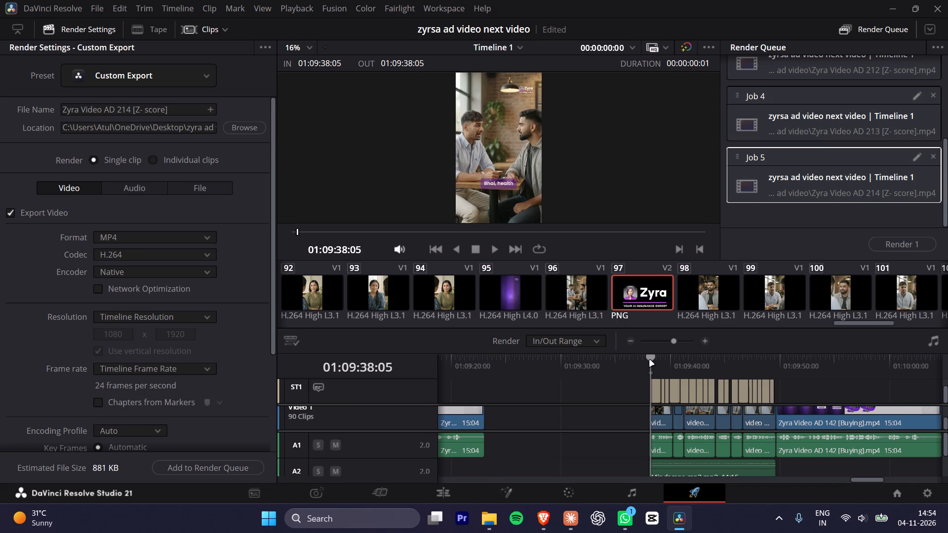
pyautogui.keyDown('ctrl'); pyautogui.scroll(-3, 736, 394); pyautogui.keyUp('ctrl')
pyautogui.moveTo(692, 360); pyautogui.dragTo(716, 364)
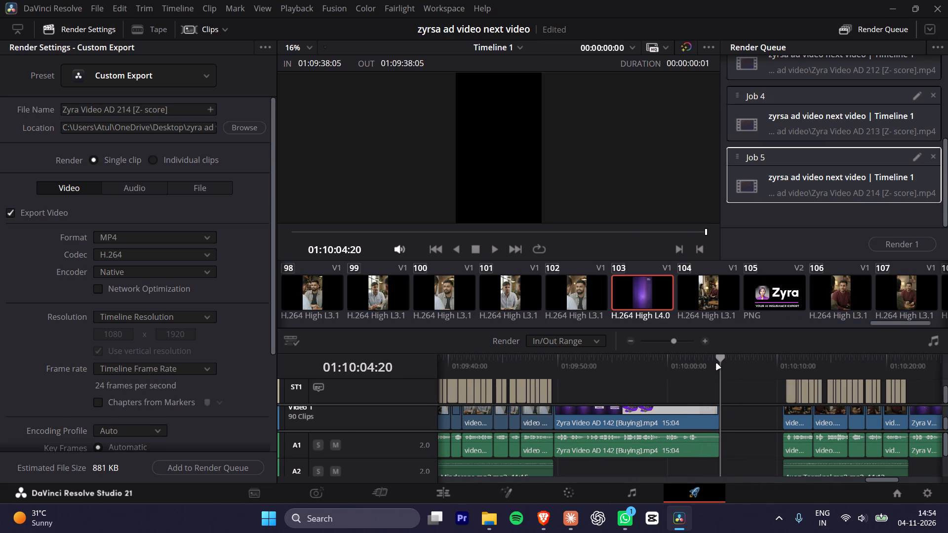
pyautogui.press('o')
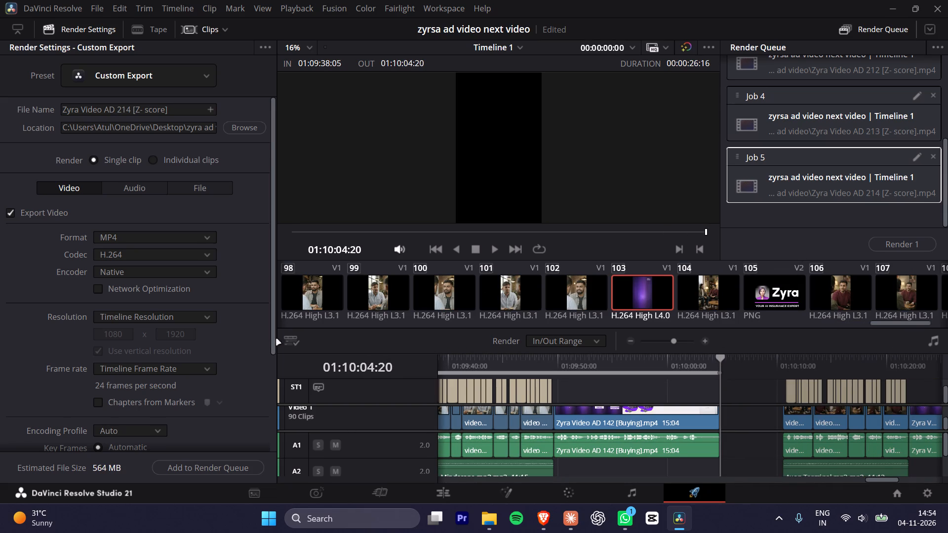
# Set the export file name to Zyra Video AD 215 [Z- score] and add this ad to the render queue.
pyautogui.click(123, 106)
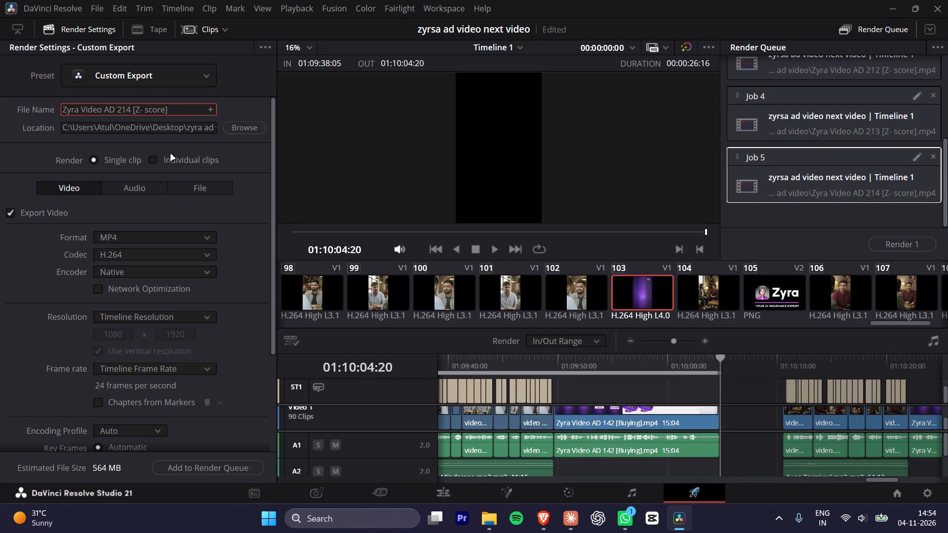
pyautogui.press('Right')
pyautogui.press('Delete')
pyautogui.press('5')
pyautogui.click(213, 466)
# Mark the last ad's render range on the timeline, with in point 01:10:10:14 and out point 01:10:37:05.
pyautogui.click(784, 364)
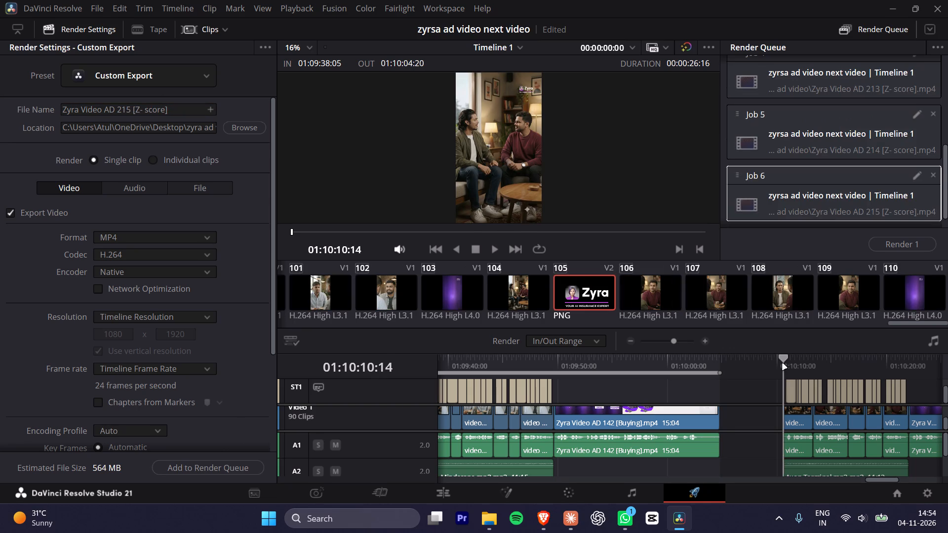
pyautogui.press('i')
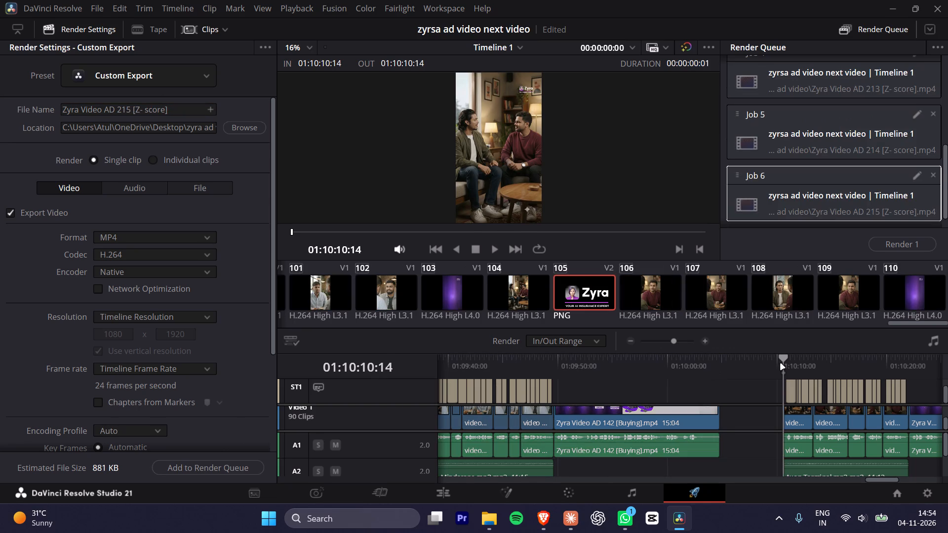
pyautogui.keyDown('ctrl'); pyautogui.scroll(-3, 791, 389); pyautogui.keyUp('ctrl')
pyautogui.moveTo(795, 369); pyautogui.dragTo(849, 374)
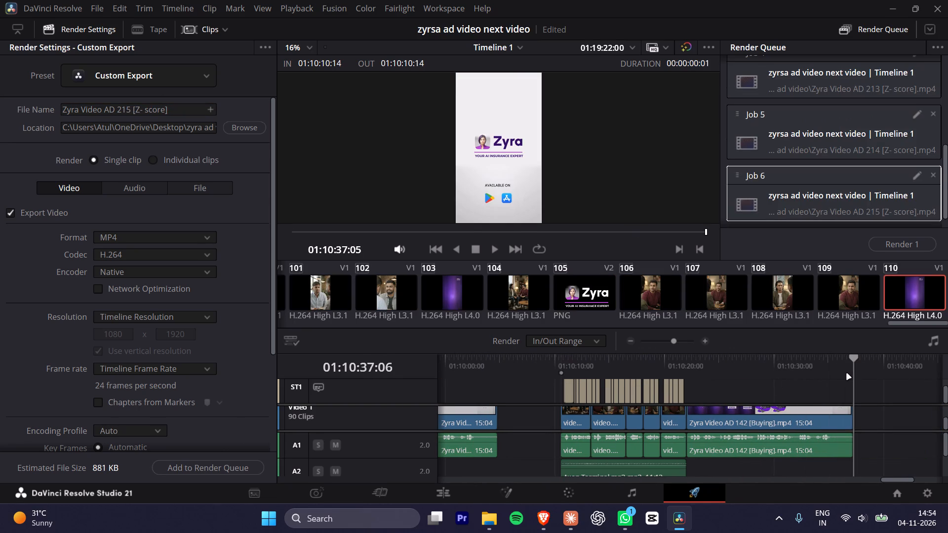
pyautogui.press('o')
# Set the export file name to Zyra Video AD 216 [Z- score] and add the last ad to the render queue.
pyautogui.keyDown('ctrl'); pyautogui.scroll(-3, 849, 381); pyautogui.keyUp('ctrl')
pyautogui.keyDown('ctrl'); pyautogui.scroll(-3, 742, 396); pyautogui.keyUp('ctrl')
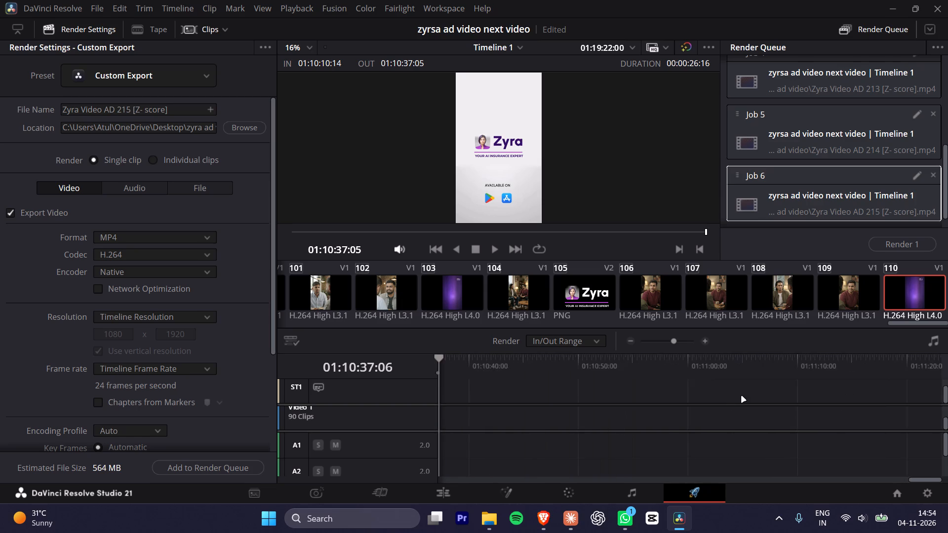
pyautogui.keyDown('ctrl'); pyautogui.scroll(5, 742, 396); pyautogui.keyUp('ctrl')
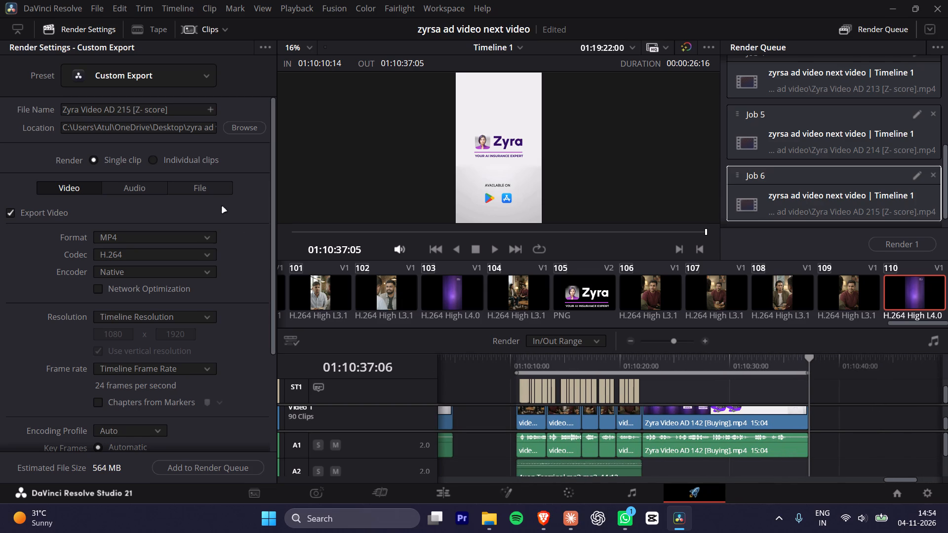
pyautogui.click(129, 108)
pyautogui.press('BackSpace')
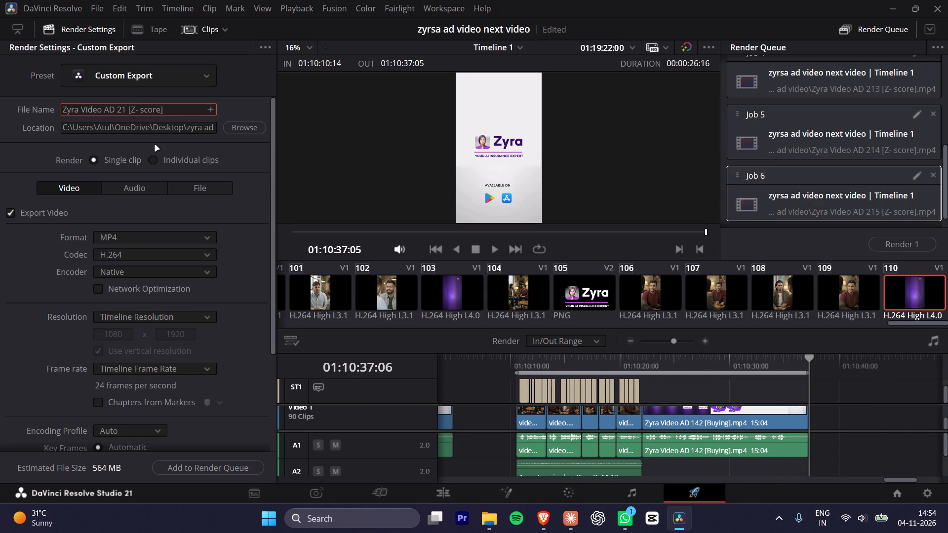
pyautogui.press('6')
pyautogui.scroll(-2, 814, 197)
pyautogui.click(240, 466)
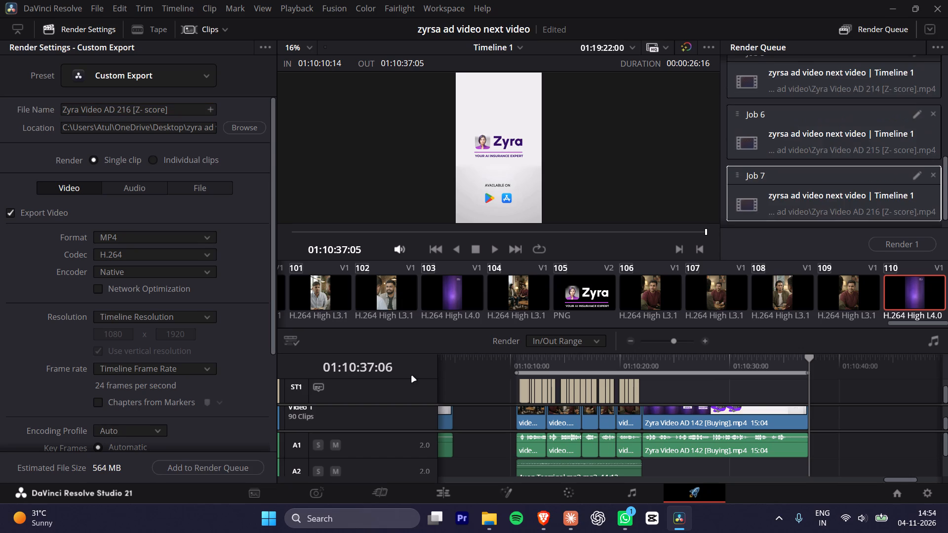
# Select all the jobs in the render queue, Zyra Video AD 210 through 216, and start rendering them.
pyautogui.scroll(4, 814, 160)
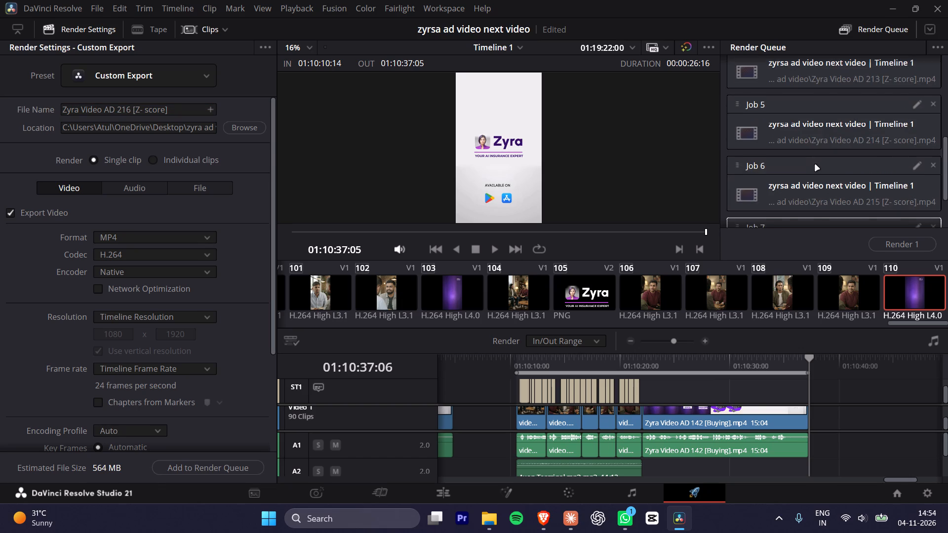
pyautogui.scroll(13, 815, 165)
pyautogui.keyDown('shift'); pyautogui.click(806, 87); pyautogui.keyUp('shift')
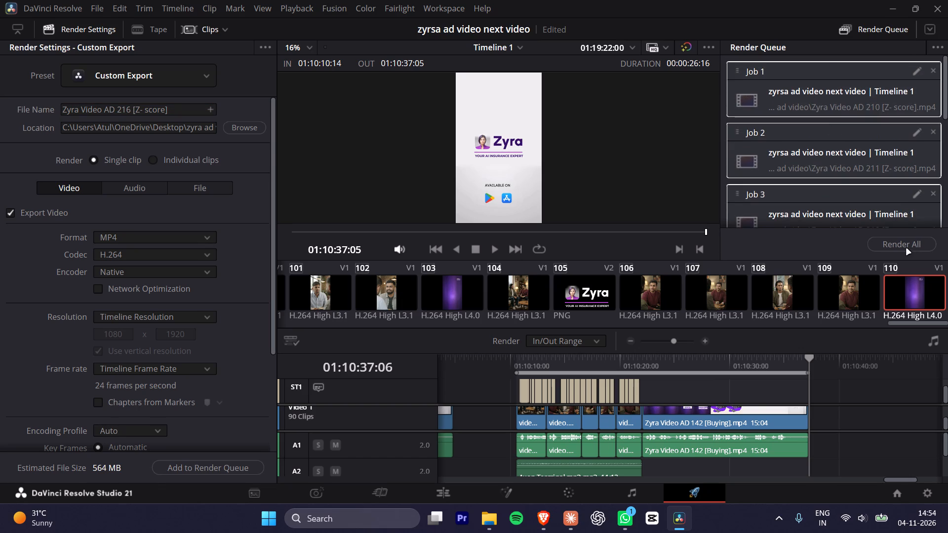
pyautogui.click(905, 247)
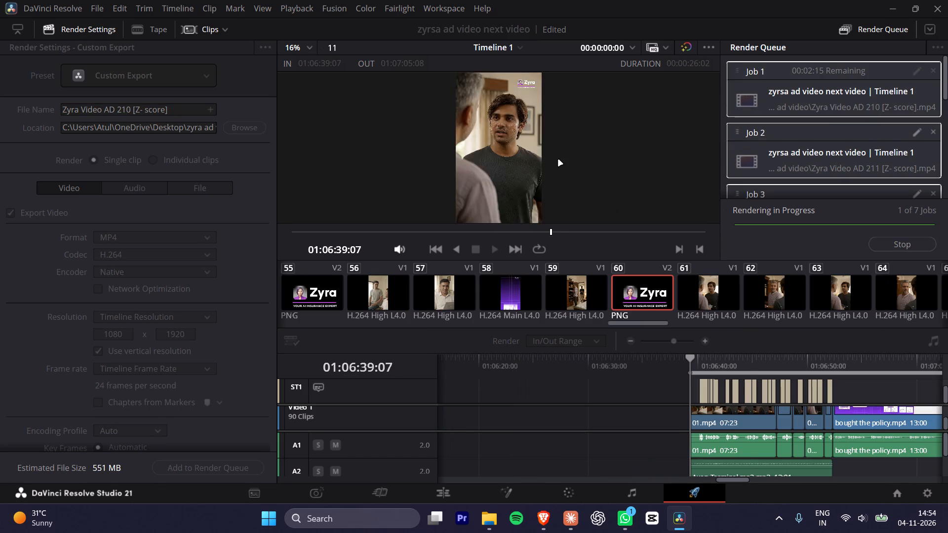
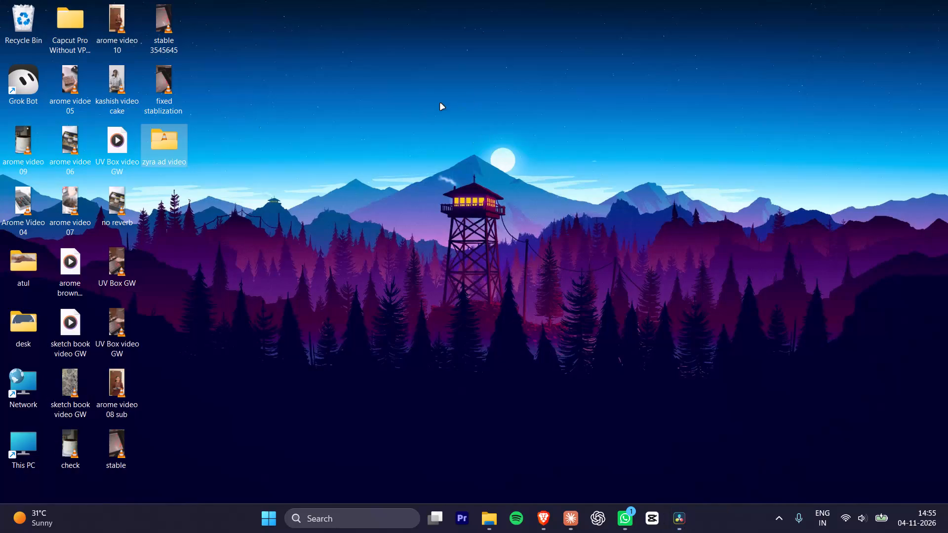
# Open the zyra ad video folder on the desktop, refresh it, and play Zyra Video AD 210 to check the rendered ad.
pyautogui.click(429, 118)
pyautogui.doubleClick(158, 140)
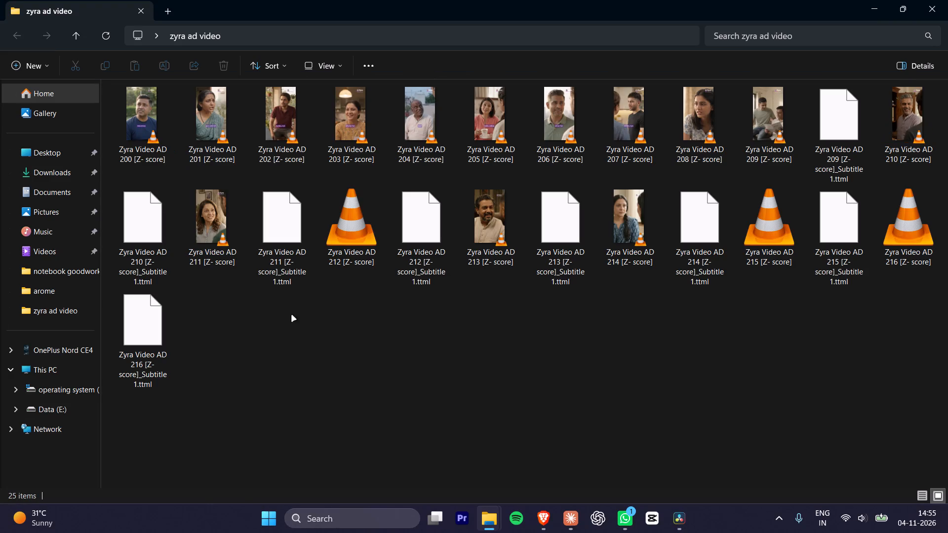
pyautogui.click(388, 354)
pyautogui.click(105, 37)
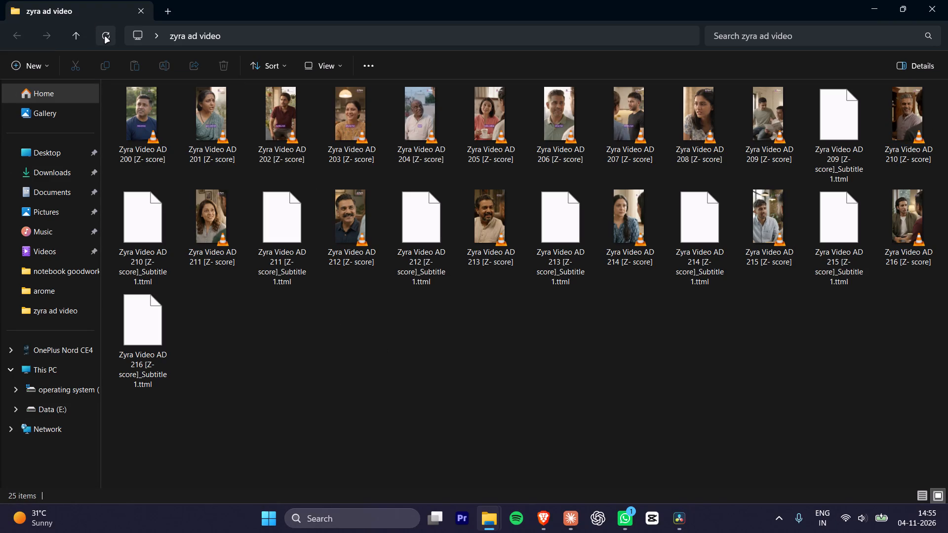
pyautogui.click(105, 37)
pyautogui.click(658, 422)
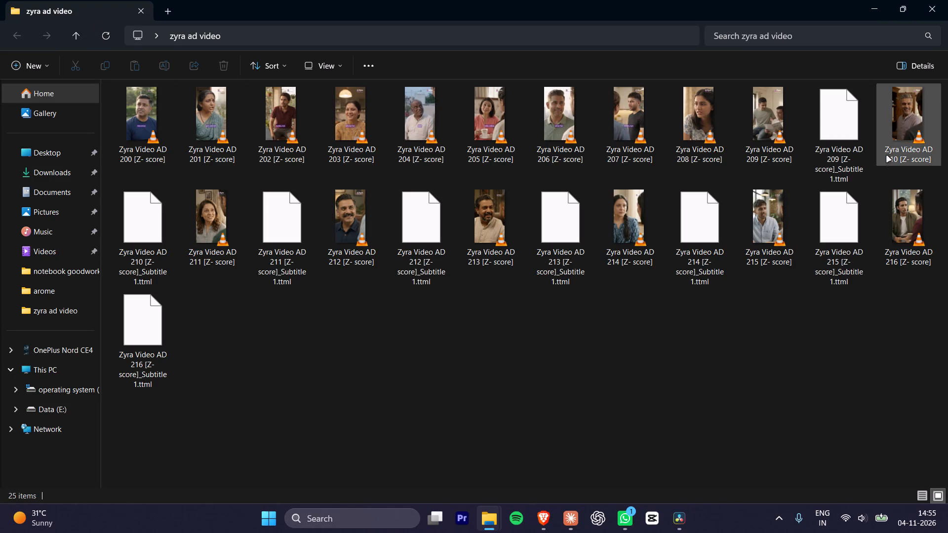
pyautogui.doubleClick(913, 133)
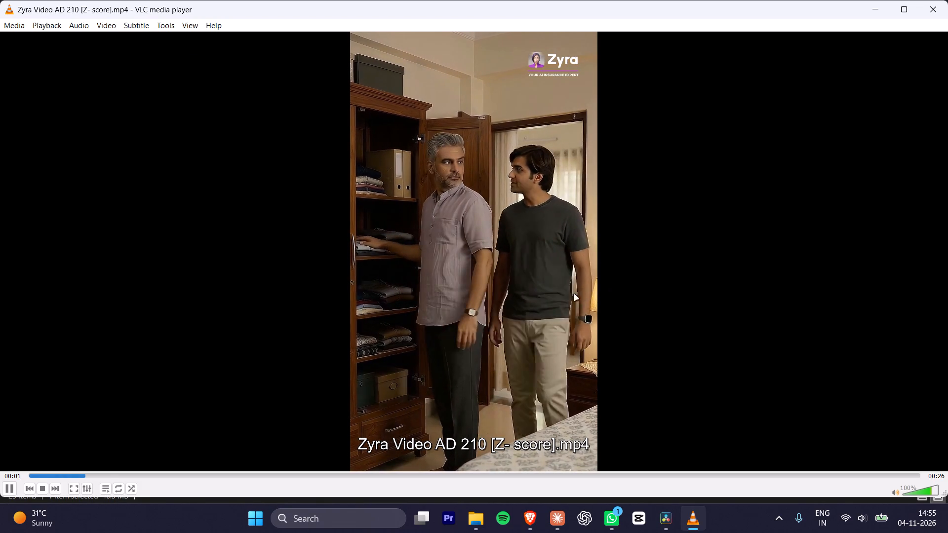
pyautogui.press('space')
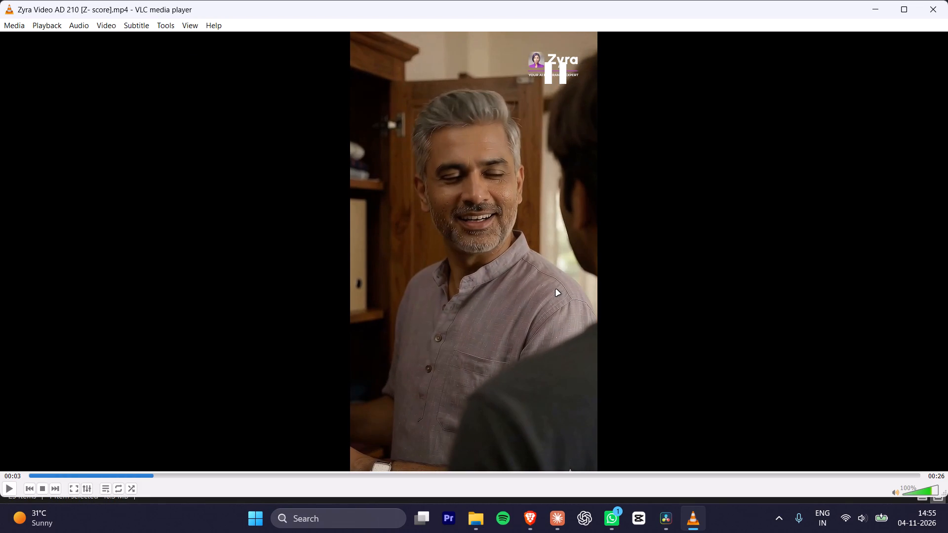
pyautogui.click(936, 6)
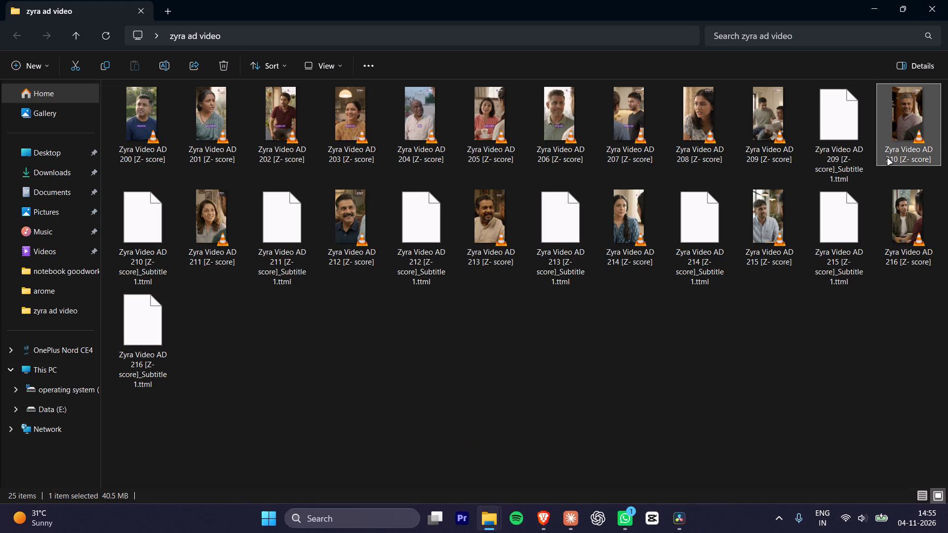
pyautogui.doubleClick(901, 118)
pyautogui.click(255, 475)
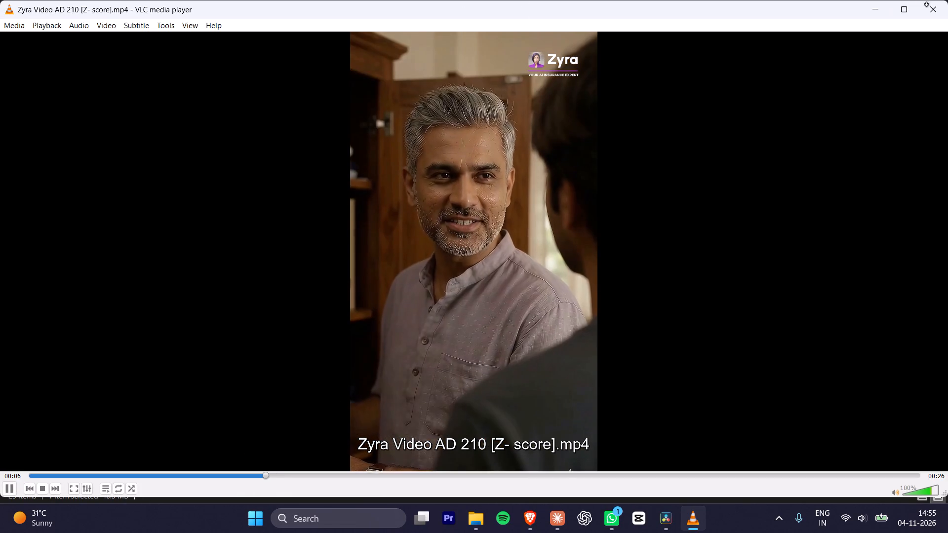
pyautogui.click(930, 9)
pyautogui.press('space')
# Delete the files from the AD 209 subtitle file through the AD 216 subtitle file, including the AD 210 to 216 videos.
pyautogui.click(853, 147)
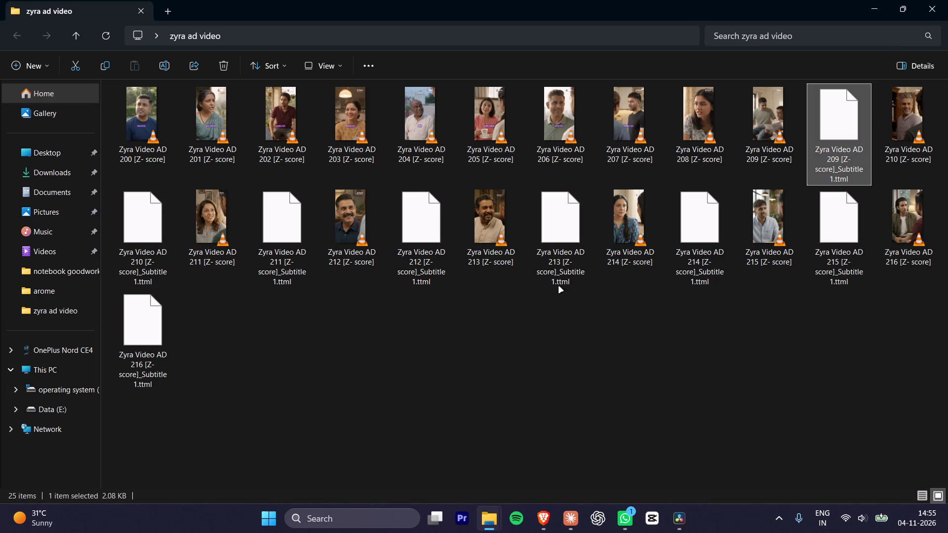
pyautogui.keyDown('shift'); pyautogui.click(156, 331); pyautogui.keyUp('shift')
pyautogui.press('Delete')
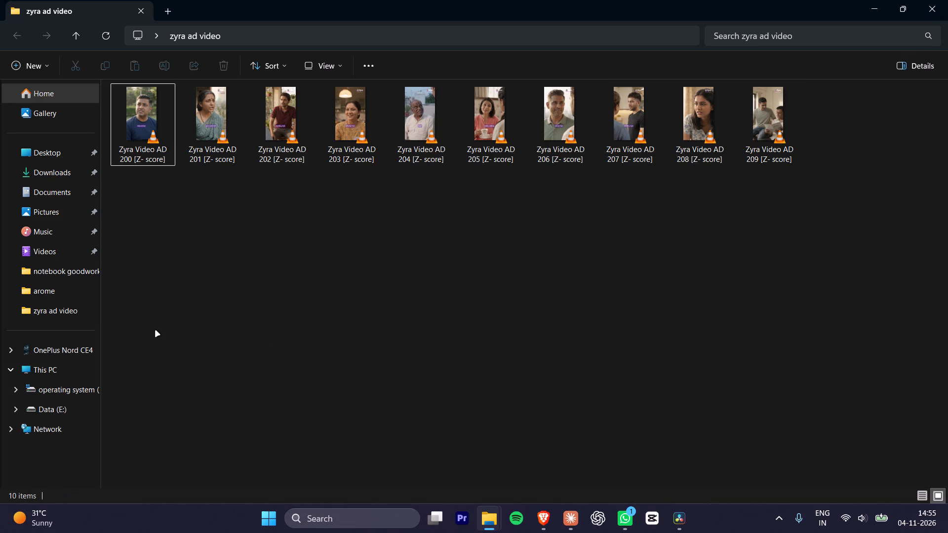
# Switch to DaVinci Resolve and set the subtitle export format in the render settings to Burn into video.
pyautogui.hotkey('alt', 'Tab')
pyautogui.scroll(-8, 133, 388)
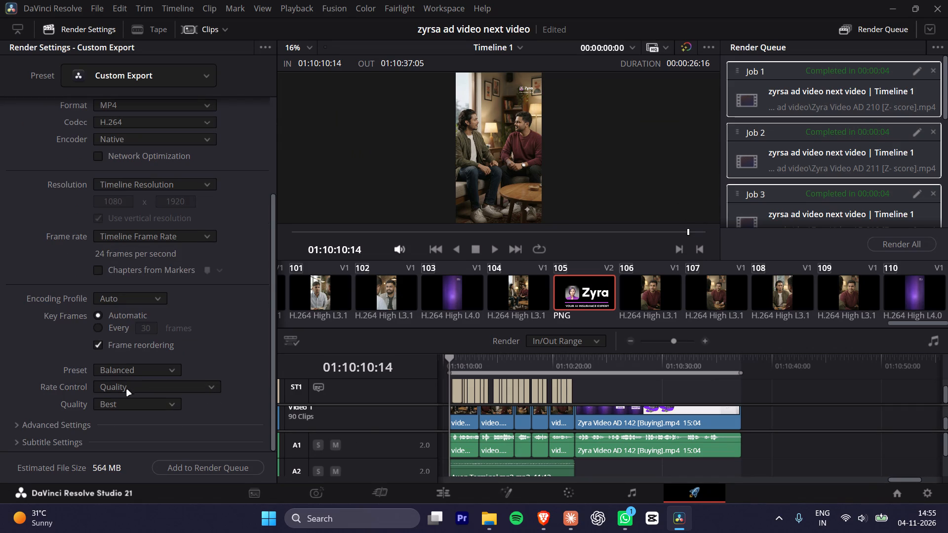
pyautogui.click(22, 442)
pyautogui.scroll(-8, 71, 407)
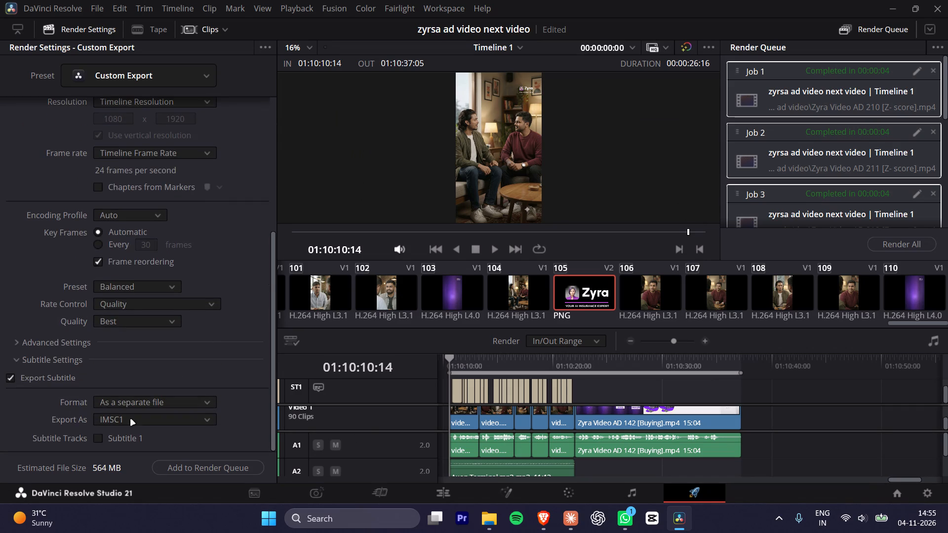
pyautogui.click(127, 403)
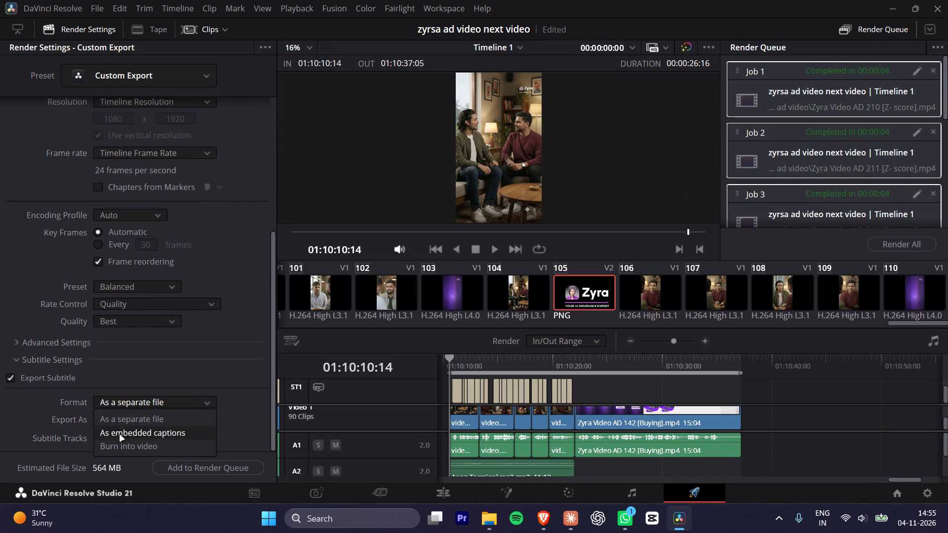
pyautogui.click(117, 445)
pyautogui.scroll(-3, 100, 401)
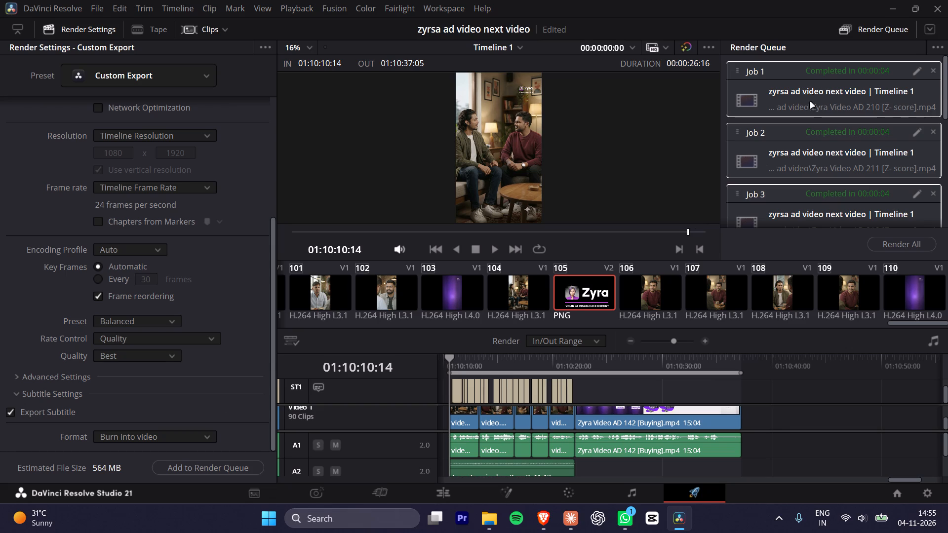
# Edit Job 1, Zyra Video AD 210, setting its subtitle format to Burn into video, and update the job.
pyautogui.click(815, 84)
pyautogui.click(917, 72)
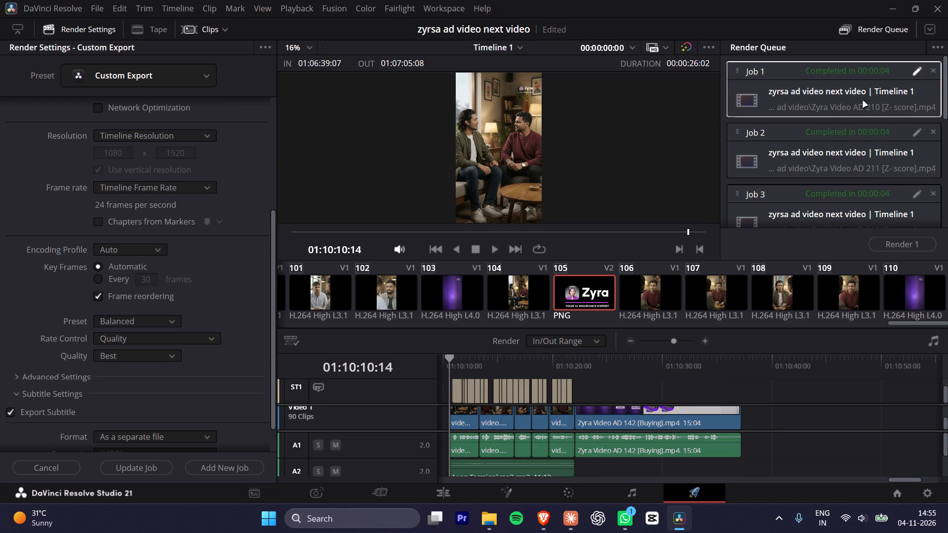
pyautogui.scroll(-3, 227, 358)
pyautogui.scroll(-3, 114, 423)
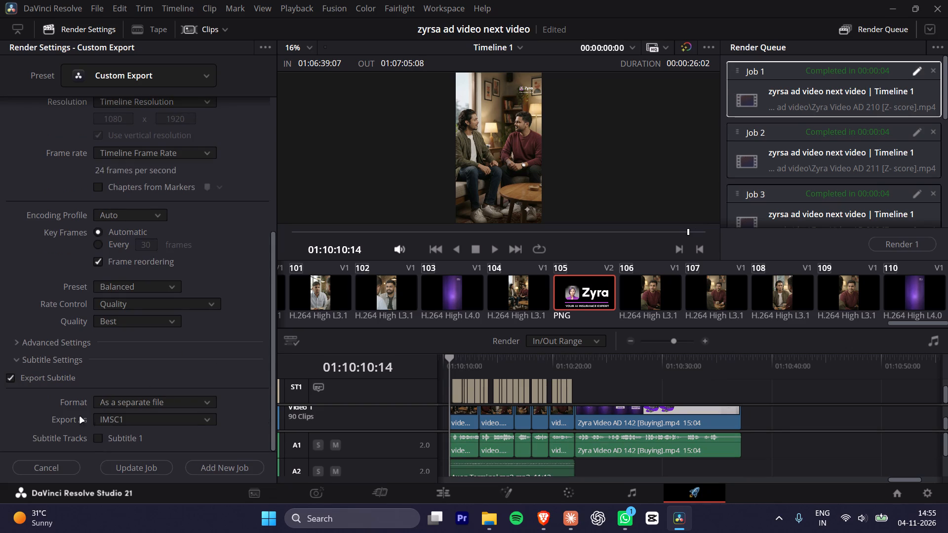
pyautogui.click(148, 406)
pyautogui.click(119, 443)
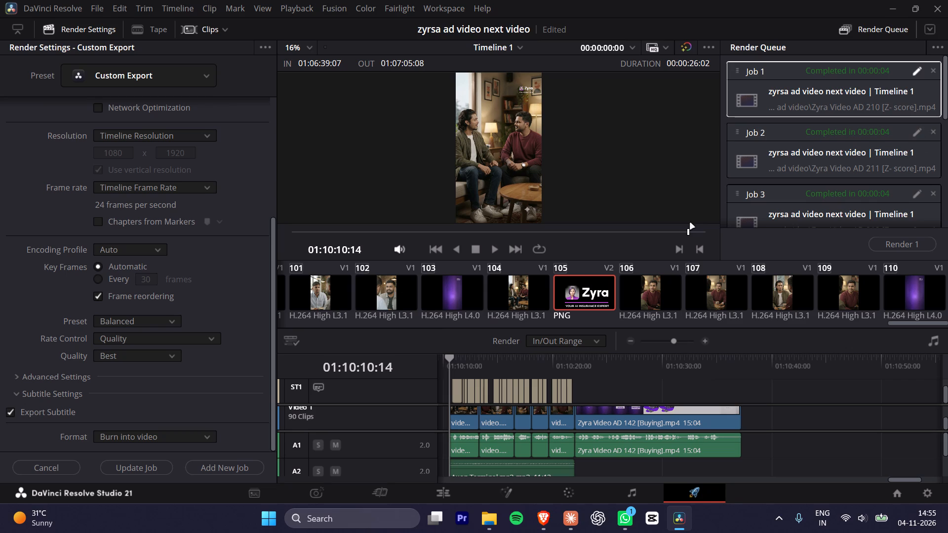
pyautogui.click(125, 467)
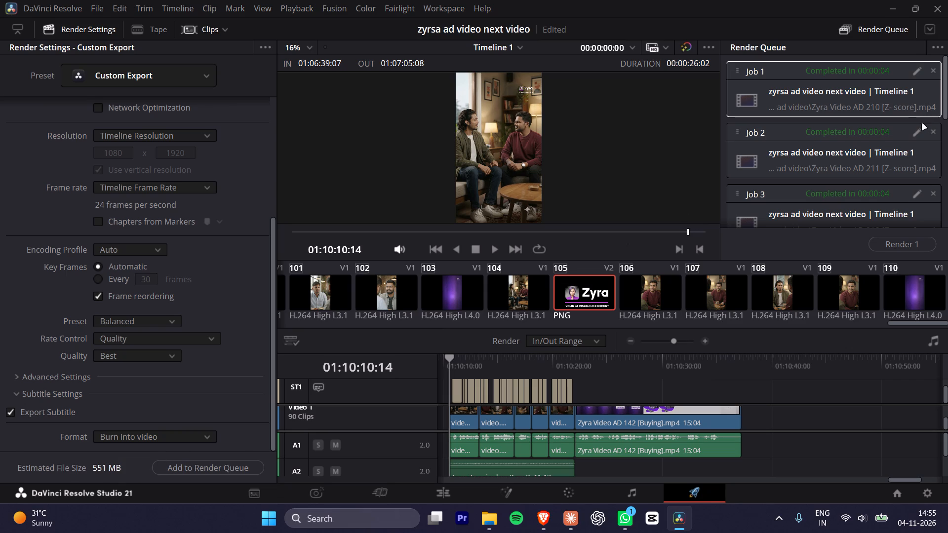
# Edit Job 2, Zyra Video AD 211, setting its subtitle format to Burn into video, and update the job.
pyautogui.click(917, 135)
pyautogui.scroll(-4, 226, 374)
pyautogui.click(123, 404)
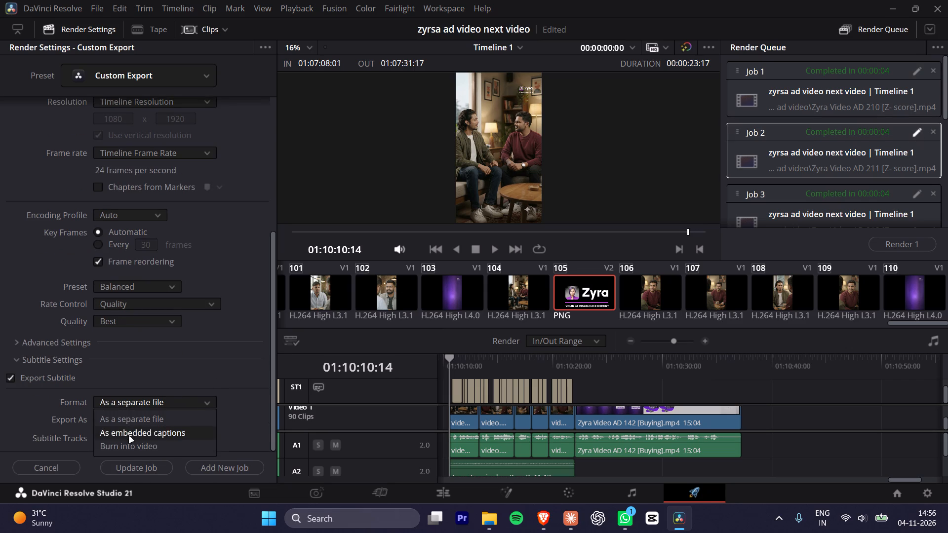
pyautogui.click(131, 445)
pyautogui.click(132, 470)
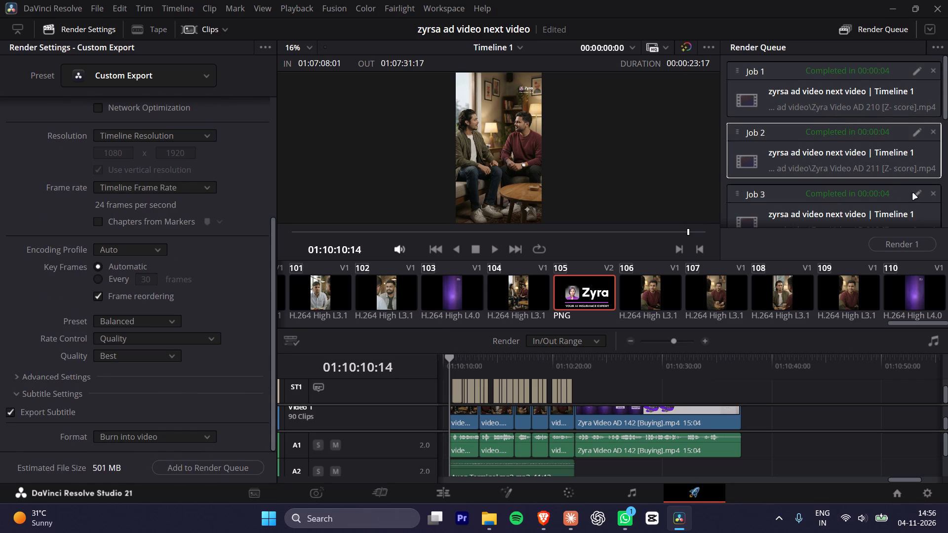
# Edit Job 3, Zyra Video AD 212, setting its subtitle format to Burn into video, and update the job.
pyautogui.click(913, 193)
pyautogui.scroll(-5, 161, 368)
pyautogui.click(132, 408)
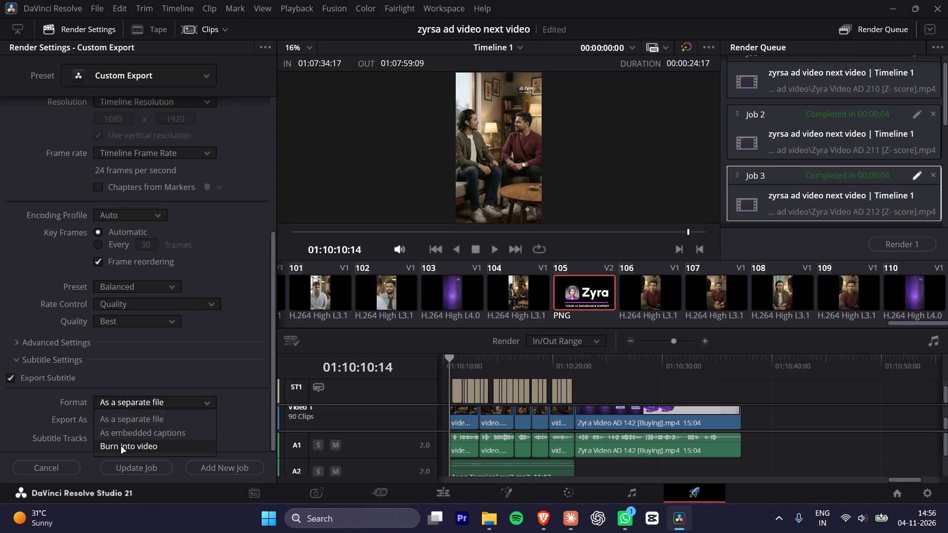
pyautogui.click(121, 448)
pyautogui.click(135, 464)
# Edit Job 4, Zyra Video AD 213, setting its subtitle format to Burn into video, and update the job.
pyautogui.scroll(-2, 824, 179)
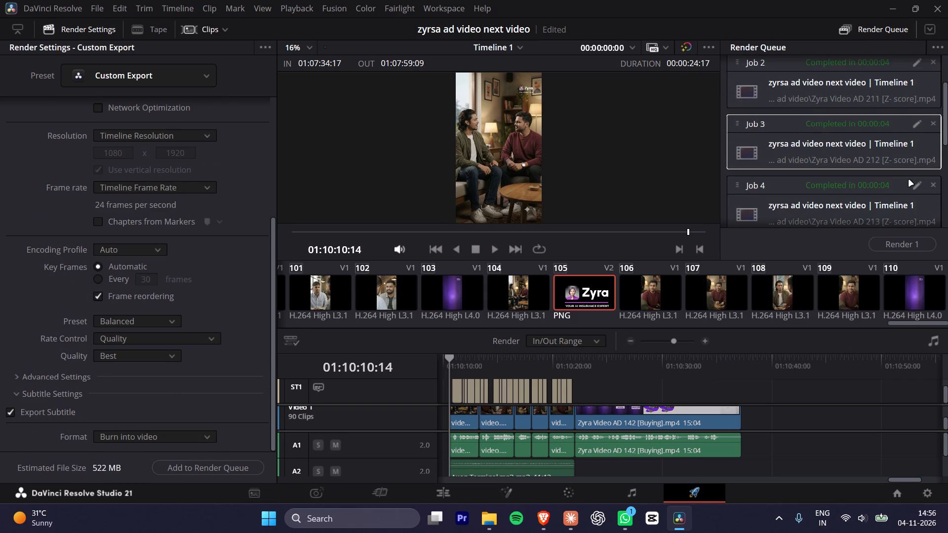
pyautogui.click(911, 184)
pyautogui.scroll(-5, 221, 368)
pyautogui.click(105, 409)
pyautogui.click(108, 405)
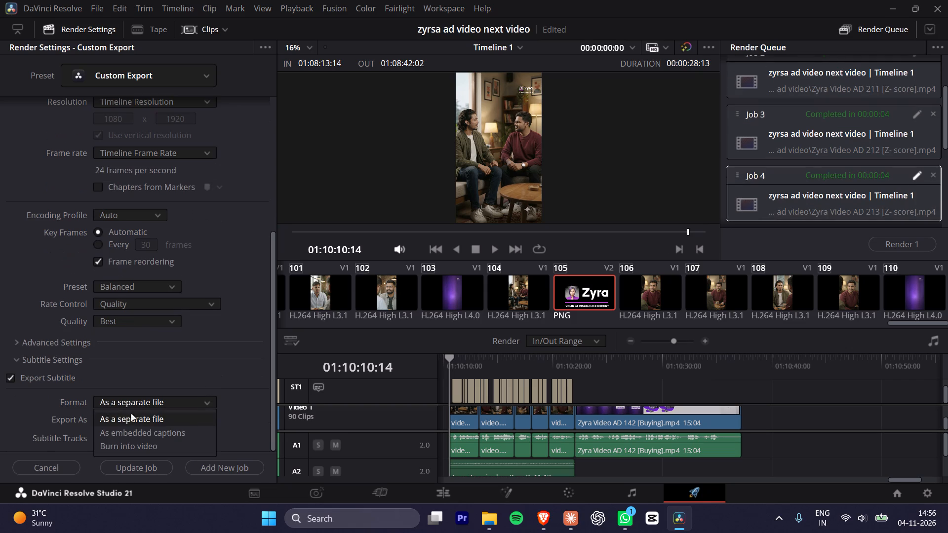
pyautogui.click(136, 443)
pyautogui.click(133, 465)
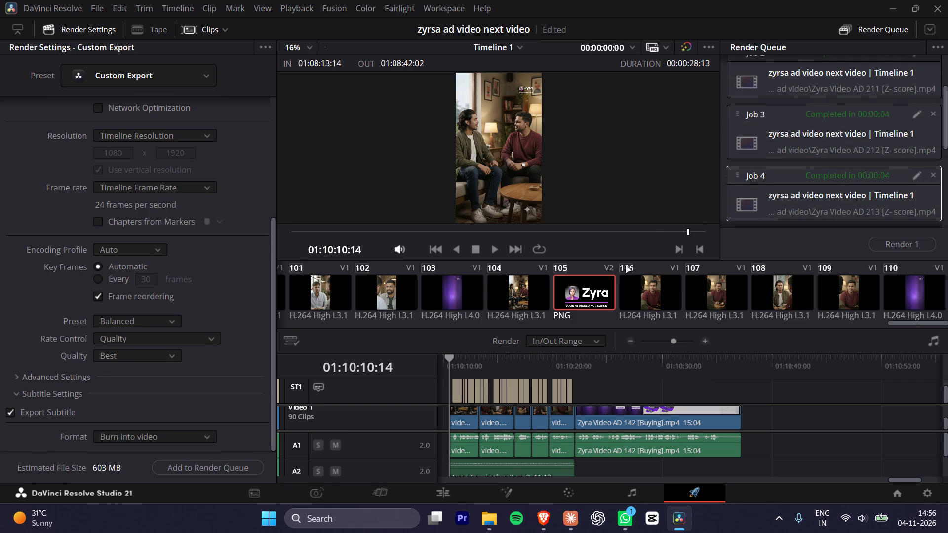
# Edit Job 5, Zyra Video AD 214, setting its subtitle format to Burn into video, and update the job.
pyautogui.scroll(-2, 876, 164)
pyautogui.click(921, 185)
pyautogui.scroll(-4, 255, 338)
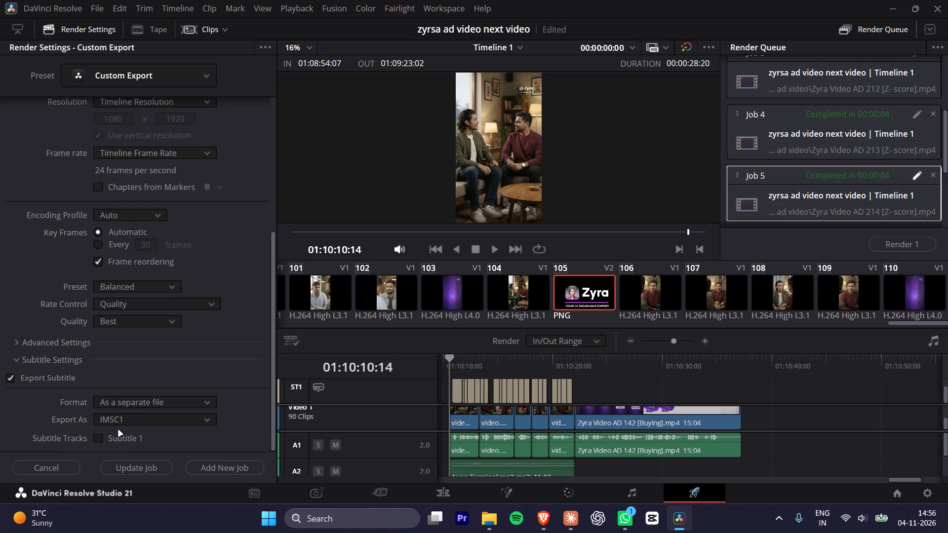
pyautogui.click(136, 402)
pyautogui.click(127, 446)
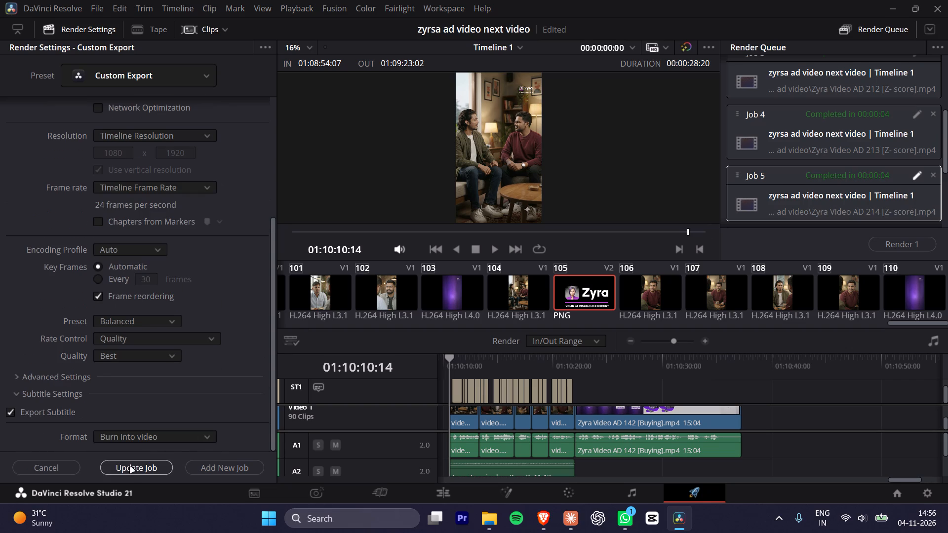
pyautogui.click(131, 469)
# Edit Job 6, Zyra Video AD 215, setting its subtitle format to Burn into video, and update the job.
pyautogui.scroll(-4, 837, 155)
pyautogui.click(918, 135)
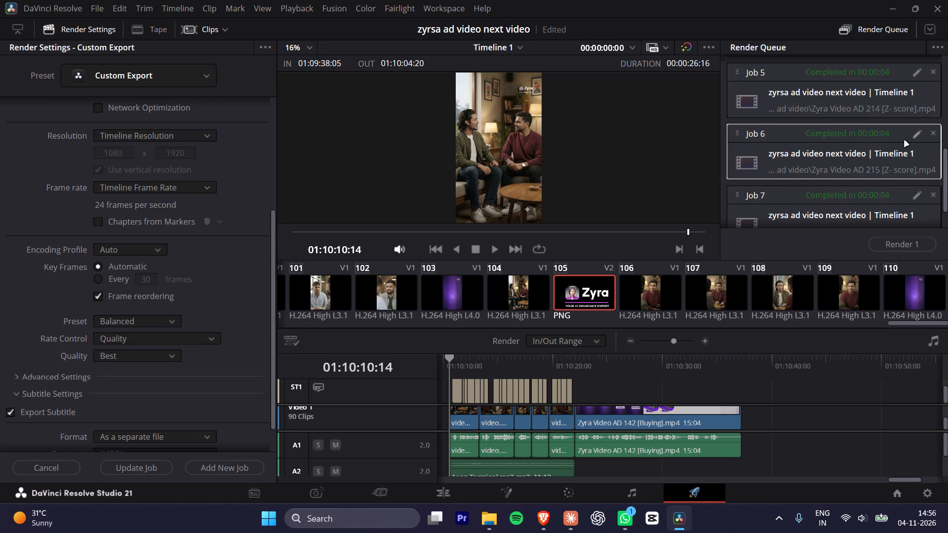
pyautogui.scroll(-7, 179, 336)
pyautogui.click(134, 405)
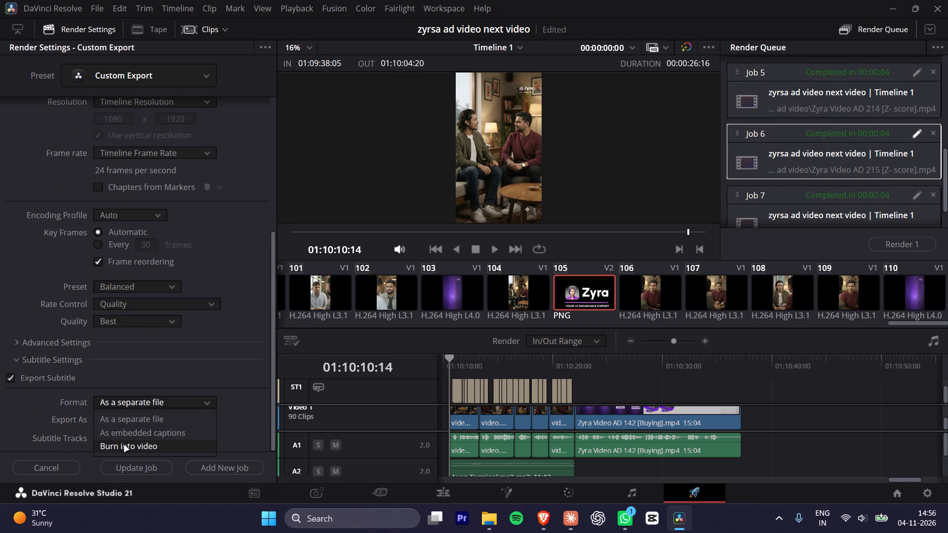
pyautogui.click(124, 447)
pyautogui.click(144, 470)
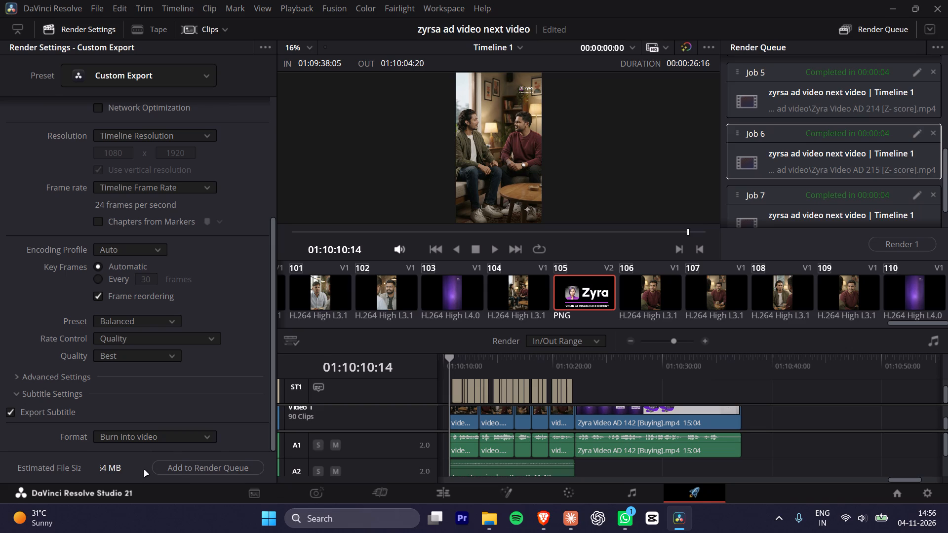
# Edit Job 7, Zyra Video AD 216, setting its subtitle format to Burn into video, and update the job.
pyautogui.click(921, 200)
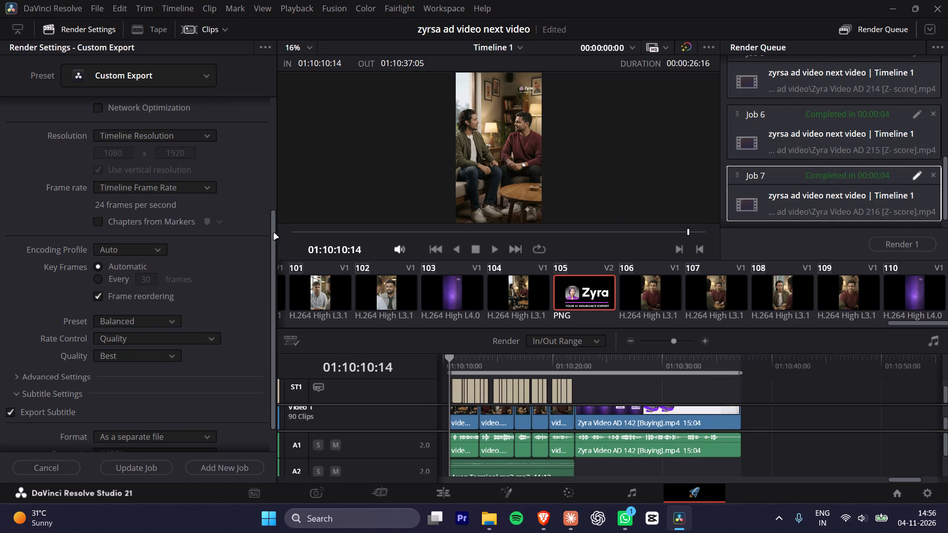
pyautogui.scroll(-6, 254, 235)
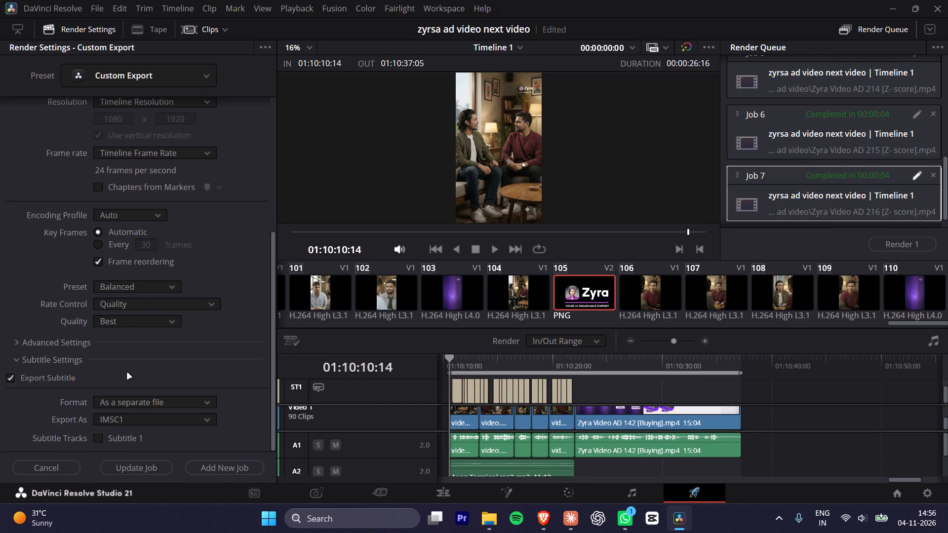
pyautogui.click(124, 406)
pyautogui.click(130, 440)
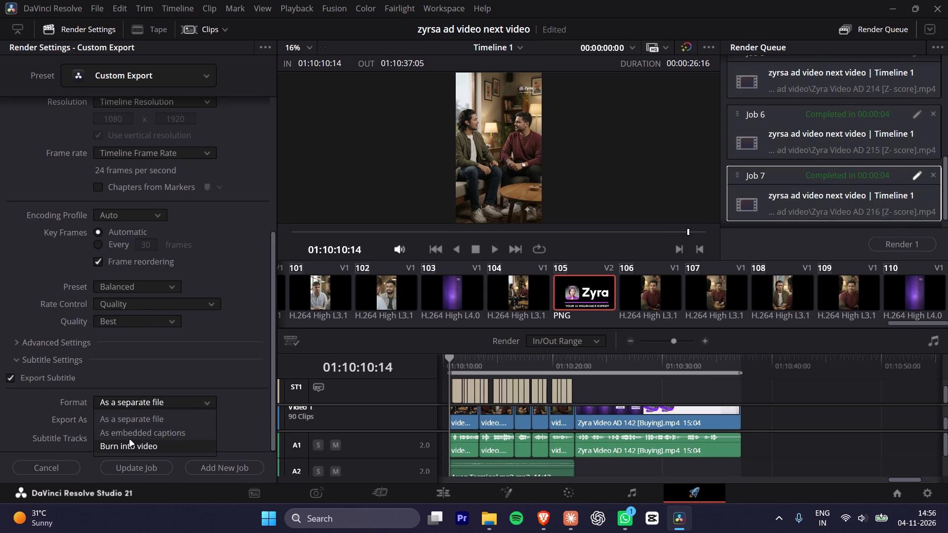
pyautogui.click(135, 464)
# Select Jobs 1 through 7 in the render queue and re-render all of them.
pyautogui.scroll(-4, 613, 322)
pyautogui.scroll(-5, 858, 179)
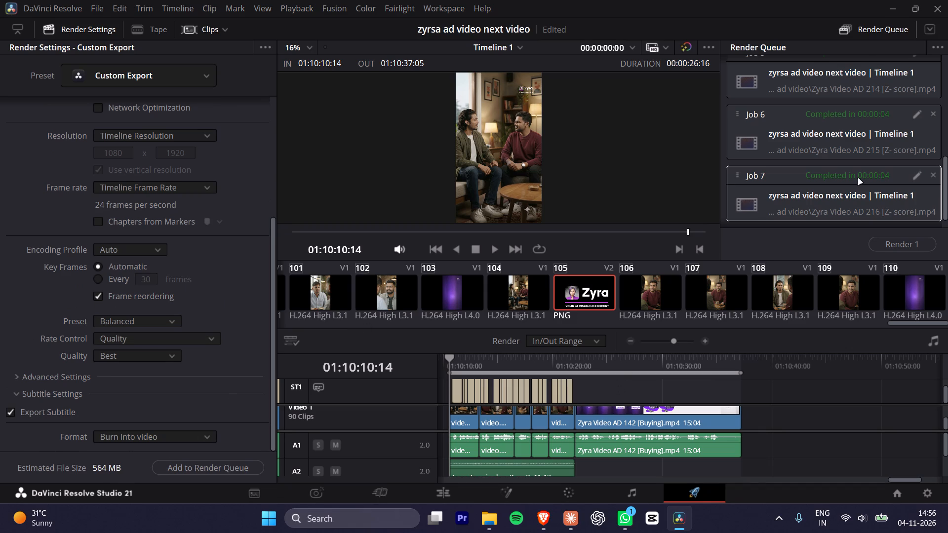
pyautogui.scroll(-3, 858, 179)
pyautogui.scroll(8, 839, 159)
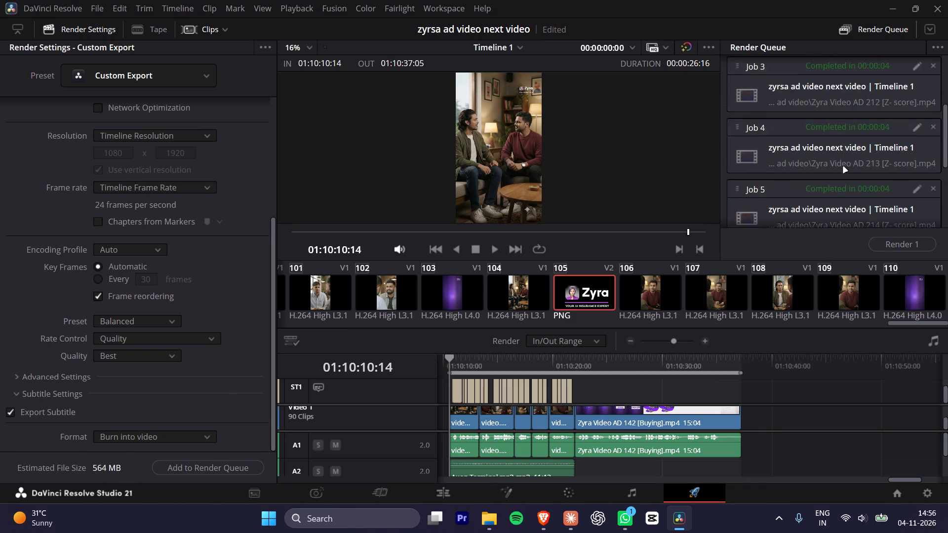
pyautogui.scroll(9, 843, 167)
pyautogui.keyDown('shift'); pyautogui.click(821, 86); pyautogui.keyUp('shift')
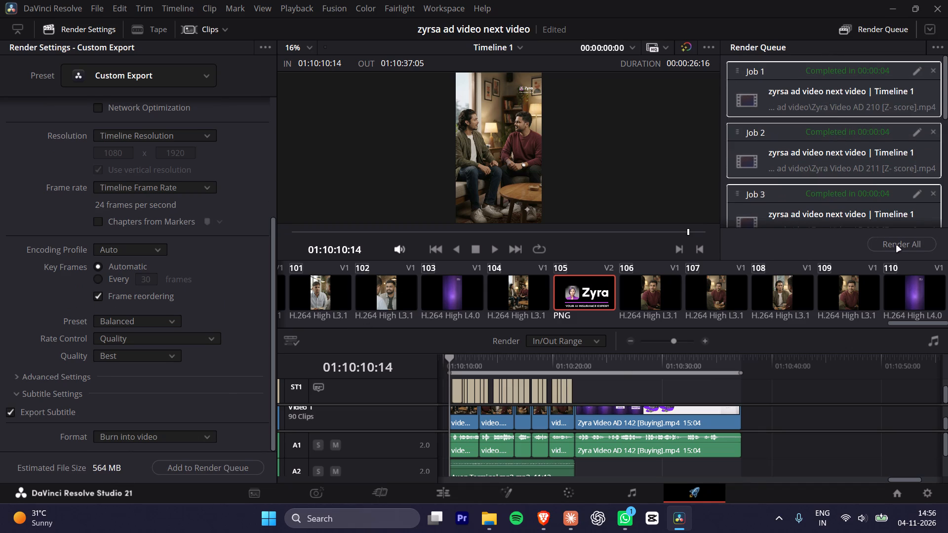
pyautogui.click(897, 246)
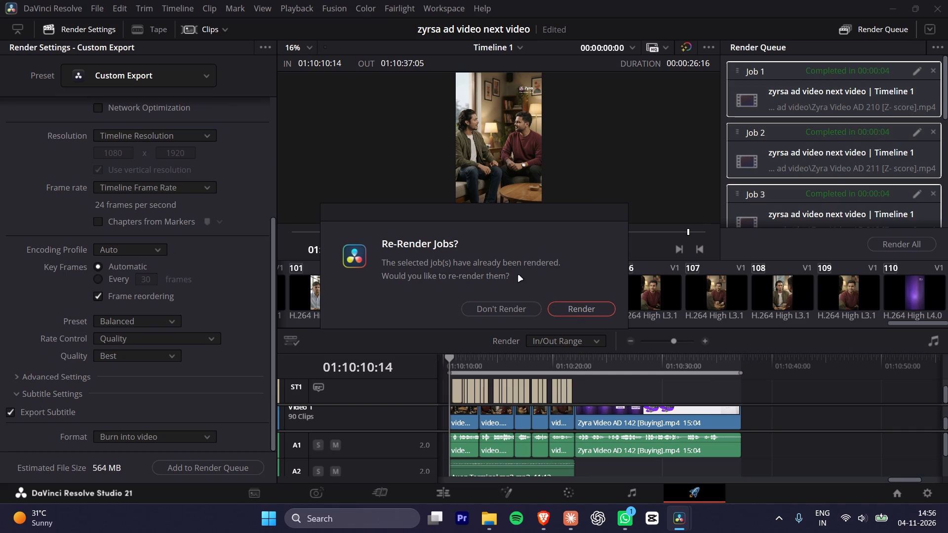
pyautogui.click(578, 307)
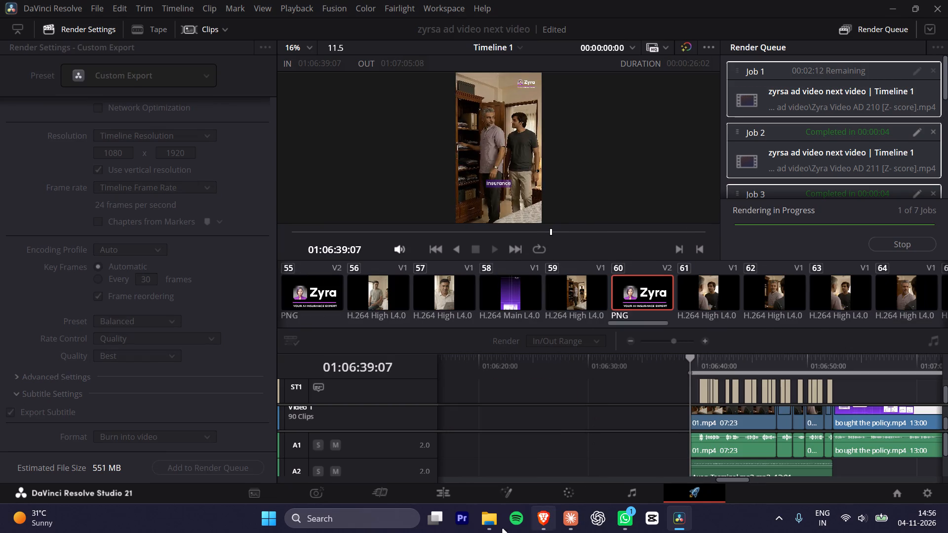
# Switch to File Explorer's zyra ad video folder and refresh it to check the rendered files against the render queue.
pyautogui.click(494, 528)
pyautogui.click(550, 447)
pyautogui.click(639, 291)
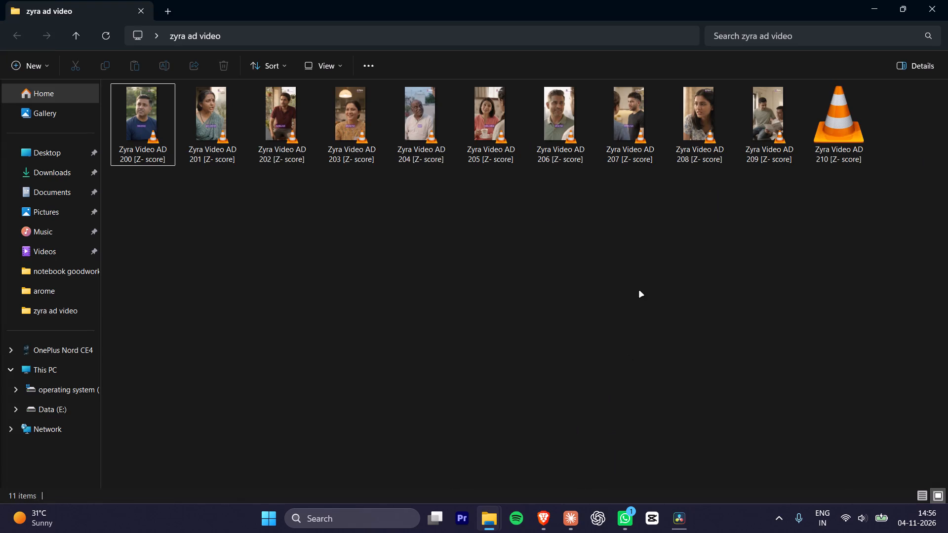
pyautogui.click(106, 31)
pyautogui.hotkey('alt', 'Tab')
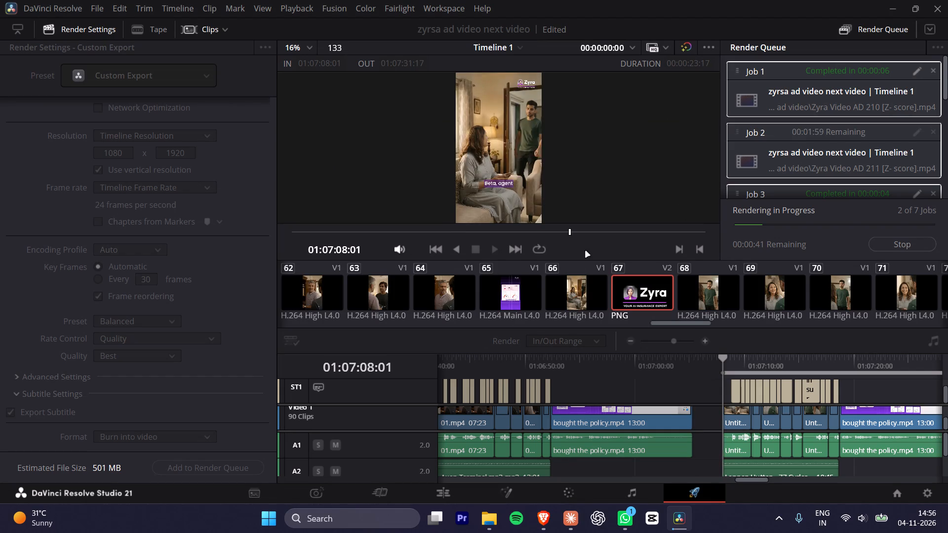
pyautogui.hotkey('alt', 'Tab')
pyautogui.click(102, 33)
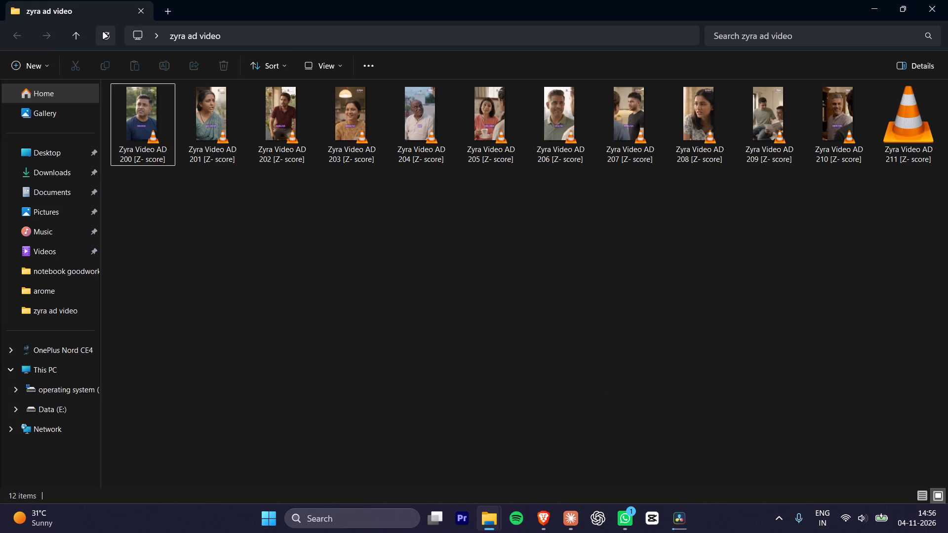
pyautogui.click(109, 34)
pyautogui.click(109, 42)
# Follow the remaining renders by alternating between the DaVinci Resolve render queue and the zyra ad video folder, refreshing the file list.
pyautogui.hotkey('alt', 'Tab')
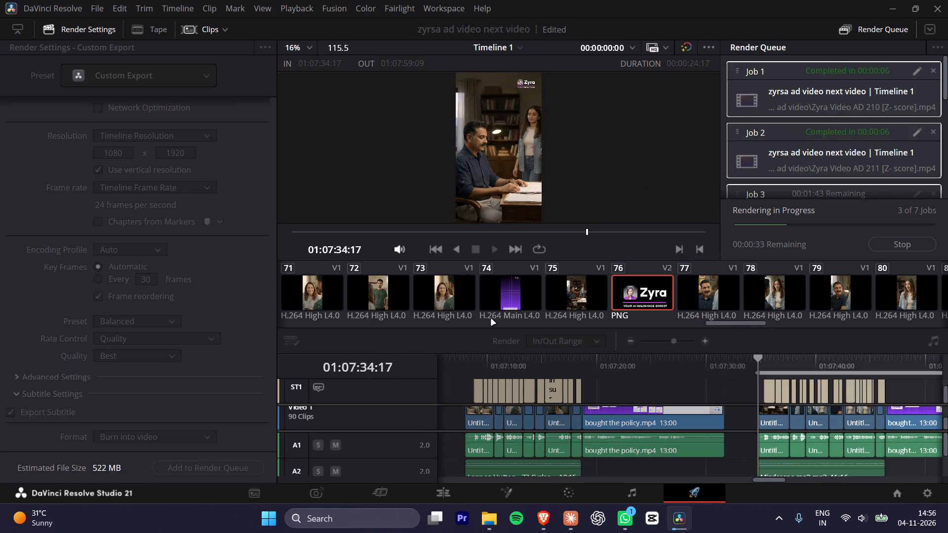
pyautogui.hotkey('alt', 'Tab')
pyautogui.hotkey('alt', 'Tab')
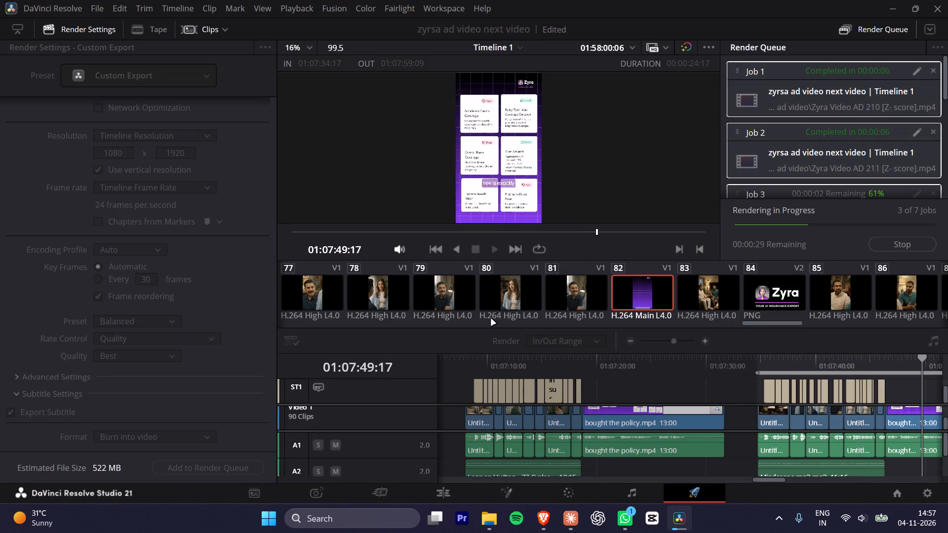
pyautogui.hotkey('alt', 'Tab')
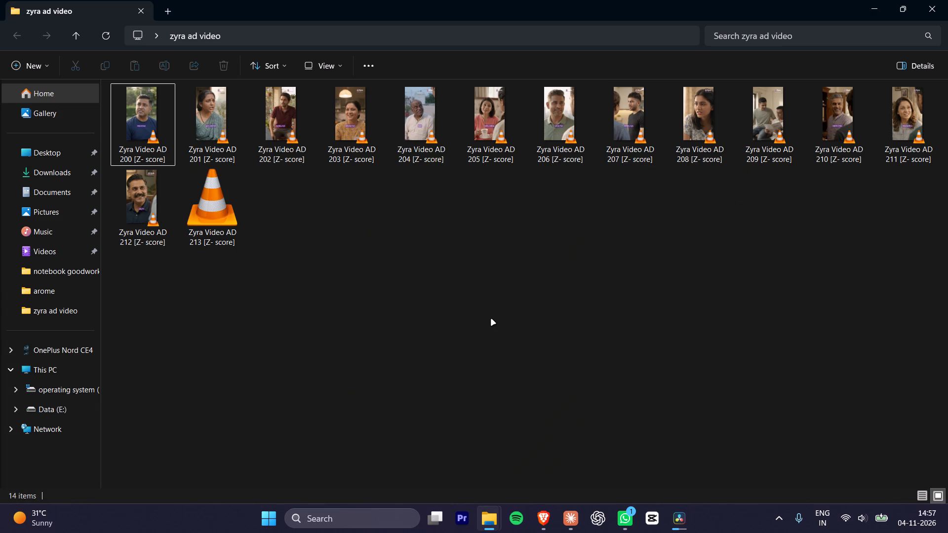
pyautogui.hotkey('alt', 'Tab')
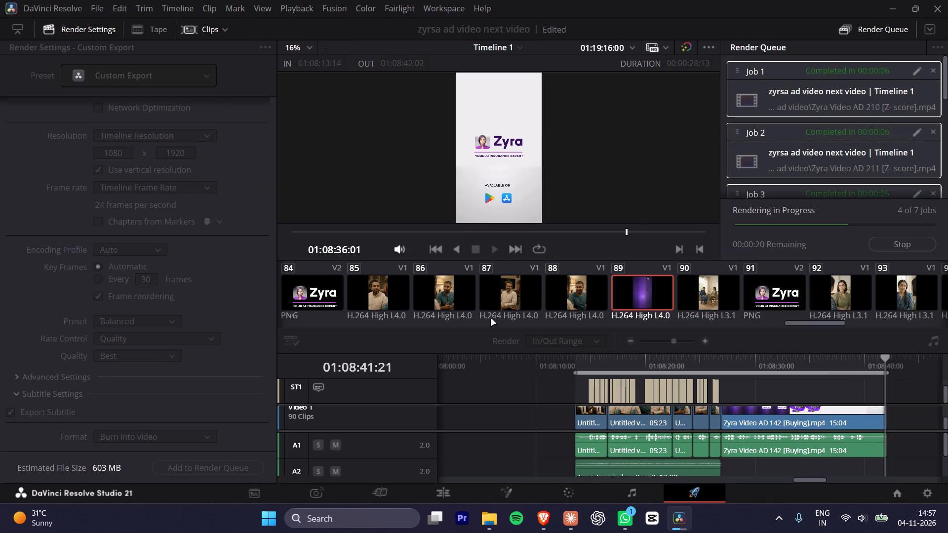
pyautogui.hotkey('alt', 'Tab')
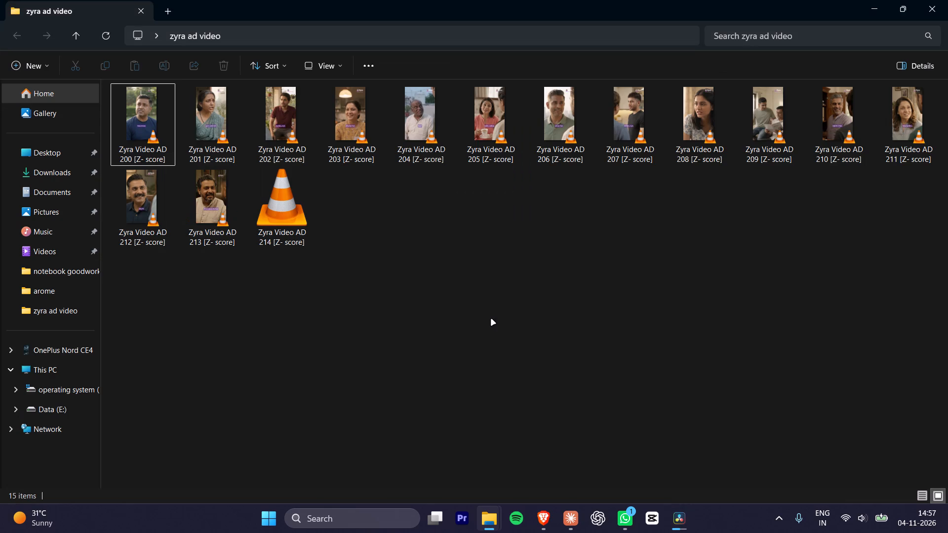
pyautogui.hotkey('alt', 'Tab')
pyautogui.hotkey('alt', 'Tab')
pyautogui.click(100, 38)
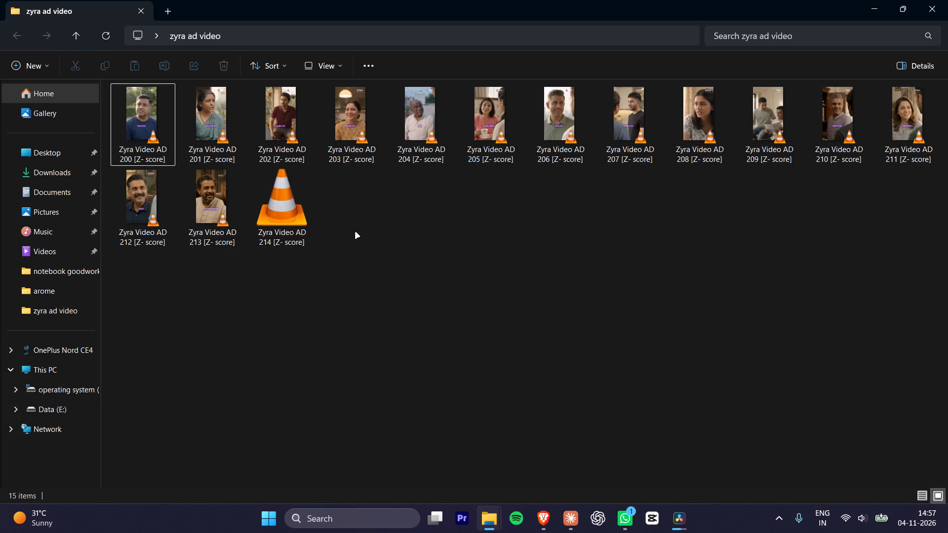
pyautogui.hotkey('alt', 'Tab')
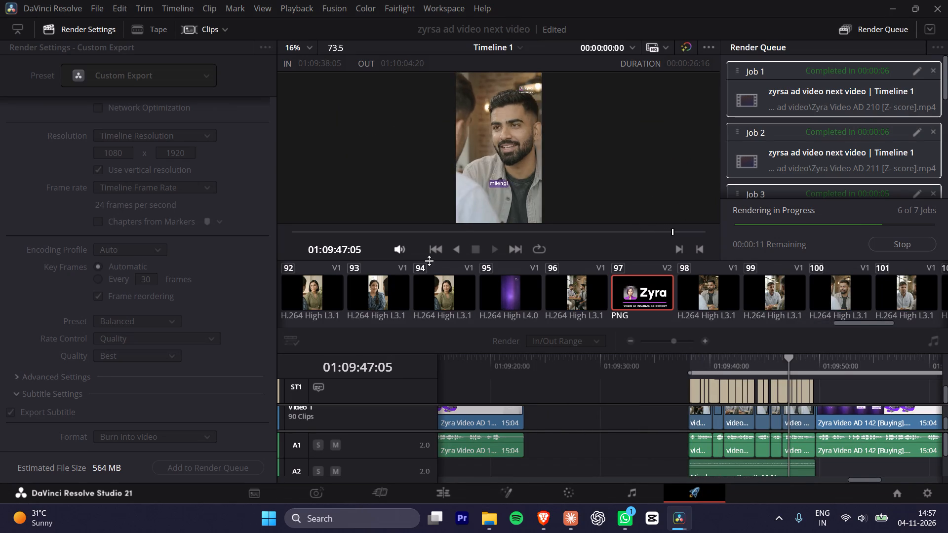
pyautogui.hotkey('alt', 'Tab')
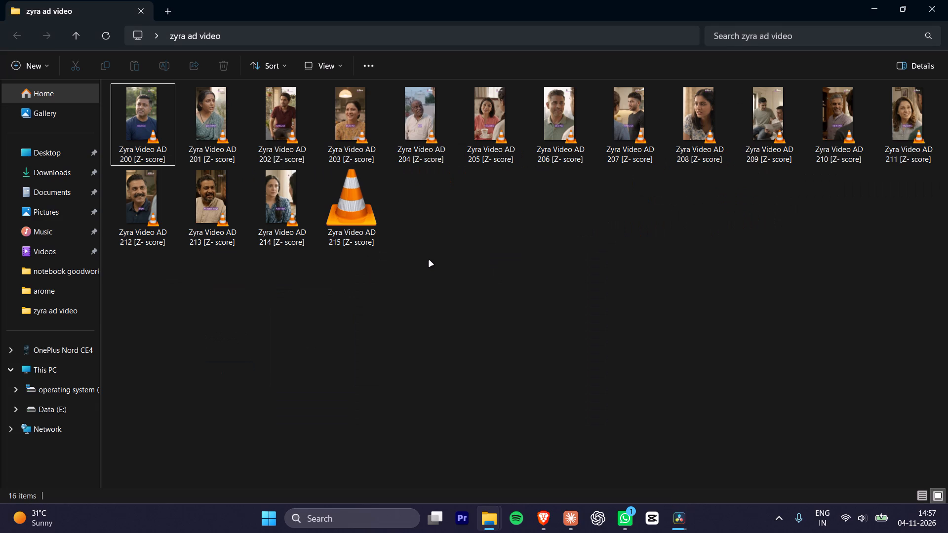
pyautogui.click(107, 41)
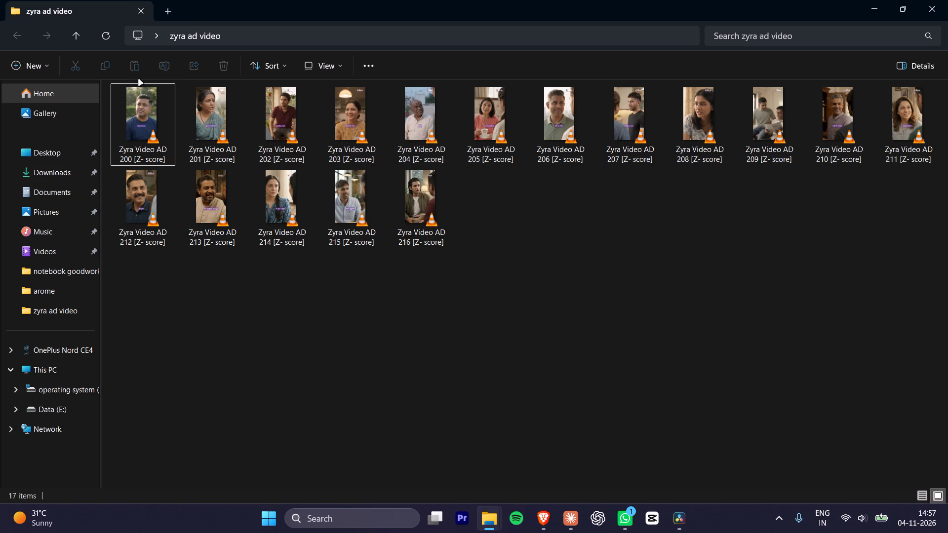
pyautogui.hotkey('alt', 'Tab')
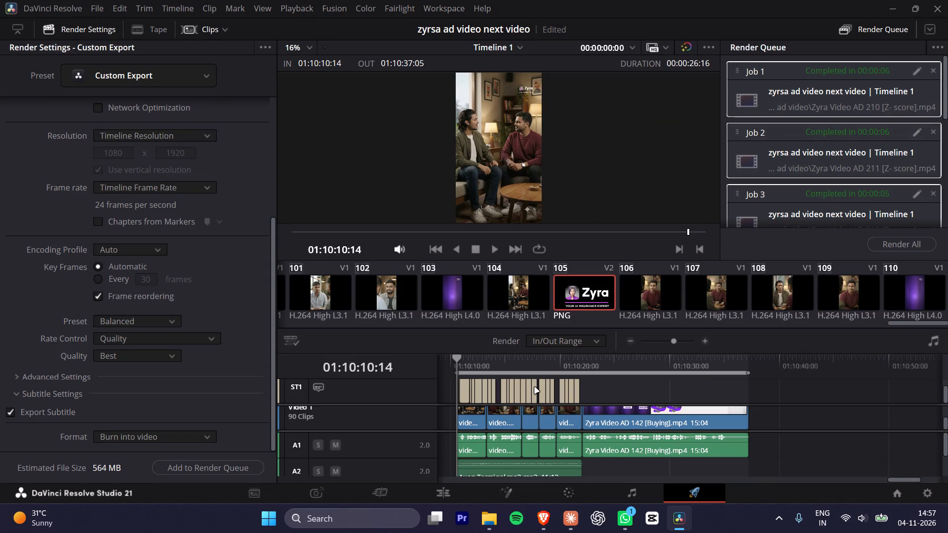
pyautogui.hotkey('alt', 'Tab')
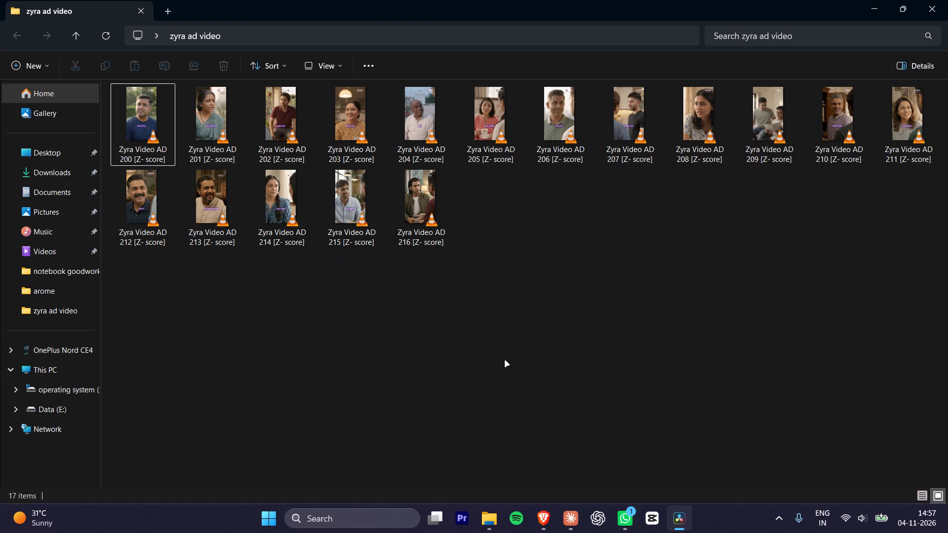
pyautogui.click(513, 292)
pyautogui.click(106, 40)
pyautogui.click(105, 36)
pyautogui.click(282, 325)
pyautogui.click(728, 297)
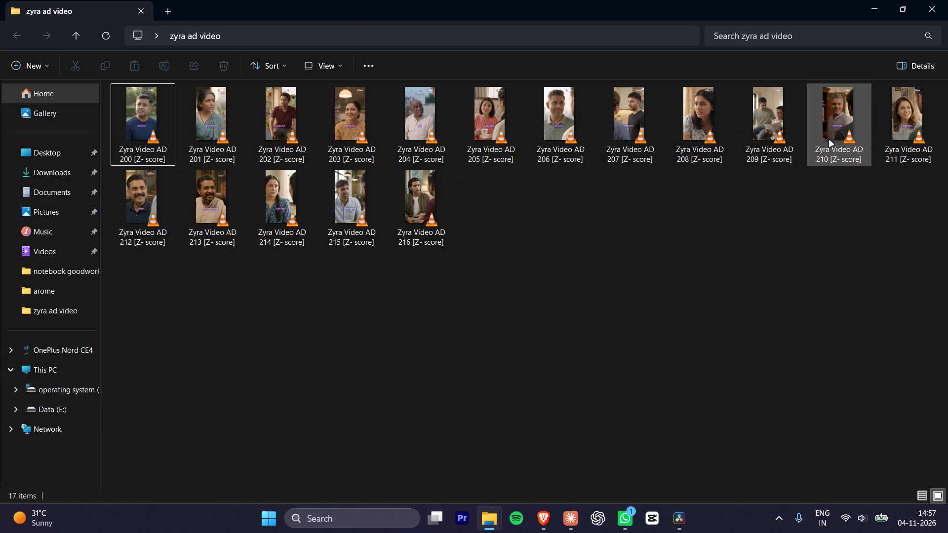
# Play Zyra Video AD 210 [Z- score] in VLC to review the re-rendered export, and close the player.
pyautogui.doubleClick(830, 123)
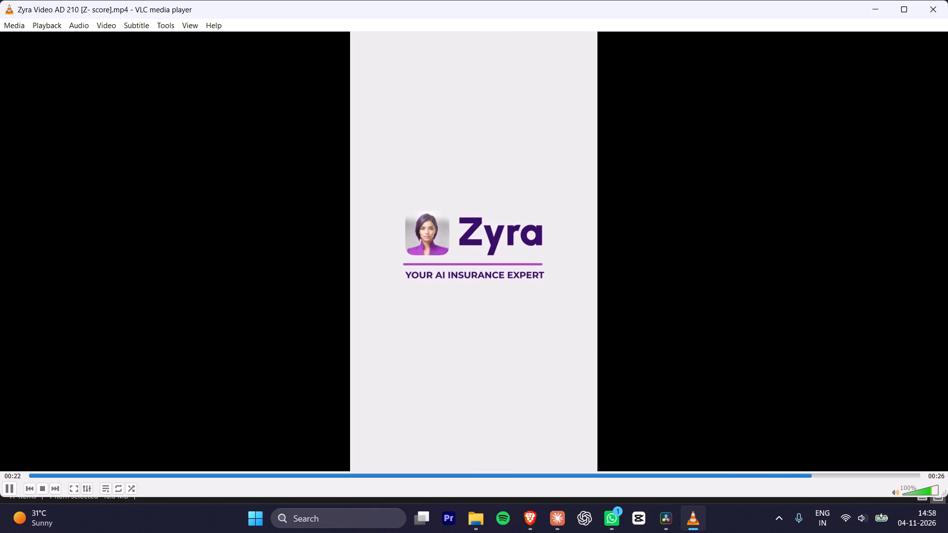
pyautogui.press('space')
pyautogui.press('Escape')
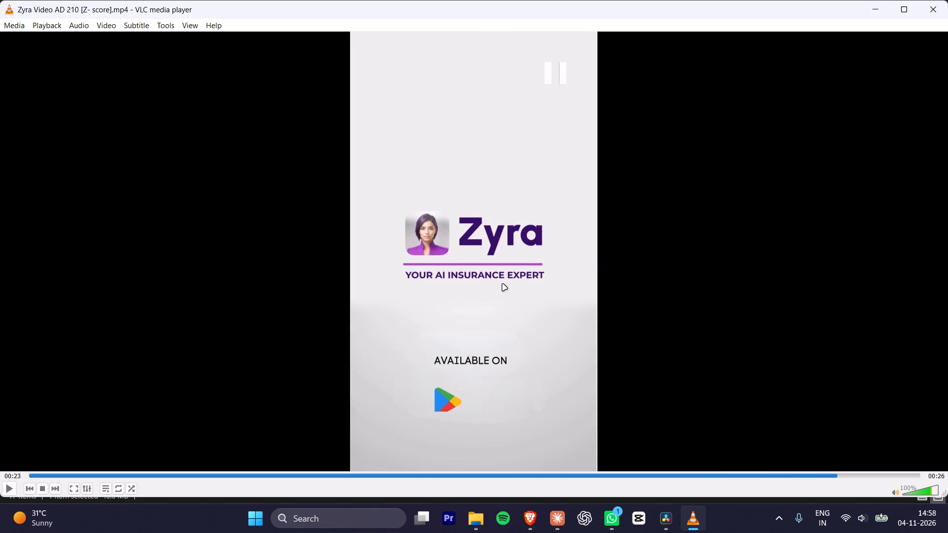
pyautogui.click(933, 3)
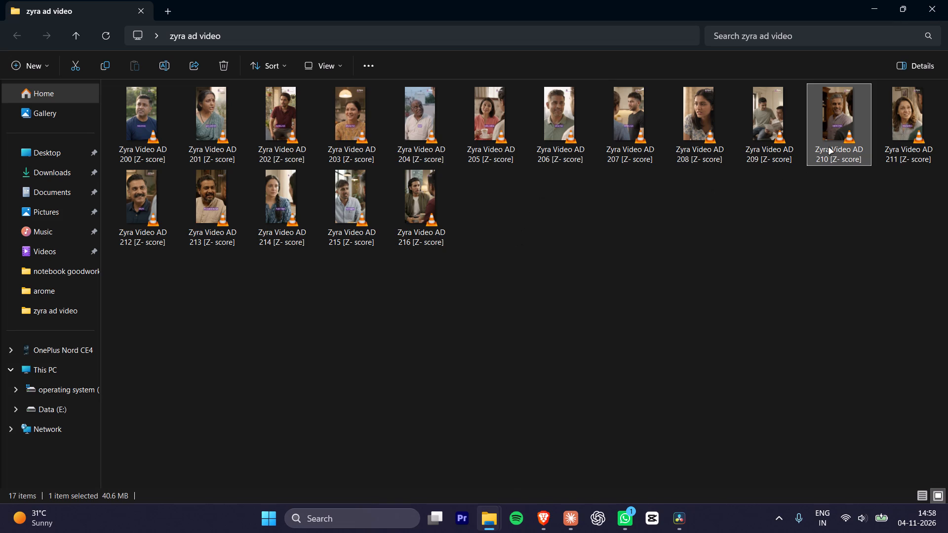
# Refresh the zyra ad video folder and select the files Zyra Video AD 210 through AD 216 [Z- score].
pyautogui.click(835, 128)
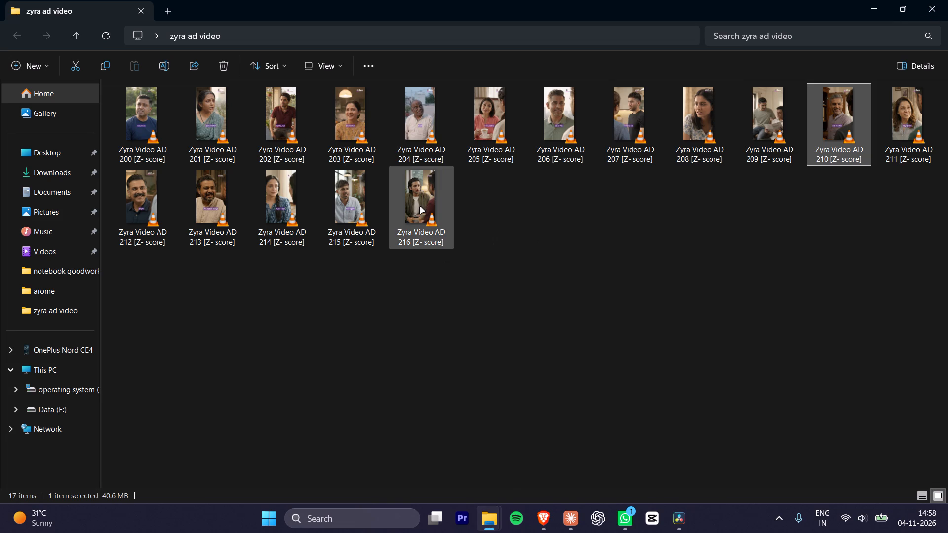
pyautogui.hotkey('ctrl', 'r')
pyautogui.click(586, 270)
pyautogui.click(100, 31)
pyautogui.click(577, 273)
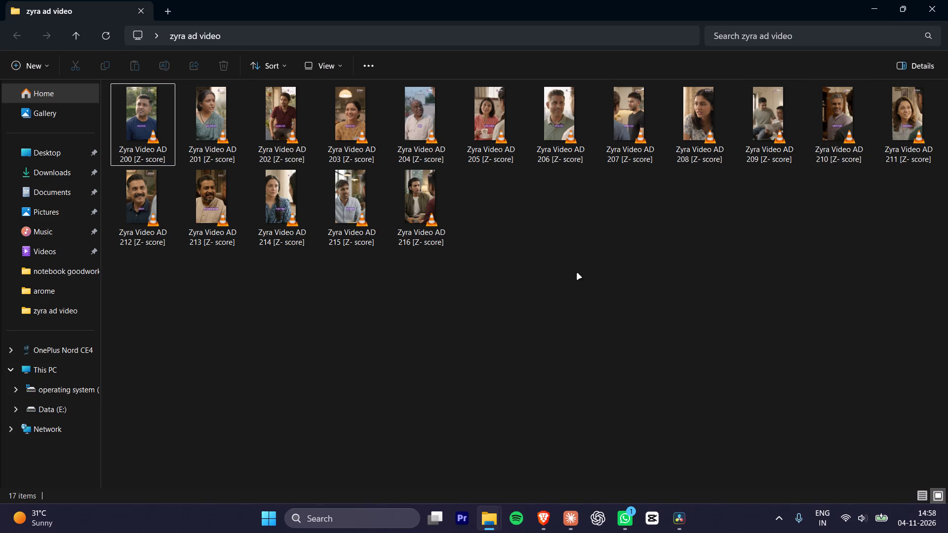
pyautogui.click(822, 126)
pyautogui.keyDown('shift'); pyautogui.click(418, 204); pyautogui.keyUp('shift')
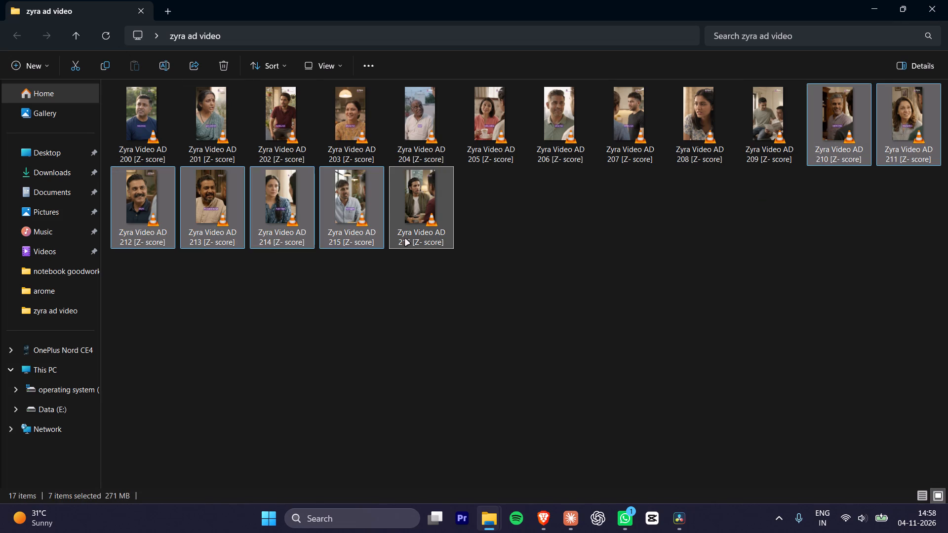
# Launch Google Chrome.
pyautogui.hotkey('alt', 'Tab')
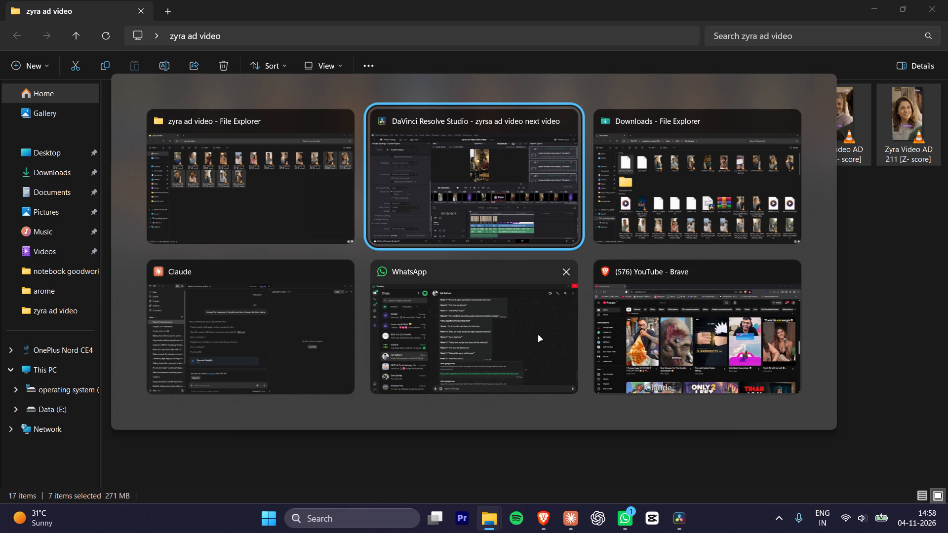
pyautogui.hotkey('alt', 'Tab')
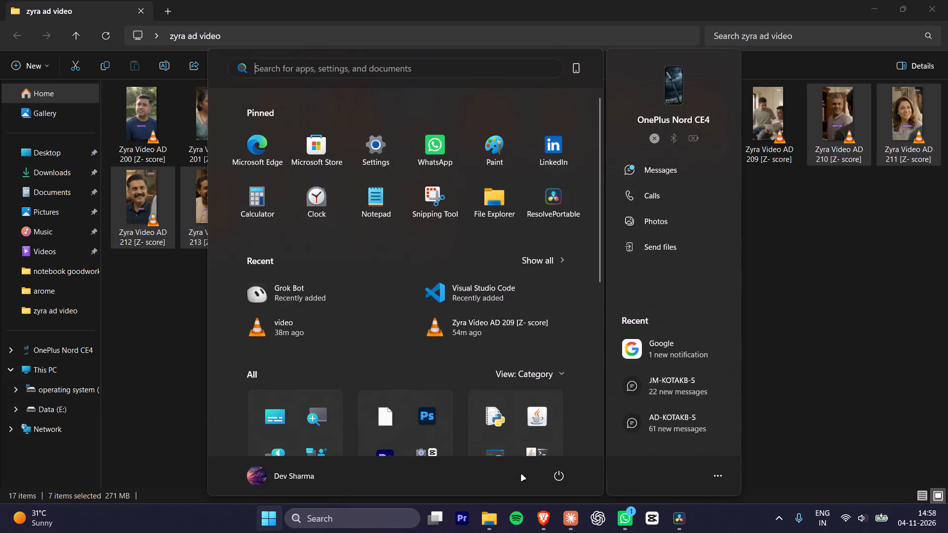
pyautogui.press('c')
pyautogui.press('Return')
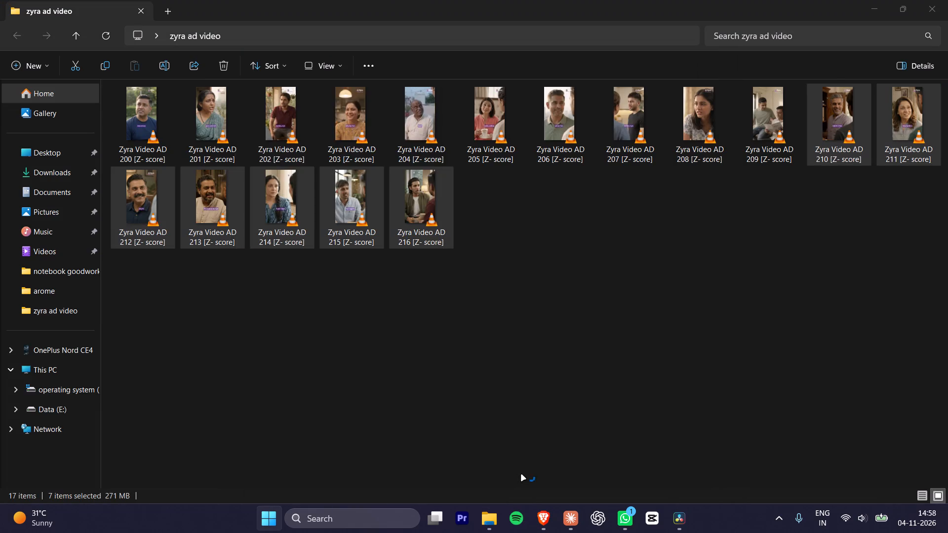
pyautogui.hotkey('alt', 'Tab')
# Switch to DaVinci Resolve and save the zyrsa ad video next video project.
pyautogui.click(671, 527)
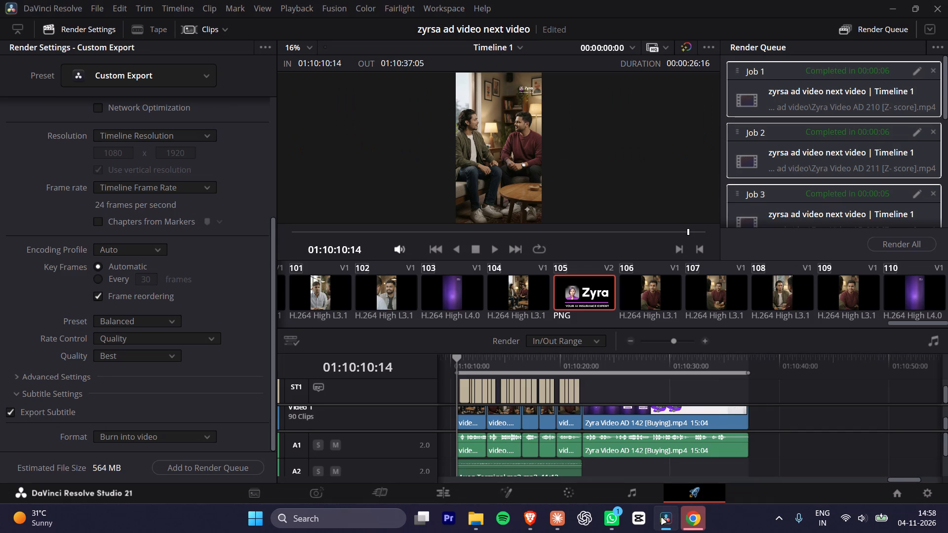
pyautogui.hotkey('ctrl', 'r')
pyautogui.click(805, 391)
pyautogui.hotkey('ctrl', 's')
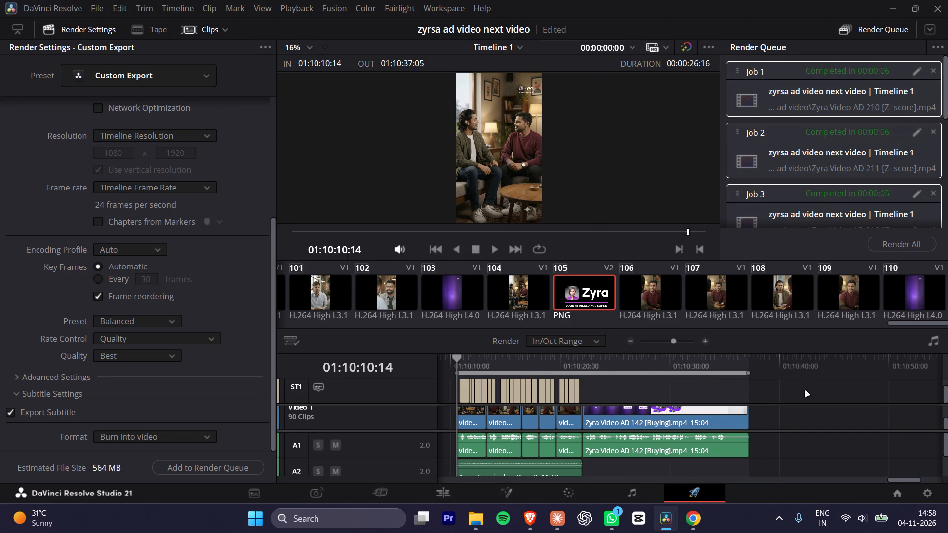
# Clear the in and out range on Timeline 1 and return to the Edit page.
pyautogui.hotkey('alt', 'x')
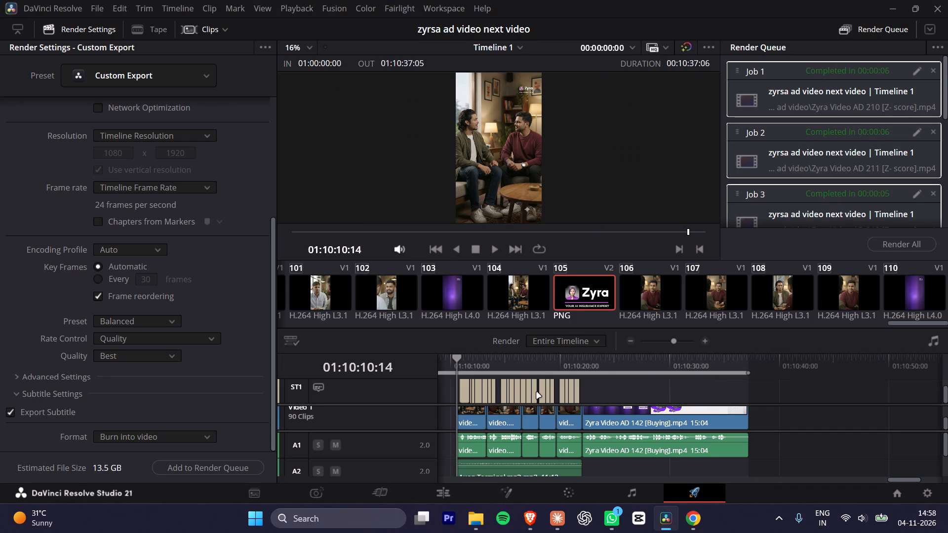
pyautogui.click(448, 492)
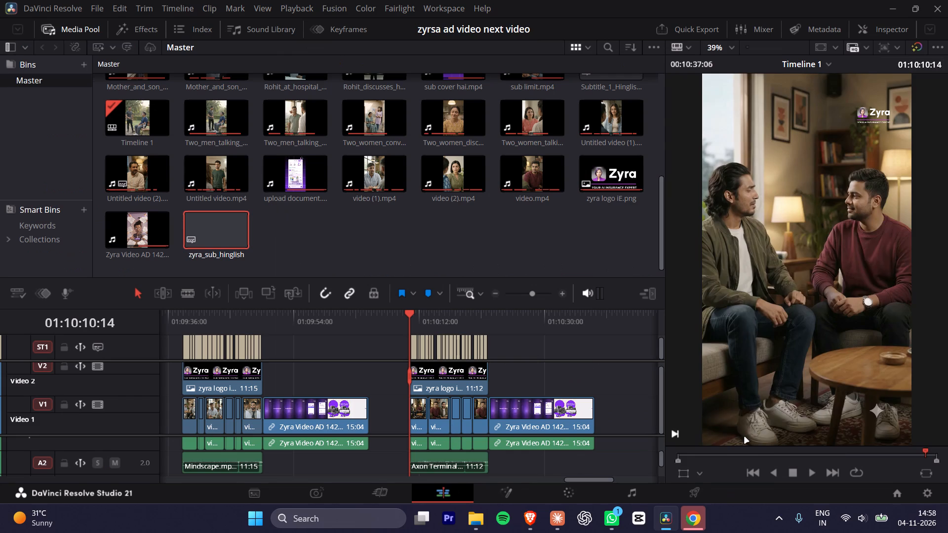
# Switch to Google Chrome and open Google Drive, keeping the zyra ad video folder window ready behind it.
pyautogui.click(583, 365)
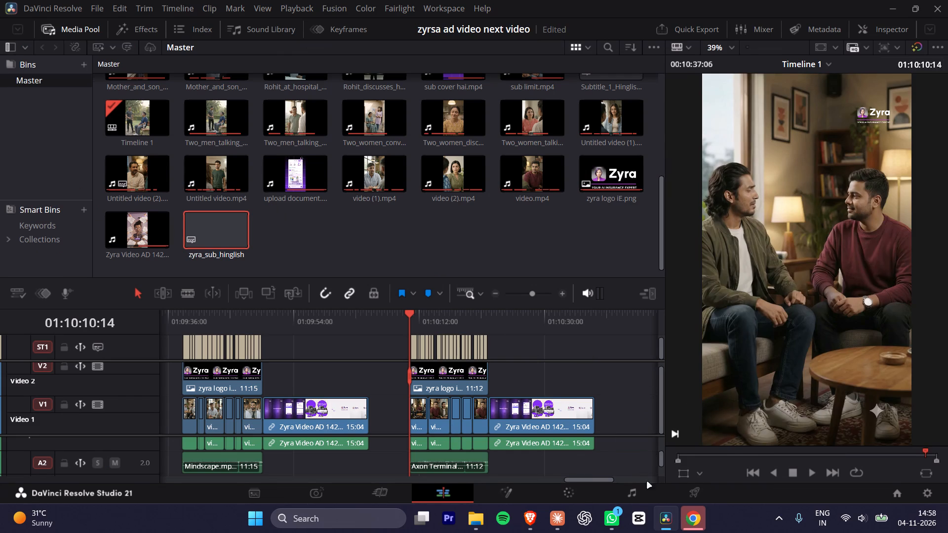
pyautogui.click(688, 520)
pyautogui.click(415, 235)
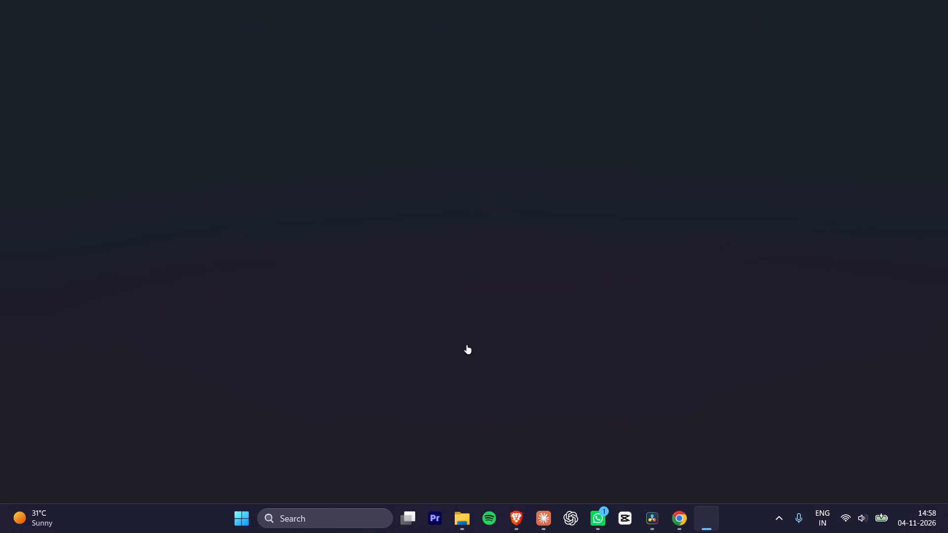
pyautogui.hotkey('alt', 'Tab')
pyautogui.hotkey('alt', 'Tab')
pyautogui.click(883, 70)
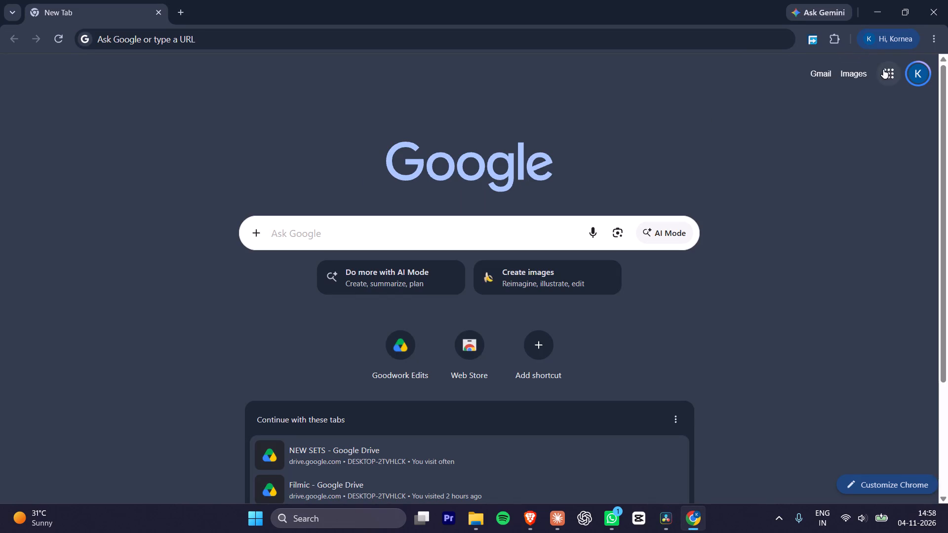
pyautogui.click(816, 155)
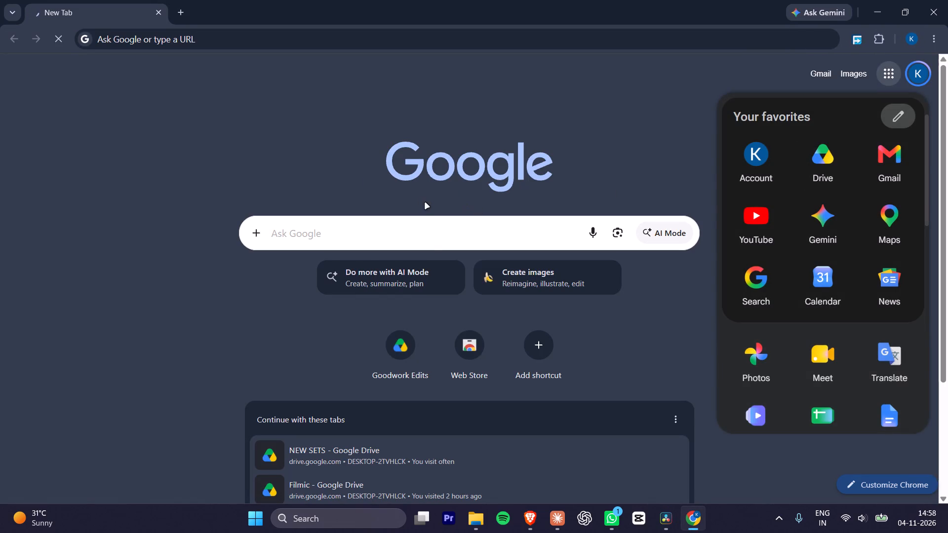
pyautogui.hotkey('alt', 'Tab')
pyautogui.keyDown('alt'); pyautogui.click(531, 197); pyautogui.keyUp('alt')
pyautogui.hotkey('alt', 'Tab')
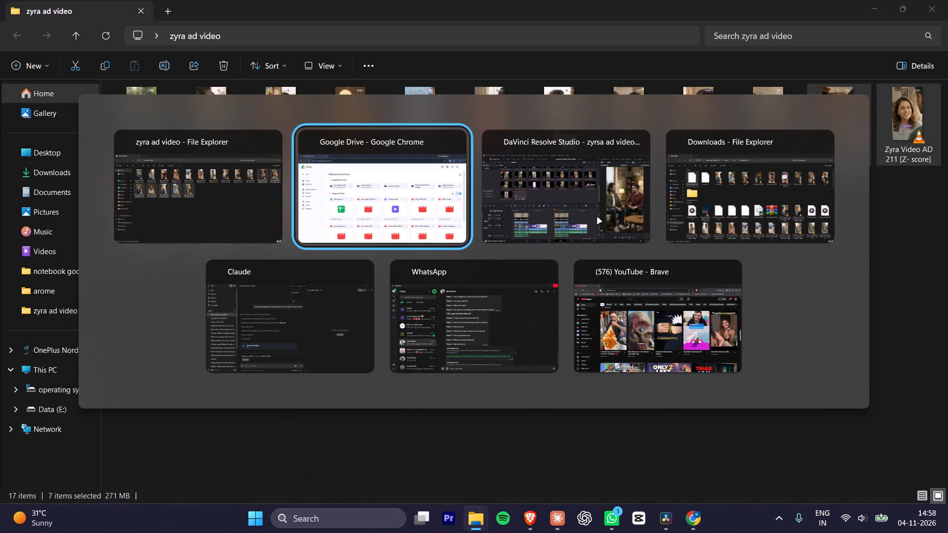
pyautogui.hotkey('alt', 'Tab')
pyautogui.keyDown('alt'); pyautogui.click(378, 180); pyautogui.keyUp('alt')
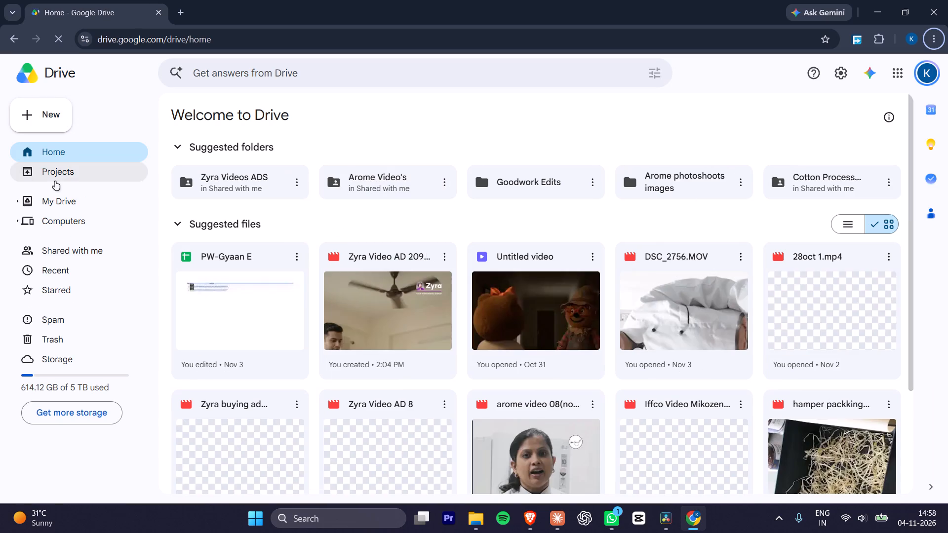
# In My Drive, open the November videos folder inside Zyra Videos ADS > Google Meta Ads.
pyautogui.click(52, 198)
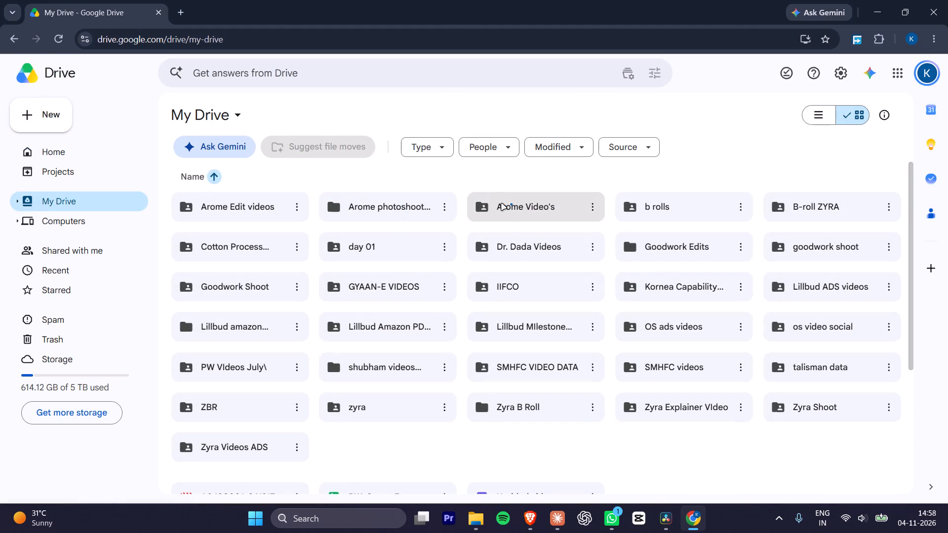
pyautogui.scroll(-1, 305, 443)
pyautogui.doubleClick(231, 390)
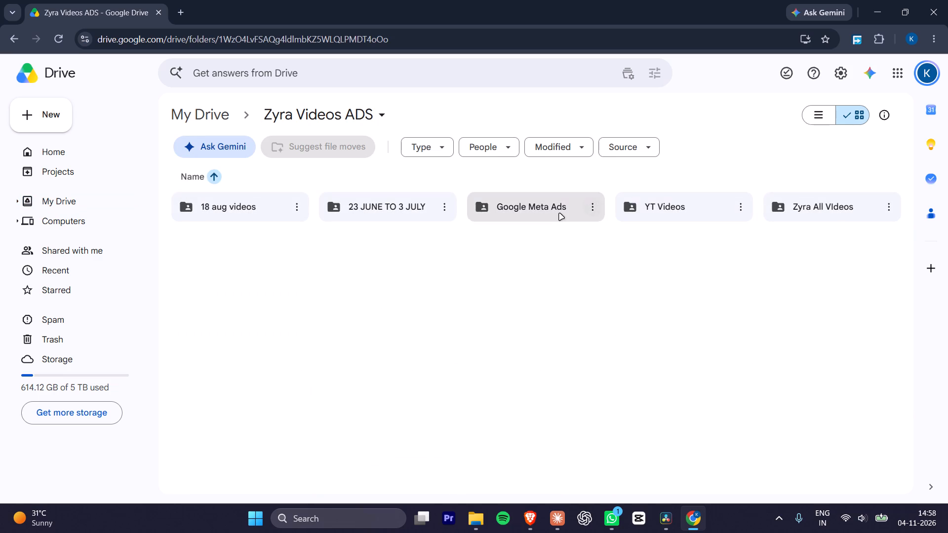
pyautogui.click(381, 261)
pyautogui.click(560, 273)
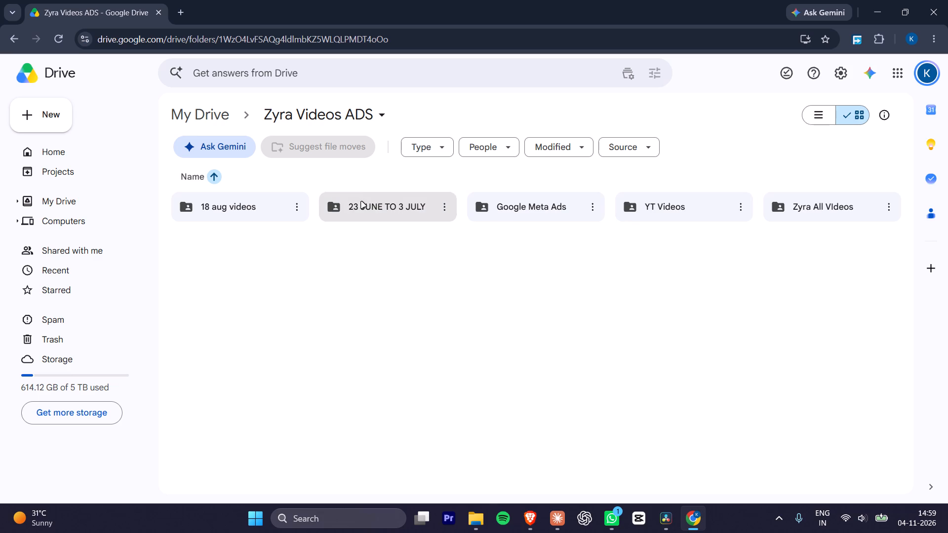
pyautogui.click(492, 212)
pyautogui.click(492, 212)
pyautogui.doubleClick(538, 202)
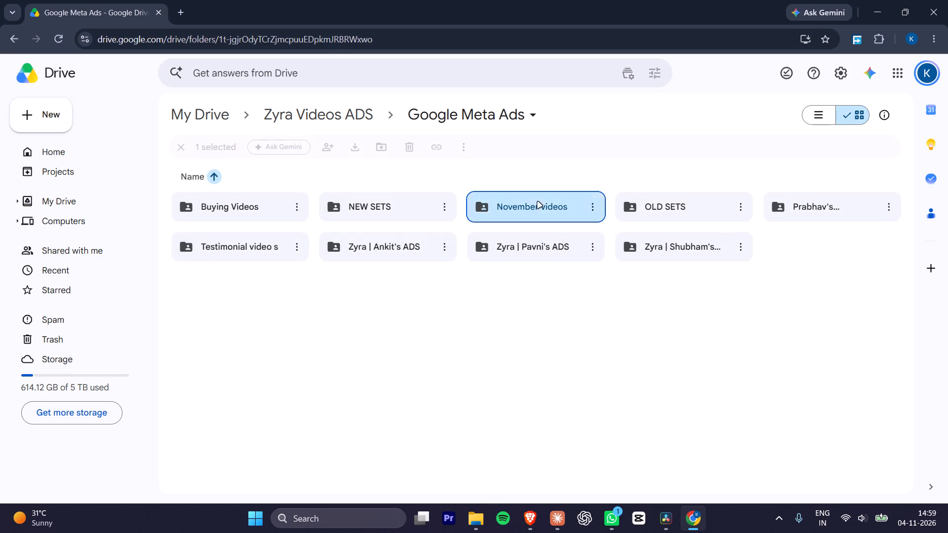
pyautogui.scroll(-8, 506, 303)
pyautogui.scroll(3, 472, 455)
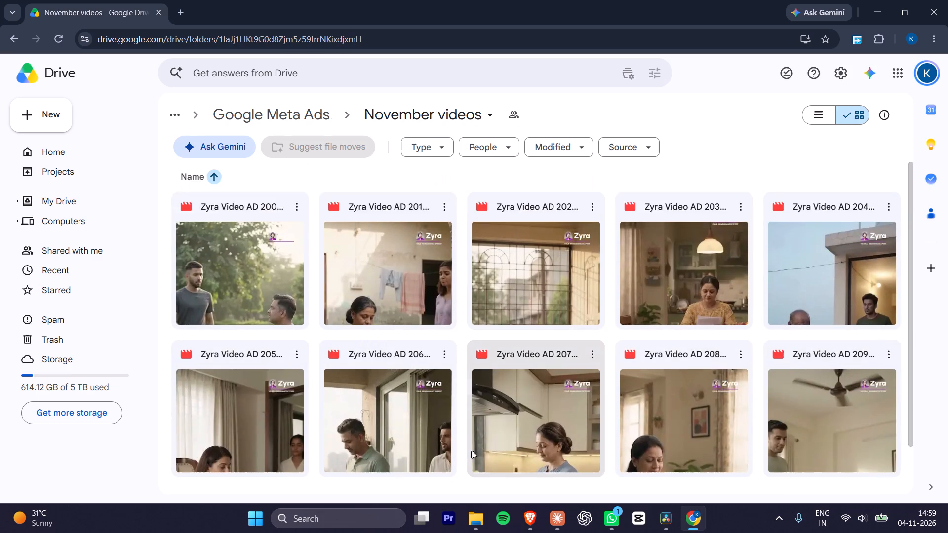
pyautogui.scroll(-3, 472, 452)
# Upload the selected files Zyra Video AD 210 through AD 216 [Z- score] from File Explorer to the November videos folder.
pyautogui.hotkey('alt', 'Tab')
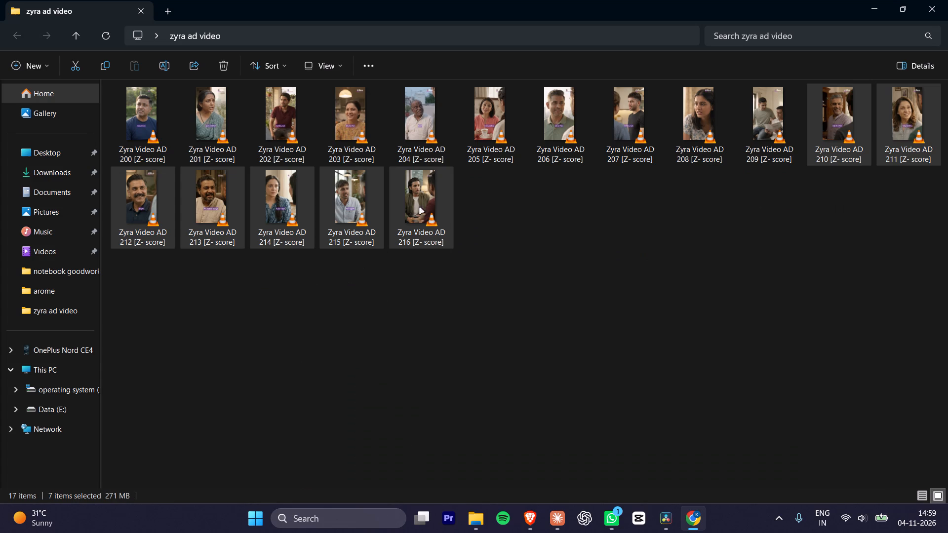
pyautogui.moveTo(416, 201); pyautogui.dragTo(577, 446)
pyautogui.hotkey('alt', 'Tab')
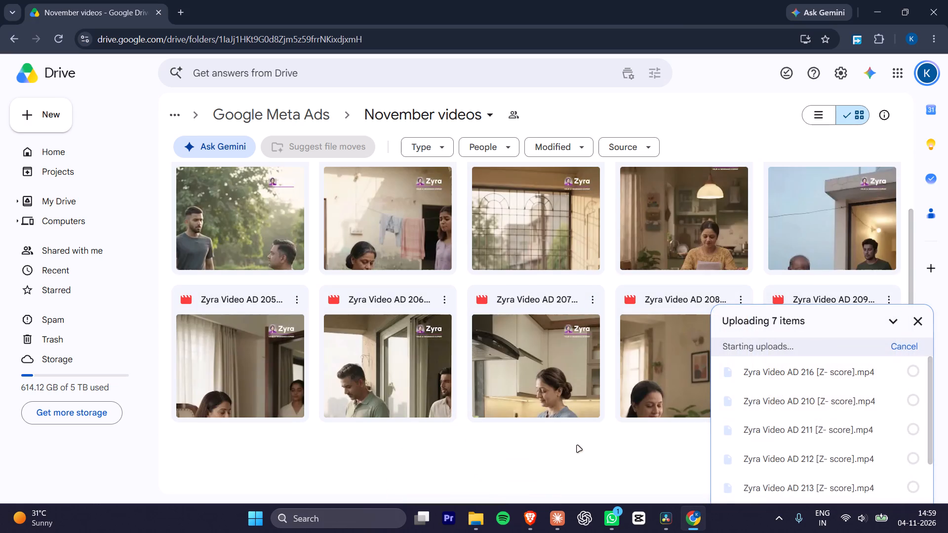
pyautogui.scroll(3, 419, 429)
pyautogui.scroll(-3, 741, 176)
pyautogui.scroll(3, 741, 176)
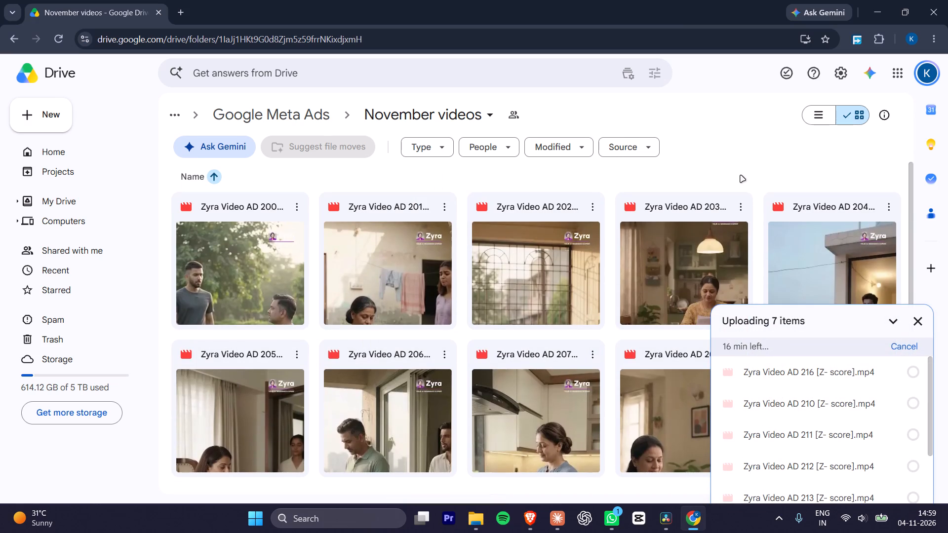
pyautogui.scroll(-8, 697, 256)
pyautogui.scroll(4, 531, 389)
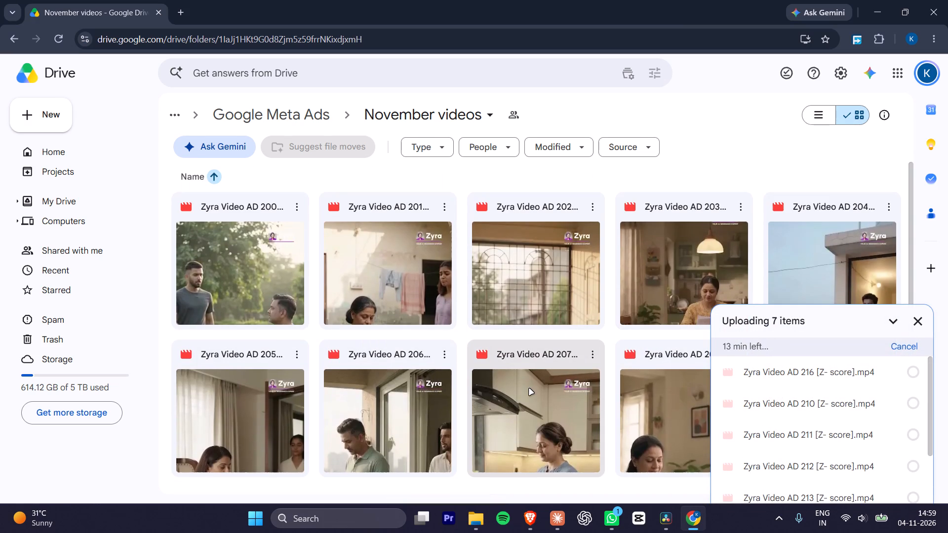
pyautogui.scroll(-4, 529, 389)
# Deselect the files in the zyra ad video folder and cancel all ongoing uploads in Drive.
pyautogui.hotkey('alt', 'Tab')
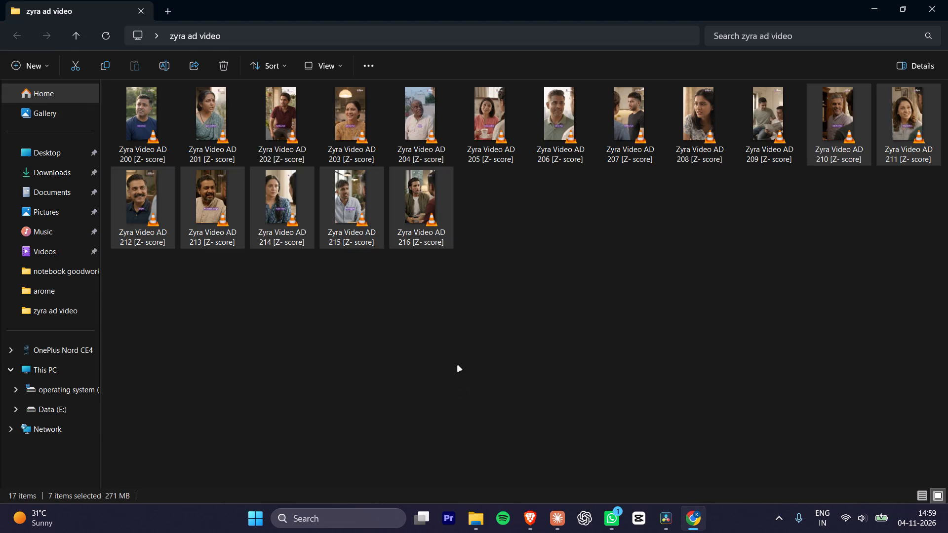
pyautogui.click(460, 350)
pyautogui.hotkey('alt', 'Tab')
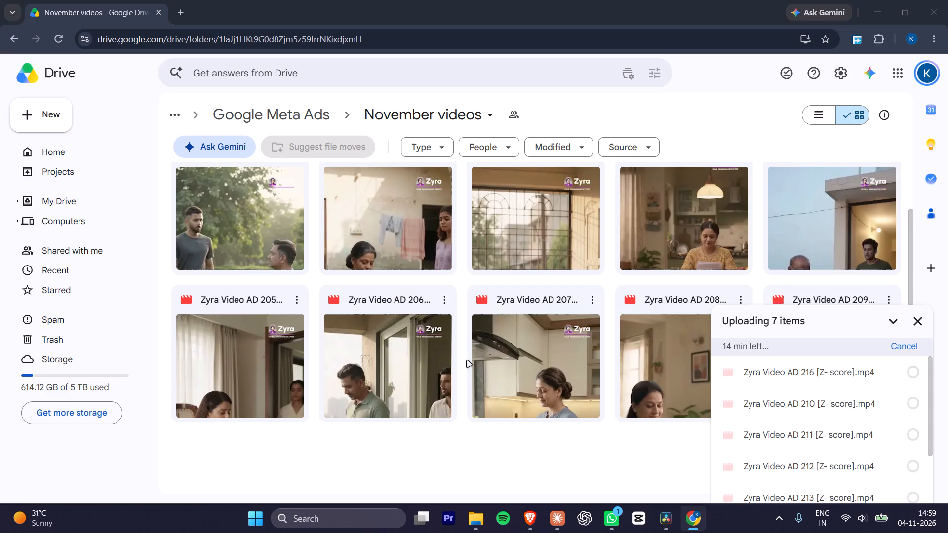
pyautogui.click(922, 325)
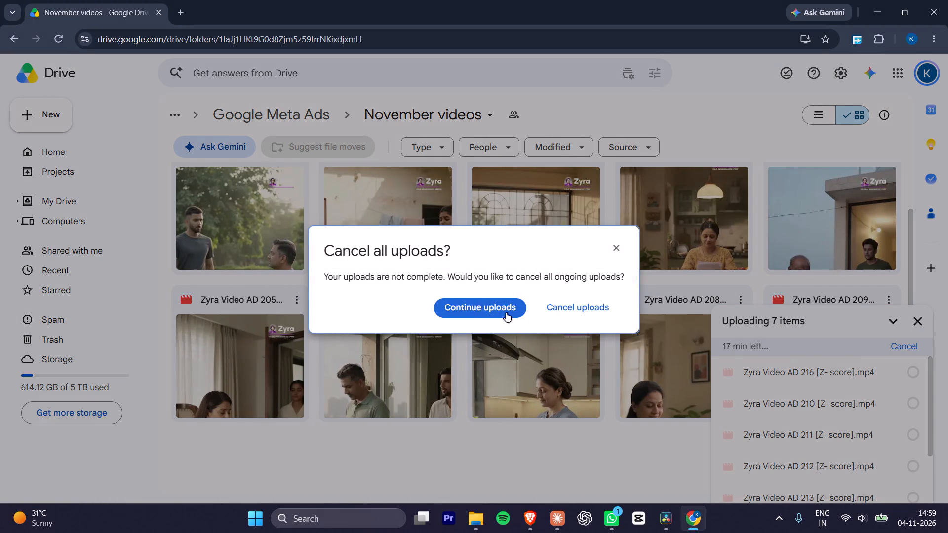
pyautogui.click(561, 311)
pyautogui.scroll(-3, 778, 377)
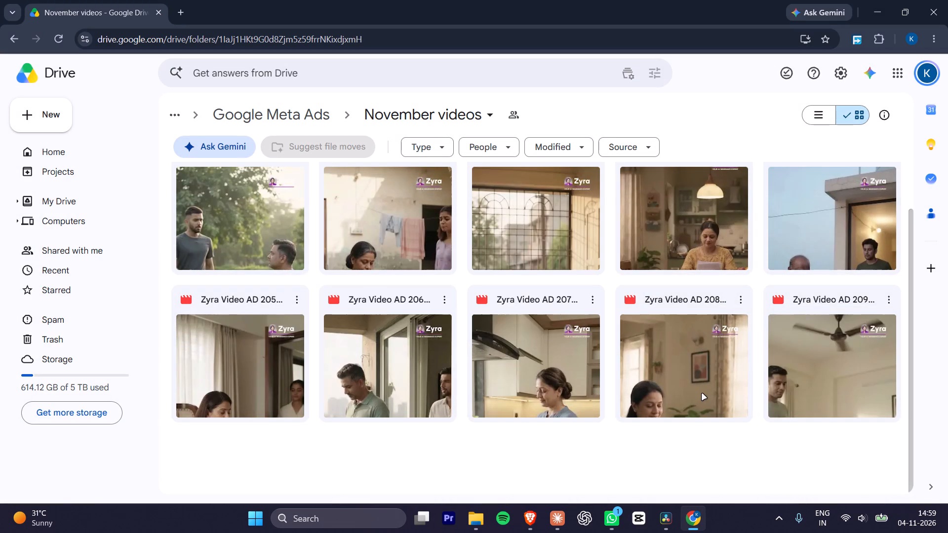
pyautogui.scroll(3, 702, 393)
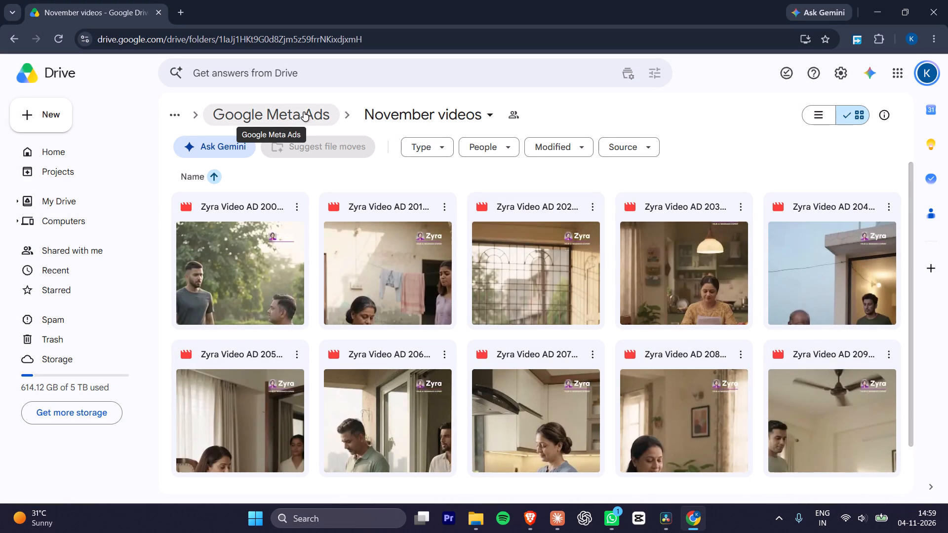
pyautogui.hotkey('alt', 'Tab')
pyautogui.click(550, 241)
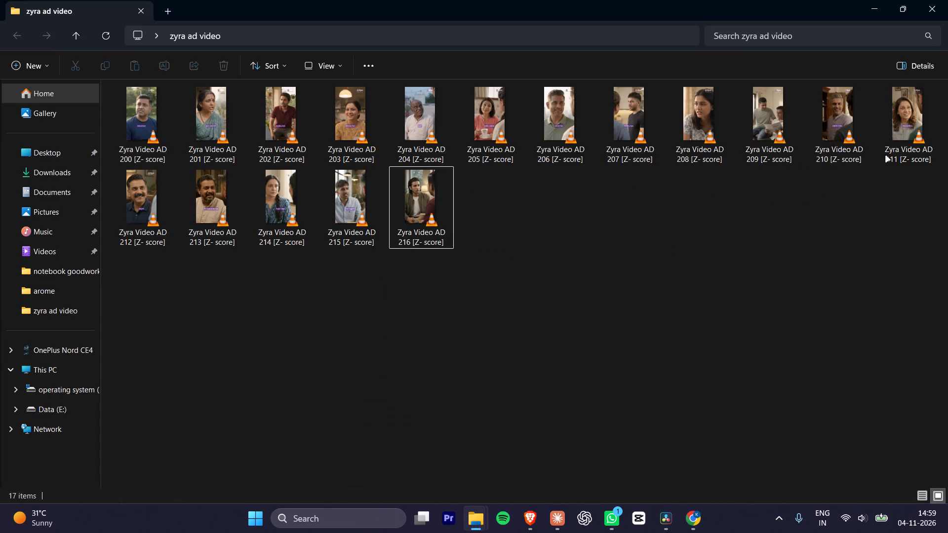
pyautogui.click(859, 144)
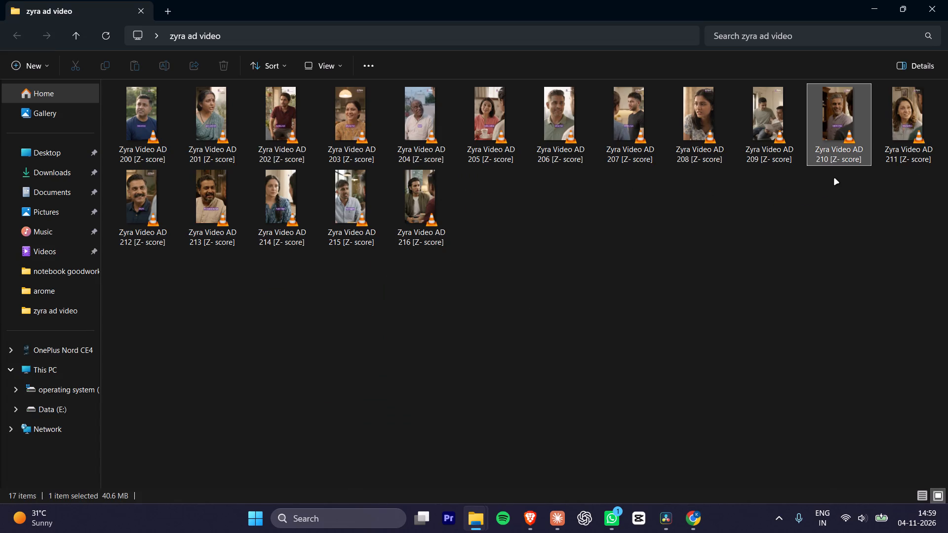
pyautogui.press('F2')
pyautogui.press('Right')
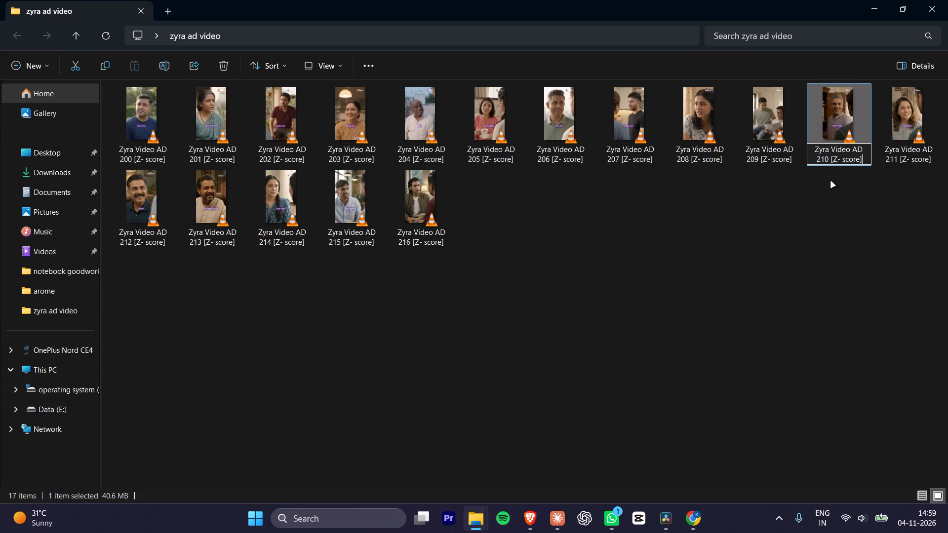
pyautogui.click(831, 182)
# Spot-check the exported Zyra Video AD 210 and AD 213 [Z- score] files in VLC media player.
pyautogui.doubleClick(842, 121)
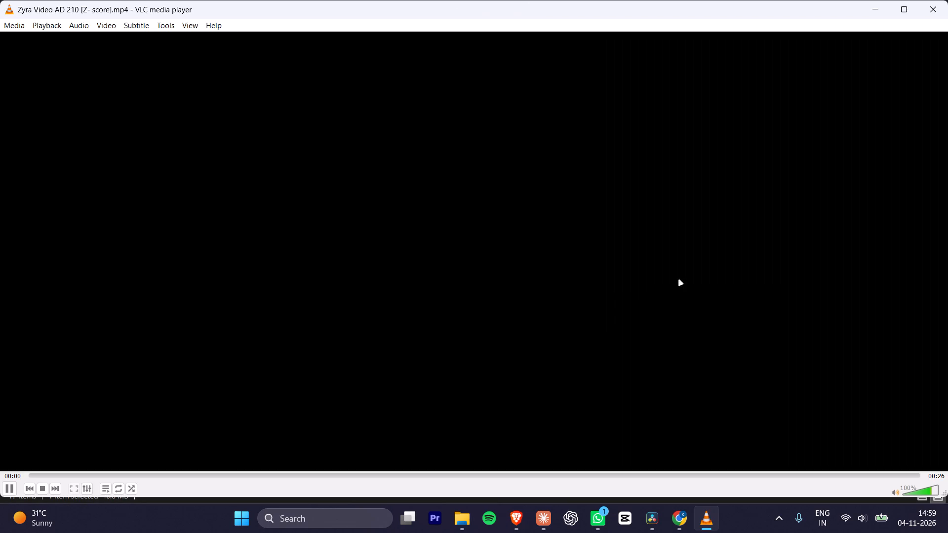
pyautogui.click(189, 468)
pyautogui.click(202, 475)
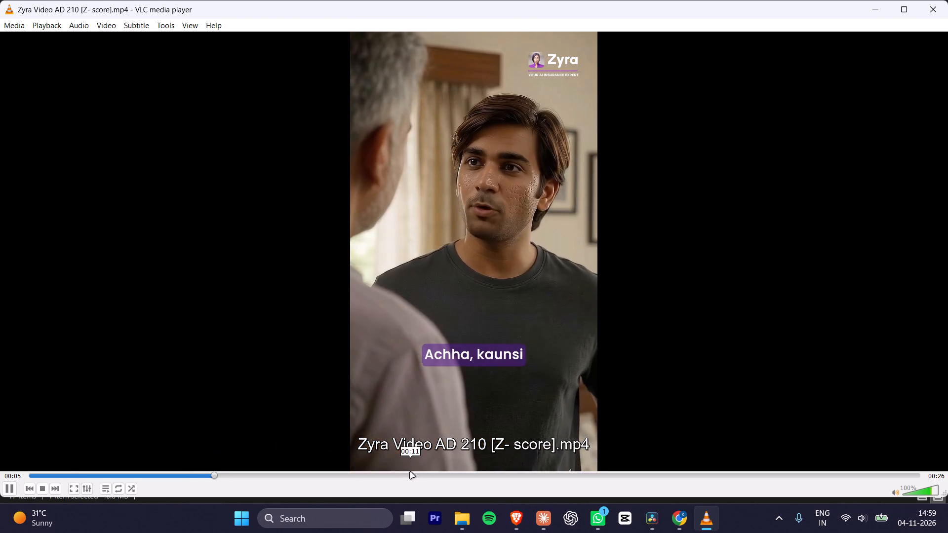
pyautogui.click(925, 12)
pyautogui.click(806, 200)
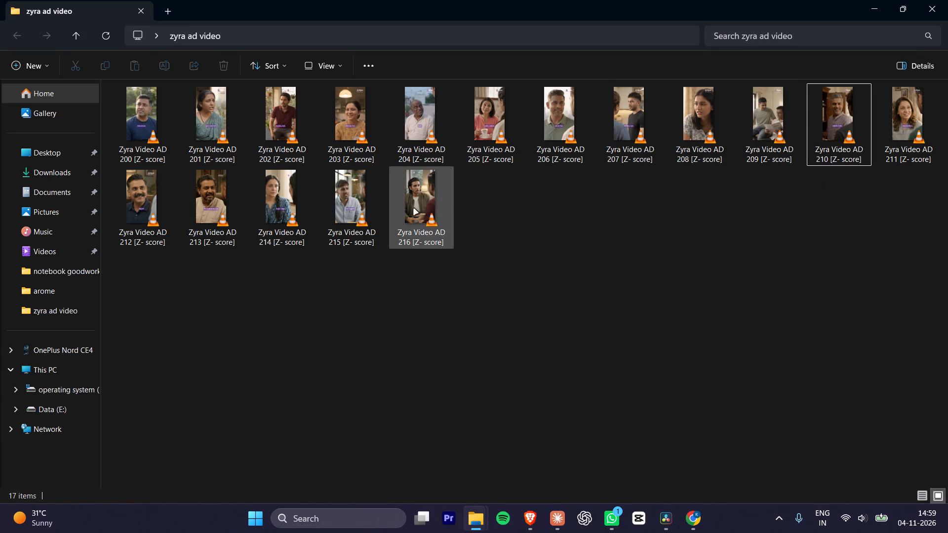
pyautogui.doubleClick(217, 193)
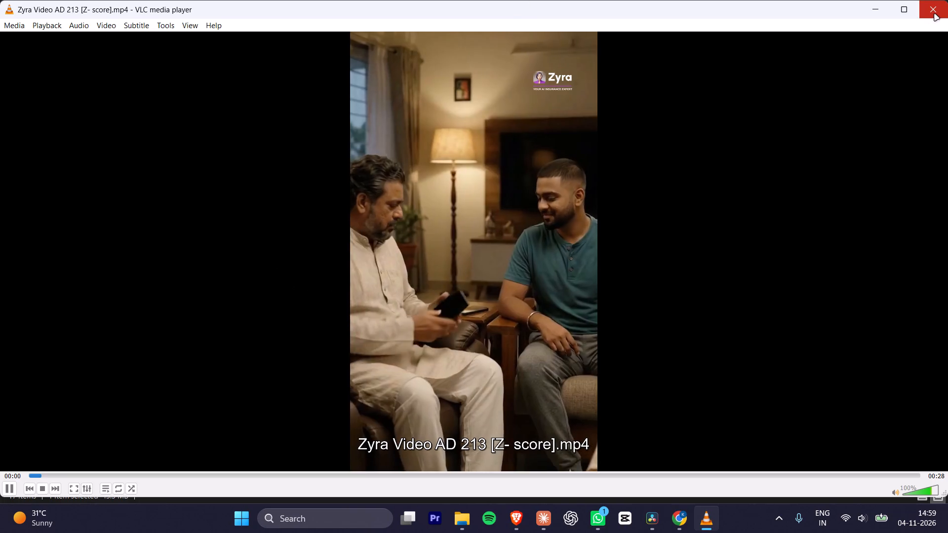
pyautogui.click(942, 14)
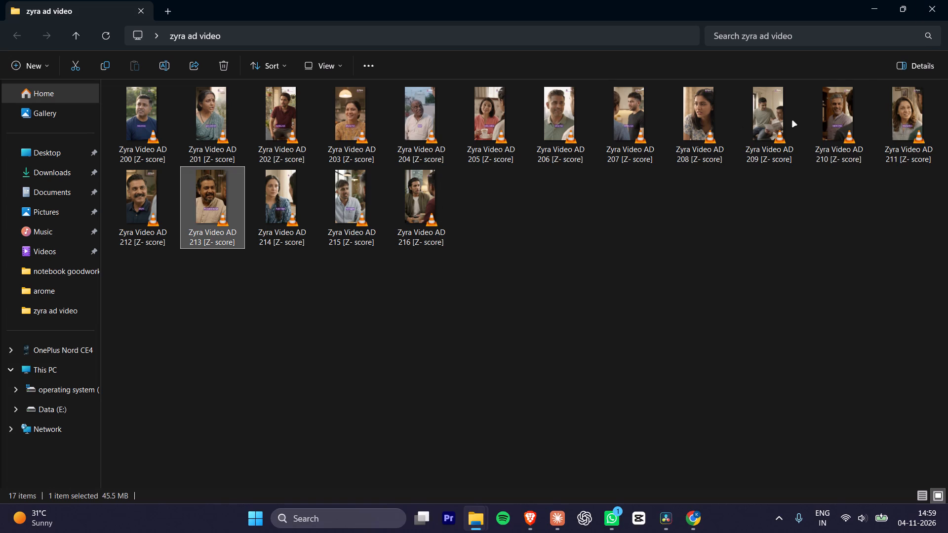
# Replay the opening seconds of Zyra Video AD 210 [Z- score], pausing to examine its burned-in subtitles.
pyautogui.doubleClick(829, 124)
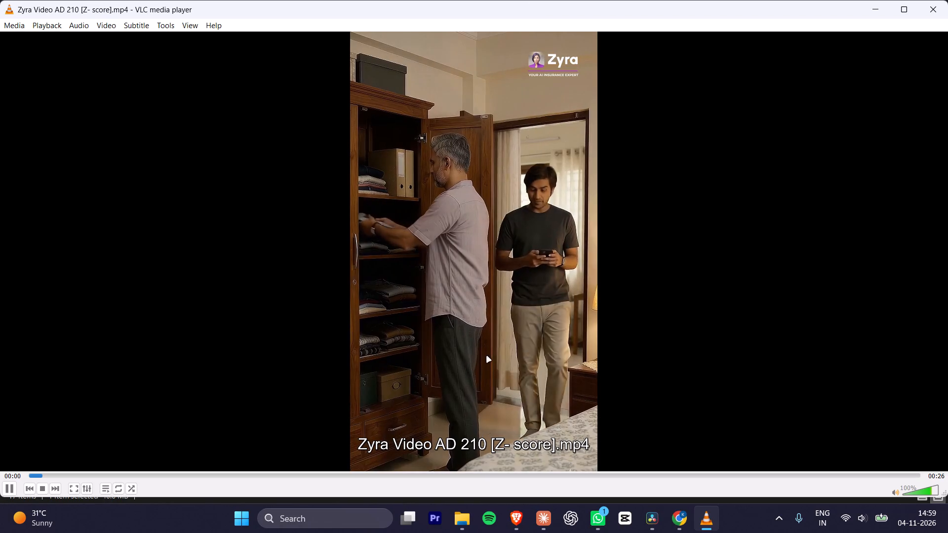
pyautogui.press('space')
pyautogui.press('space')
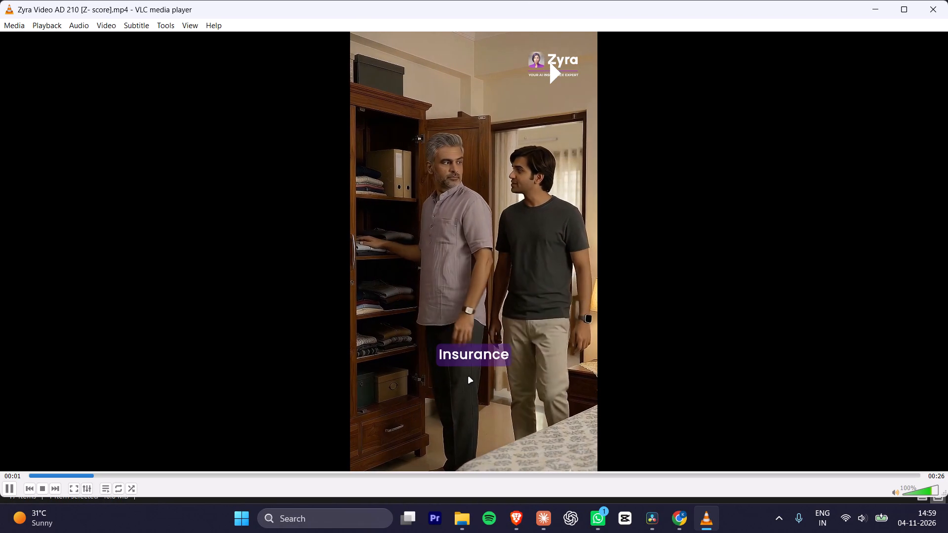
pyautogui.press('space')
pyautogui.press('space')
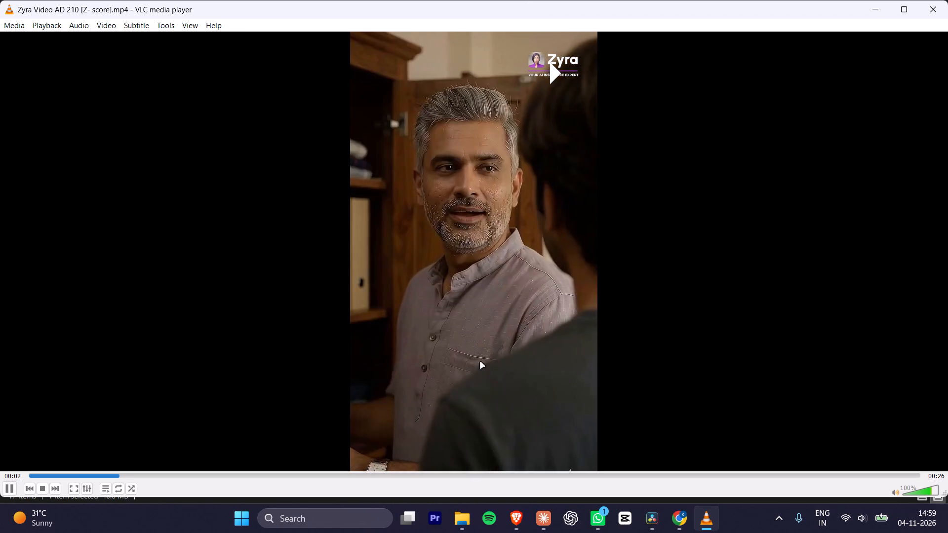
pyautogui.press('space')
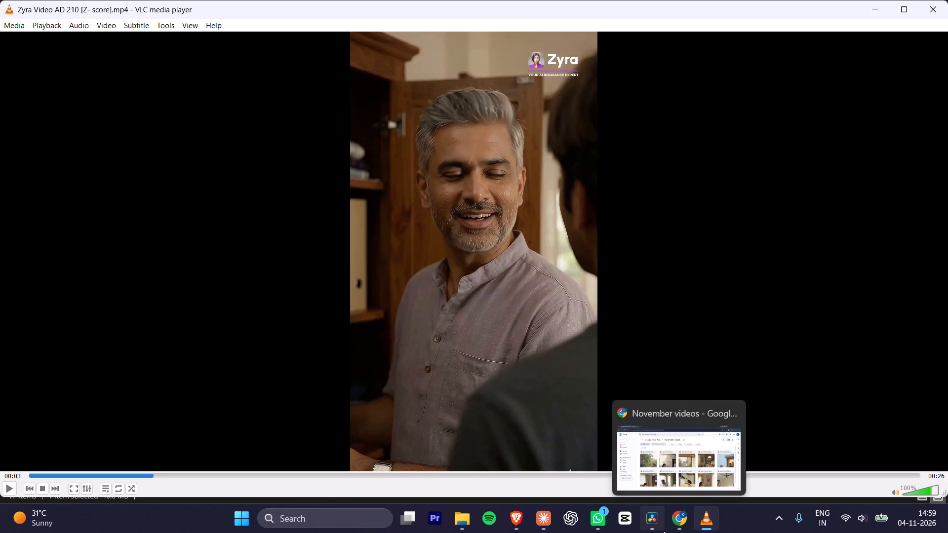
# In DaVinci Resolve, show the Inspector and select the last ad's subtitle clips on the subtitle track to access their caption settings.
pyautogui.click(651, 530)
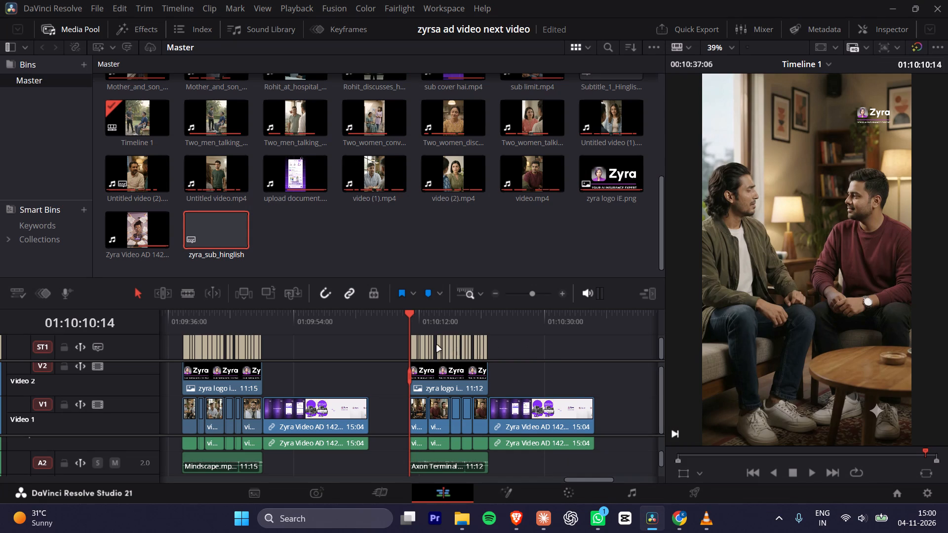
pyautogui.click(415, 350)
pyautogui.click(653, 292)
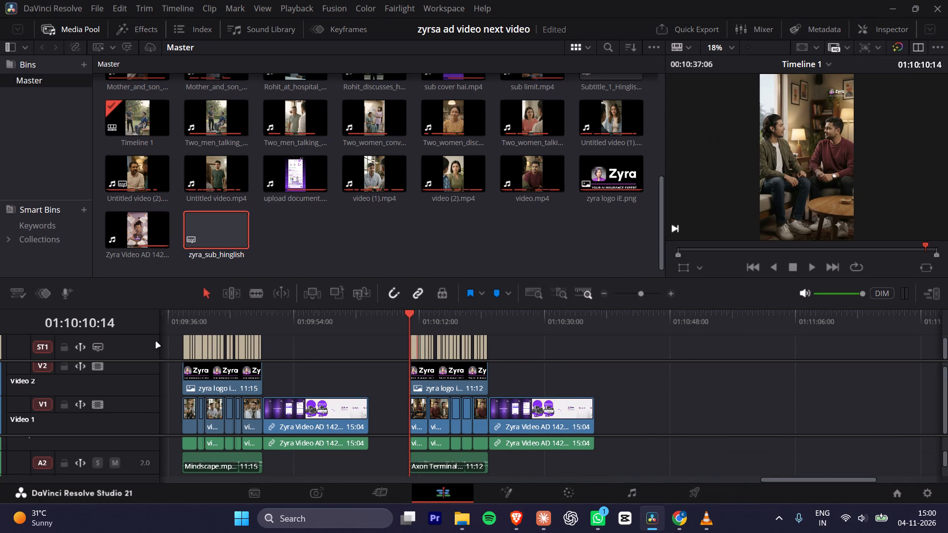
pyautogui.click(113, 343)
pyautogui.click(132, 351)
pyautogui.click(109, 354)
pyautogui.moveTo(886, 17); pyautogui.dragTo(886, 22)
pyautogui.click(882, 37)
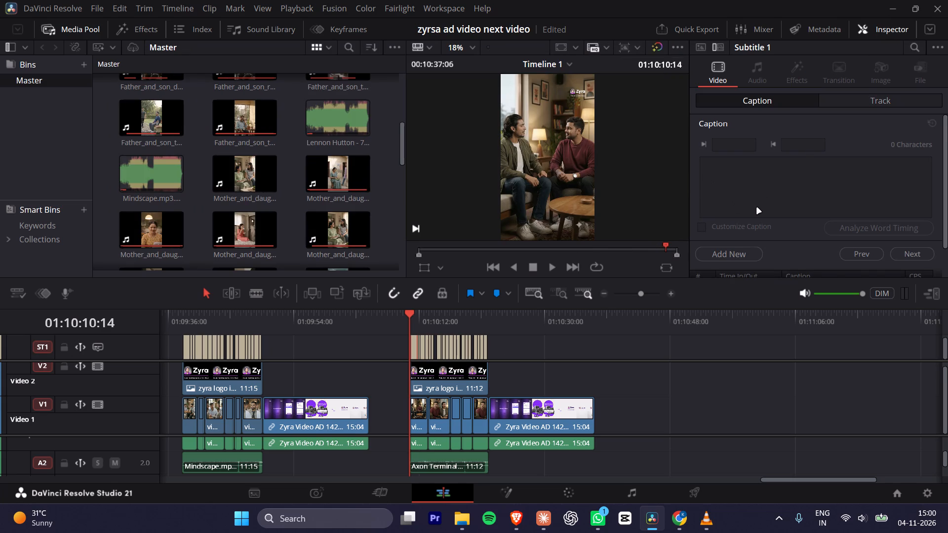
pyautogui.scroll(2, 761, 203)
pyautogui.scroll(-3, 761, 203)
pyautogui.moveTo(563, 342); pyautogui.dragTo(363, 337)
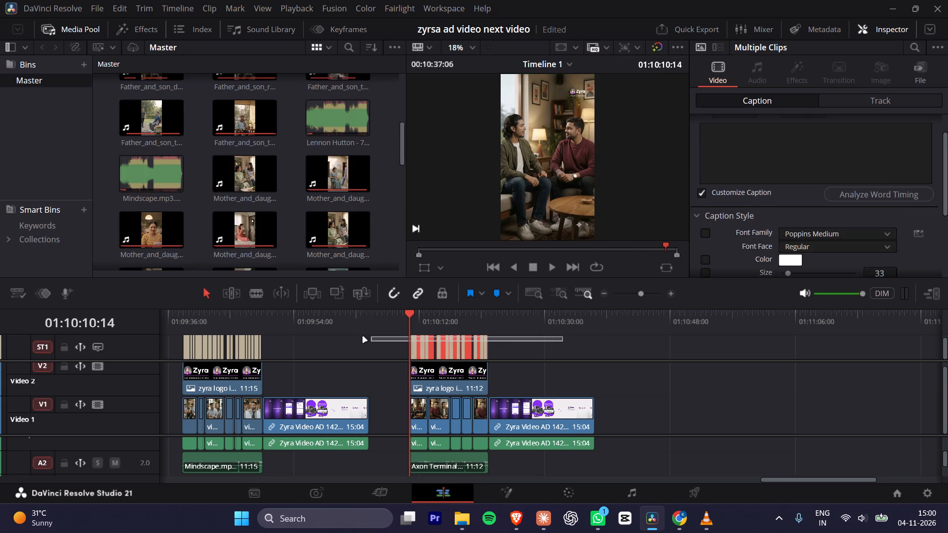
pyautogui.moveTo(363, 337); pyautogui.dragTo(355, 337)
pyautogui.click(458, 343)
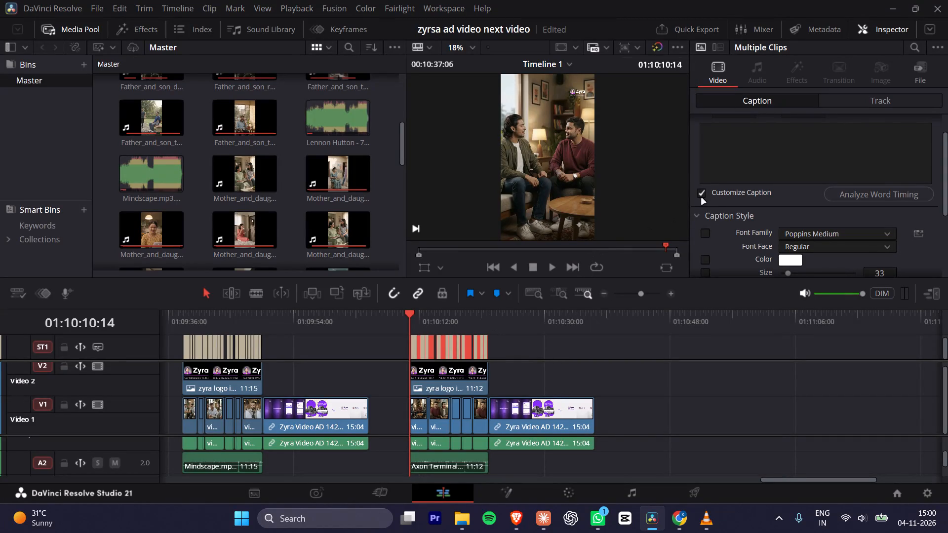
# Turn off Customize Caption for the last ad's selected subtitle clips, previewing on one of its captioned frames.
pyautogui.click(425, 312)
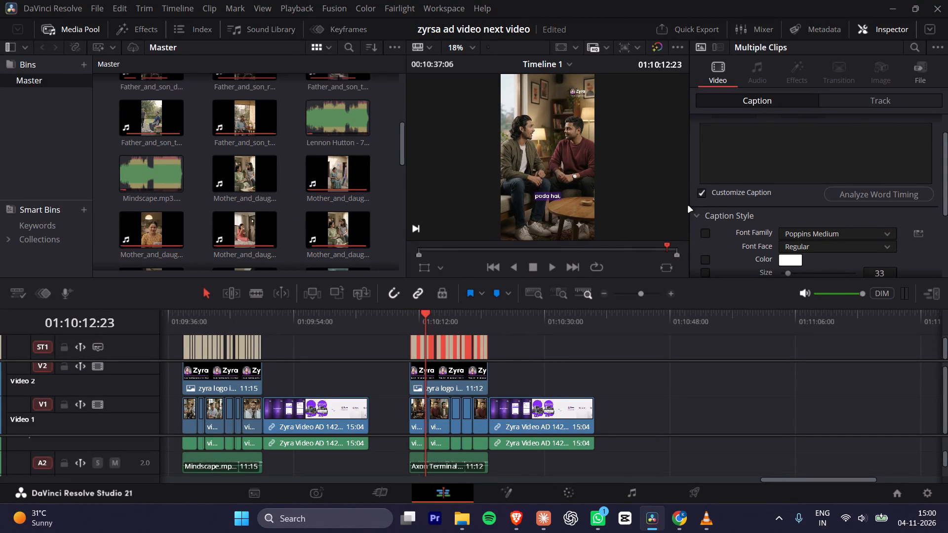
pyautogui.click(702, 196)
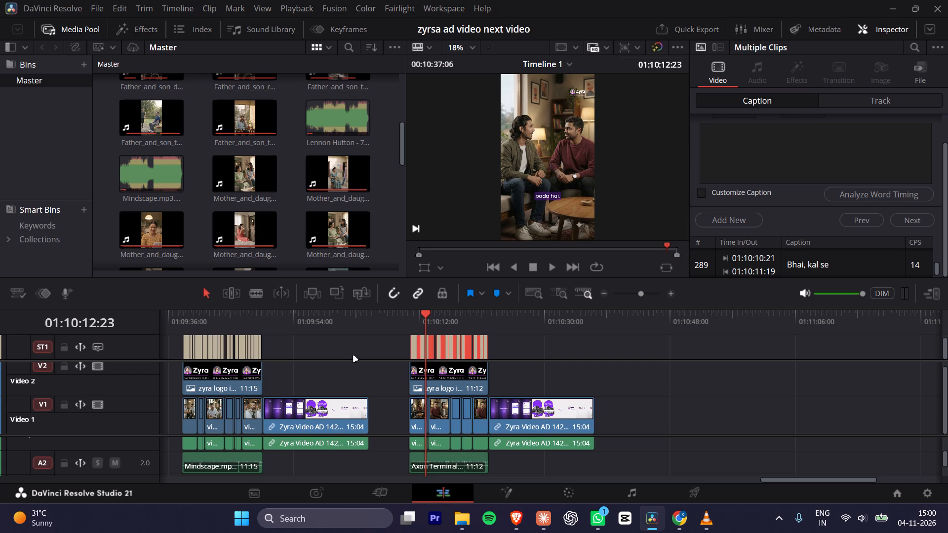
# Select the subtitle clips of the six ads preceding the last one and turn off Customize Caption for them.
pyautogui.keyDown('ctrl'); pyautogui.scroll(-2, 354, 356); pyautogui.keyUp('ctrl')
pyautogui.moveTo(233, 314); pyautogui.dragTo(162, 319)
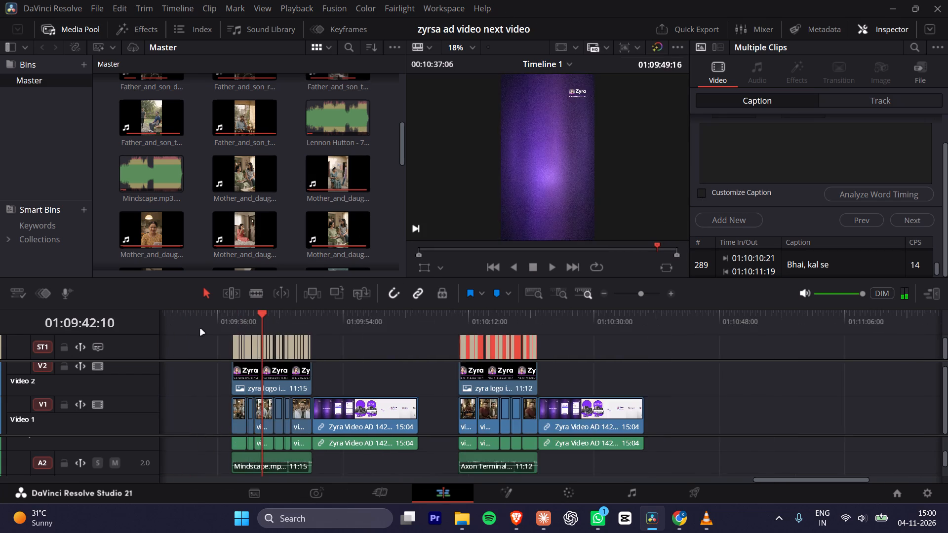
pyautogui.keyDown('alt'); pyautogui.scroll(-5, 262, 345); pyautogui.keyUp('alt')
pyautogui.keyDown('alt'); pyautogui.scroll(-3, 316, 334); pyautogui.keyUp('alt')
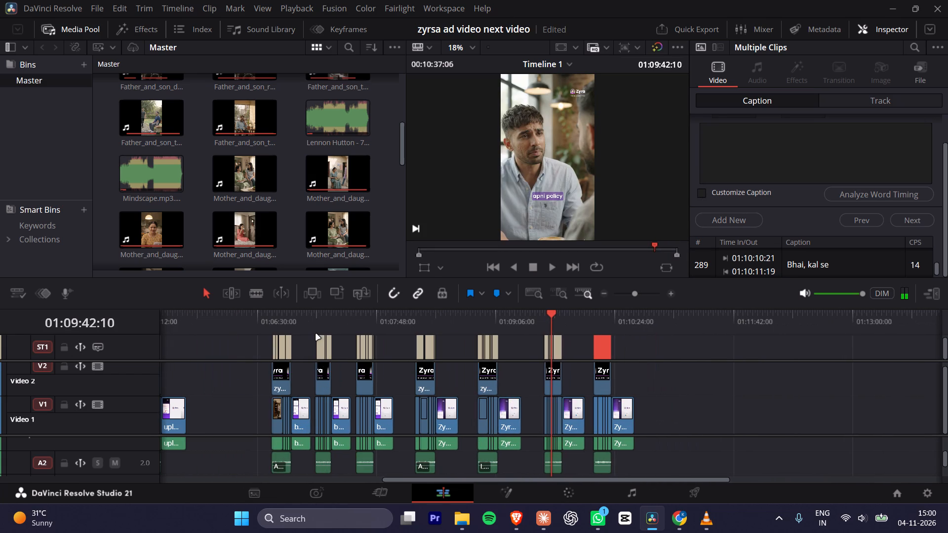
pyautogui.moveTo(242, 343); pyautogui.dragTo(590, 344)
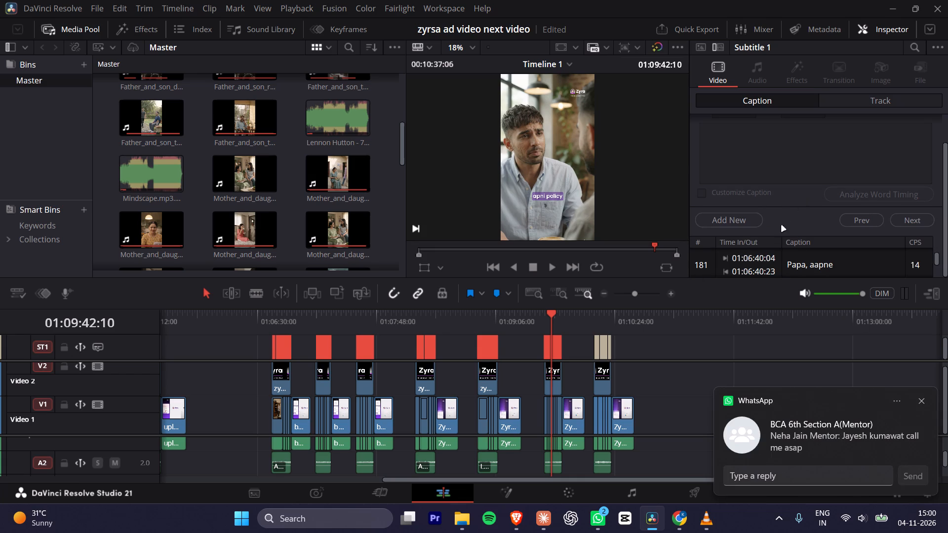
pyautogui.click(520, 346)
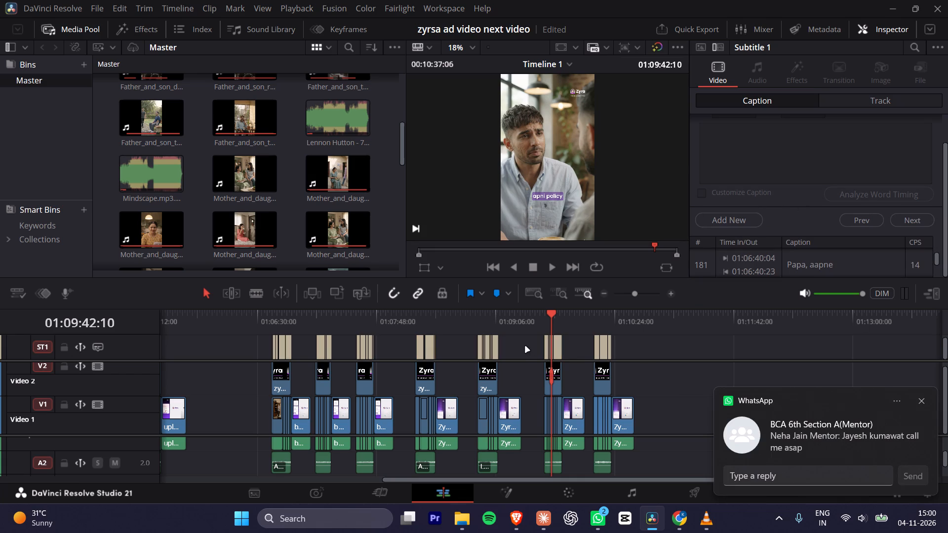
pyautogui.moveTo(235, 341); pyautogui.dragTo(450, 348)
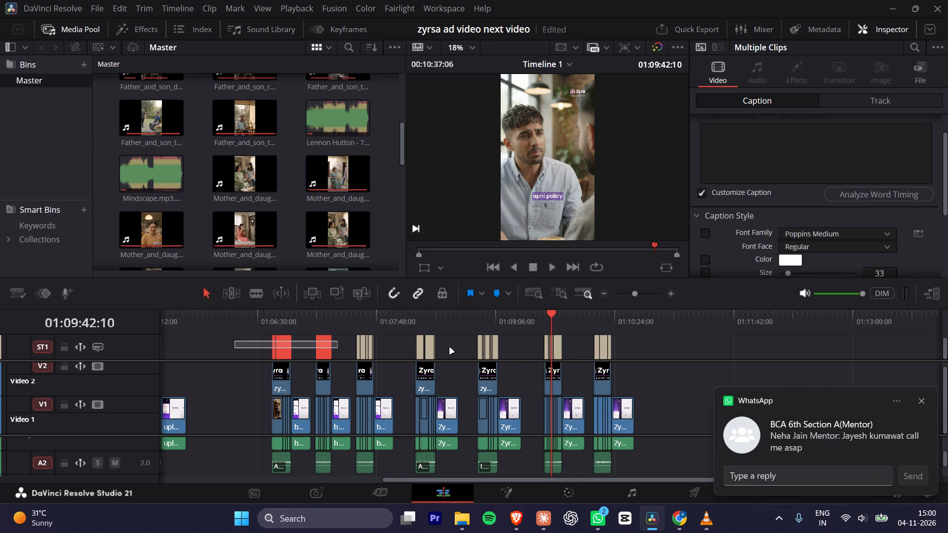
pyautogui.moveTo(450, 348); pyautogui.dragTo(652, 350)
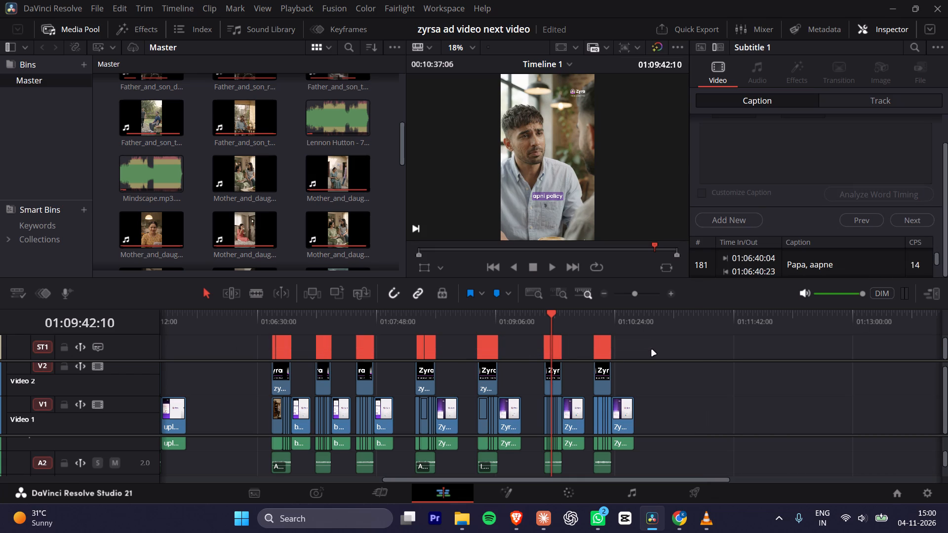
pyautogui.click(579, 345)
pyautogui.moveTo(577, 347); pyautogui.dragTo(225, 346)
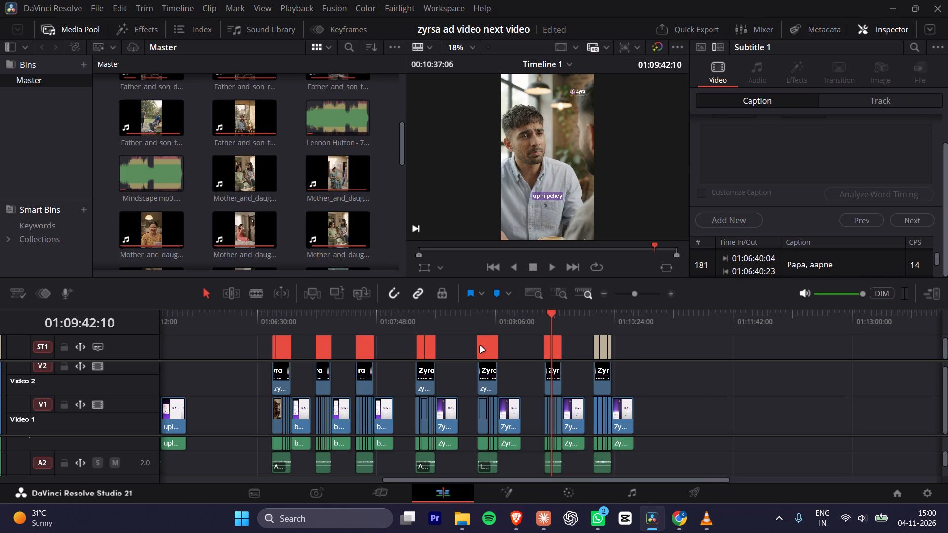
pyautogui.rightClick(481, 346)
pyautogui.click(483, 346)
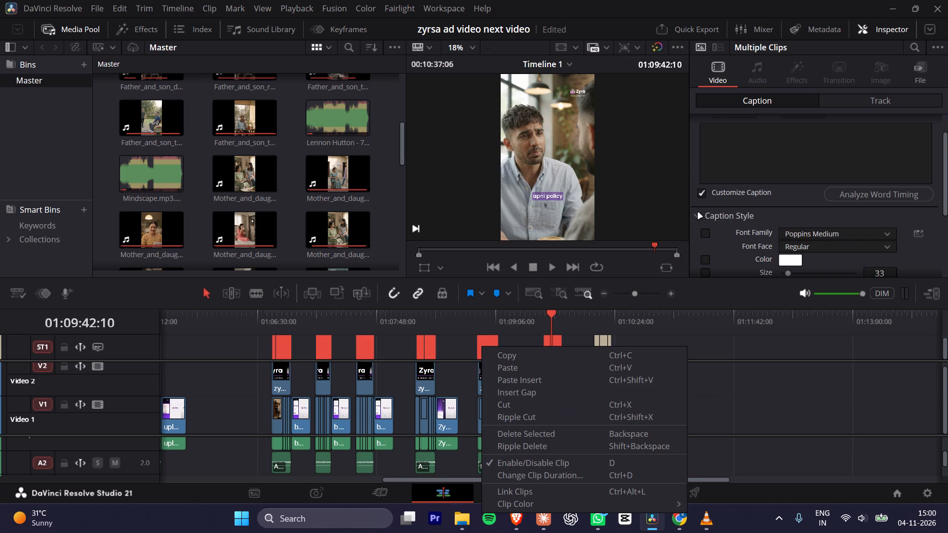
pyautogui.click(700, 199)
pyautogui.click(700, 196)
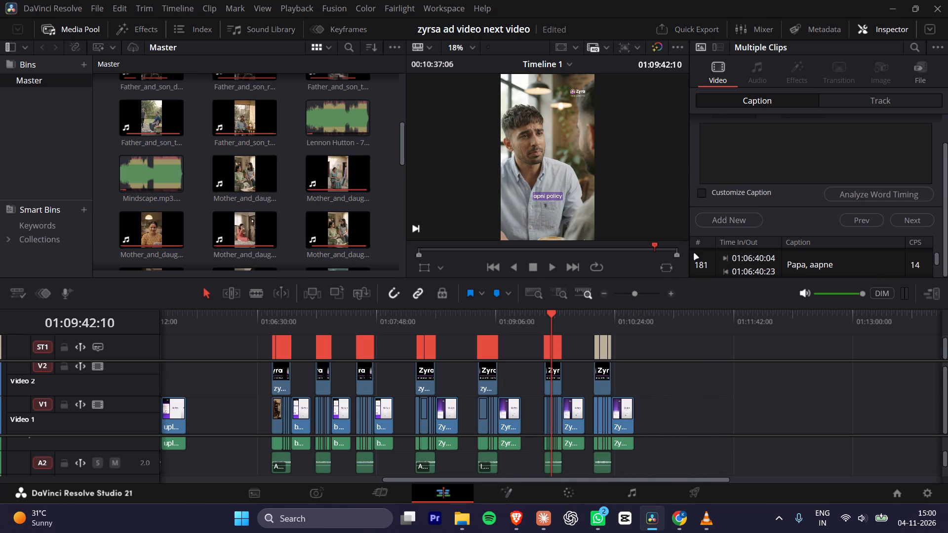
# Check a captioned frame of the first of these six ads, moving the playhead back to the ad's start.
pyautogui.click(282, 313)
pyautogui.keyDown('alt'); pyautogui.scroll(4, 346, 335); pyautogui.keyUp('alt')
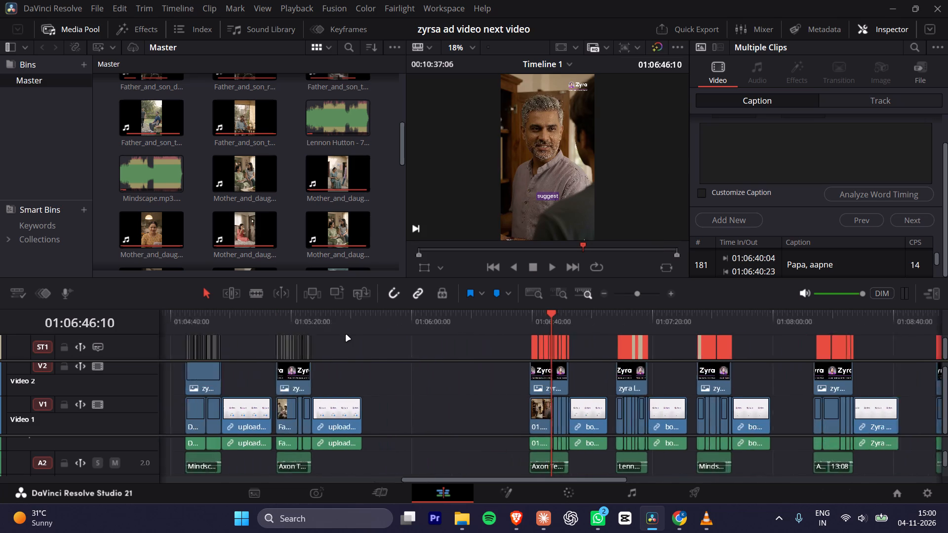
pyautogui.keyDown('alt'); pyautogui.scroll(4, 346, 335); pyautogui.keyUp('alt')
pyautogui.click(511, 315)
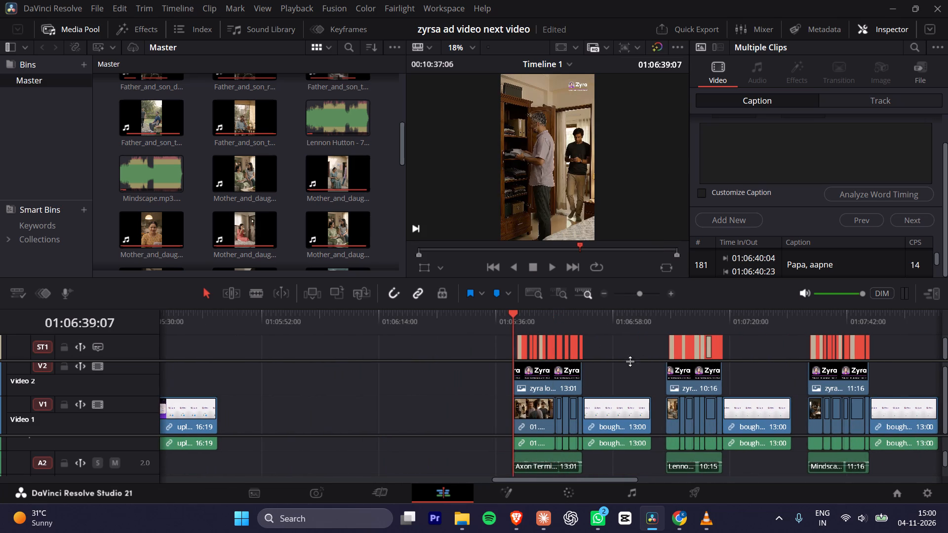
# Bring up the open File Explorer windows to switch to the exported video files.
pyautogui.click(466, 523)
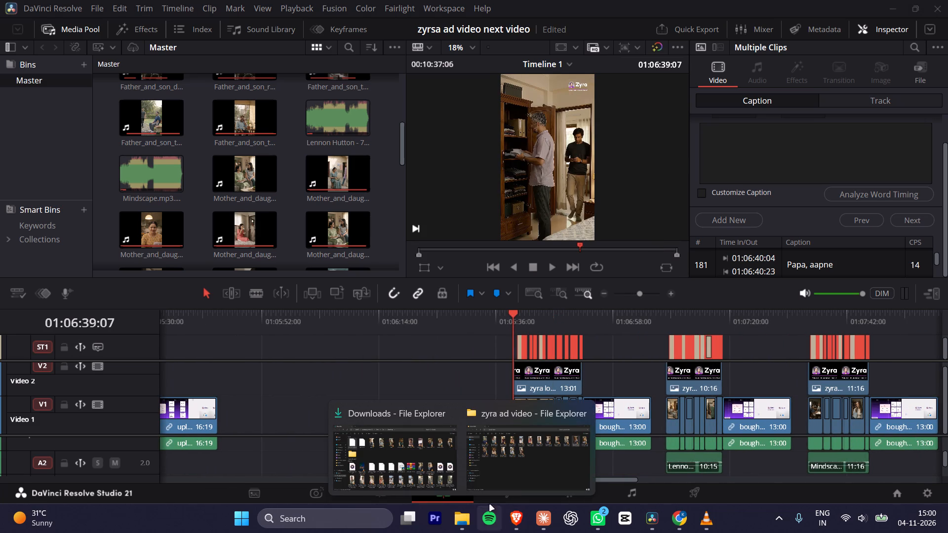
# Delete the Zyra Video AD 210 through AD 216 [Z- score] files from the zyra ad video folder in File Explorer.
pyautogui.click(507, 451)
pyautogui.click(543, 313)
pyautogui.click(769, 128)
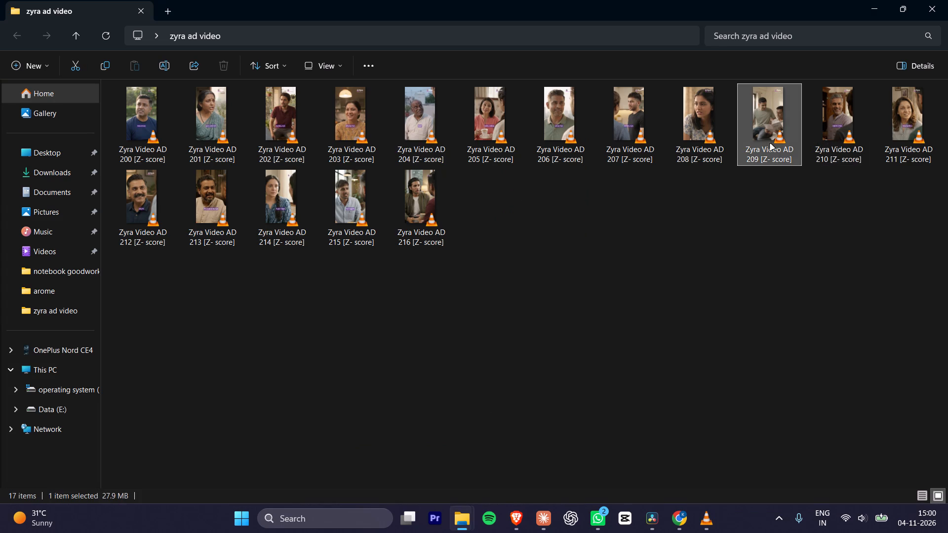
pyautogui.click(829, 137)
pyautogui.keyDown('shift'); pyautogui.click(432, 207); pyautogui.keyUp('shift')
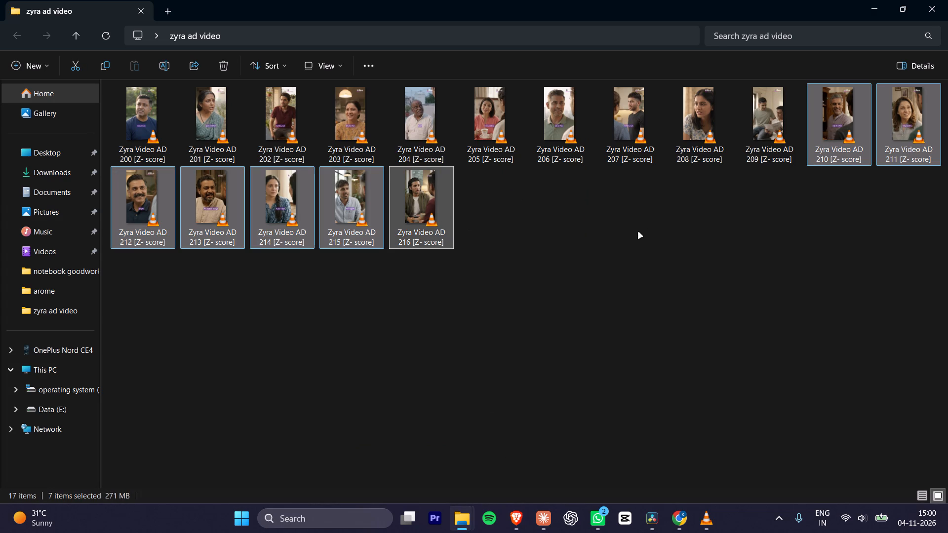
pyautogui.press('Delete')
pyautogui.hotkey('alt', 'Tab')
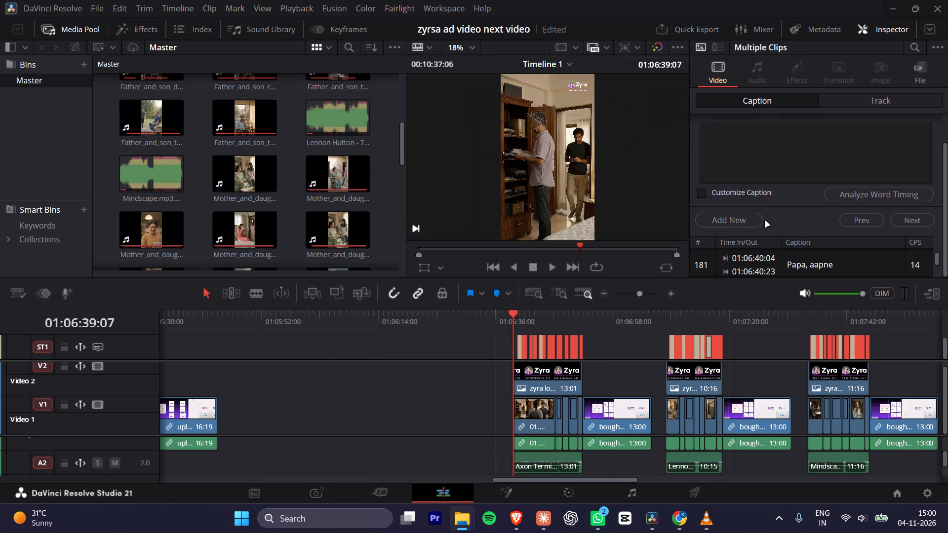
pyautogui.hotkey('alt', 'Tab')
pyautogui.hotkey('alt', 'Tab')
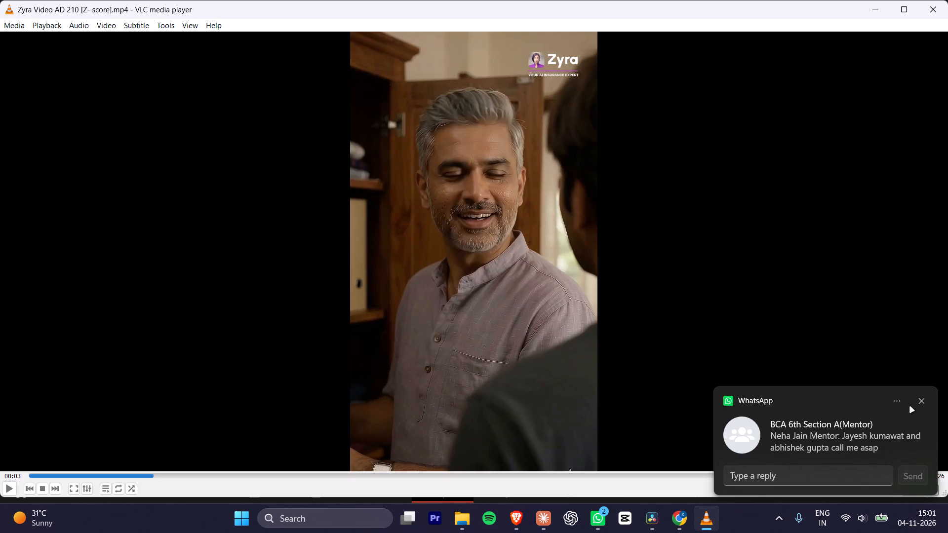
pyautogui.click(917, 400)
pyautogui.hotkey('alt', 'Tab')
pyautogui.hotkey('alt', 'Tab')
pyautogui.keyDown('alt'); pyautogui.click(571, 188); pyautogui.keyUp('alt')
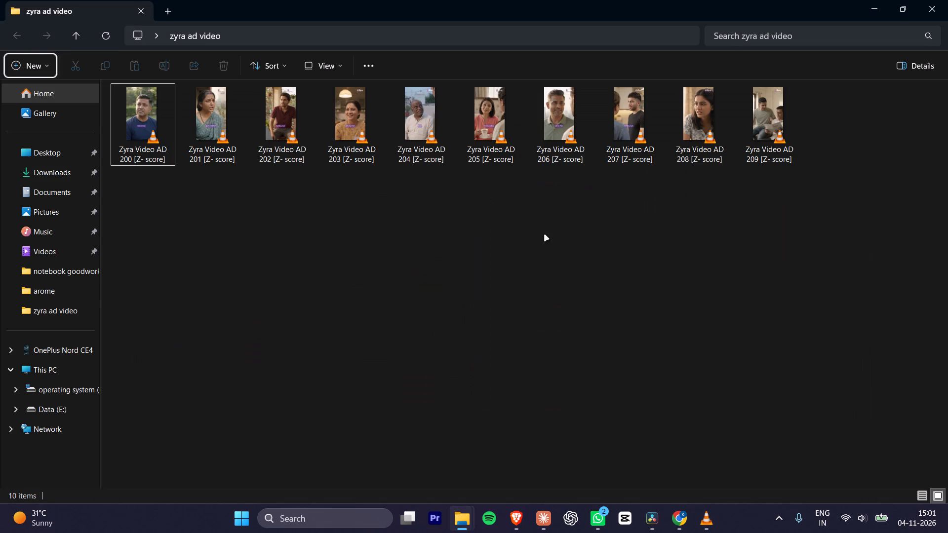
pyautogui.click(545, 235)
# Close the VLC media player window showing Zyra Video AD 210 [Z- score].
pyautogui.click(703, 520)
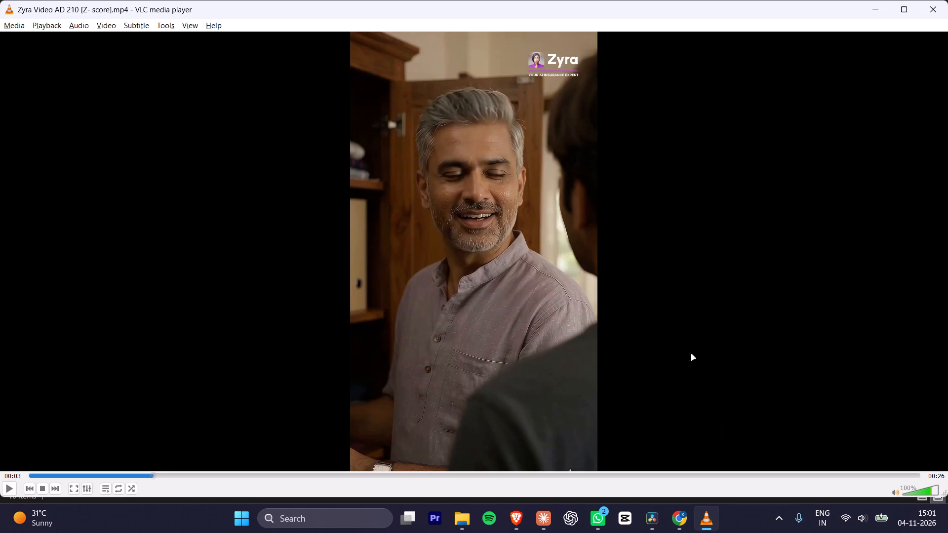
pyautogui.click(935, 6)
# Check which videos are in the November videos folder in Google Drive, and return to the Google Meta Ads folder.
pyautogui.click(690, 527)
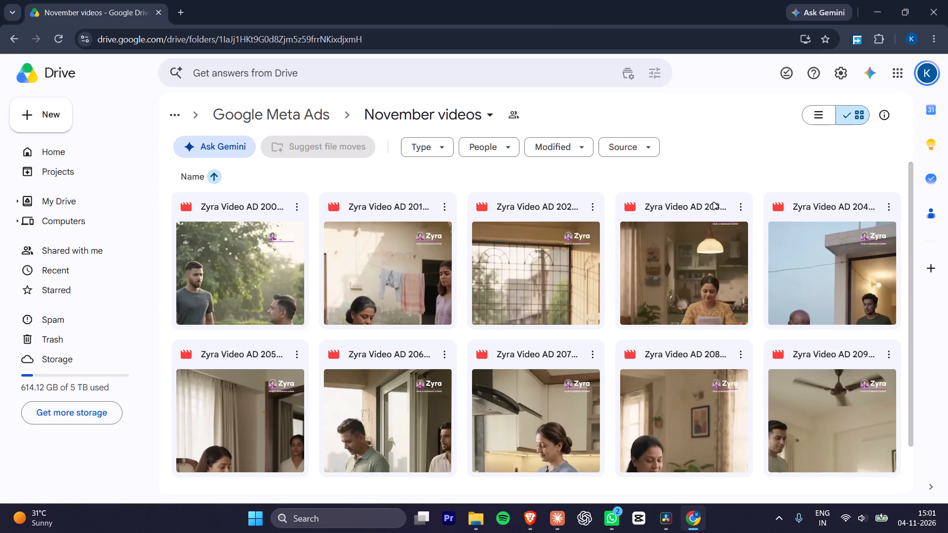
pyautogui.click(739, 147)
pyautogui.click(298, 108)
pyautogui.click(578, 316)
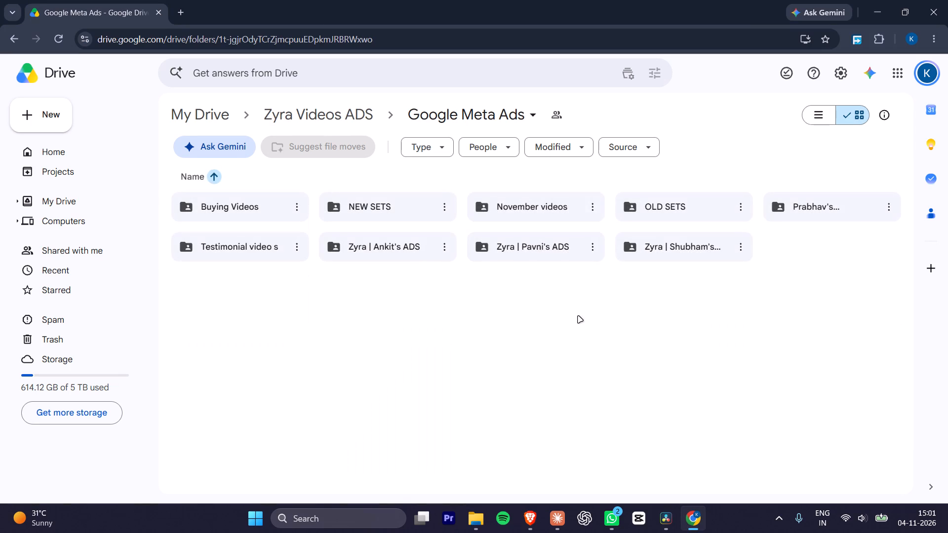
pyautogui.doubleClick(501, 212)
pyautogui.scroll(-4, 674, 330)
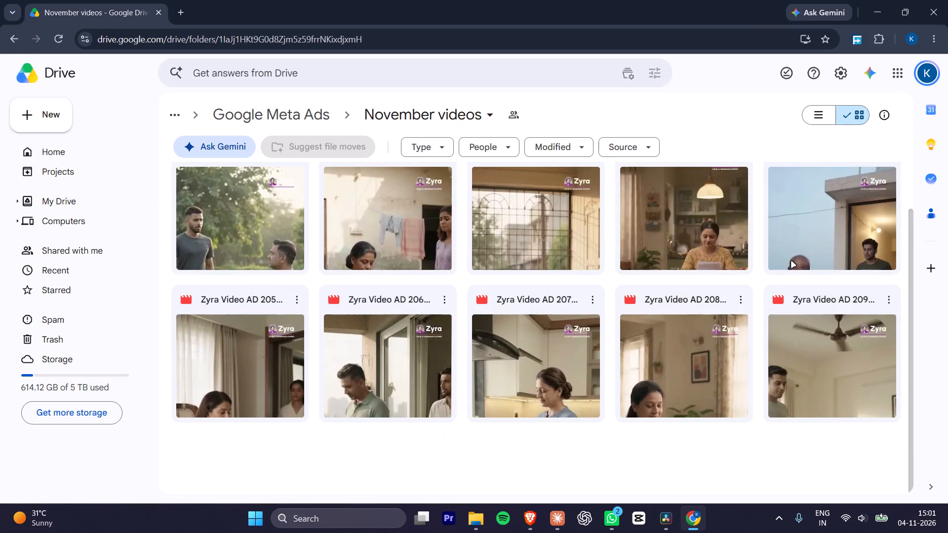
pyautogui.scroll(3, 754, 366)
pyautogui.click(290, 114)
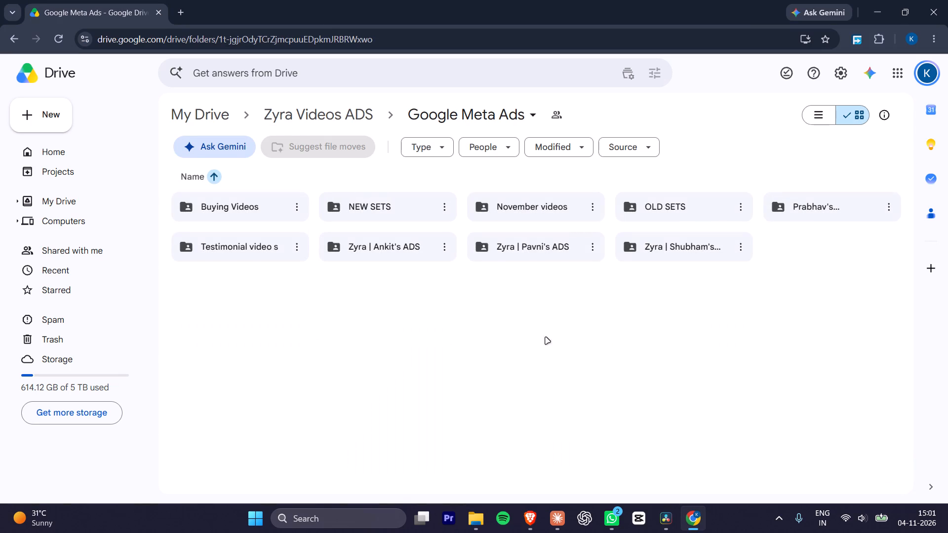
pyautogui.click(553, 344)
pyautogui.click(877, 12)
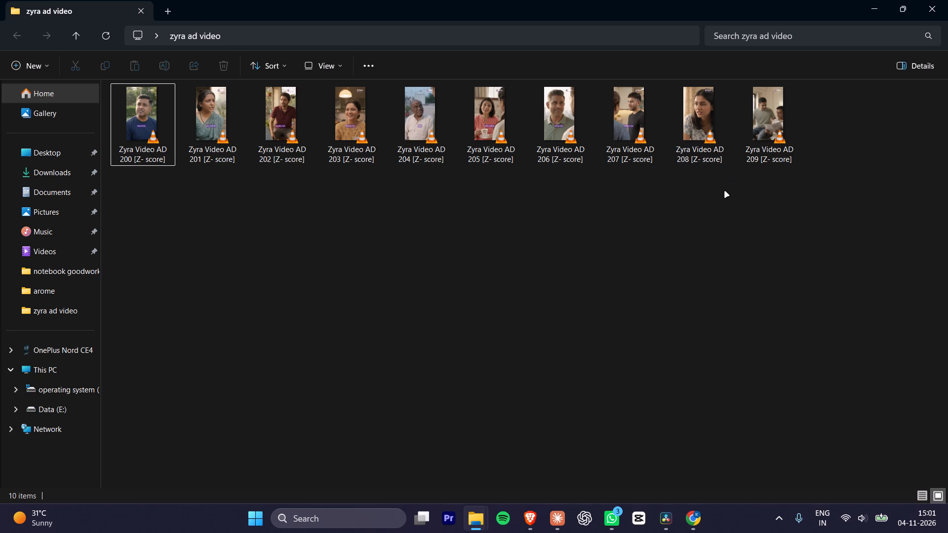
pyautogui.click(637, 274)
pyautogui.hotkey('alt', 'Tab')
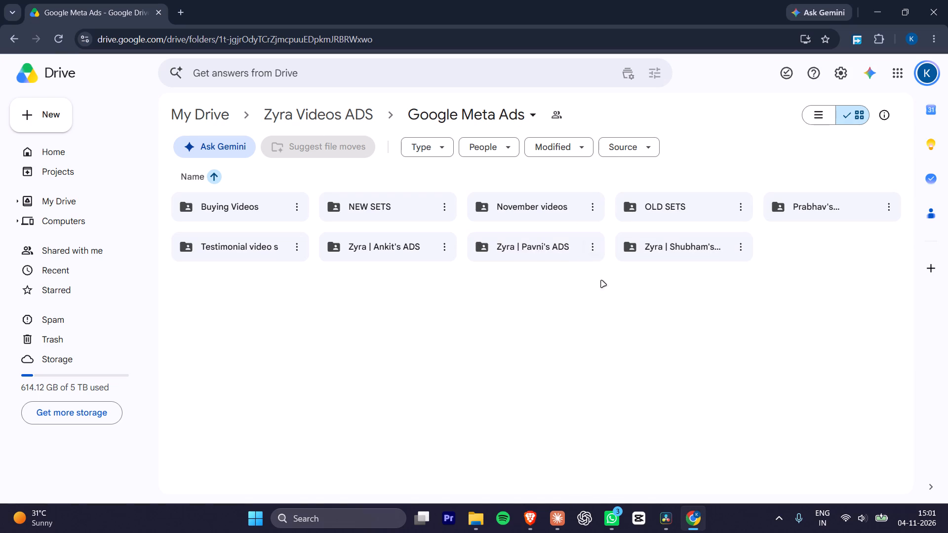
pyautogui.click(607, 298)
# In DaVinci Resolve, mark the first ad's export range with an in point at 01:06:39:07 and an out point at 01:07:05:08.
pyautogui.hotkey('alt', 'Tab')
pyautogui.hotkey('alt', 'Tab')
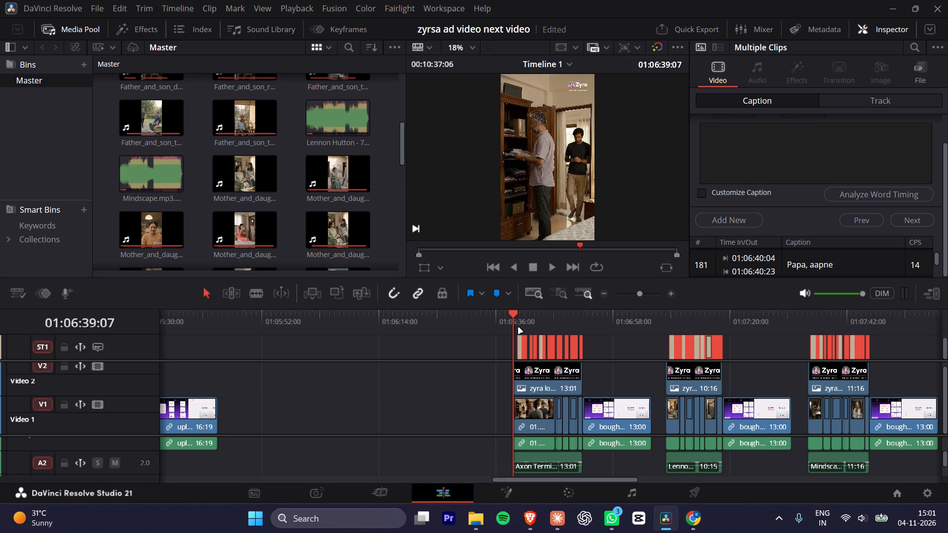
pyautogui.click(501, 321)
pyautogui.keyDown('alt'); pyautogui.scroll(6, 570, 349); pyautogui.keyUp('alt')
pyautogui.keyDown('alt'); pyautogui.scroll(2, 624, 348); pyautogui.keyUp('alt')
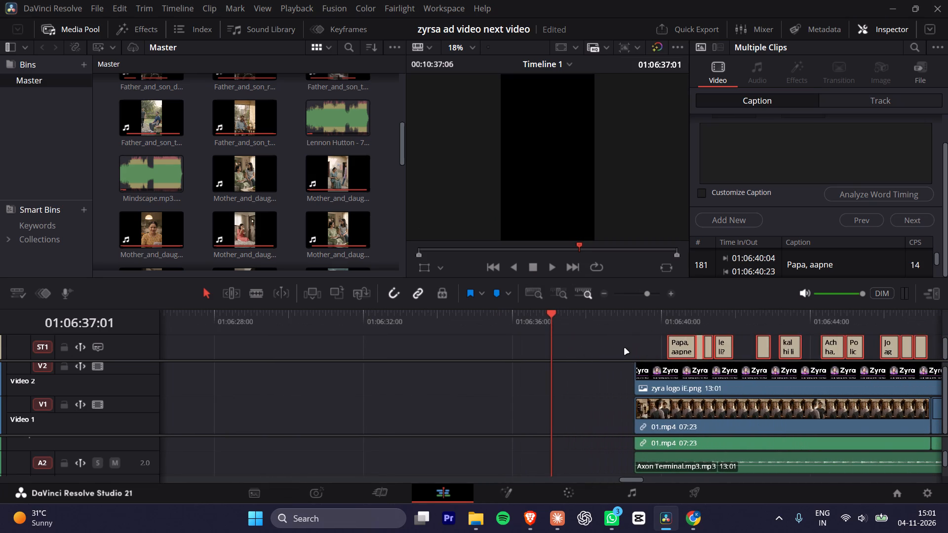
pyautogui.keyDown('alt'); pyautogui.scroll(-1, 625, 348); pyautogui.keyUp('alt')
pyautogui.keyDown('ctrl'); pyautogui.scroll(-3, 625, 348); pyautogui.keyUp('ctrl')
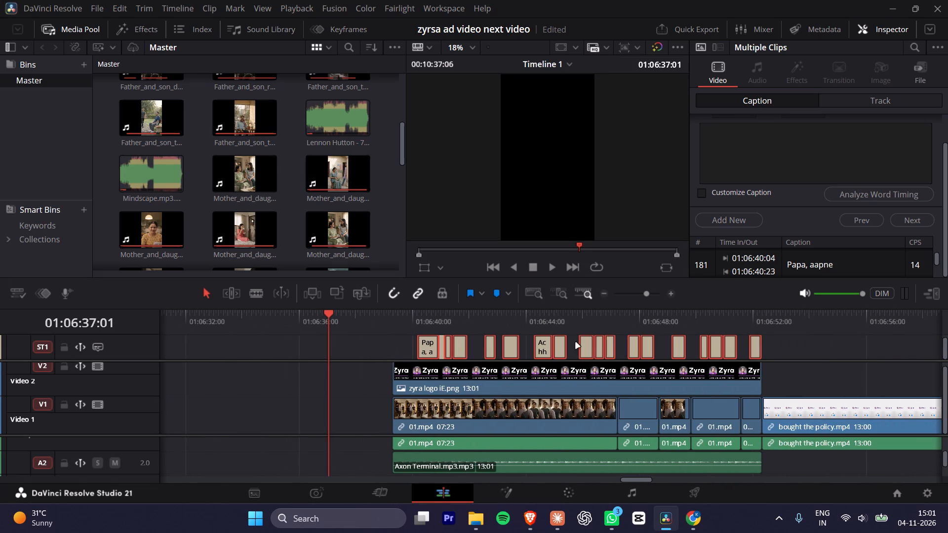
pyautogui.keyDown('ctrl'); pyautogui.scroll(-2, 415, 324); pyautogui.keyUp('ctrl')
pyautogui.moveTo(238, 321); pyautogui.dragTo(244, 320)
pyautogui.keyDown('alt'); pyautogui.scroll(-1, 282, 335); pyautogui.keyUp('alt')
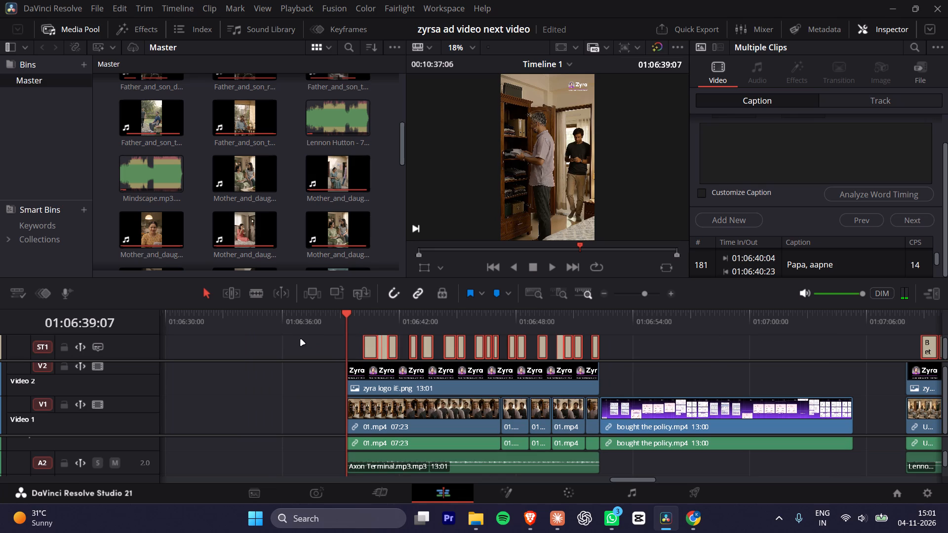
pyautogui.press('i')
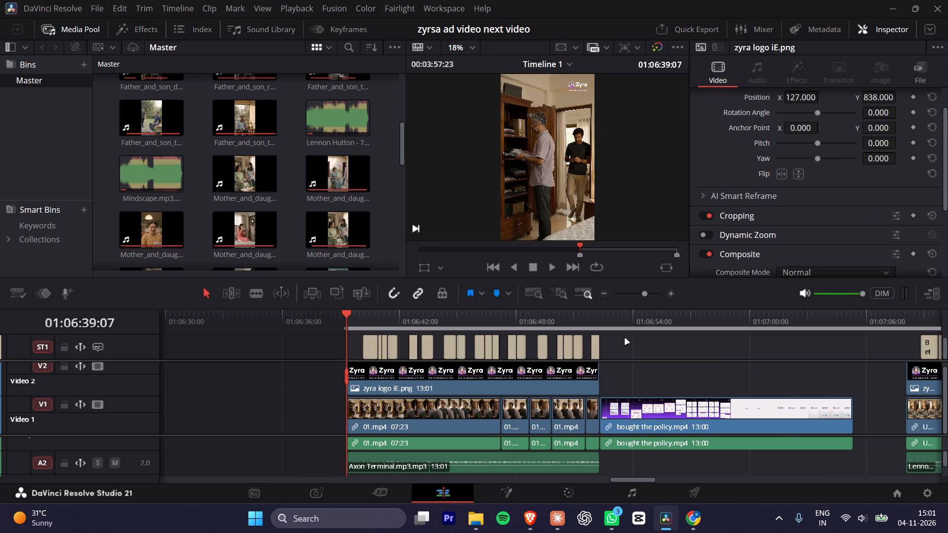
pyautogui.moveTo(729, 325); pyautogui.dragTo(852, 335)
pyautogui.press('o')
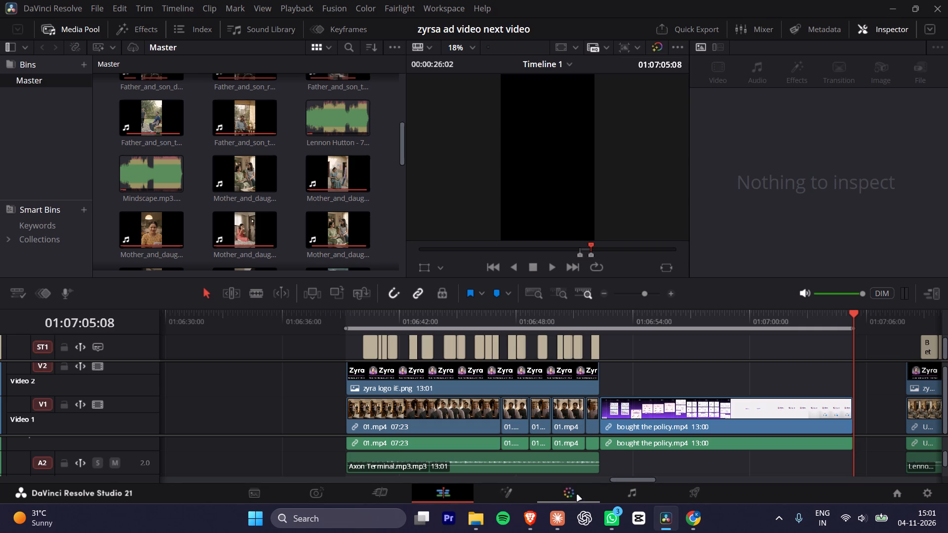
# Go to the Deliver page and remove all the old jobs from the render queue.
pyautogui.click(695, 496)
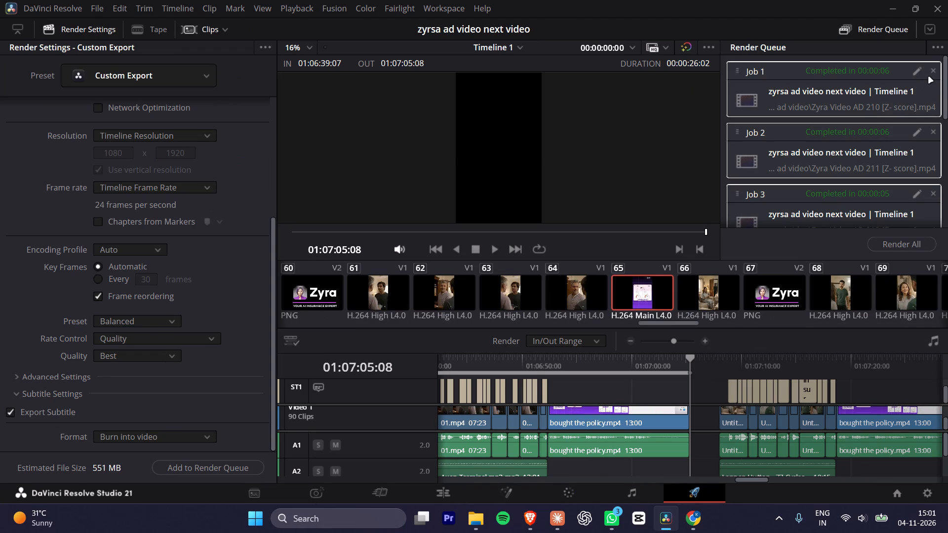
pyautogui.tripleClick(931, 72)
pyautogui.tripleClick(931, 72)
pyautogui.click(931, 72)
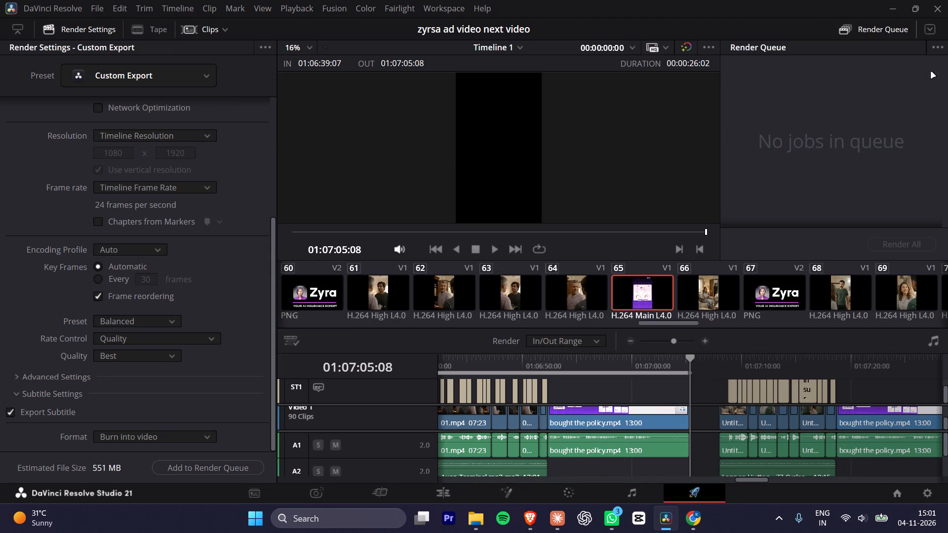
# Set the export file name to Zyra Video AD 210 [Z- score] and add the marked range to the render queue.
pyautogui.scroll(-6, 208, 303)
pyautogui.scroll(10, 156, 145)
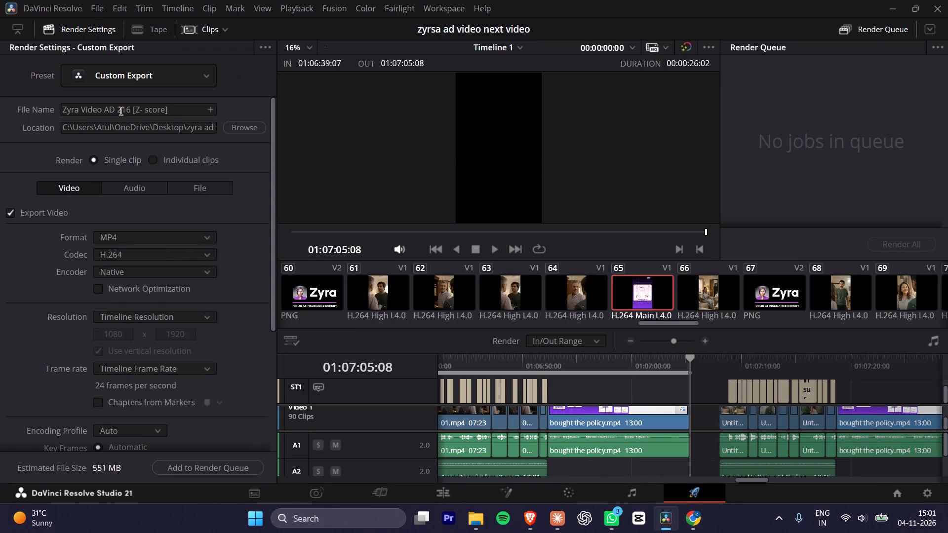
pyautogui.click(121, 111)
pyautogui.press('Delete')
pyautogui.press('Delete')
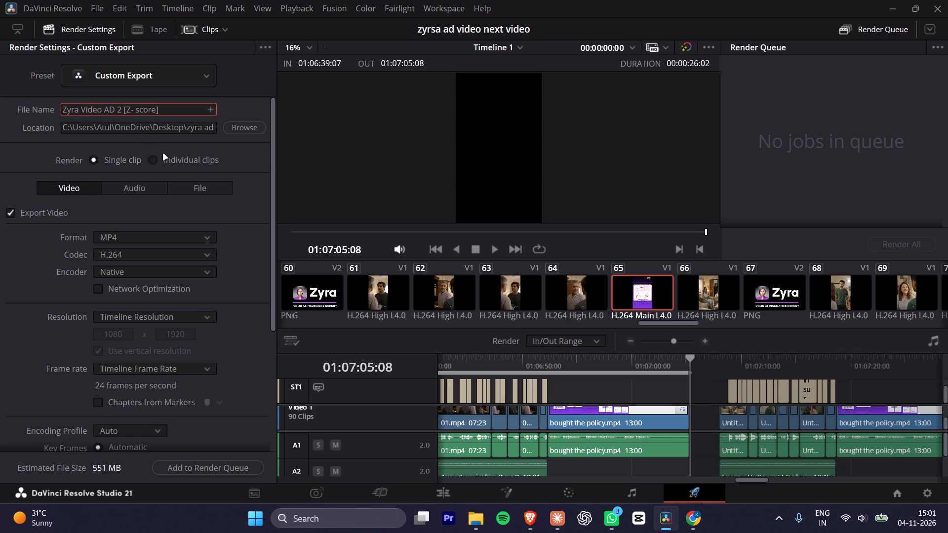
pyautogui.write('10')
pyautogui.moveTo(639, 361); pyautogui.dragTo(688, 363)
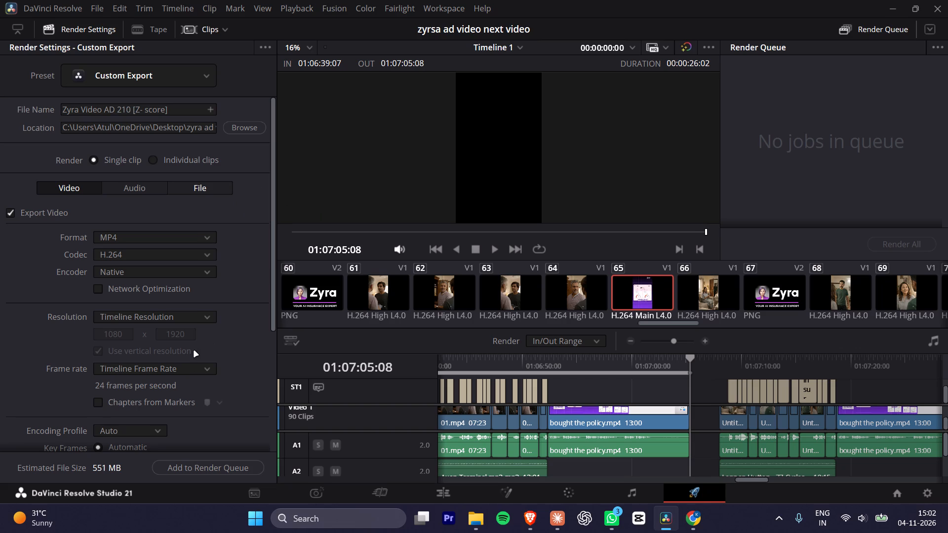
pyautogui.click(198, 468)
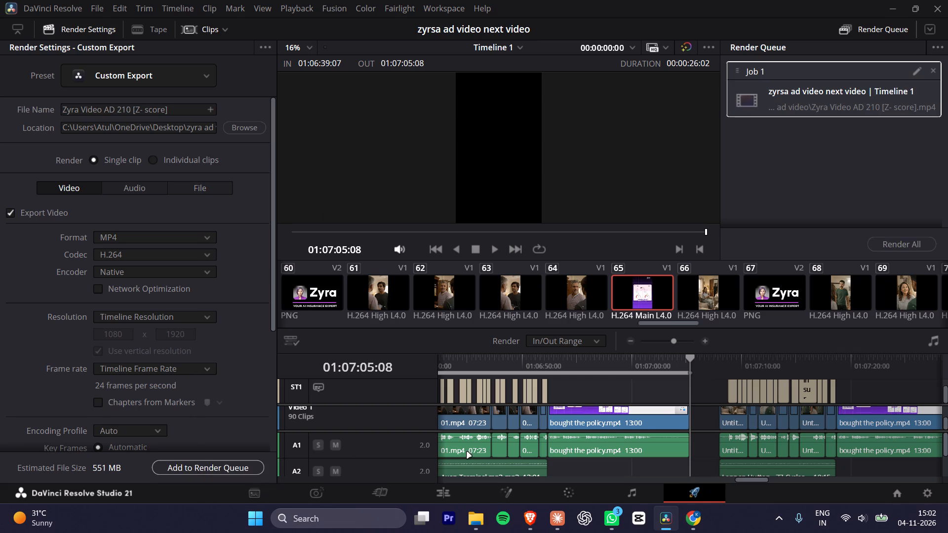
# Mark the second ad's export range with an in point at 01:07:08:01 and an out point at 01:07:31:17.
pyautogui.click(713, 360)
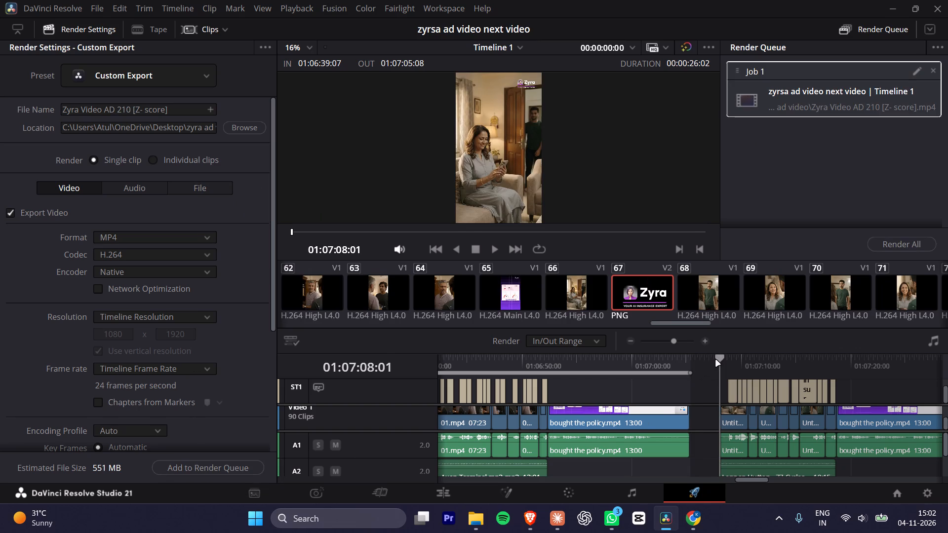
pyautogui.press('i')
pyautogui.keyDown('ctrl'); pyautogui.scroll(-2, 794, 374); pyautogui.keyUp('ctrl')
pyautogui.moveTo(766, 360); pyautogui.dragTo(812, 369)
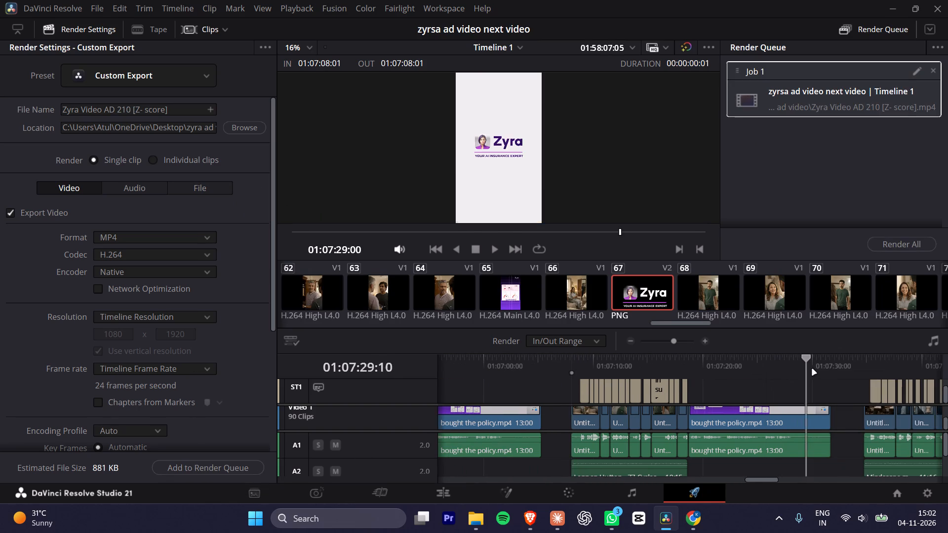
pyautogui.moveTo(812, 369); pyautogui.dragTo(827, 369)
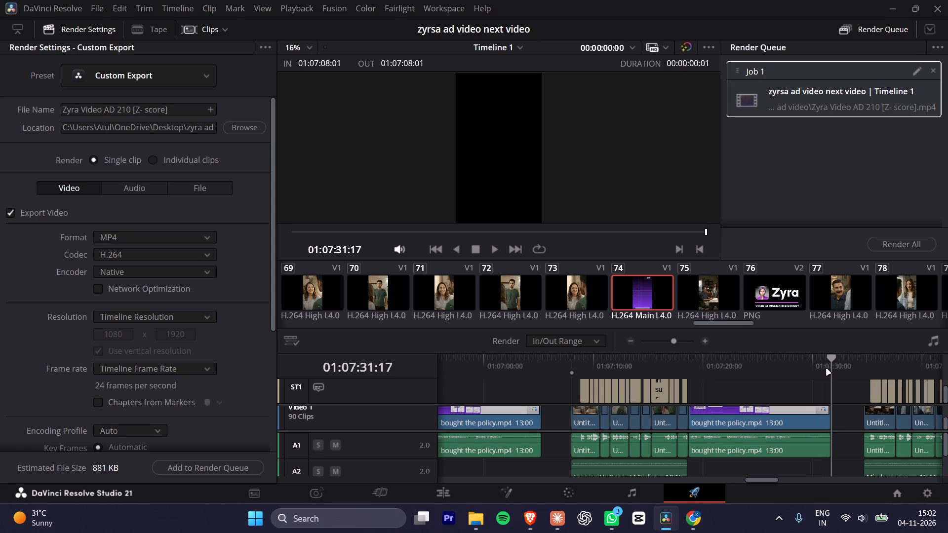
pyautogui.press('o')
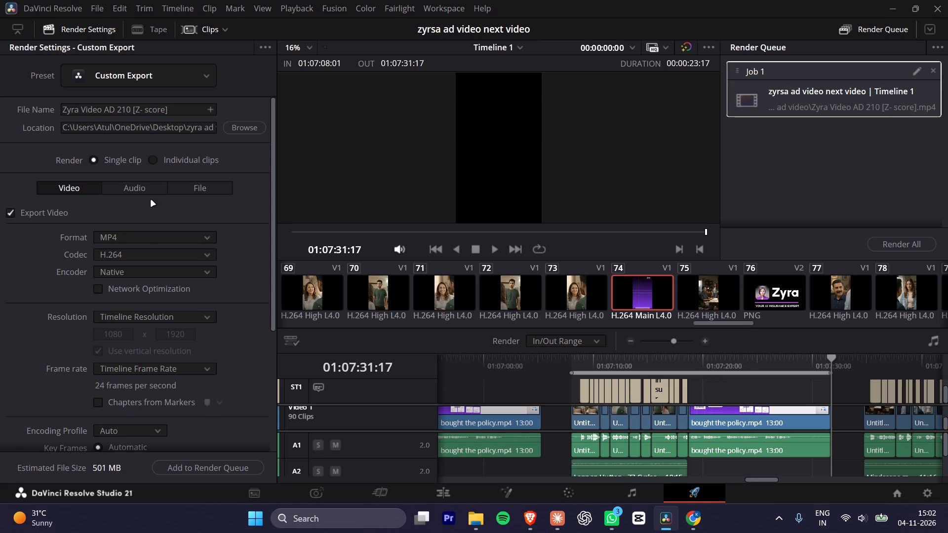
# Set the export file name to Zyra Video AD 211 [Z- score] and add the marked range to the render queue.
pyautogui.click(123, 105)
pyautogui.press('Right')
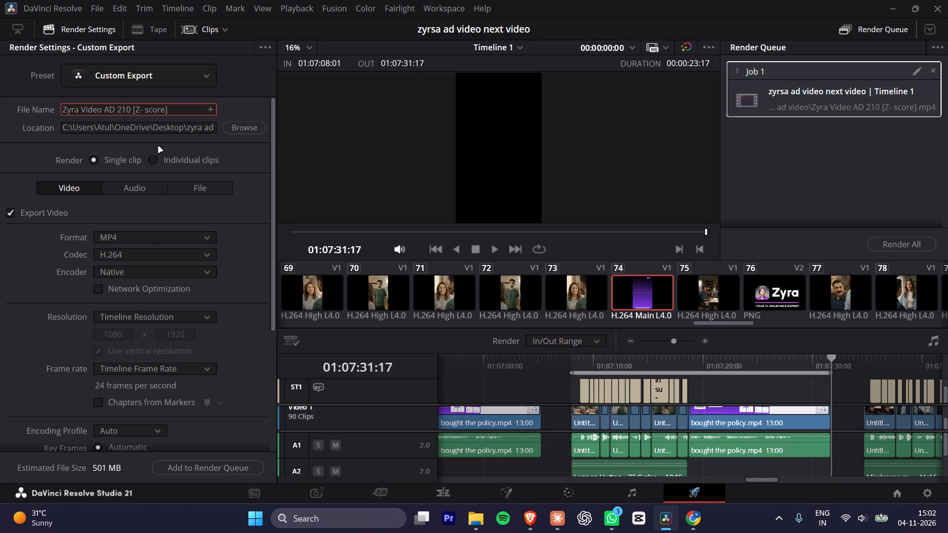
pyautogui.press('Delete')
pyautogui.press('1')
pyautogui.scroll(-7, 135, 388)
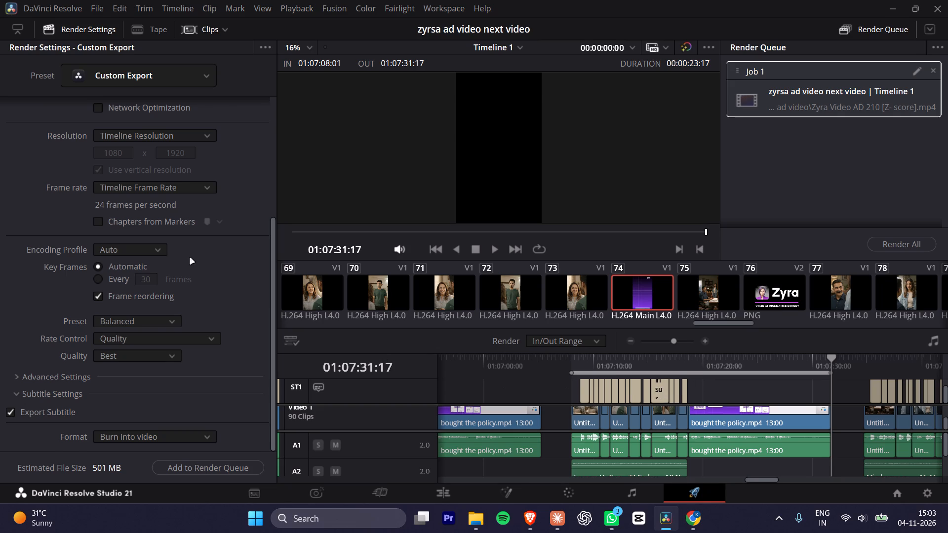
pyautogui.scroll(6, 190, 258)
pyautogui.scroll(4, 143, 160)
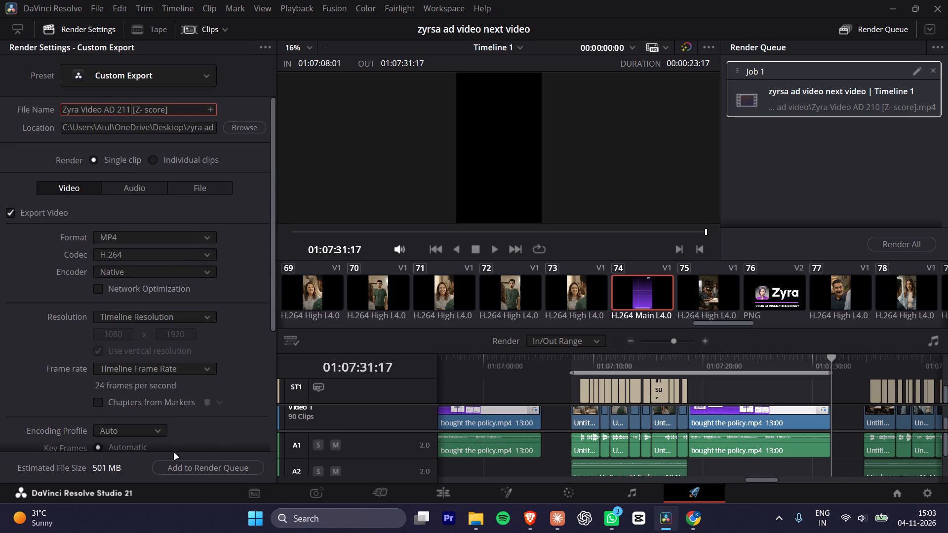
pyautogui.click(197, 468)
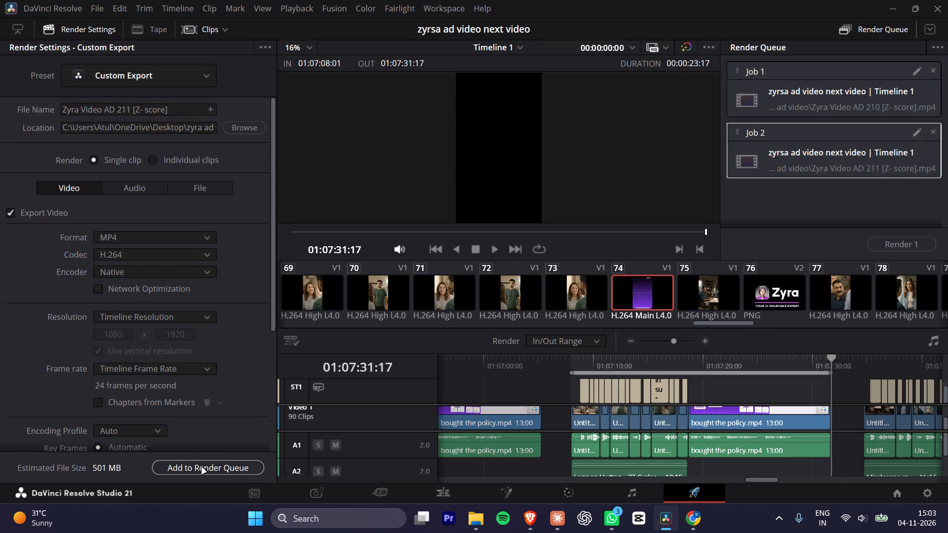
# Mark the third ad's export range with an in point at 01:07:34:17 and an out point at 01:07:59:09.
pyautogui.keyDown('ctrl'); pyautogui.scroll(-3, 769, 386); pyautogui.keyUp('ctrl')
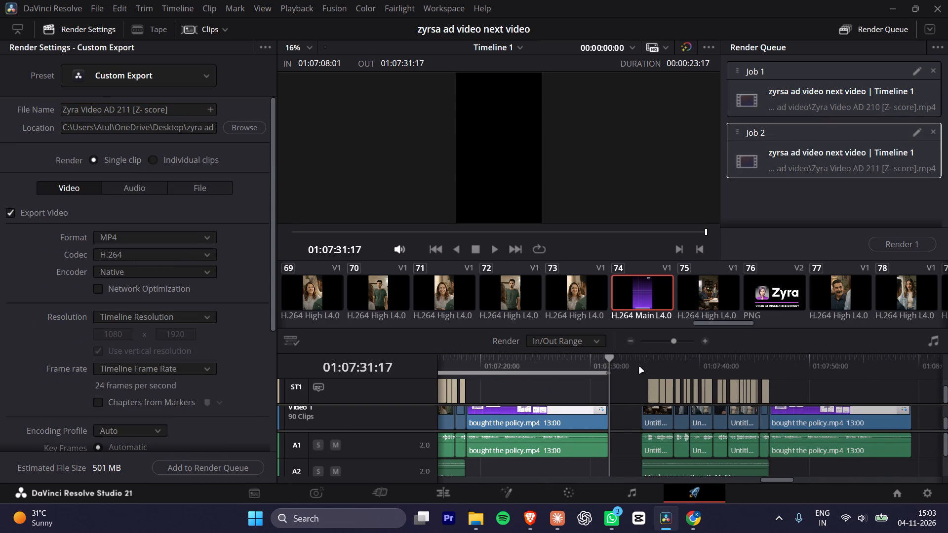
pyautogui.click(637, 363)
pyautogui.press('i')
pyautogui.moveTo(903, 369); pyautogui.dragTo(919, 368)
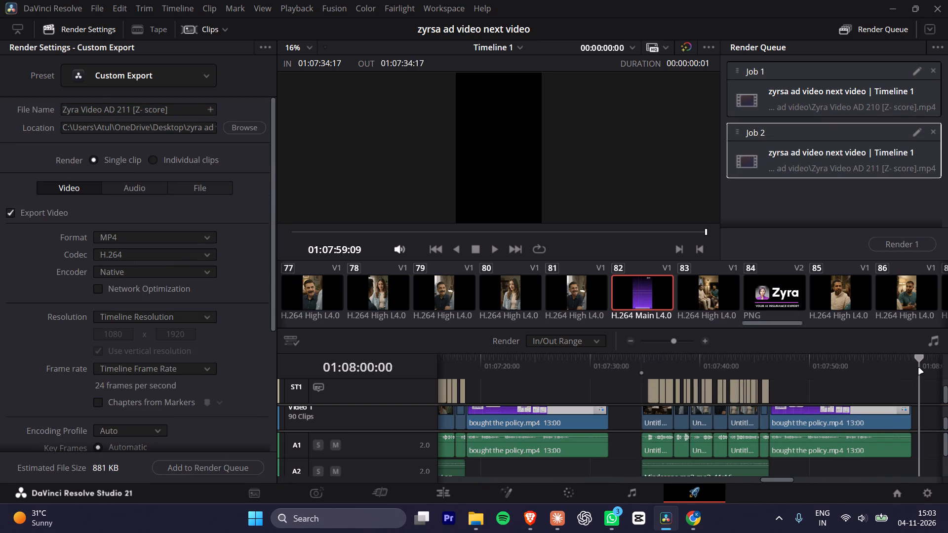
pyautogui.moveTo(919, 368); pyautogui.dragTo(911, 369)
pyautogui.press('o')
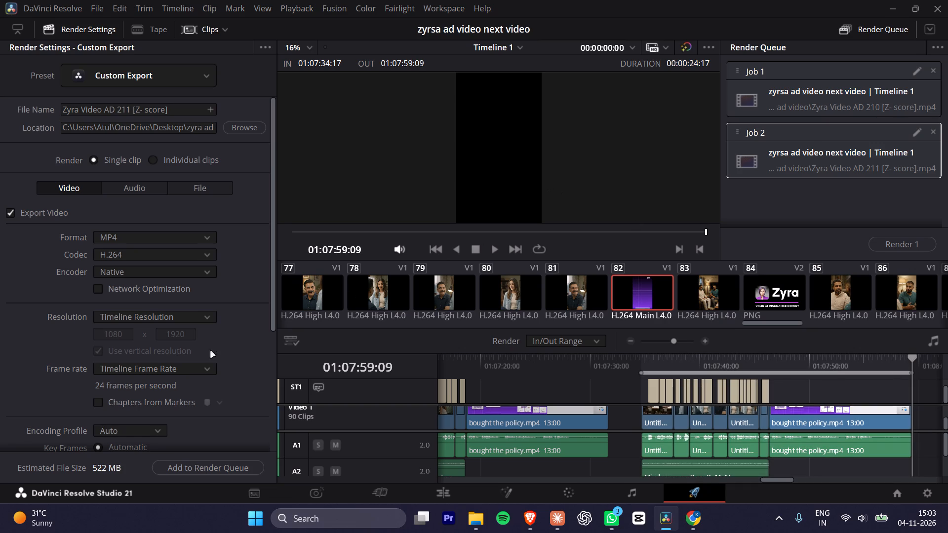
# Set the export file name to Zyra Video AD 212 [Z- score] and add the marked range to the render queue.
pyautogui.click(128, 108)
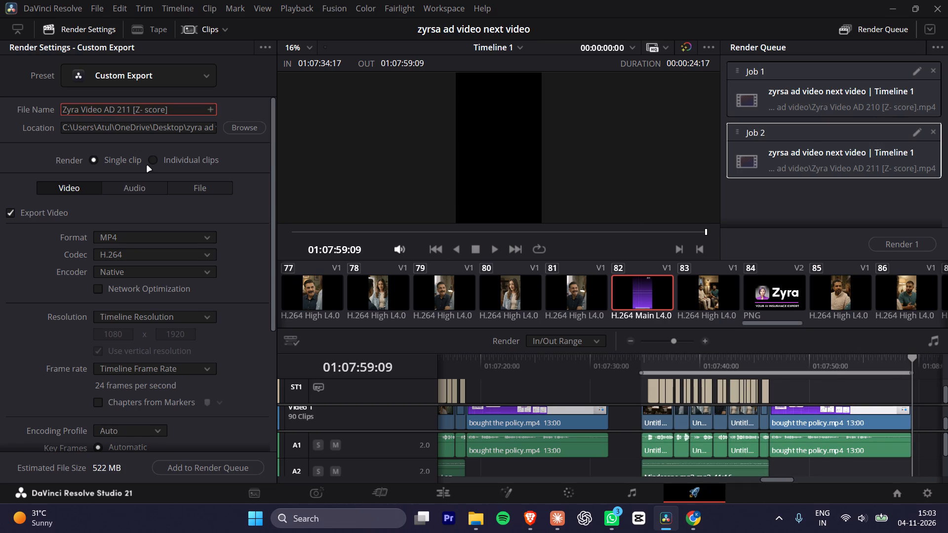
pyautogui.press('BackSpace')
pyautogui.press('2')
pyautogui.click(215, 468)
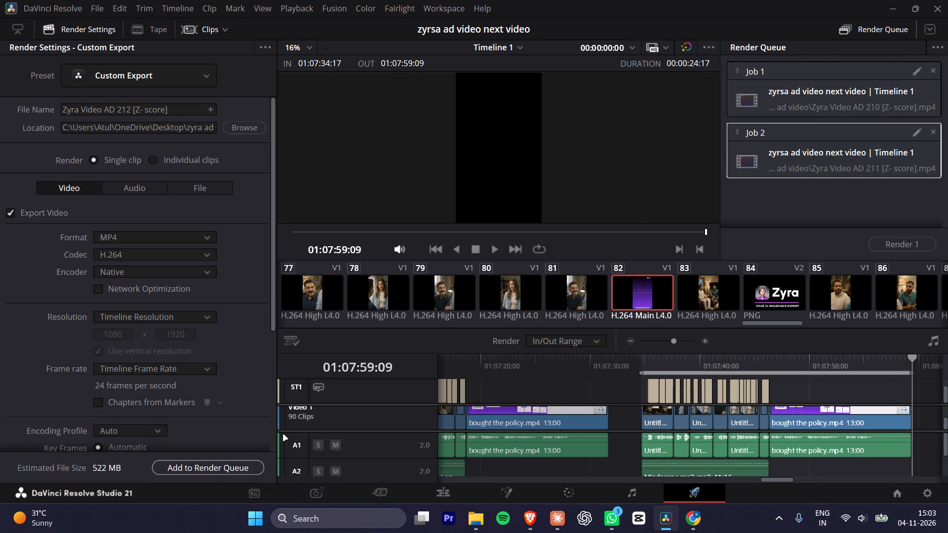
# Mark the fourth ad's export range with an in point at 01:08:13:14 and an out point at 01:08:42:02.
pyautogui.scroll(-8, 121, 324)
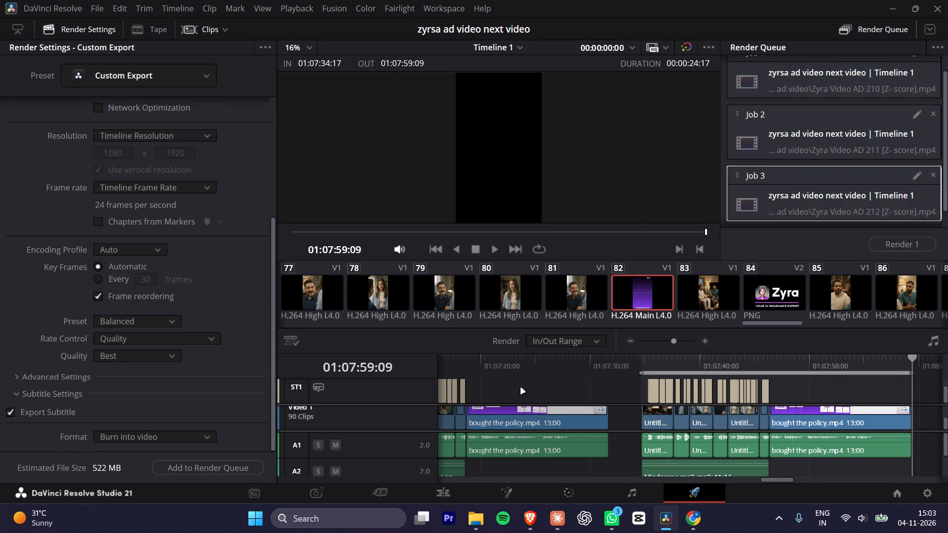
pyautogui.keyDown('ctrl'); pyautogui.scroll(-6, 689, 392); pyautogui.keyUp('ctrl')
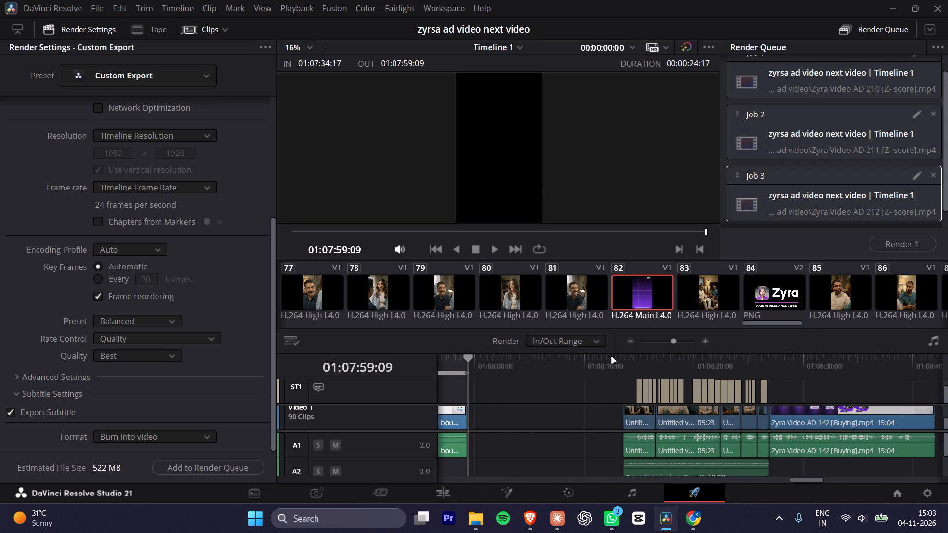
pyautogui.click(616, 367)
pyautogui.keyDown('ctrl'); pyautogui.scroll(-3, 726, 383); pyautogui.keyUp('ctrl')
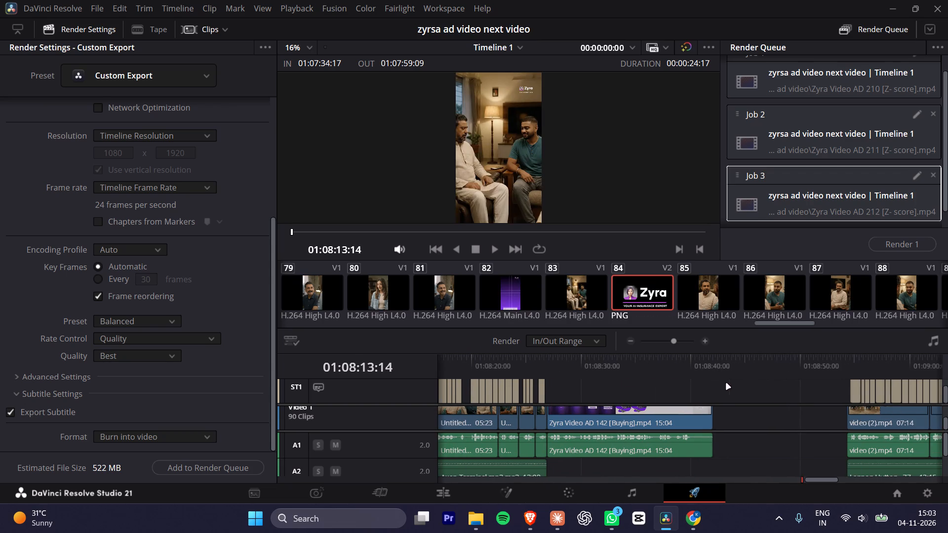
pyautogui.press('i')
pyautogui.moveTo(699, 361); pyautogui.dragTo(712, 359)
pyautogui.press('o')
# Set the export file name to Zyra Video AD 213 [Z- score] and add the marked range to the render queue.
pyautogui.scroll(2, 145, 147)
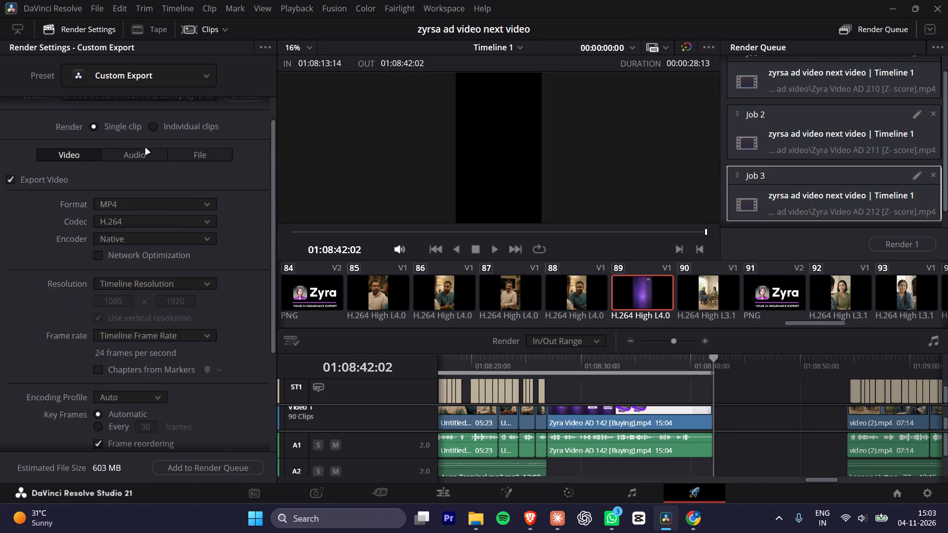
pyautogui.scroll(7, 146, 149)
pyautogui.click(129, 107)
pyautogui.press('BackSpace')
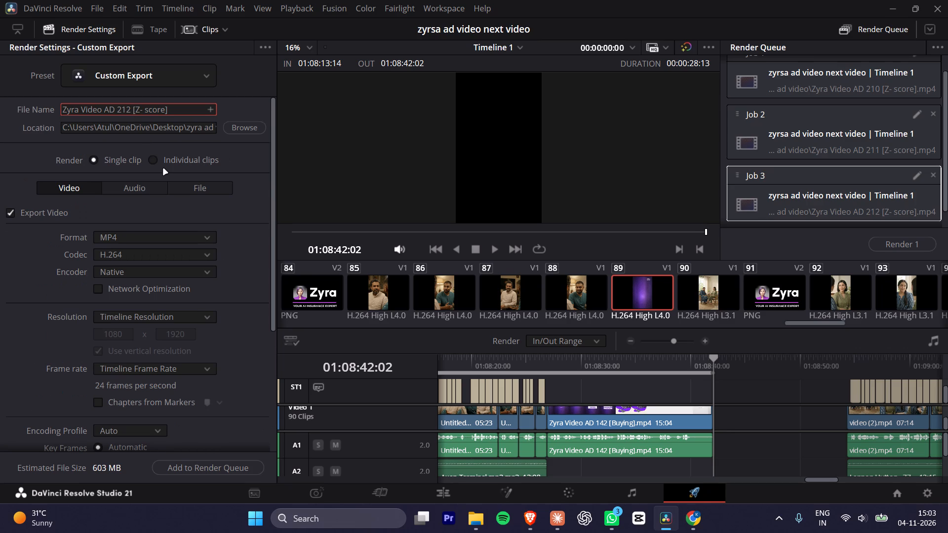
pyautogui.press('3')
pyautogui.click(222, 467)
# Mark the fifth ad's export range with an in point at 01:08:54:07 and an out point at 01:09:23:02.
pyautogui.keyDown('ctrl'); pyautogui.scroll(-1, 770, 409); pyautogui.keyUp('ctrl')
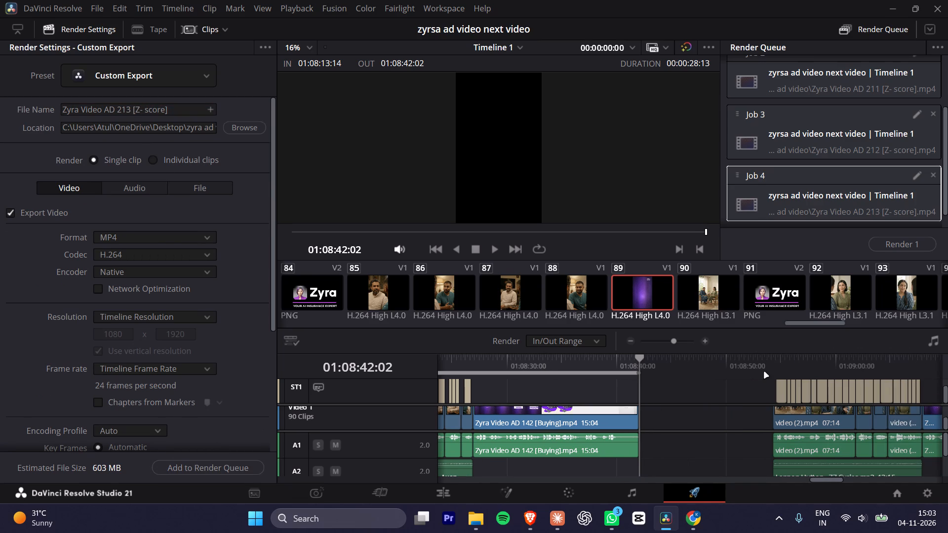
pyautogui.click(767, 365)
pyautogui.press('i')
pyautogui.keyDown('ctrl'); pyautogui.scroll(-2, 716, 379); pyautogui.keyUp('ctrl')
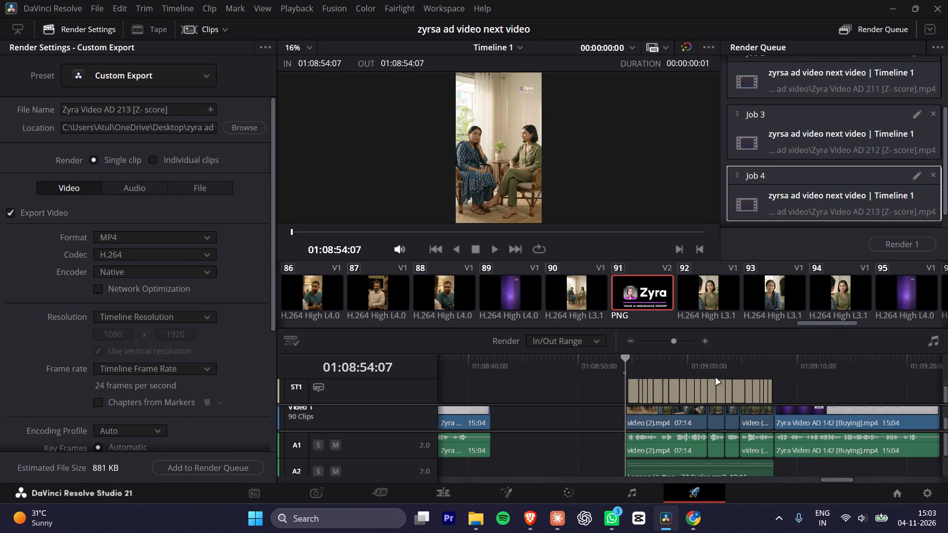
pyautogui.keyDown('ctrl'); pyautogui.scroll(-3, 797, 375); pyautogui.keyUp('ctrl')
pyautogui.click(712, 363)
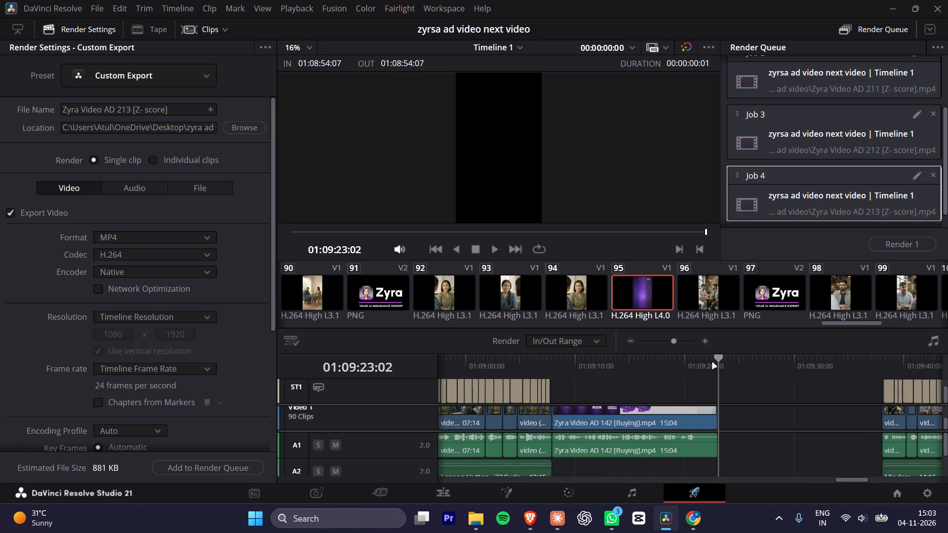
pyautogui.press('o')
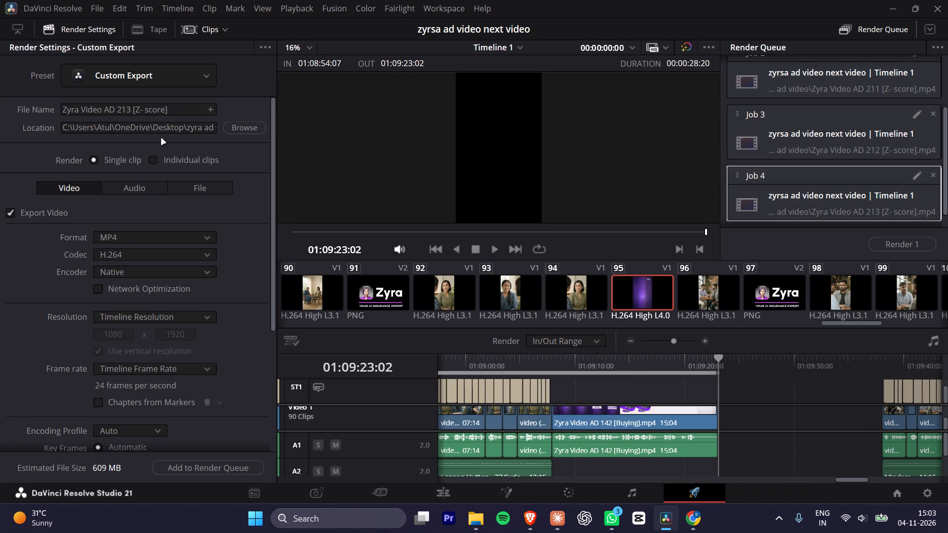
# Set the export file name to Zyra Video AD 214 [Z- score] and add the marked range to the render queue.
pyautogui.click(129, 107)
pyautogui.press('BackSpace')
pyautogui.press('4')
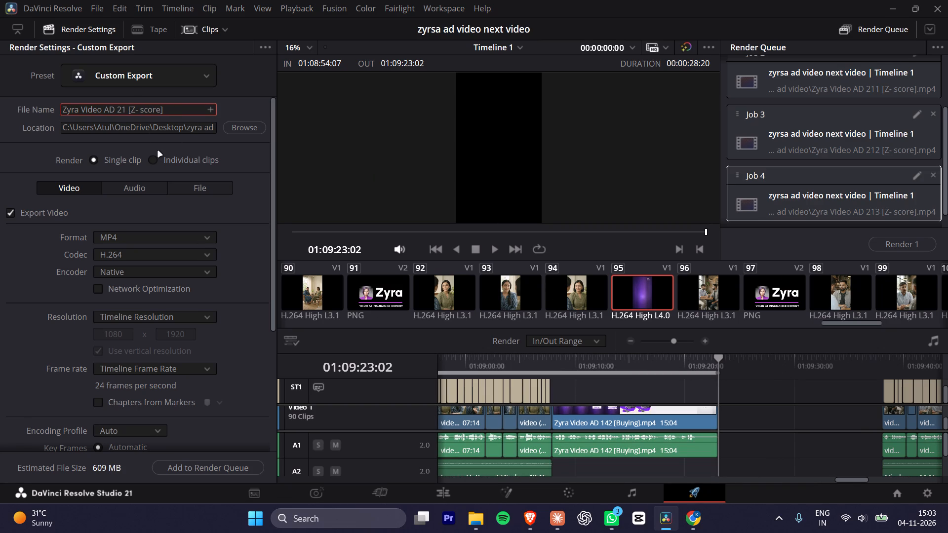
pyautogui.click(203, 465)
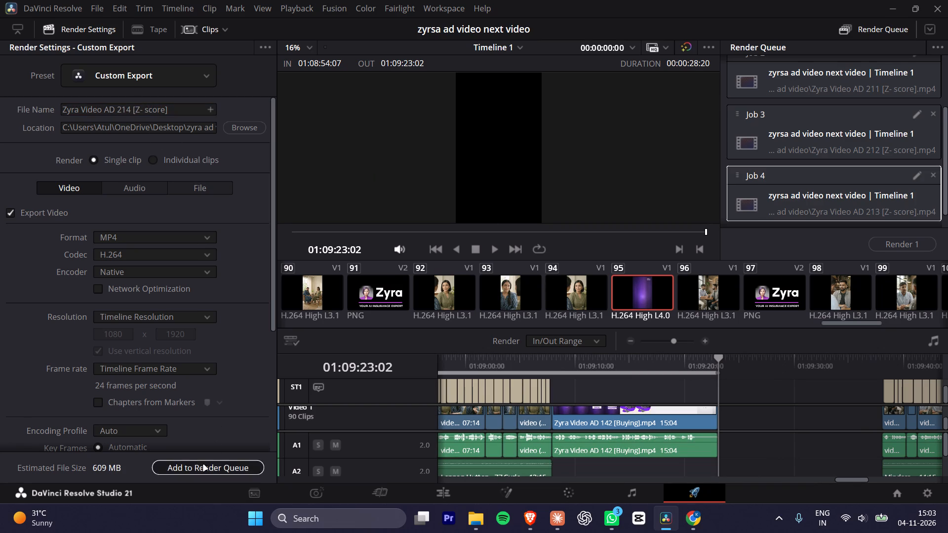
# Mark the sixth ad's export range with an in point at 01:09:38:01 and an out point at 01:10:04:20.
pyautogui.keyDown('ctrl'); pyautogui.scroll(-2, 713, 407); pyautogui.keyUp('ctrl')
pyautogui.click(729, 359)
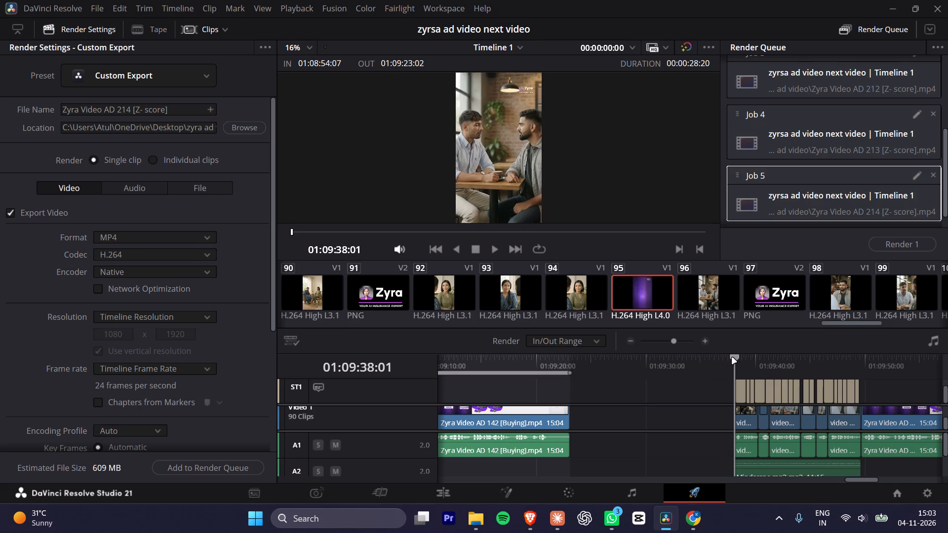
pyautogui.press('i')
pyautogui.keyDown('ctrl'); pyautogui.scroll(-2, 805, 362); pyautogui.keyUp('ctrl')
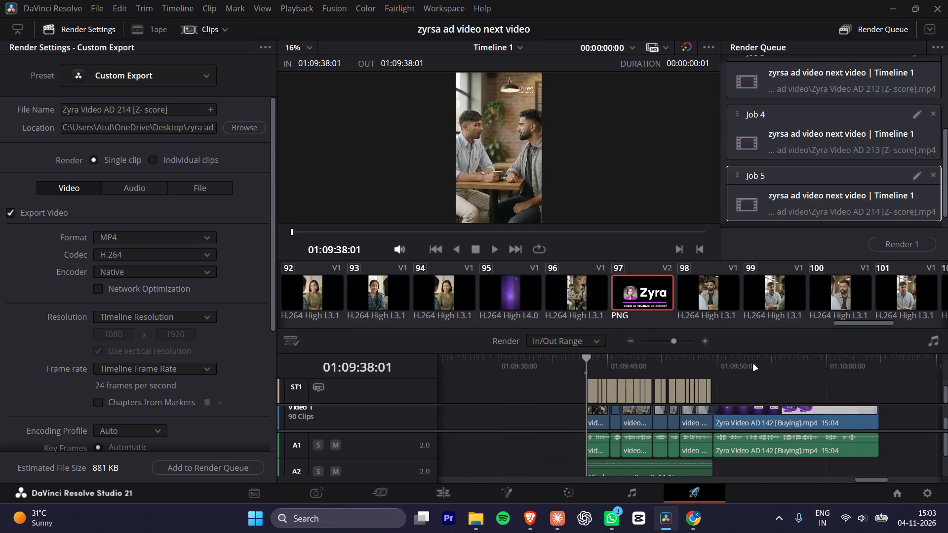
pyautogui.moveTo(788, 356); pyautogui.dragTo(876, 359)
pyautogui.press('o')
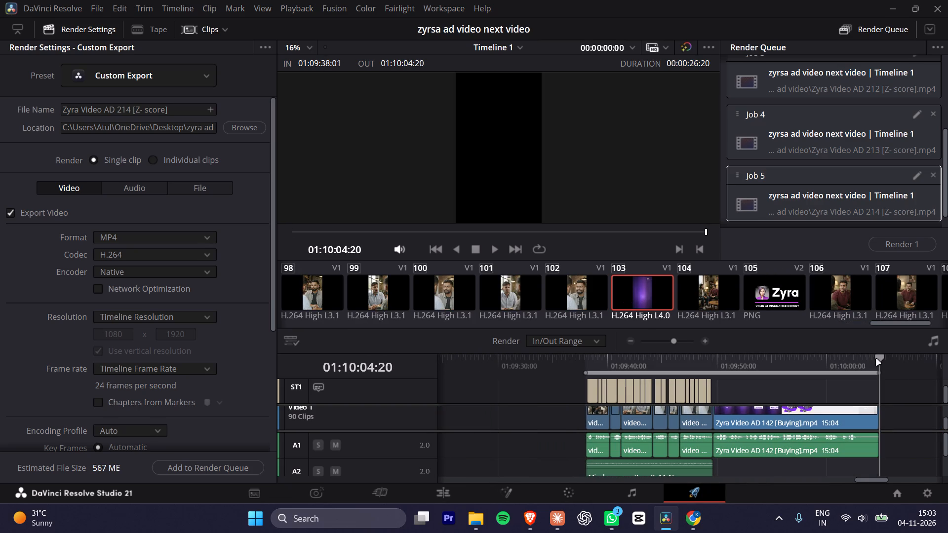
# Set the export file name to Zyra Video AD 215 [Z- score] and add the marked range to the render queue.
pyautogui.click(130, 107)
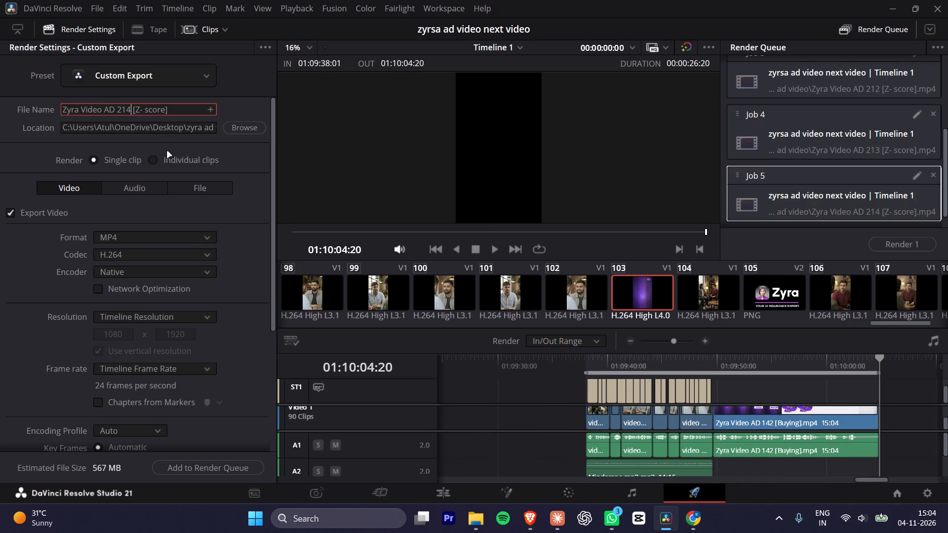
pyautogui.press('BackSpace')
pyautogui.press('5')
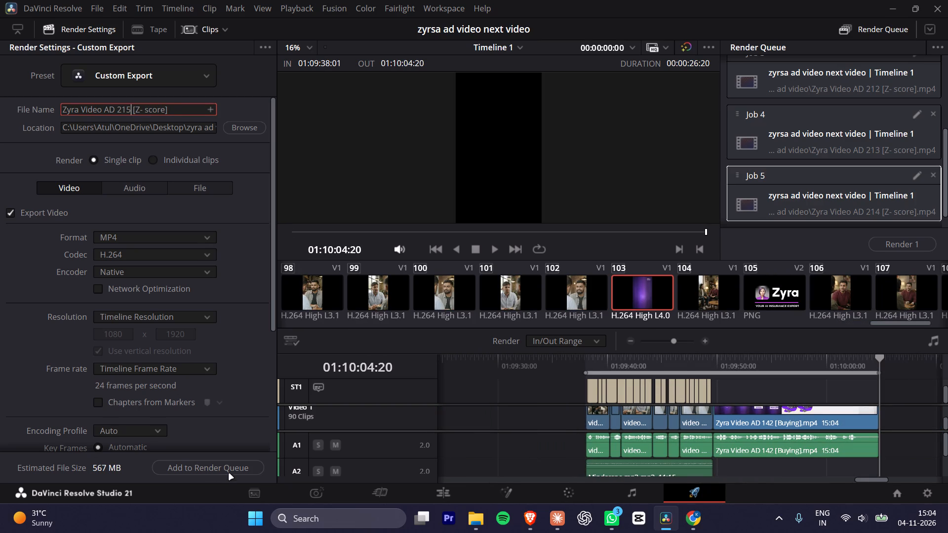
pyautogui.click(229, 473)
# Mark the seventh ad's export range with an in point at 01:10:10:14 and an out point at 01:10:37:05.
pyautogui.keyDown('ctrl'); pyautogui.scroll(-4, 586, 385); pyautogui.keyUp('ctrl')
pyautogui.moveTo(633, 366); pyautogui.dragTo(643, 364)
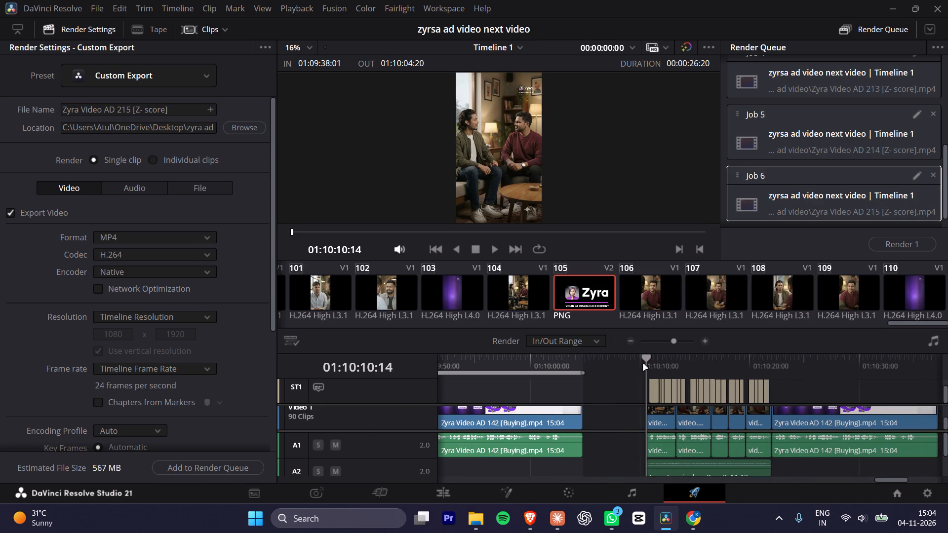
pyautogui.press('i')
pyautogui.keyDown('ctrl'); pyautogui.scroll(-3, 781, 377); pyautogui.keyUp('ctrl')
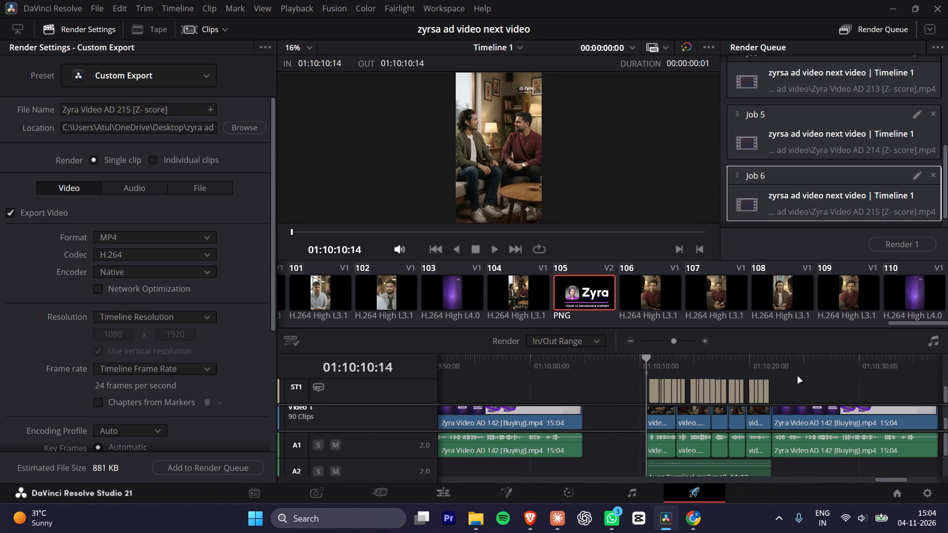
pyautogui.keyDown('ctrl'); pyautogui.scroll(-3, 832, 379); pyautogui.keyUp('ctrl')
pyautogui.moveTo(708, 364); pyautogui.dragTo(713, 363)
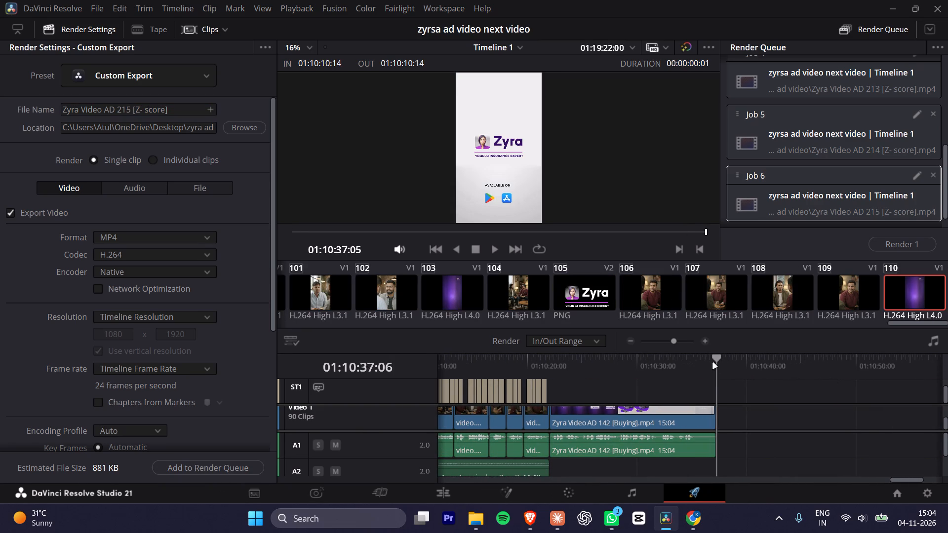
pyautogui.press('o')
pyautogui.keyDown('ctrl'); pyautogui.scroll(2, 652, 374); pyautogui.keyUp('ctrl')
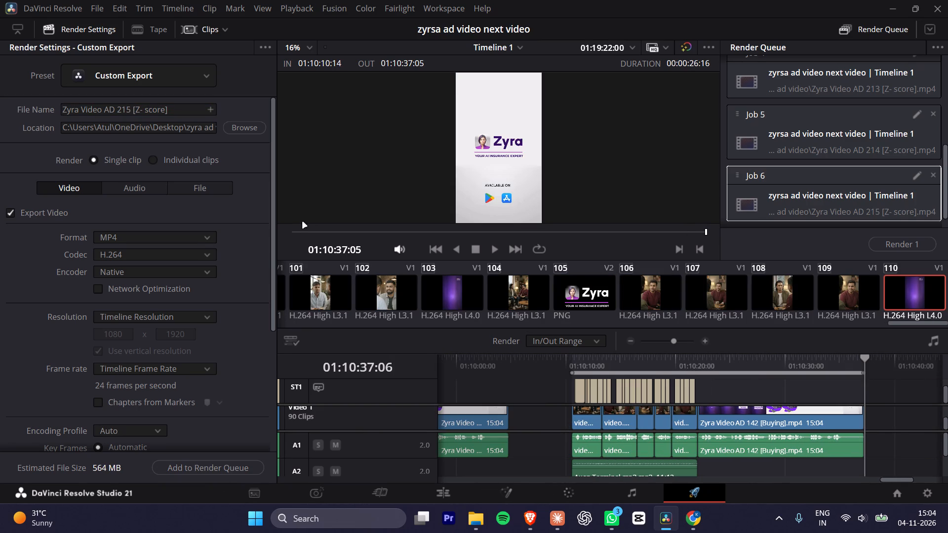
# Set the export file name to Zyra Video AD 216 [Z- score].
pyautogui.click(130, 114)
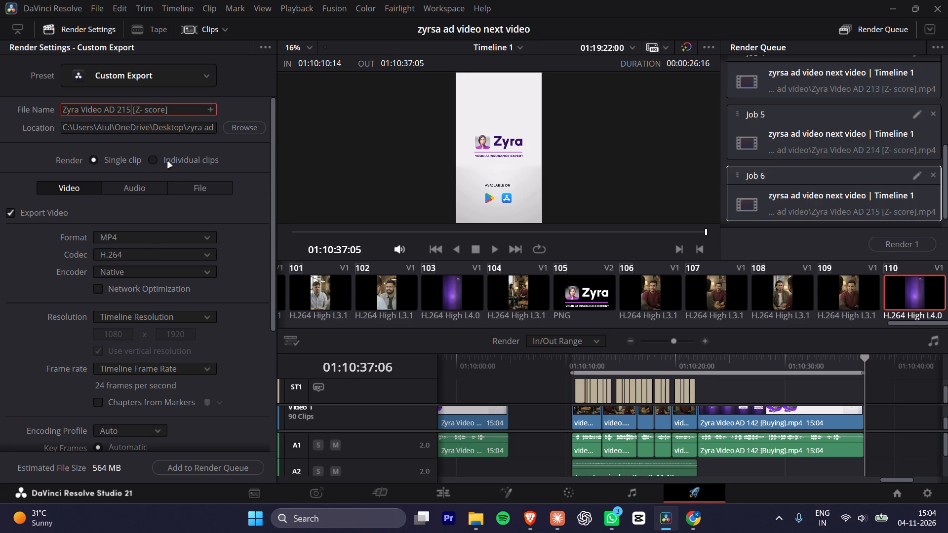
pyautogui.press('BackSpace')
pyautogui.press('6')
# Scrub back through the earlier ads on the timeline to check which ones have been queued.
pyautogui.keyDown('ctrl'); pyautogui.scroll(13, 572, 393); pyautogui.keyUp('ctrl')
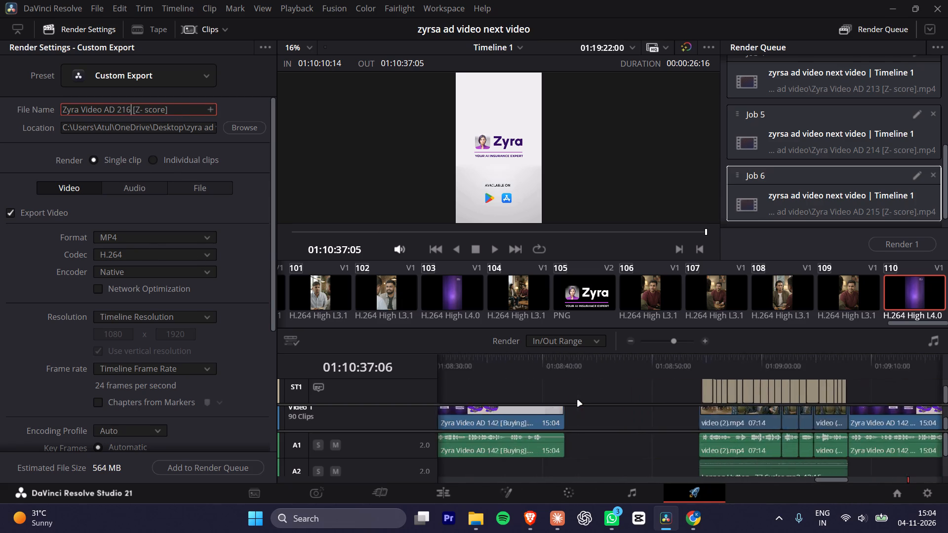
pyautogui.keyDown('ctrl'); pyautogui.scroll(8, 578, 400); pyautogui.keyUp('ctrl')
pyautogui.keyDown('ctrl'); pyautogui.scroll(-2, 578, 400); pyautogui.keyUp('ctrl')
pyautogui.keyDown('ctrl'); pyautogui.scroll(2, 578, 400); pyautogui.keyUp('ctrl')
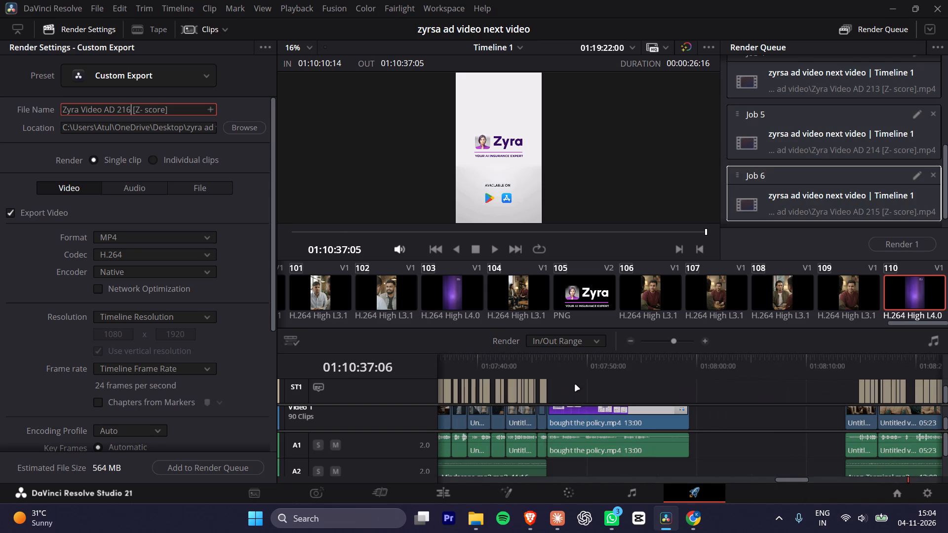
pyautogui.moveTo(563, 368); pyautogui.dragTo(588, 363)
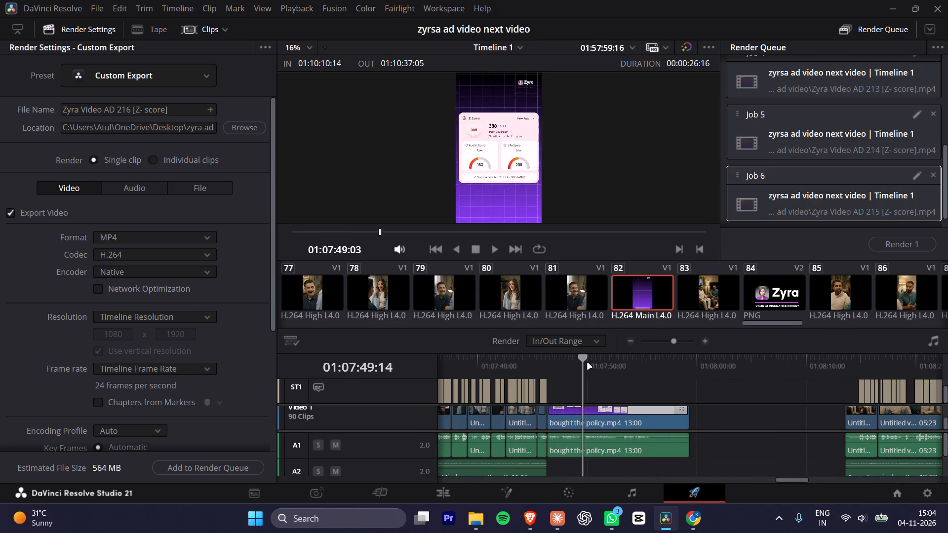
pyautogui.moveTo(588, 363); pyautogui.dragTo(595, 363)
pyautogui.keyDown('ctrl'); pyautogui.scroll(-3, 645, 386); pyautogui.keyUp('ctrl')
pyautogui.keyDown('ctrl'); pyautogui.scroll(-2, 698, 388); pyautogui.keyUp('ctrl')
pyautogui.moveTo(631, 364); pyautogui.dragTo(478, 363)
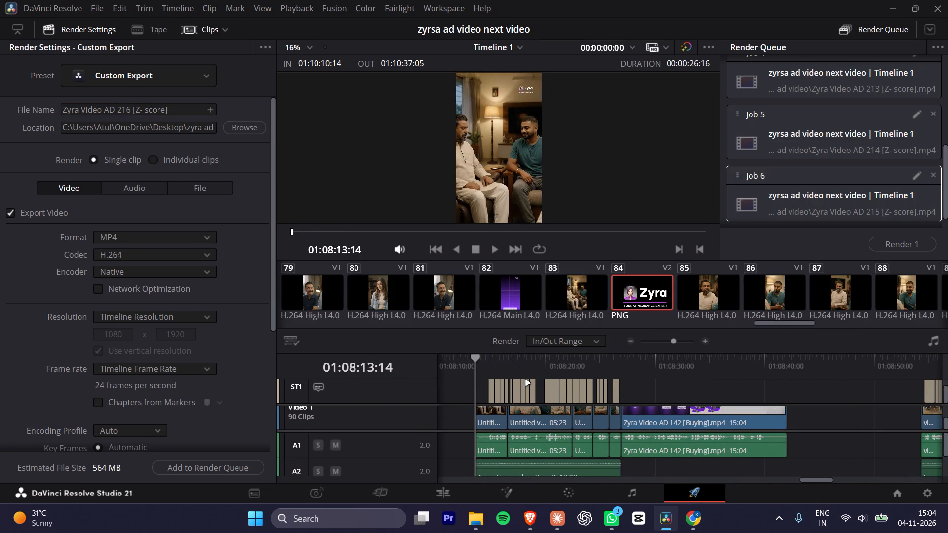
# Remove the Zyra Video AD 215 [Z- score] job from the render queue.
pyautogui.scroll(-3, 892, 180)
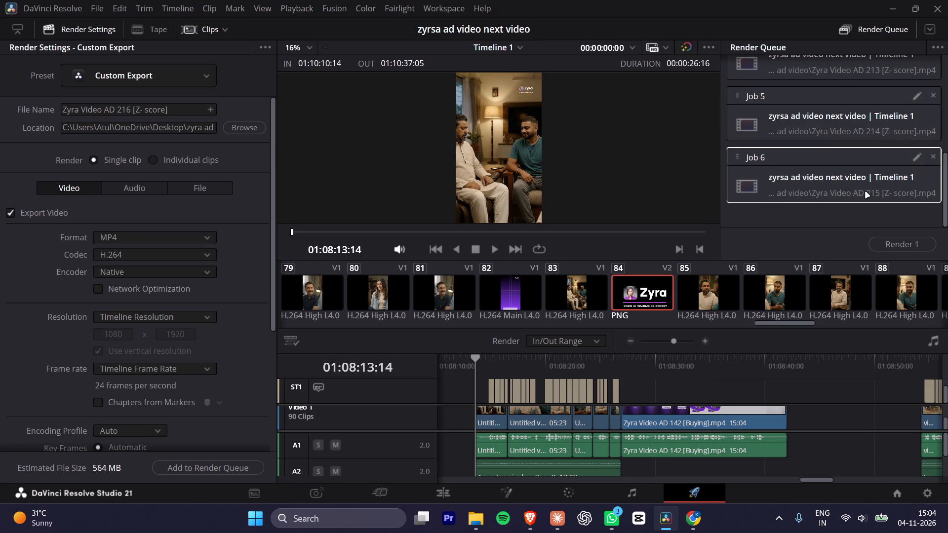
pyautogui.click(931, 155)
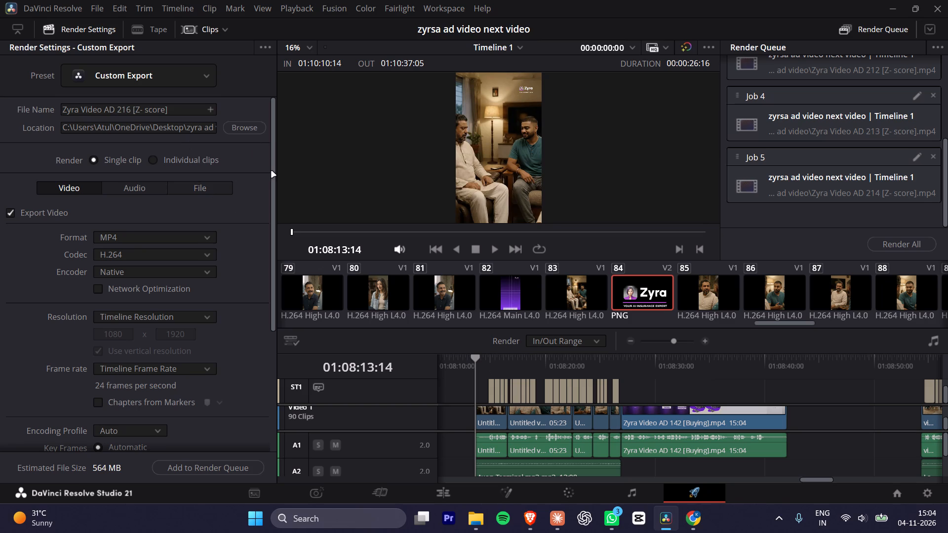
# Examine each ad along the timeline in turn and compare them with the jobs in the render queue.
pyautogui.keyDown('ctrl'); pyautogui.scroll(-2, 494, 397); pyautogui.keyUp('ctrl')
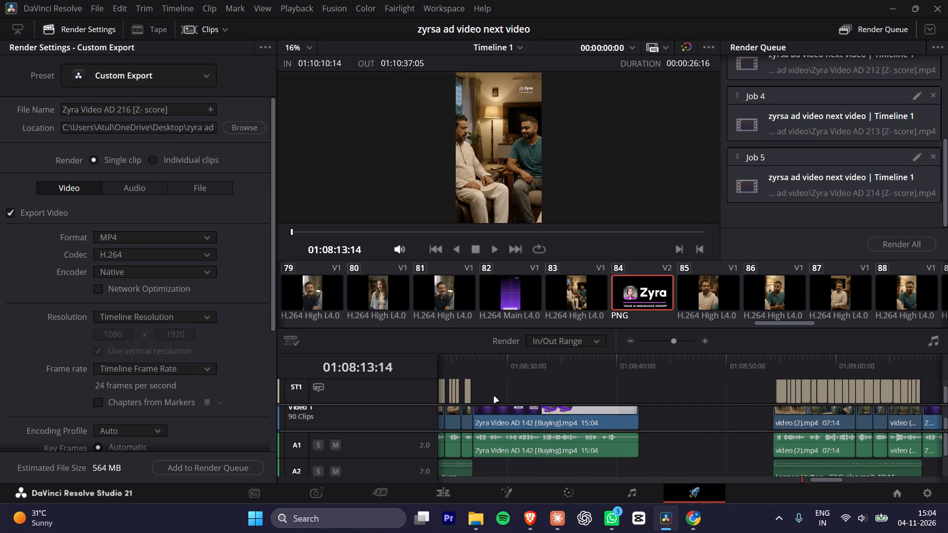
pyautogui.keyDown('ctrl'); pyautogui.scroll(-6, 494, 397); pyautogui.keyUp('ctrl')
pyautogui.keyDown('alt'); pyautogui.scroll(2, 494, 397); pyautogui.keyUp('alt')
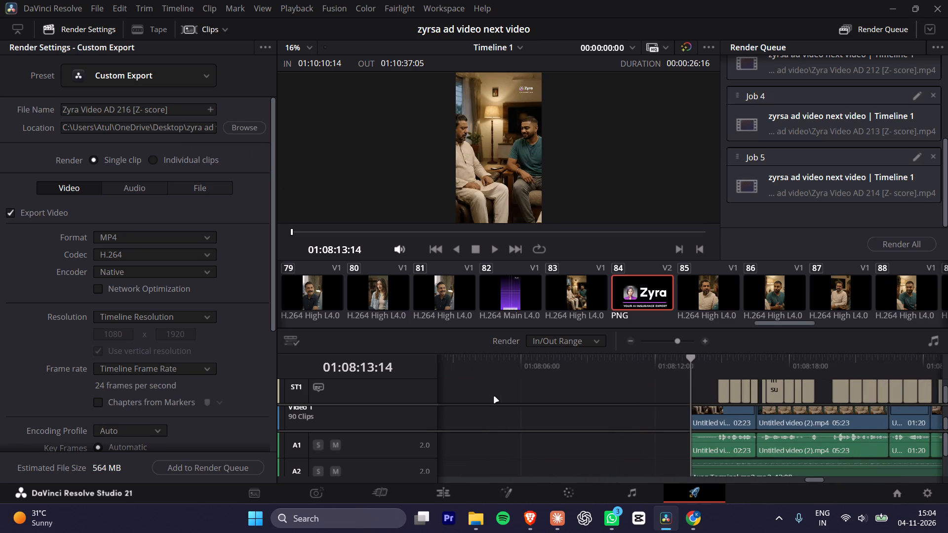
pyautogui.keyDown('alt'); pyautogui.scroll(3, 494, 397); pyautogui.keyUp('alt')
pyautogui.keyDown('alt'); pyautogui.scroll(-8, 531, 399); pyautogui.keyUp('alt')
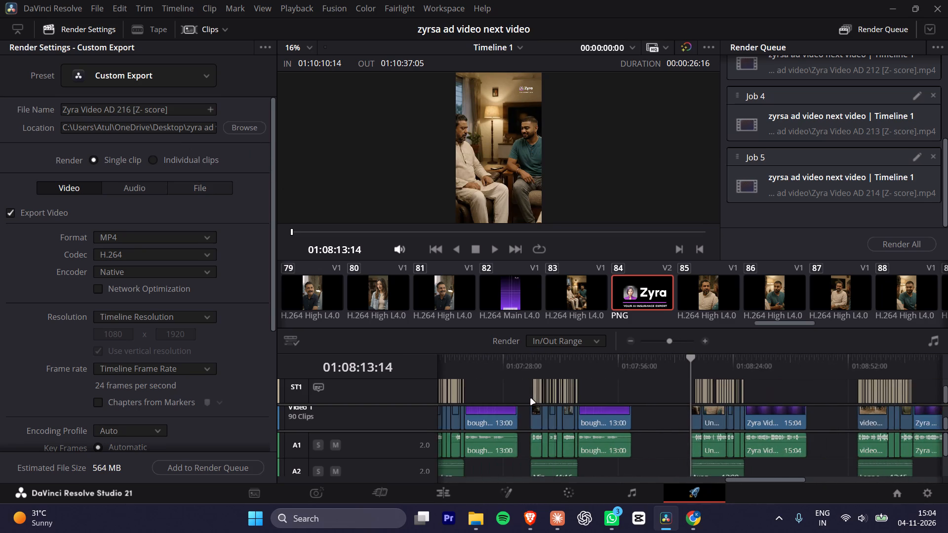
pyautogui.keyDown('alt'); pyautogui.scroll(-4, 531, 399); pyautogui.keyUp('alt')
pyautogui.moveTo(509, 362); pyautogui.dragTo(518, 359)
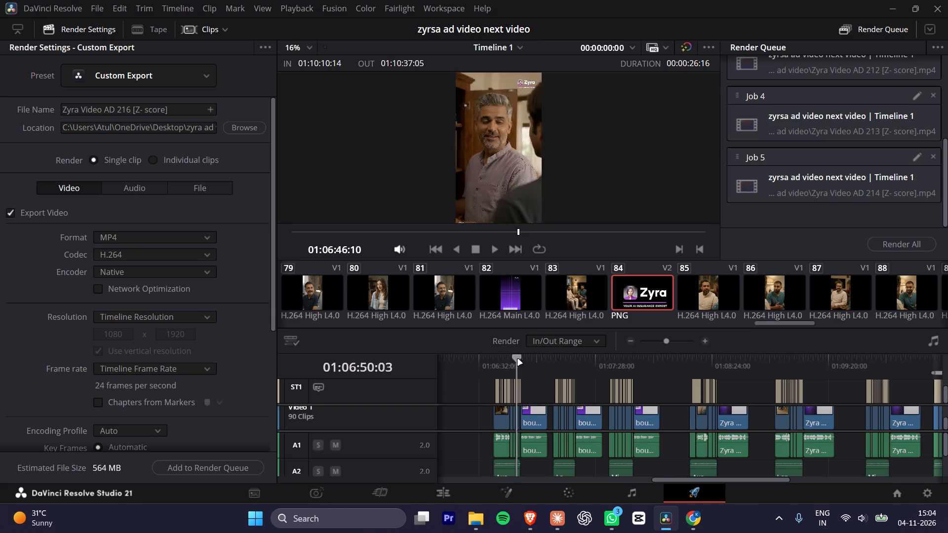
pyautogui.moveTo(518, 359); pyautogui.dragTo(596, 370)
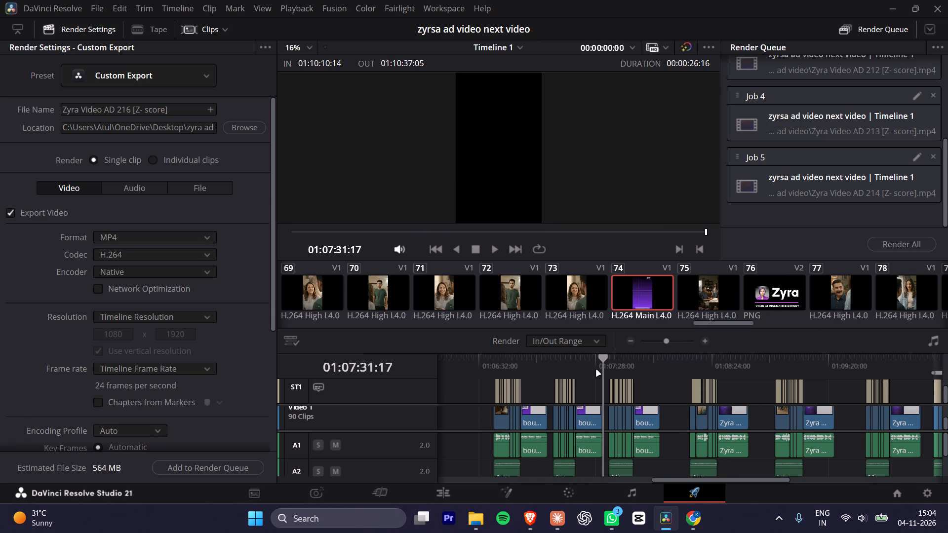
pyautogui.moveTo(596, 370); pyautogui.dragTo(649, 378)
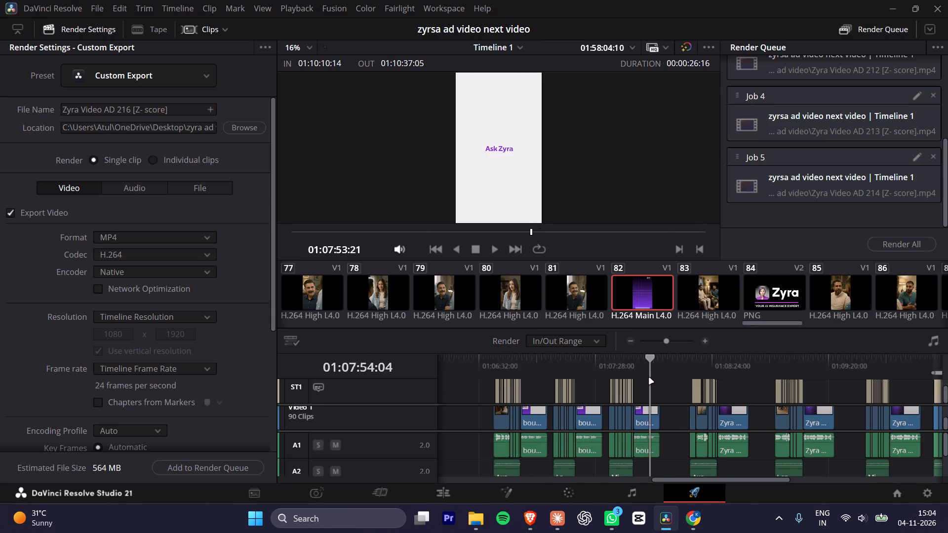
pyautogui.moveTo(649, 378); pyautogui.dragTo(655, 391)
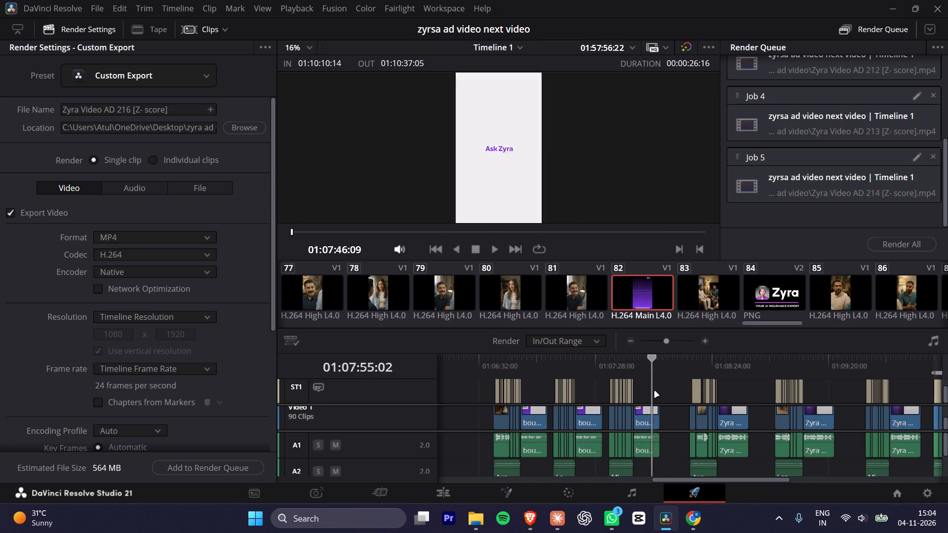
pyautogui.moveTo(655, 391); pyautogui.dragTo(689, 394)
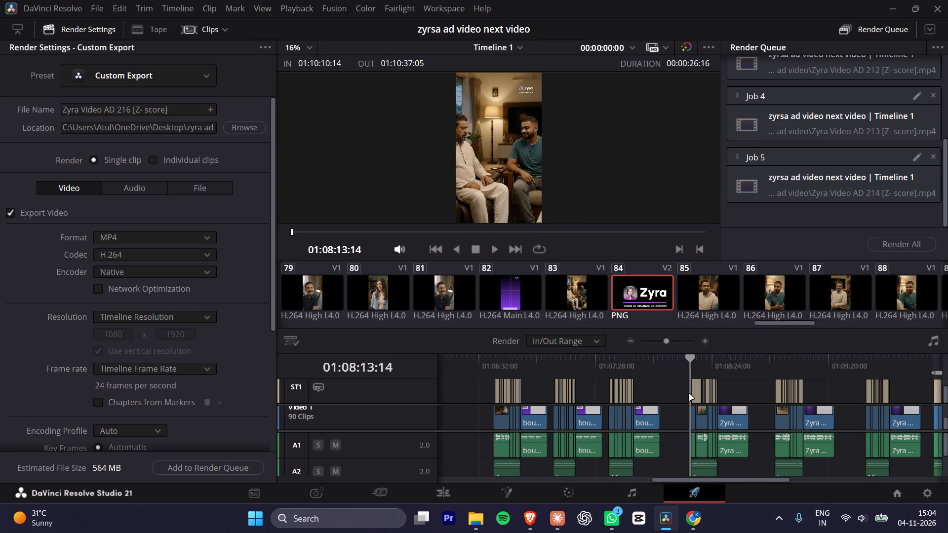
pyautogui.moveTo(689, 394); pyautogui.dragTo(866, 392)
pyautogui.keyDown('alt'); pyautogui.scroll(-2, 866, 392); pyautogui.keyUp('alt')
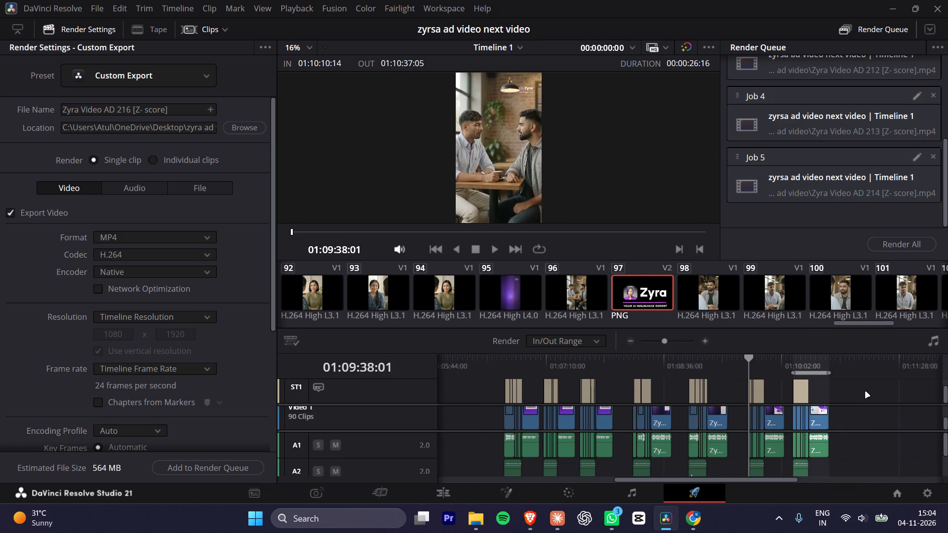
pyautogui.moveTo(828, 363); pyautogui.dragTo(832, 363)
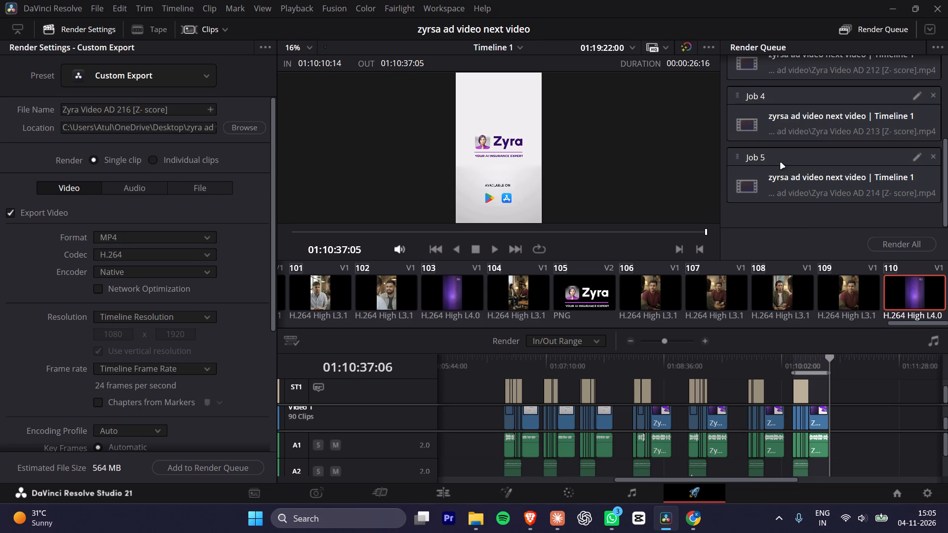
pyautogui.scroll(-2, 818, 194)
# Mark the sixth ad's export range with an in point at 01:09:38:01 and an out point at 01:10:04:20.
pyautogui.moveTo(778, 359); pyautogui.dragTo(754, 363)
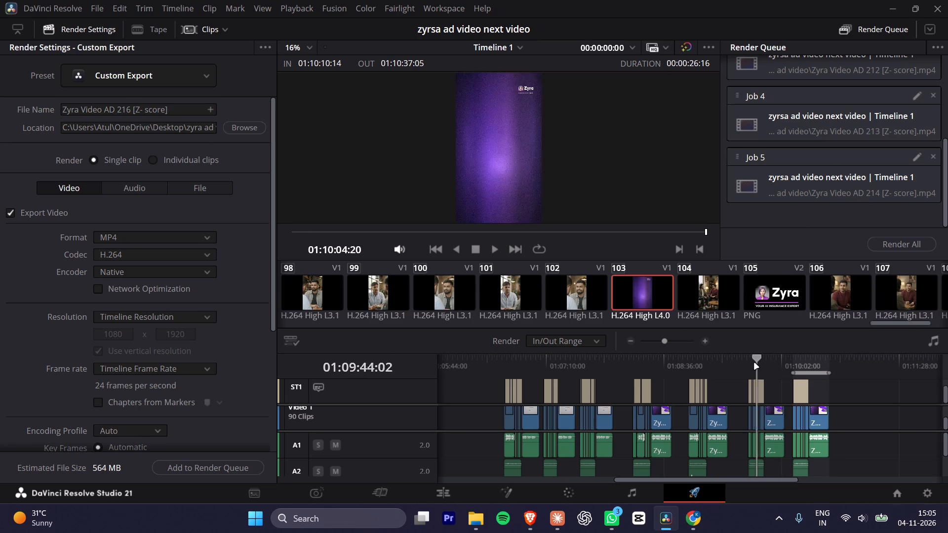
pyautogui.moveTo(754, 363); pyautogui.dragTo(746, 364)
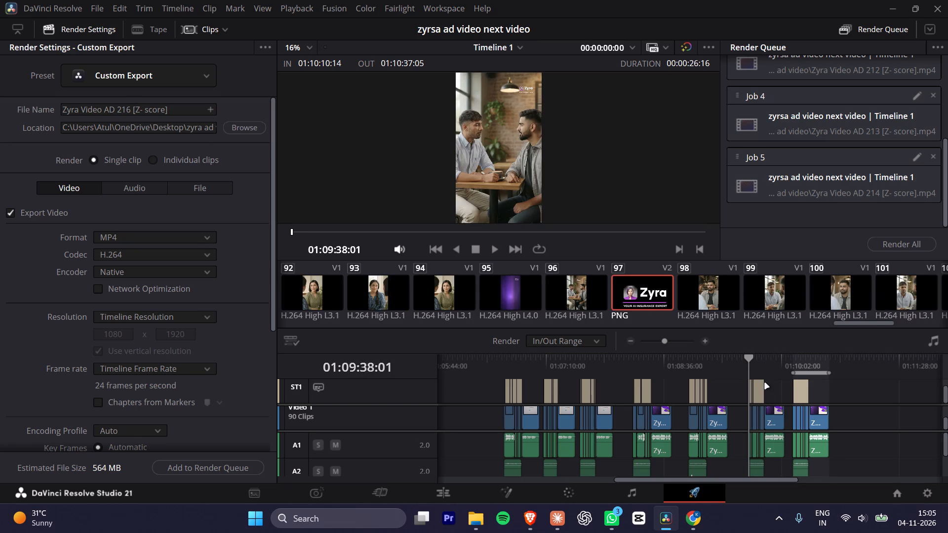
pyautogui.keyDown('alt'); pyautogui.scroll(9, 766, 388); pyautogui.keyUp('alt')
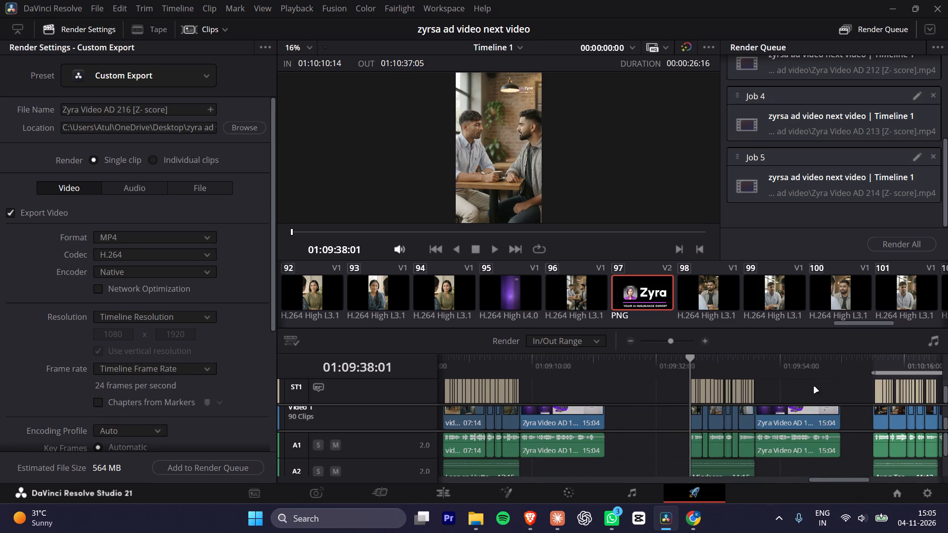
pyautogui.press('i')
pyautogui.moveTo(818, 358); pyautogui.dragTo(837, 353)
pyautogui.press('o')
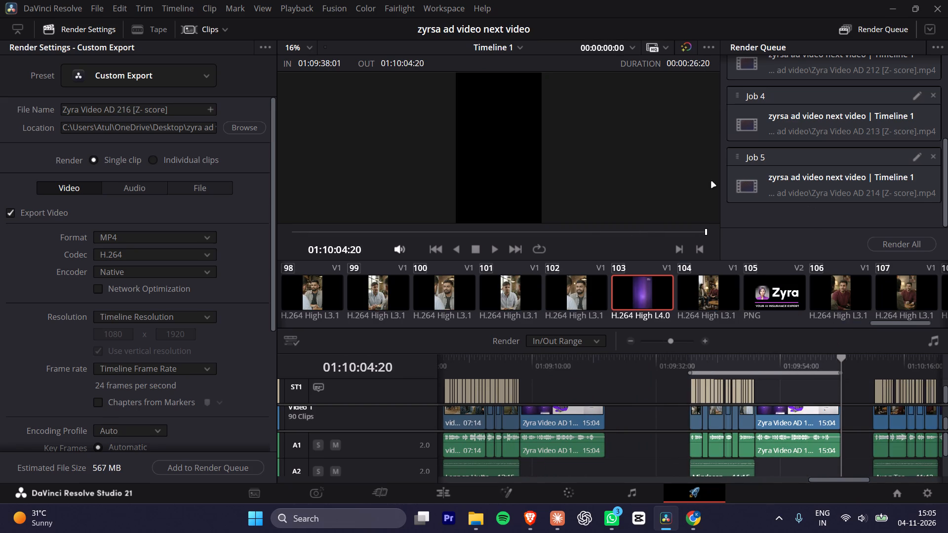
# Set the export file name to Zyra Video AD 215 [Z- score] and add the marked range to the render queue.
pyautogui.click(129, 109)
pyautogui.press('BackSpace')
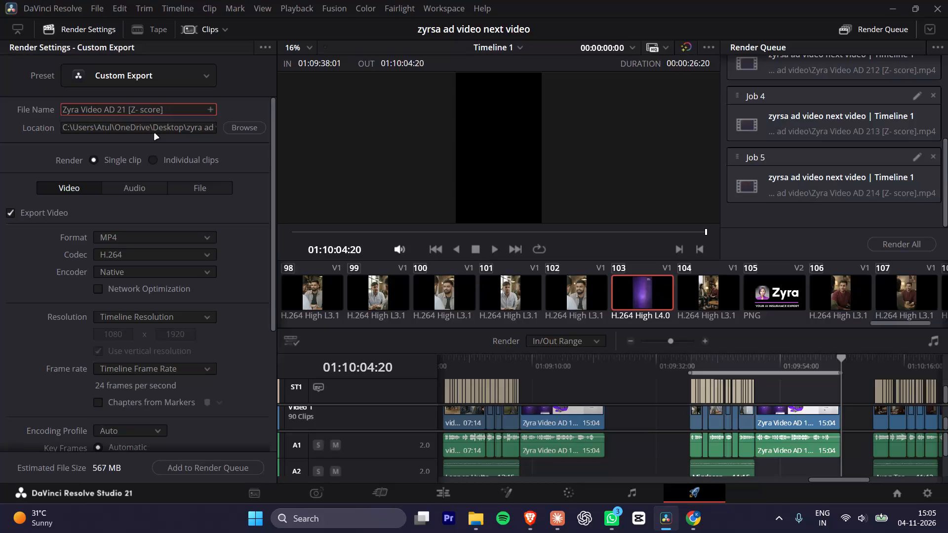
pyautogui.press('5')
pyautogui.scroll(-5, 160, 198)
pyautogui.scroll(-4, 215, 429)
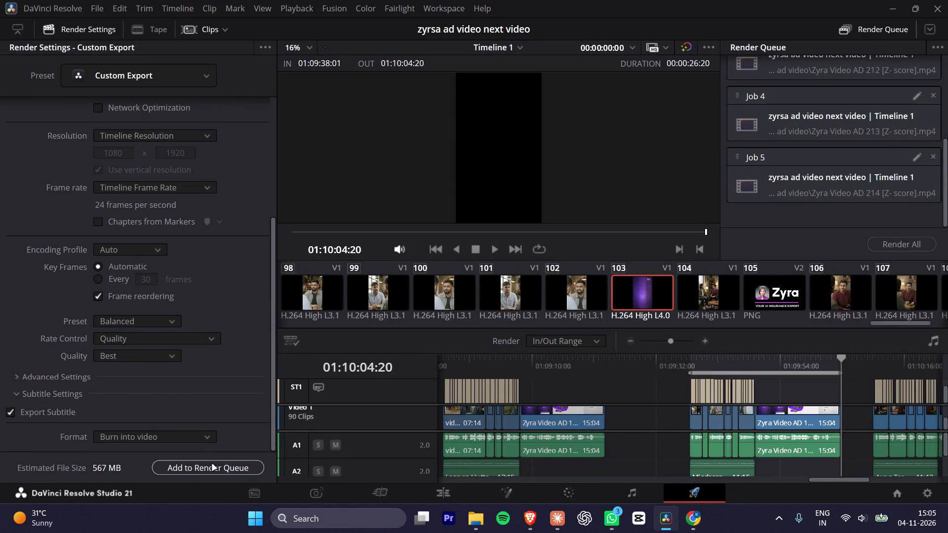
pyautogui.click(212, 465)
# Mark the seventh ad's export range with an in point at 01:10:10:14 and an out point at 01:10:37:05.
pyautogui.keyDown('alt'); pyautogui.scroll(-1, 749, 354); pyautogui.keyUp('alt')
pyautogui.keyDown('alt'); pyautogui.scroll(-1, 809, 368); pyautogui.keyUp('alt')
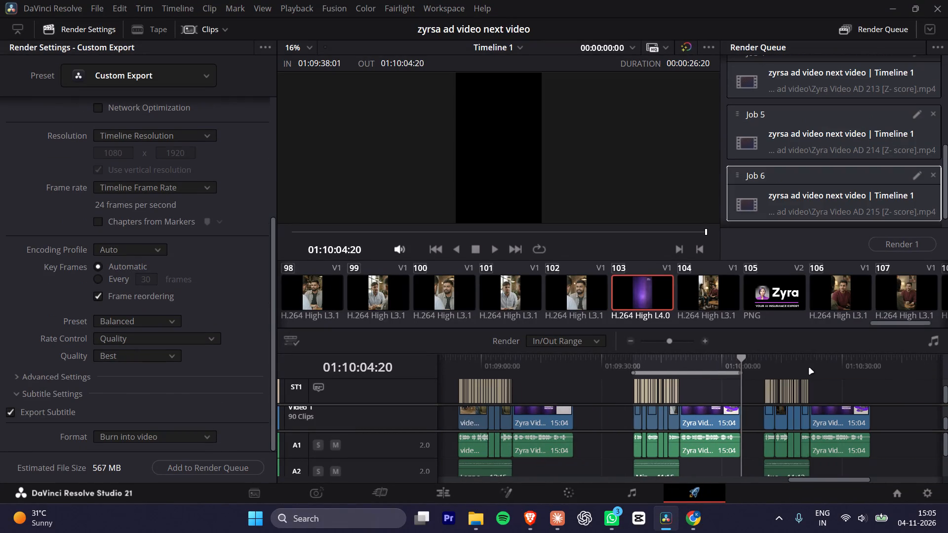
pyautogui.click(762, 356)
pyautogui.press('i')
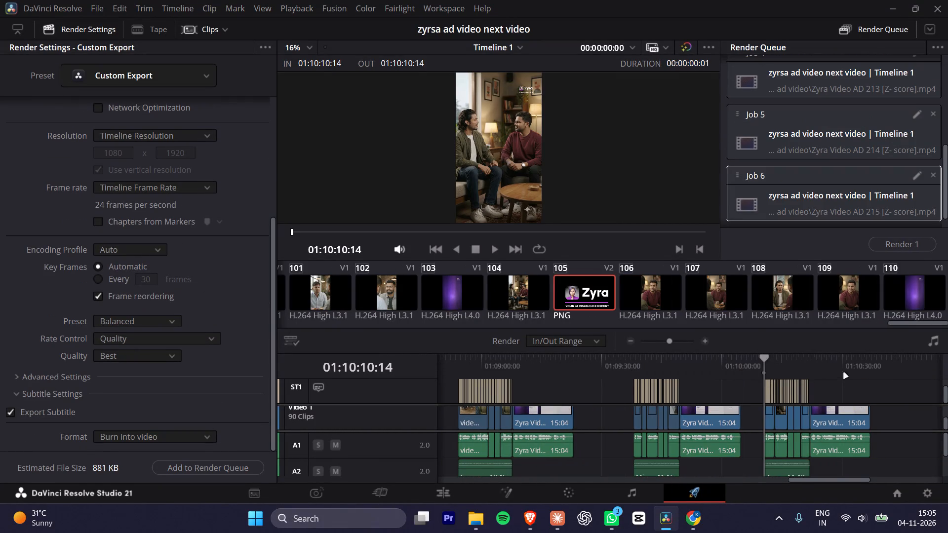
pyautogui.moveTo(857, 359); pyautogui.dragTo(869, 357)
pyautogui.press('o')
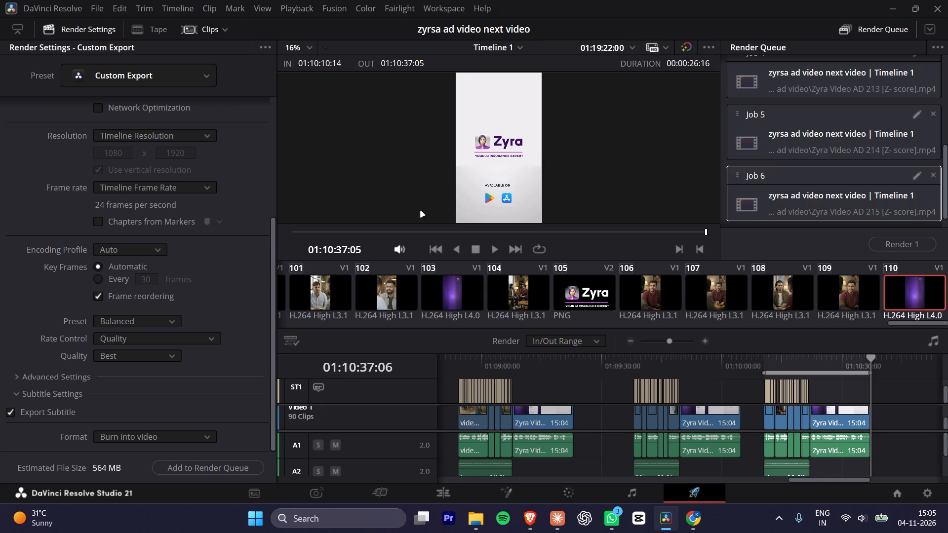
# Set the export file name to Zyra Video AD 216 [Z- score] and add the marked range to the render queue.
pyautogui.keyDown('ctrl'); pyautogui.scroll(-2, 847, 414); pyautogui.keyUp('ctrl')
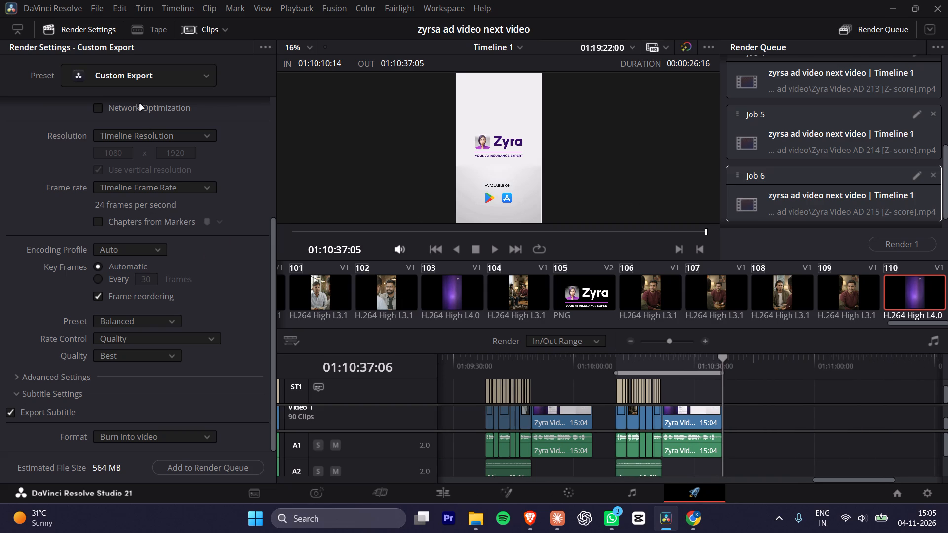
pyautogui.scroll(8, 146, 132)
pyautogui.click(125, 111)
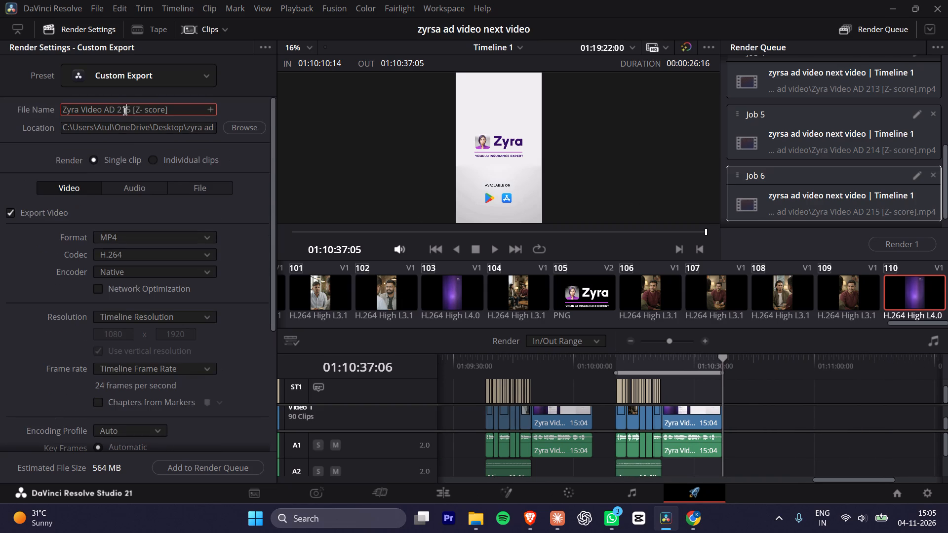
pyautogui.press('Delete')
pyautogui.press('6')
pyautogui.click(206, 465)
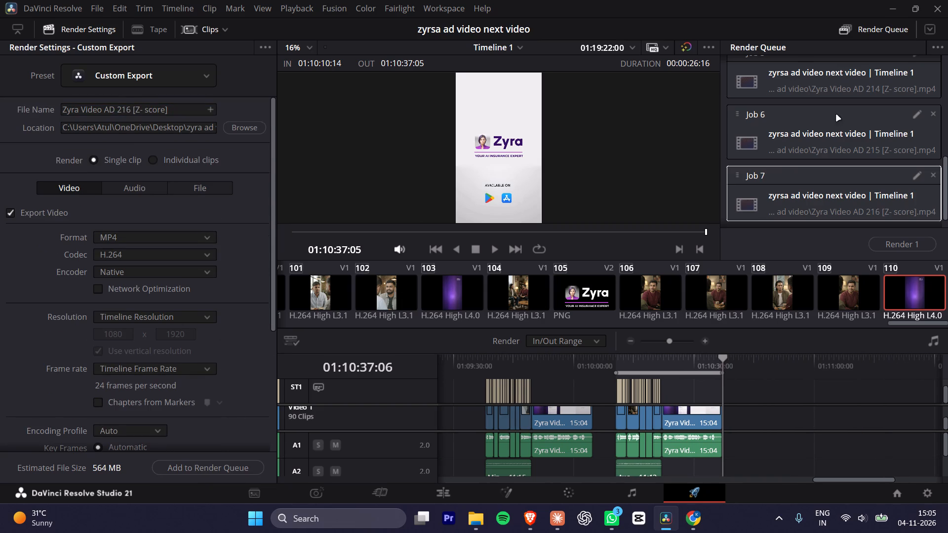
# Review the file names of all the jobs in the render queue, back up to Job 1.
pyautogui.scroll(16, 787, 164)
pyautogui.scroll(-4, 787, 164)
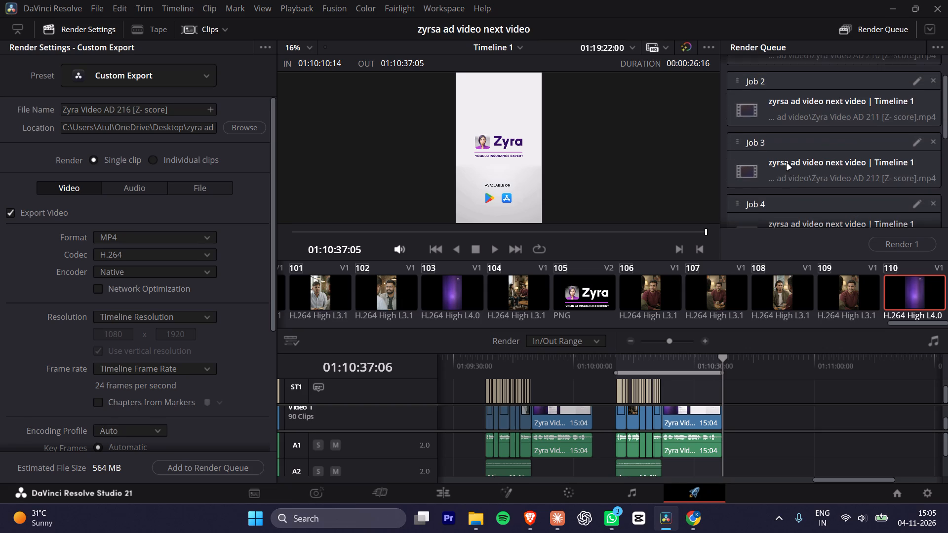
pyautogui.scroll(-7, 787, 164)
pyautogui.scroll(12, 787, 164)
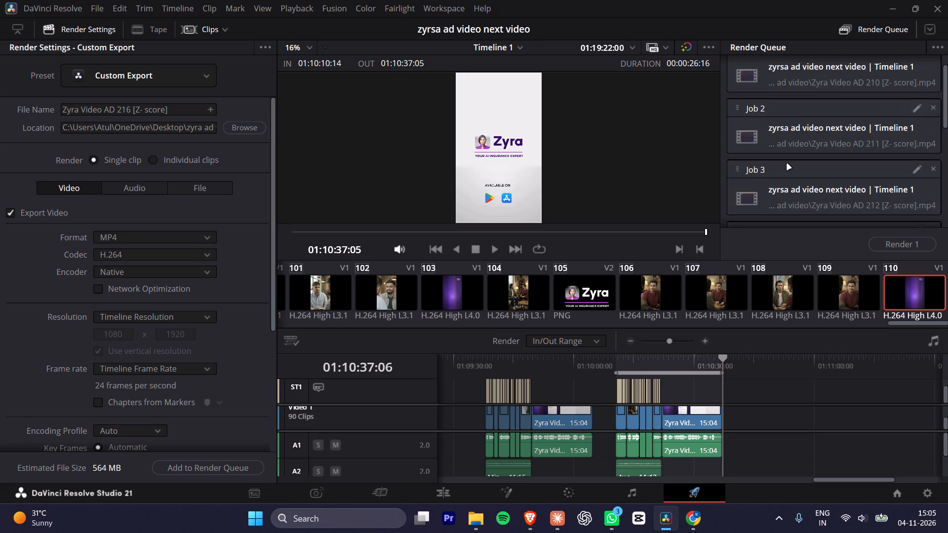
pyautogui.scroll(5, 787, 164)
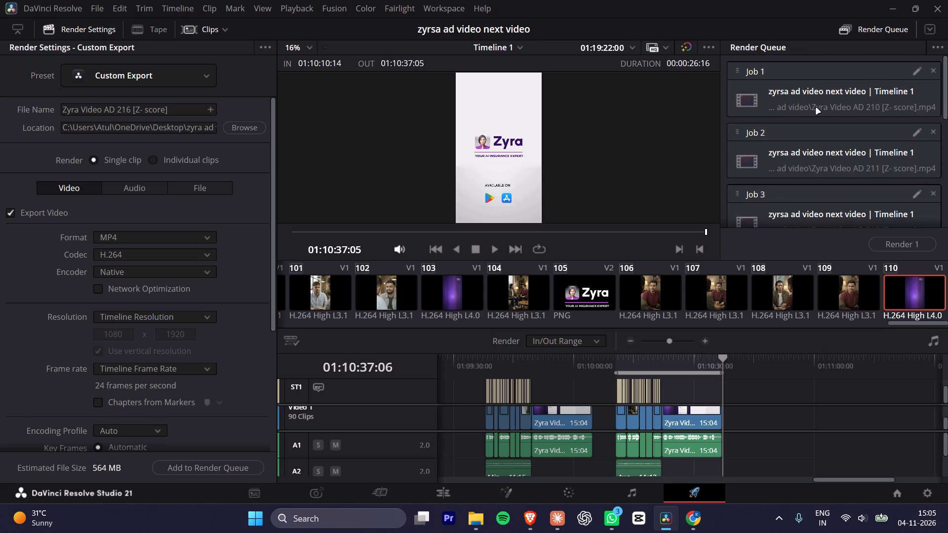
# Examine the render queue from Job 1 to Job 7 once more, checking each job's file name.
pyautogui.scroll(-11, 816, 108)
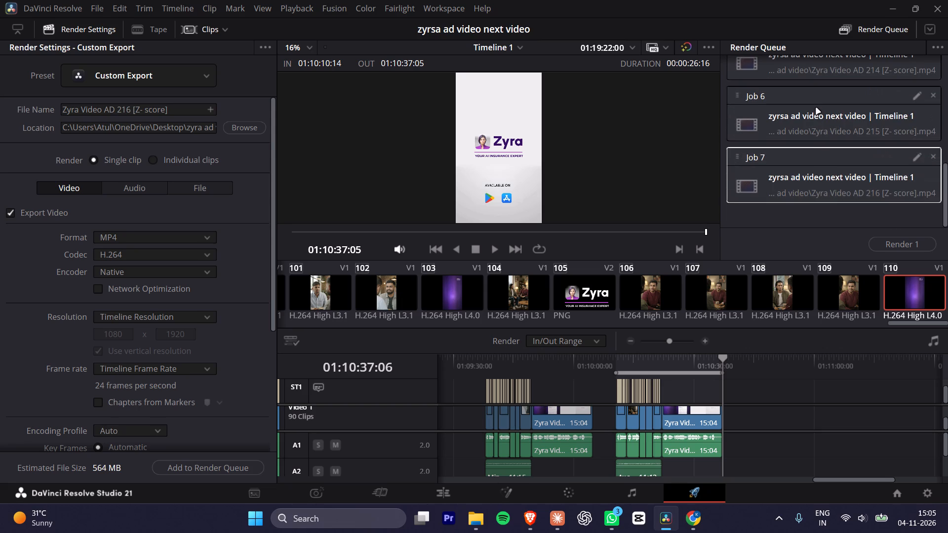
pyautogui.scroll(-1, 816, 108)
pyautogui.scroll(14, 823, 151)
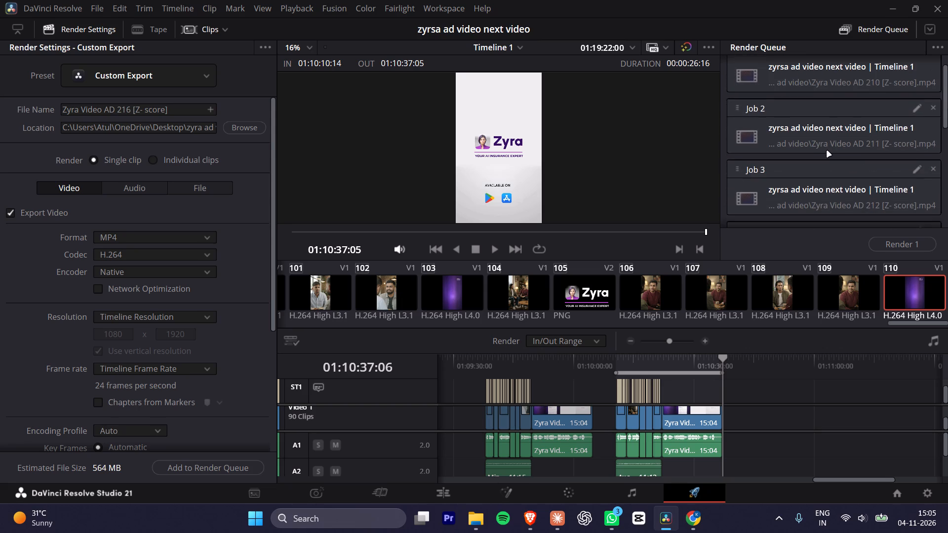
pyautogui.scroll(-1, 811, 78)
pyautogui.scroll(2, 805, 82)
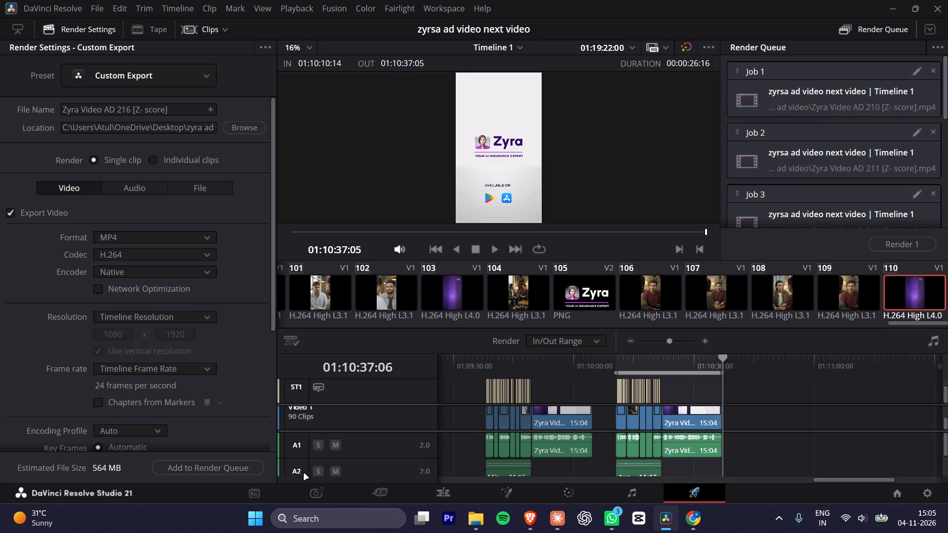
pyautogui.scroll(3, 775, 123)
# Select all seven jobs in the render queue and render them.
pyautogui.click(788, 83)
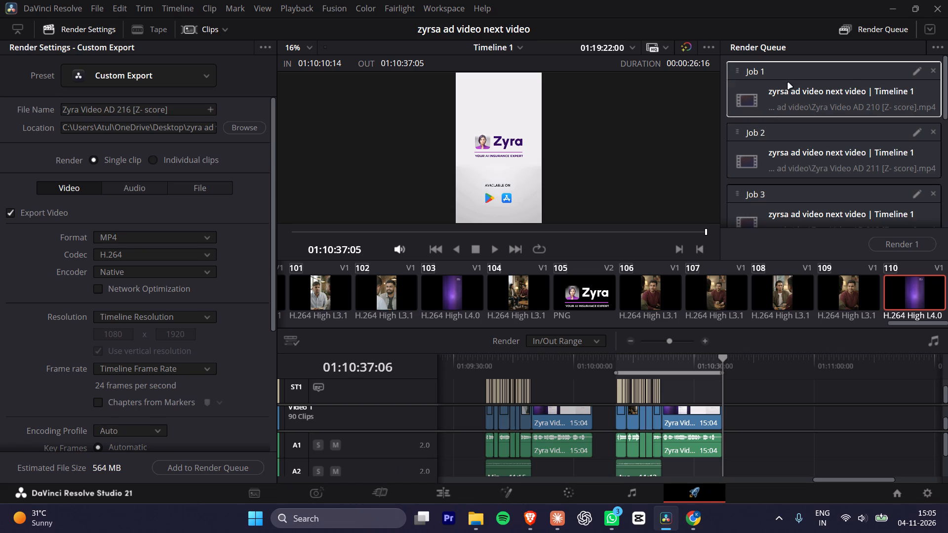
pyautogui.scroll(-17, 798, 105)
pyautogui.keyDown('shift'); pyautogui.click(816, 182); pyautogui.keyUp('shift')
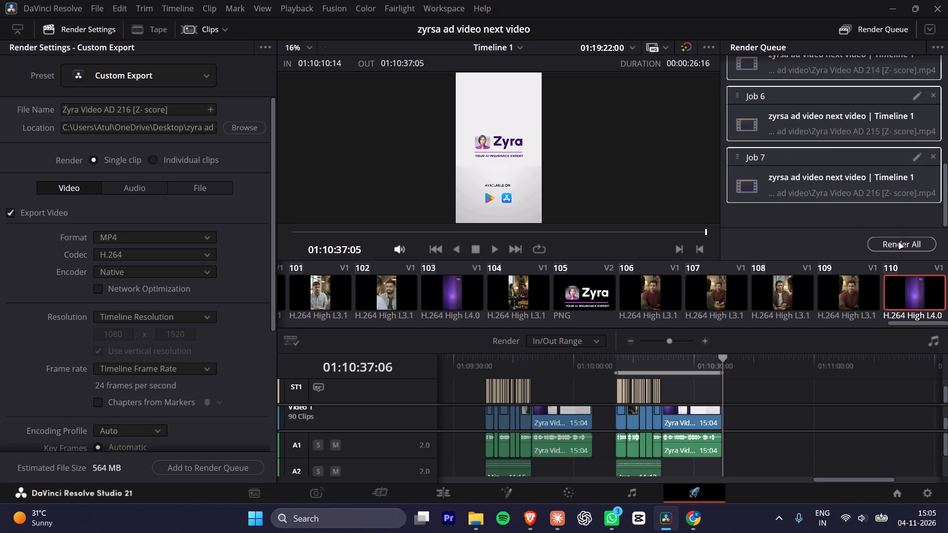
pyautogui.click(900, 243)
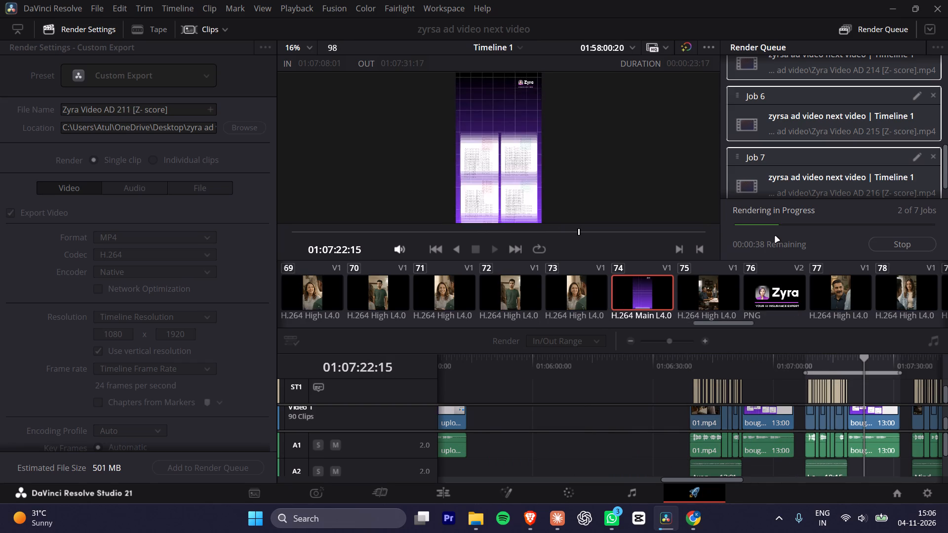
# Switch to File Explorer and close the Downloads window.
pyautogui.click(476, 519)
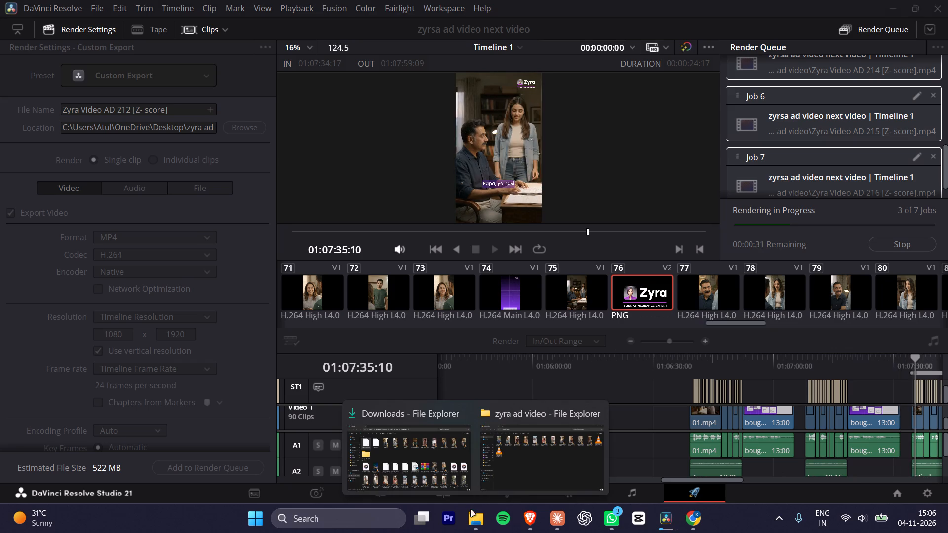
pyautogui.click(432, 459)
pyautogui.click(946, 11)
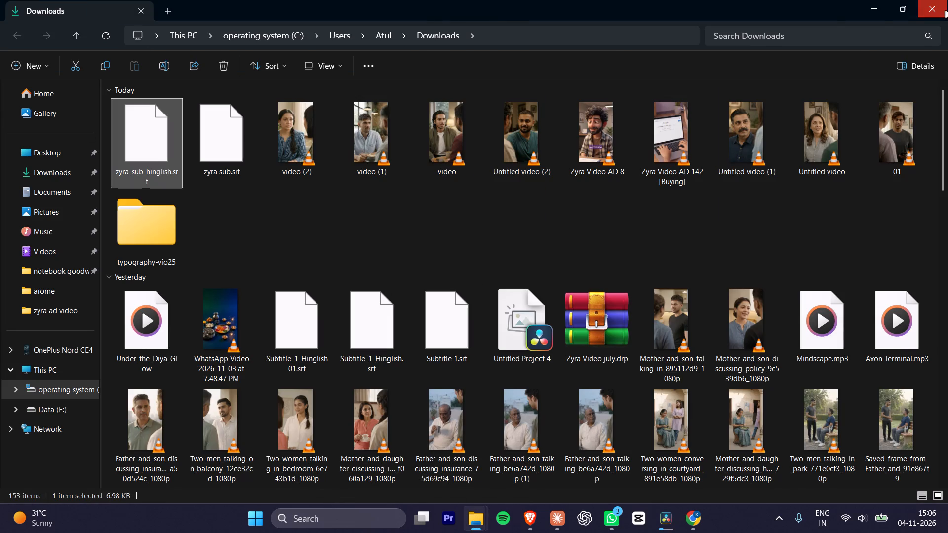
# Open the zyra ad video folder window and refresh it to check the exported files.
pyautogui.click(478, 532)
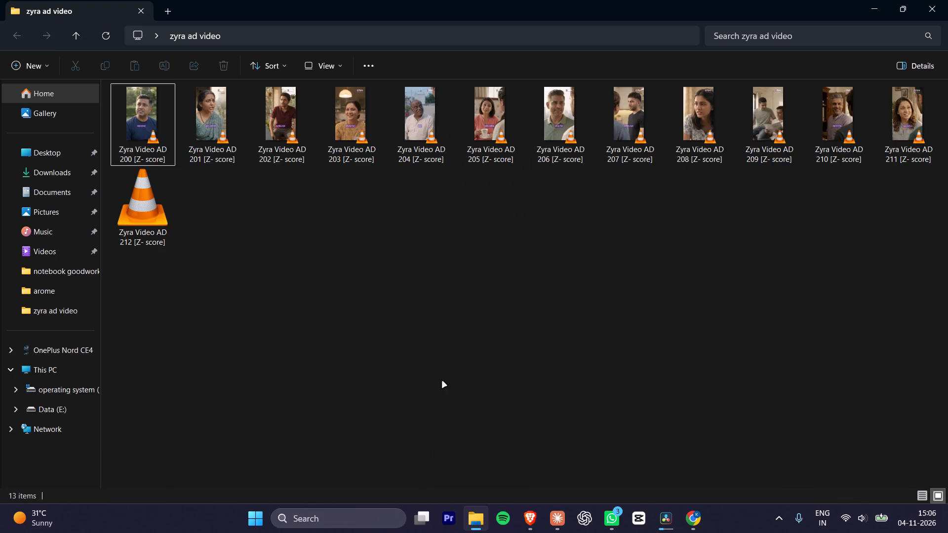
pyautogui.click(397, 311)
pyautogui.click(105, 34)
pyautogui.click(425, 313)
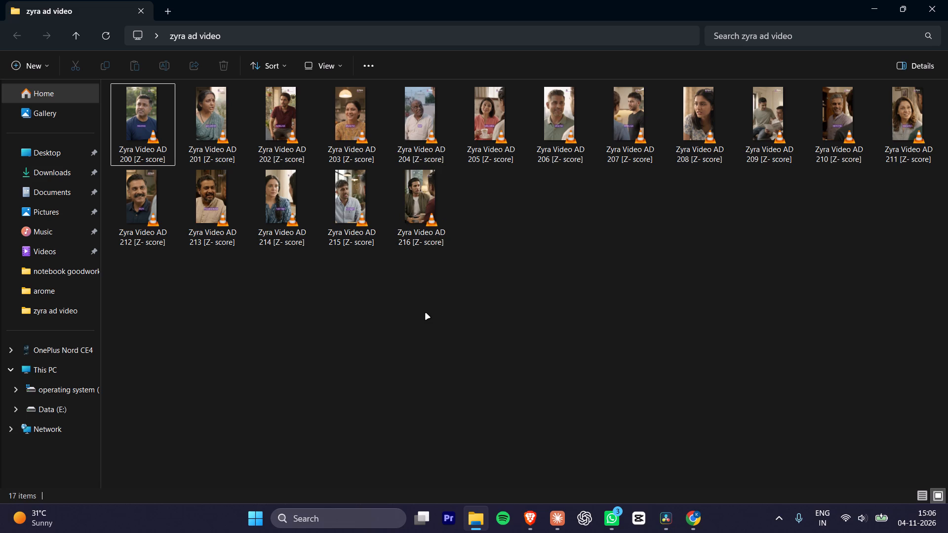
pyautogui.hotkey('ctrl', 'r')
# Switch to DaVinci Resolve and scrub back through the last four ads on the timeline to check their content.
pyautogui.hotkey('alt', 'Tab')
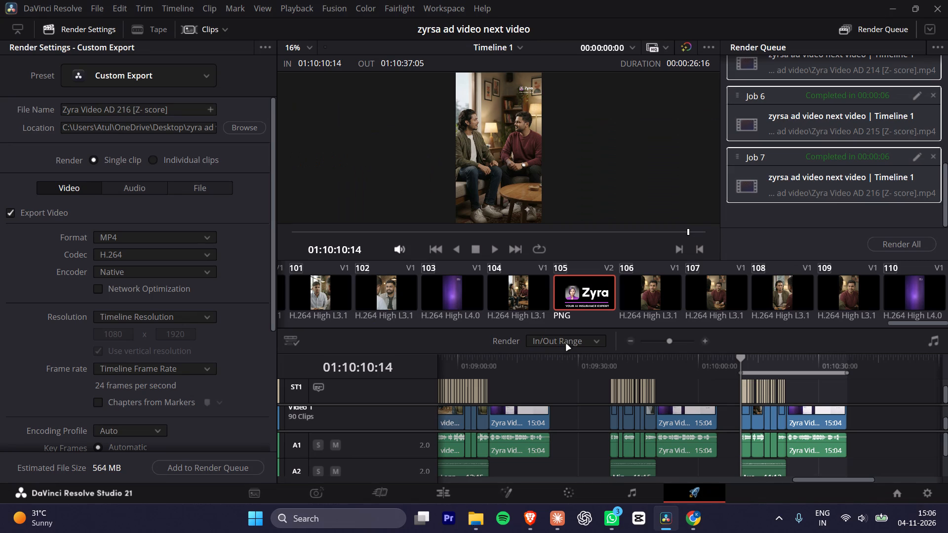
pyautogui.click(619, 365)
pyautogui.keyDown('alt'); pyautogui.scroll(-2, 651, 383); pyautogui.keyUp('alt')
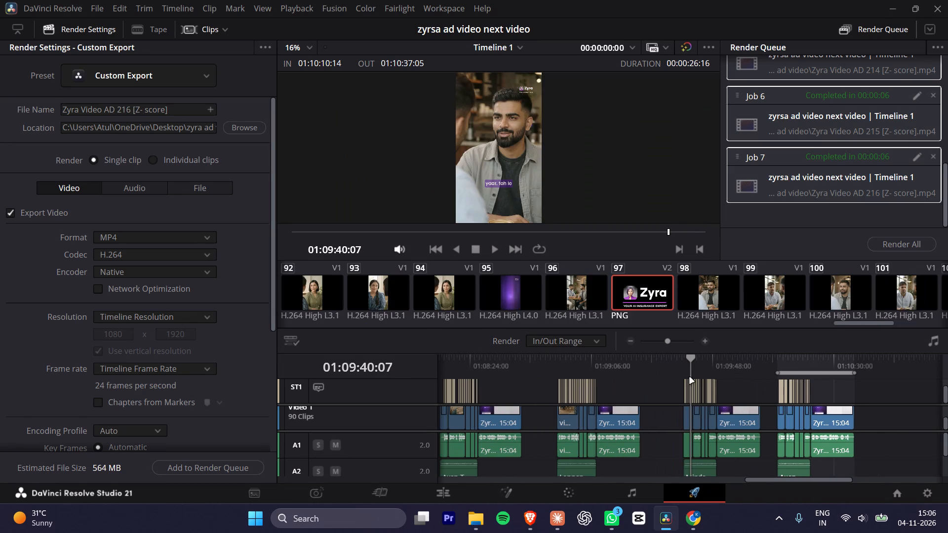
pyautogui.moveTo(825, 367); pyautogui.dragTo(820, 368)
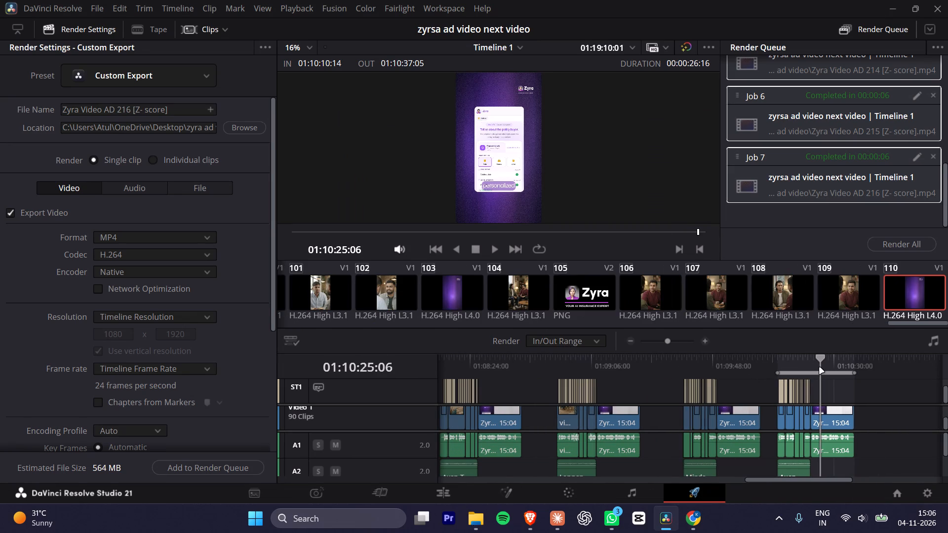
pyautogui.moveTo(820, 368); pyautogui.dragTo(732, 366)
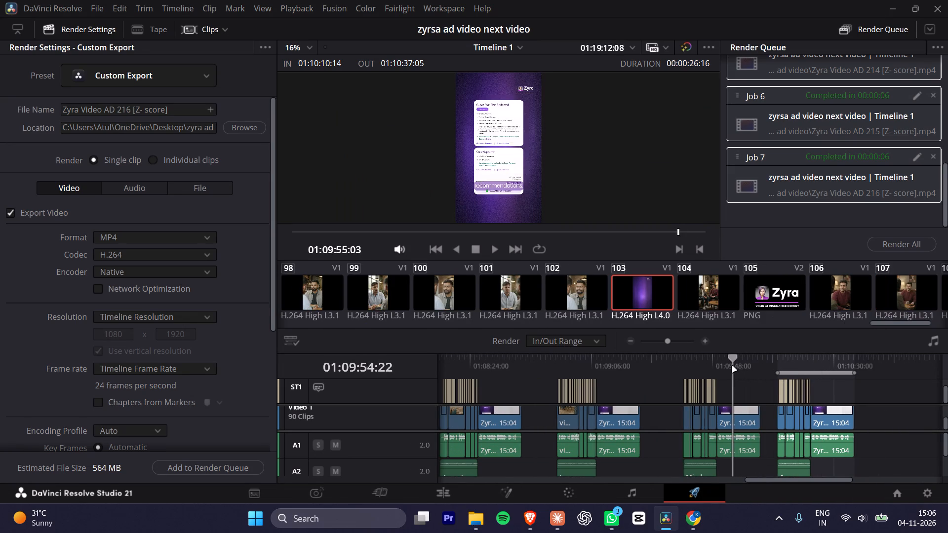
pyautogui.moveTo(732, 366); pyautogui.dragTo(608, 368)
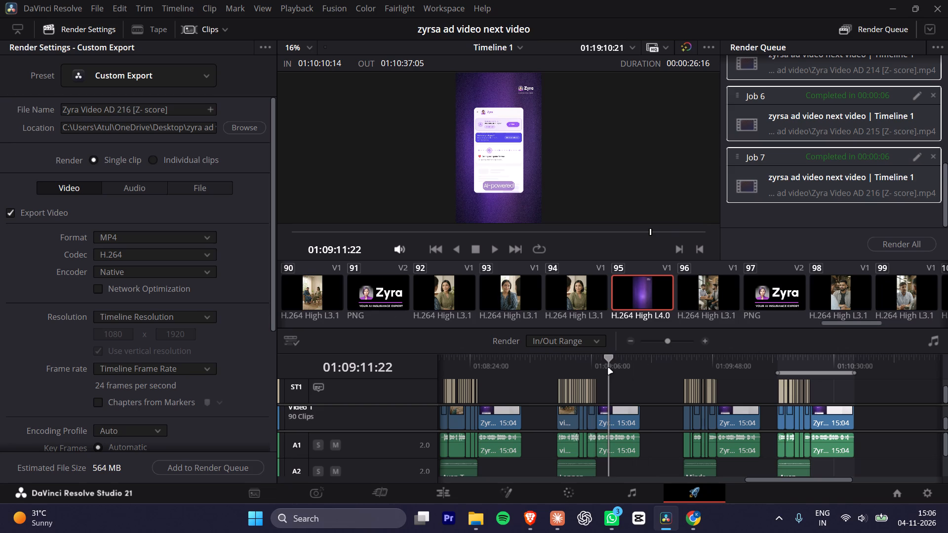
pyautogui.moveTo(608, 368); pyautogui.dragTo(490, 368)
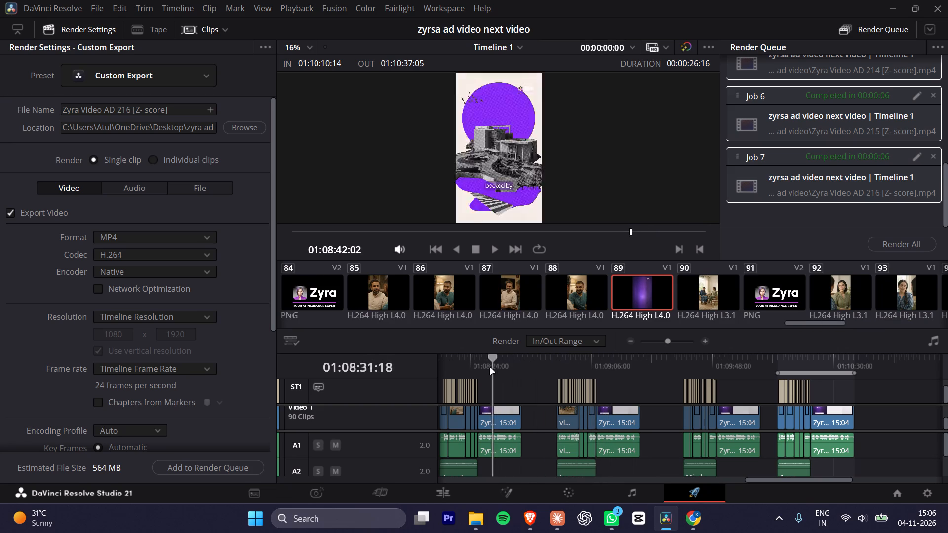
pyautogui.moveTo(490, 368); pyautogui.dragTo(467, 372)
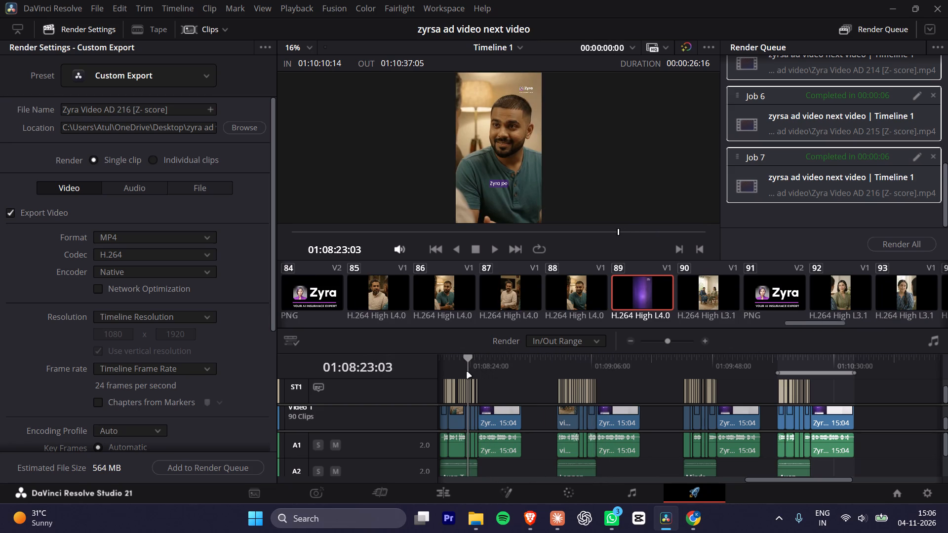
# Switch to File Explorer, rename the AD 216 video as Zyra Video AD 216 [buying], and copy the word buying.
pyautogui.hotkey('alt', 'Tab')
pyautogui.click(600, 286)
pyautogui.click(418, 223)
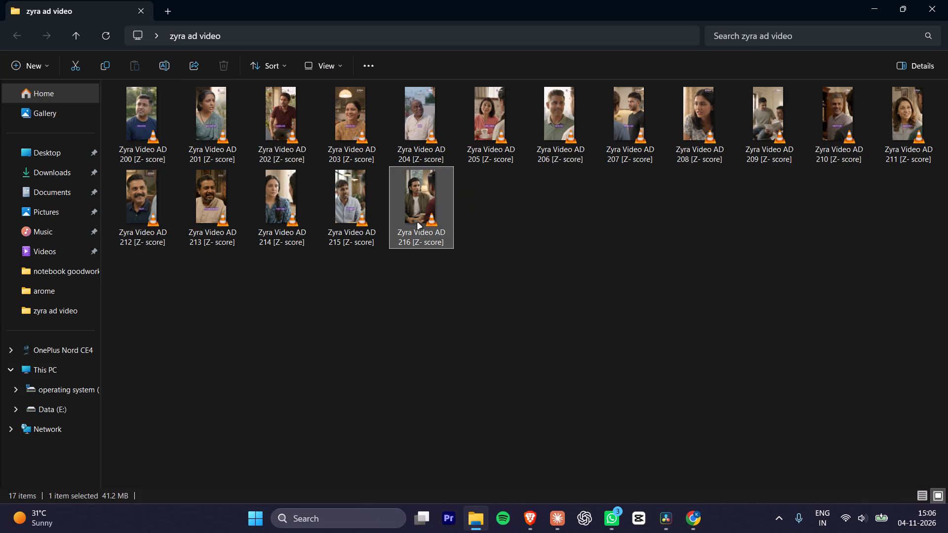
pyautogui.press('F2')
pyautogui.press('Right')
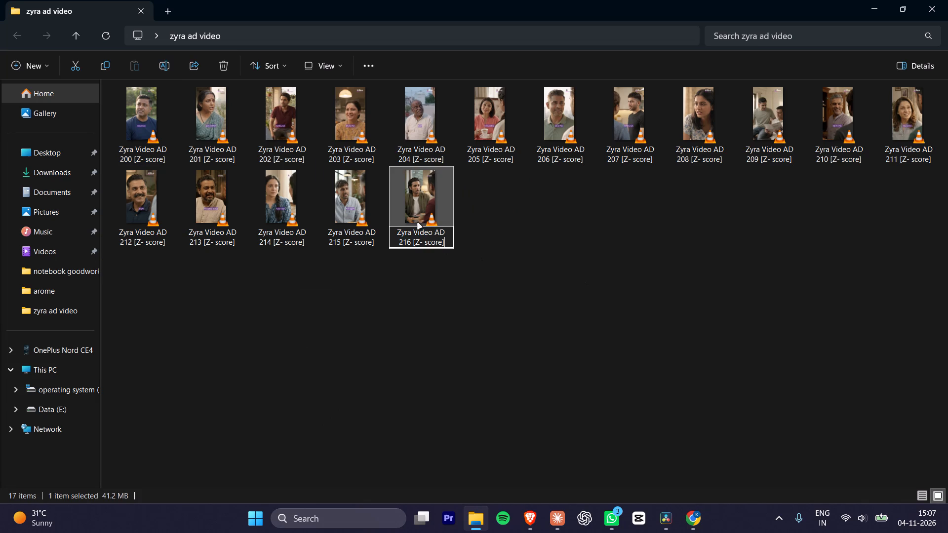
pyautogui.press('Left')
pyautogui.press('BackSpace')
pyautogui.press('BackSpace')
pyautogui.press('BackSpace')
pyautogui.press('BackSpace')
pyautogui.press('BackSpace')
pyautogui.press('BackSpace')
pyautogui.press('BackSpace')
pyautogui.press('BackSpace')
pyautogui.write('buying')
pyautogui.hotkey('shift', 'Left')
pyautogui.hotkey('shift', 'Left')
pyautogui.hotkey('shift', 'Left')
pyautogui.hotkey('shift', 'Left')
pyautogui.hotkey('shift', 'Left')
pyautogui.hotkey('shift', 'Left')
pyautogui.hotkey('ctrl', 'c')
pyautogui.click(561, 353)
# Rename the AD 215 video as Zyra Video AD 215 [buying].
pyautogui.click(334, 223)
pyautogui.press('F2')
pyautogui.press('Right')
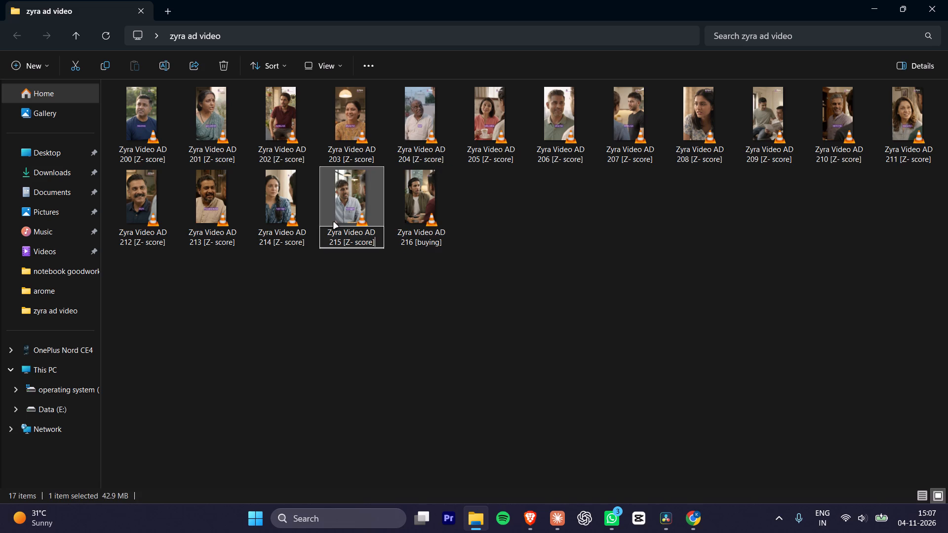
pyautogui.press('Left')
pyautogui.press('BackSpace')
pyautogui.press('BackSpace')
pyautogui.press('BackSpace')
pyautogui.press('BackSpace')
pyautogui.press('BackSpace')
pyautogui.press('BackSpace')
pyautogui.press('BackSpace')
pyautogui.press('BackSpace')
pyautogui.hotkey('ctrl', 'v')
pyautogui.press('Return')
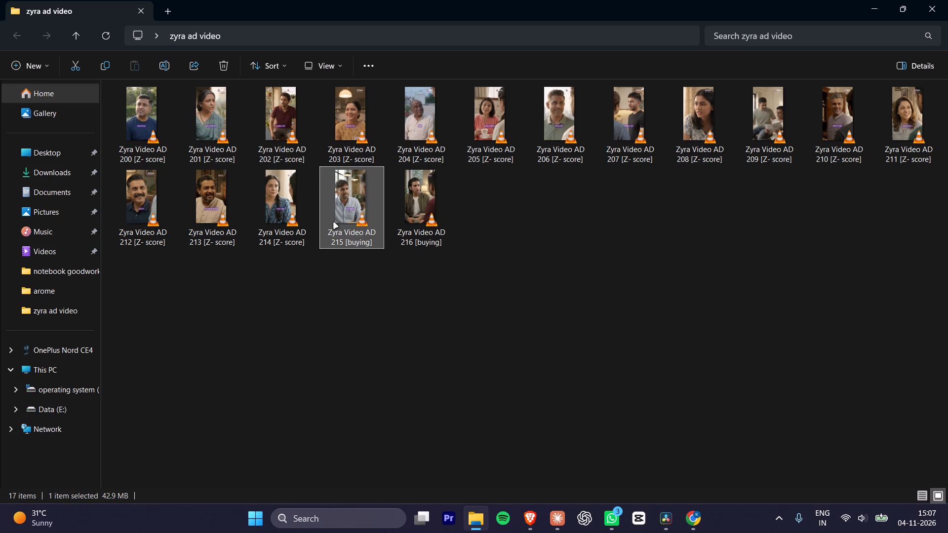
# Rename the AD 214 video as Zyra Video AD 214 [buying].
pyautogui.click(291, 226)
pyautogui.press('F2')
pyautogui.press('Right')
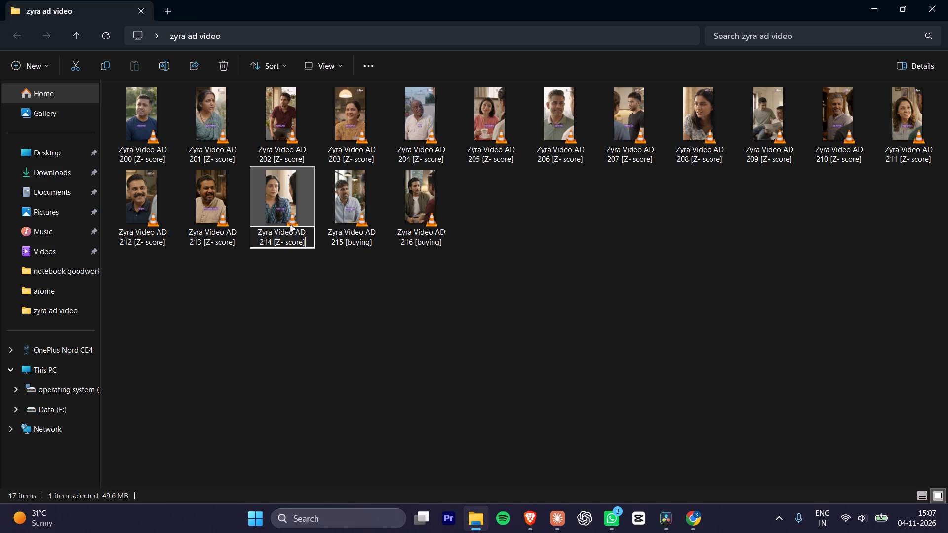
pyautogui.press('Left')
pyautogui.press('Left')
pyautogui.press('Right')
pyautogui.press('BackSpace')
pyautogui.press('BackSpace')
pyautogui.press('BackSpace')
pyautogui.press('BackSpace')
pyautogui.press('BackSpace')
pyautogui.press('BackSpace')
pyautogui.press('BackSpace')
pyautogui.press('BackSpace')
pyautogui.hotkey('ctrl', 'v')
pyautogui.press('Return')
# Rename the AD 213 video as Zyra Video AD 213 [buying].
pyautogui.click(218, 237)
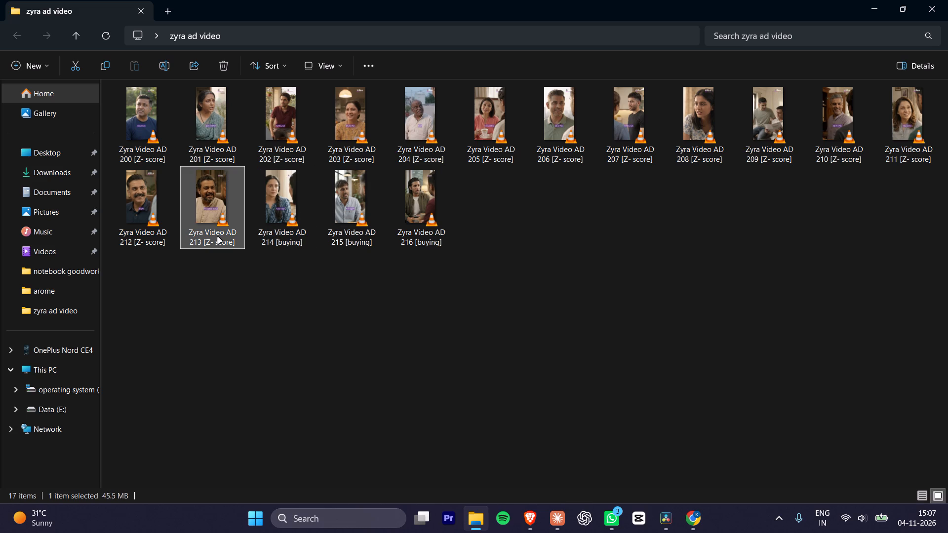
pyautogui.press('F2')
pyautogui.press('Right')
pyautogui.press('Left')
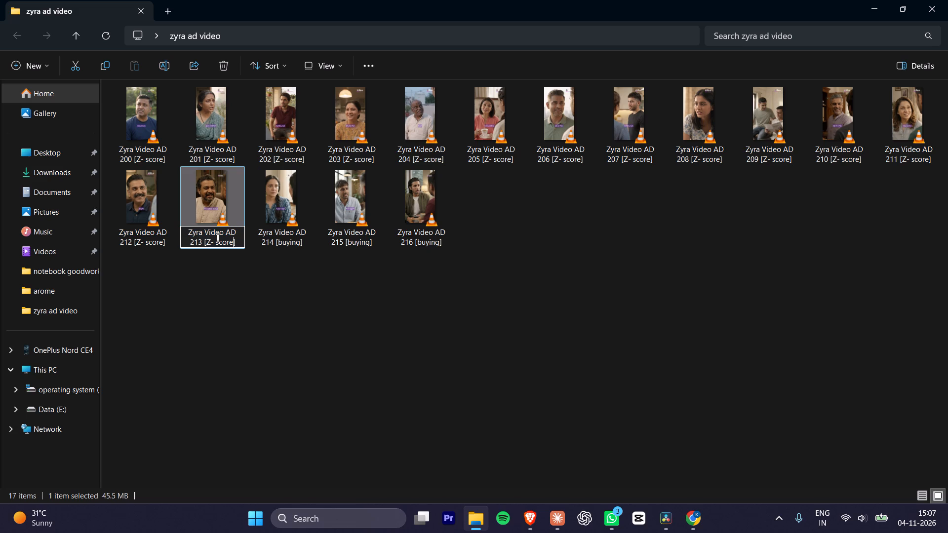
pyautogui.press('BackSpace')
pyautogui.press('BackSpace')
pyautogui.press('BackSpace')
pyautogui.press('BackSpace')
pyautogui.press('BackSpace')
pyautogui.press('BackSpace')
pyautogui.press('BackSpace')
pyautogui.press('BackSpace')
pyautogui.hotkey('ctrl', 'v')
pyautogui.press('Return')
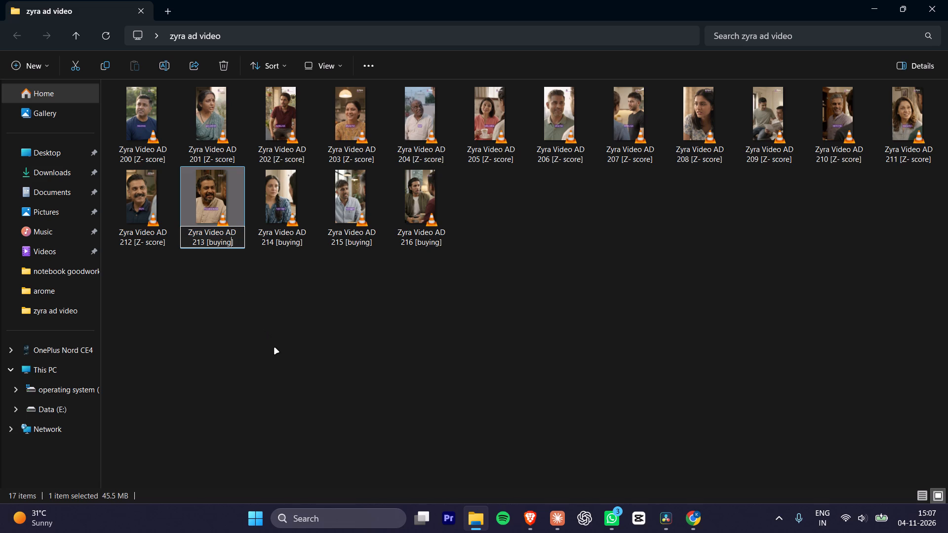
pyautogui.click(275, 348)
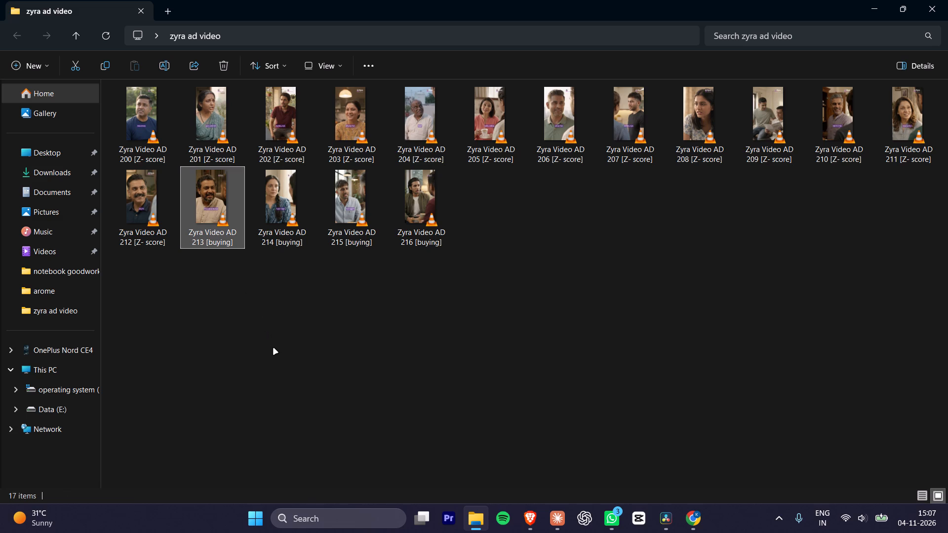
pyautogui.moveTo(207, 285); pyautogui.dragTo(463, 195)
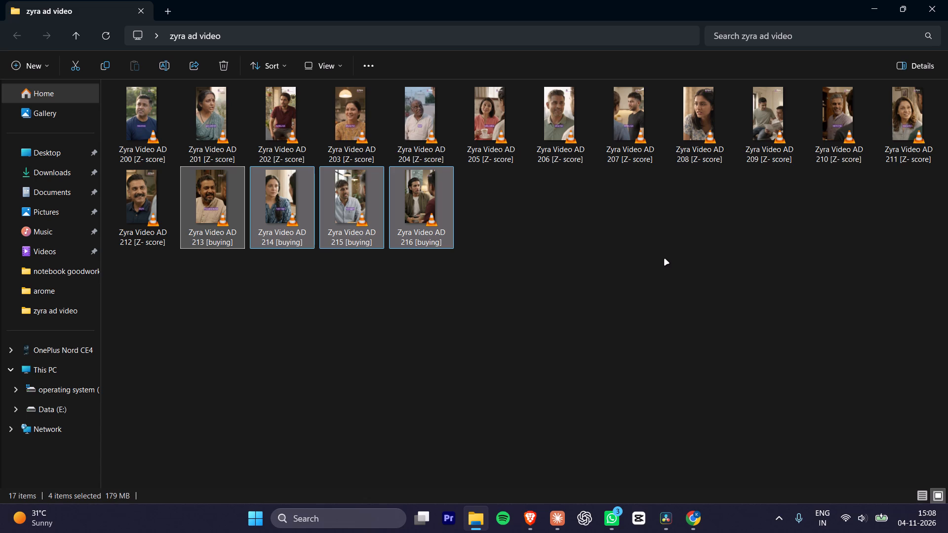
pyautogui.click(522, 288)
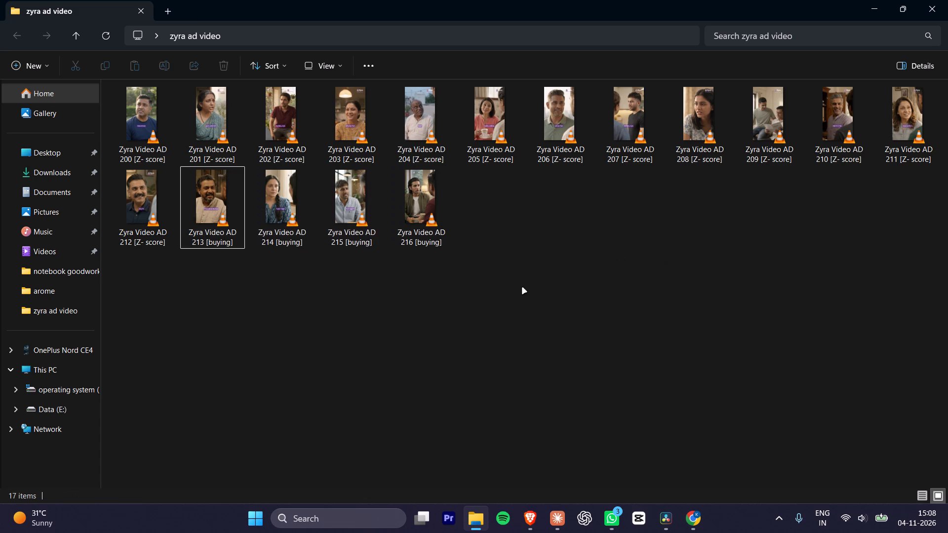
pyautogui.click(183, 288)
# Upload the AD 210, 211 and 212 [Z- score] videos from File Explorer to the November videos folder in Google Drive.
pyautogui.click(156, 213)
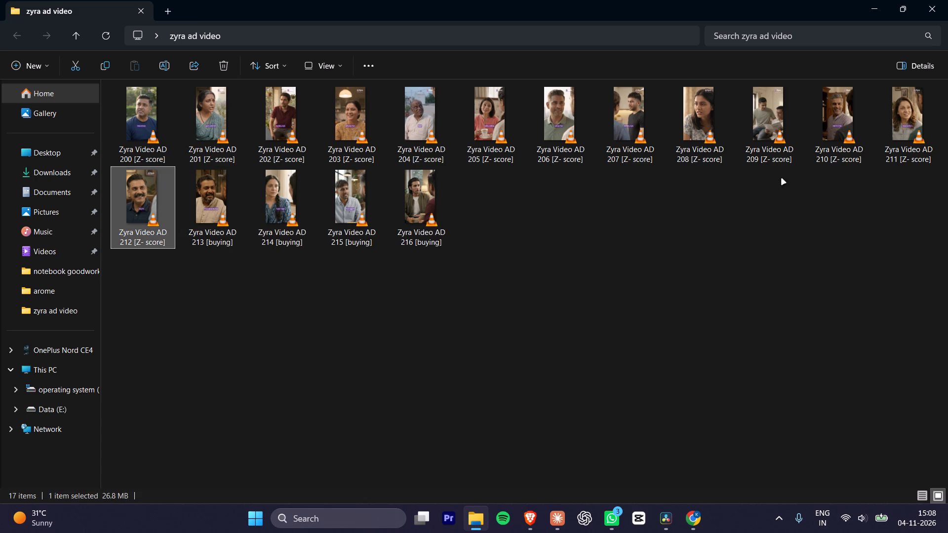
pyautogui.keyDown('ctrl'); pyautogui.click(834, 131); pyautogui.keyUp('ctrl')
pyautogui.keyDown('ctrl'); pyautogui.click(894, 134); pyautogui.keyUp('ctrl')
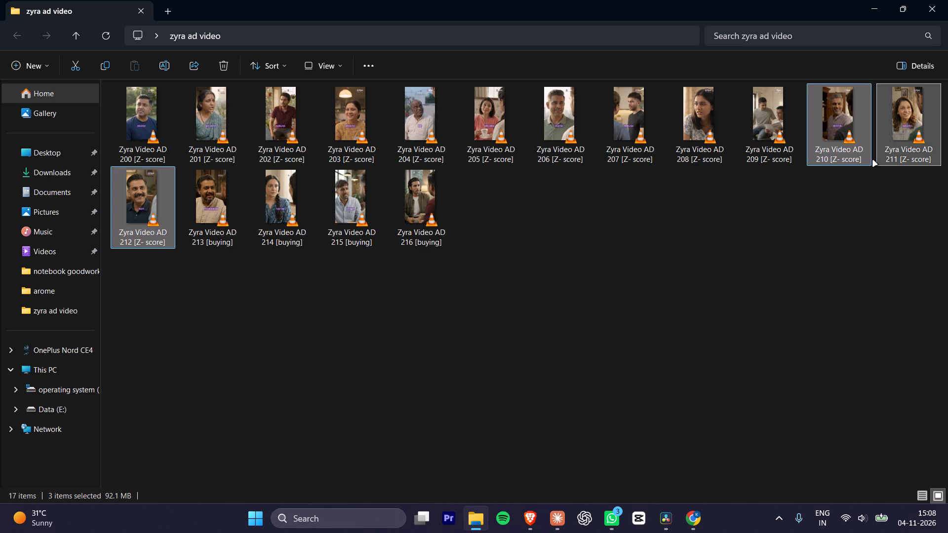
pyautogui.hotkey('alt', 'Tab')
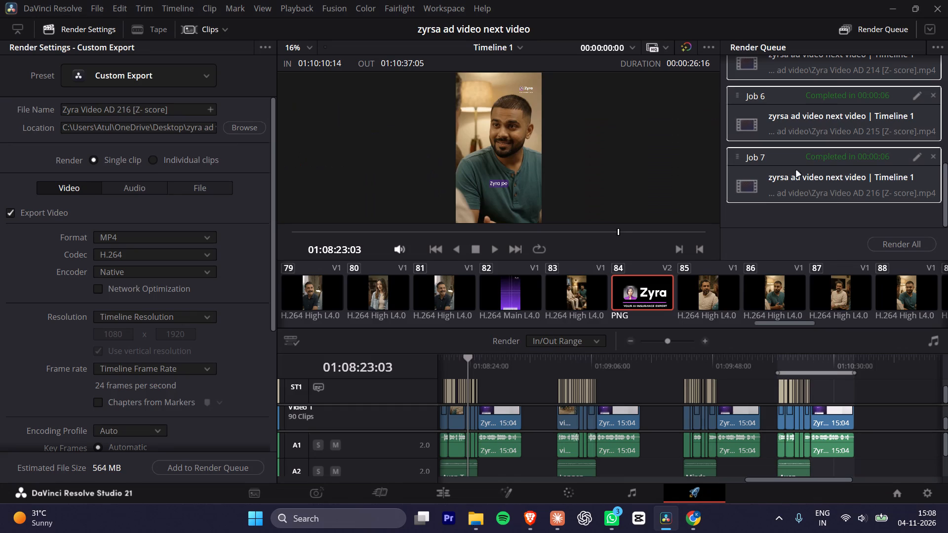
pyautogui.hotkey('alt', 'Tab')
pyautogui.hotkey('alt', 'Tab')
pyautogui.doubleClick(543, 210)
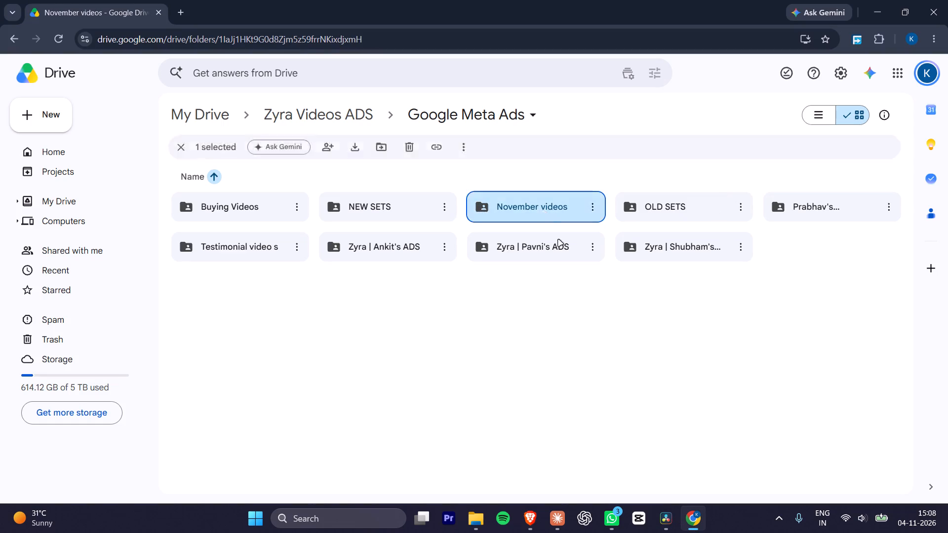
pyautogui.hotkey('alt', 'Tab')
pyautogui.hotkey('alt', 'Tab')
pyautogui.hotkey('alt', 'Tab')
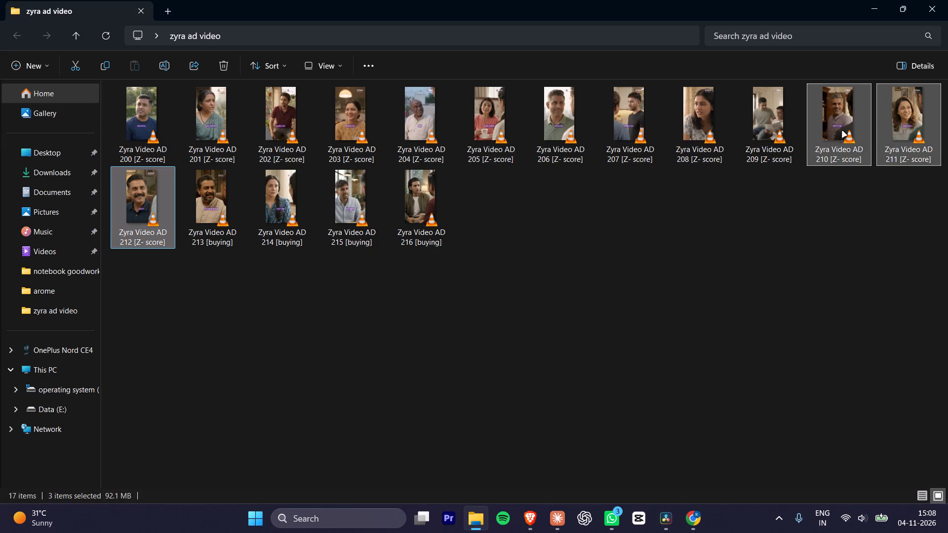
pyautogui.moveTo(843, 120); pyautogui.dragTo(774, 321)
pyautogui.hotkey('alt', 'Tab')
pyautogui.hotkey('alt', 'Tab')
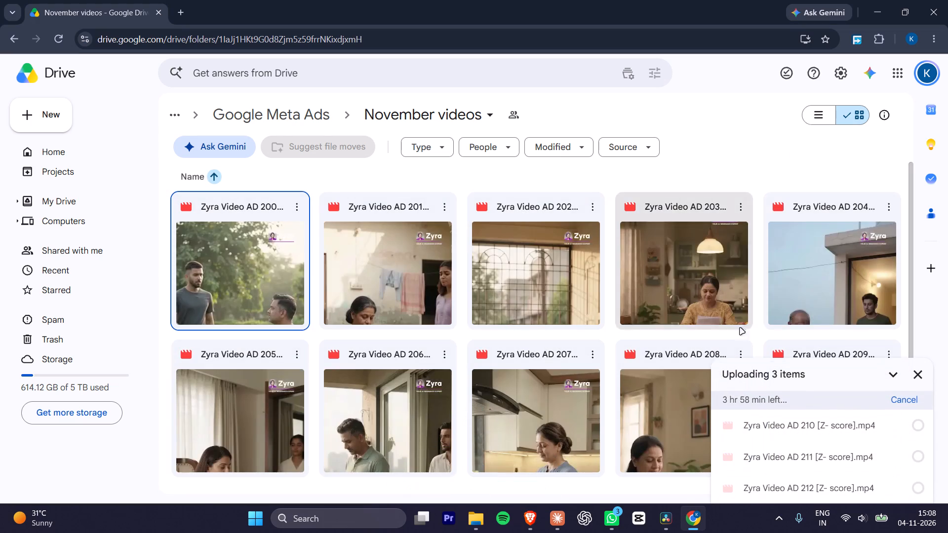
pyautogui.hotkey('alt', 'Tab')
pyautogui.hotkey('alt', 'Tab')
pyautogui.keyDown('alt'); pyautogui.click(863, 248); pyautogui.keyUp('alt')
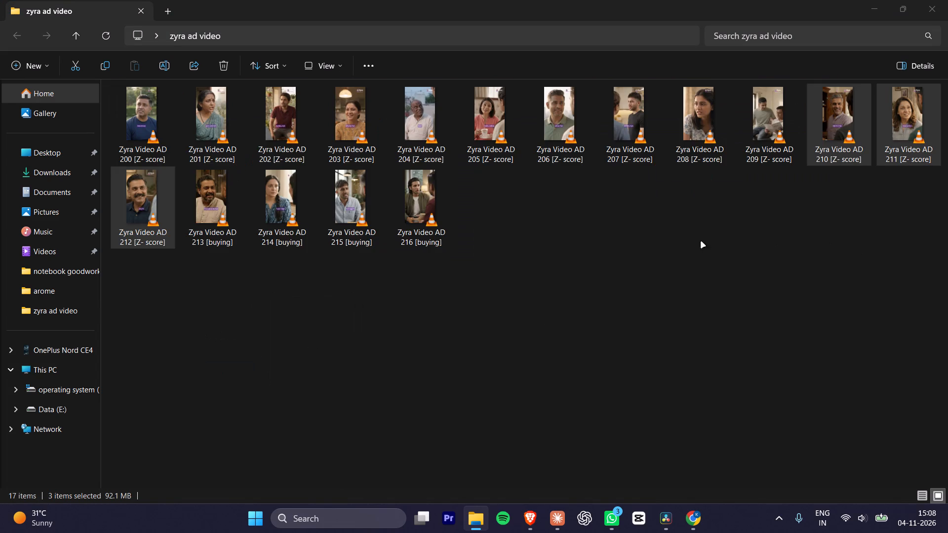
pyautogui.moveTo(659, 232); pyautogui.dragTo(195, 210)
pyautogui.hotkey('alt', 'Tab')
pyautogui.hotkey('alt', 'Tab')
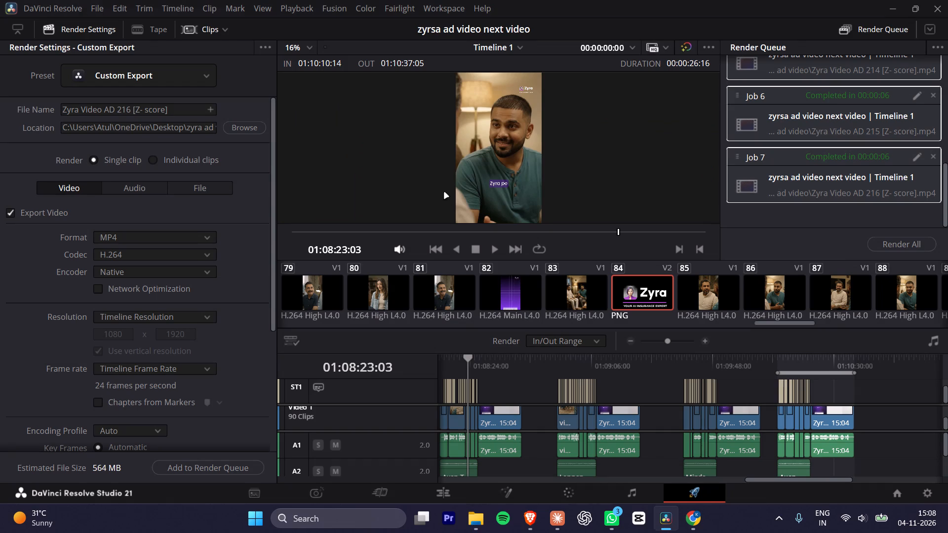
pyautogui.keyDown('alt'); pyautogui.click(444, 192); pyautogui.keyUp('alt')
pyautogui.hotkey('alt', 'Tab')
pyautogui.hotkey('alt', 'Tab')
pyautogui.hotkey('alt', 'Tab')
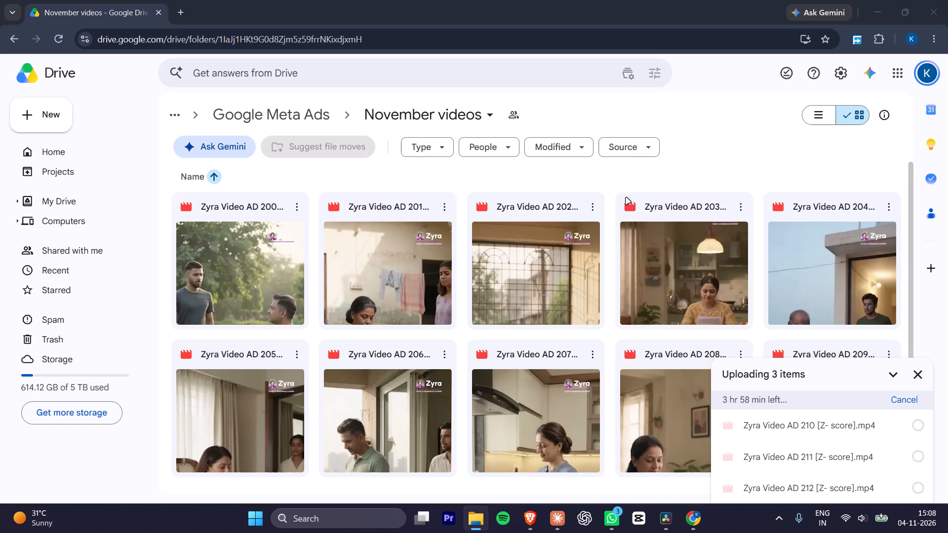
# Go back to the Google Meta Ads folder and open its Buying Videos folder.
pyautogui.scroll(-4, 732, 257)
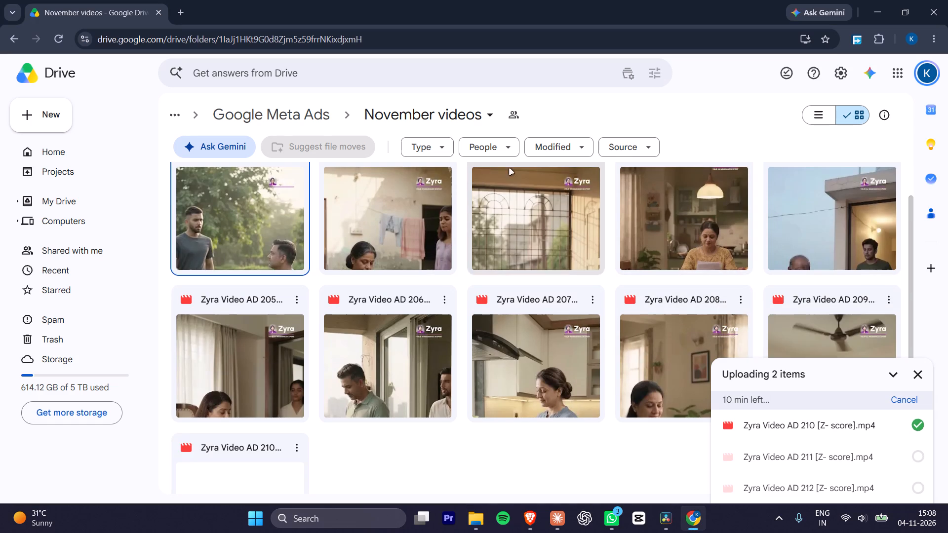
pyautogui.scroll(2, 534, 137)
pyautogui.click(298, 117)
pyautogui.click(453, 328)
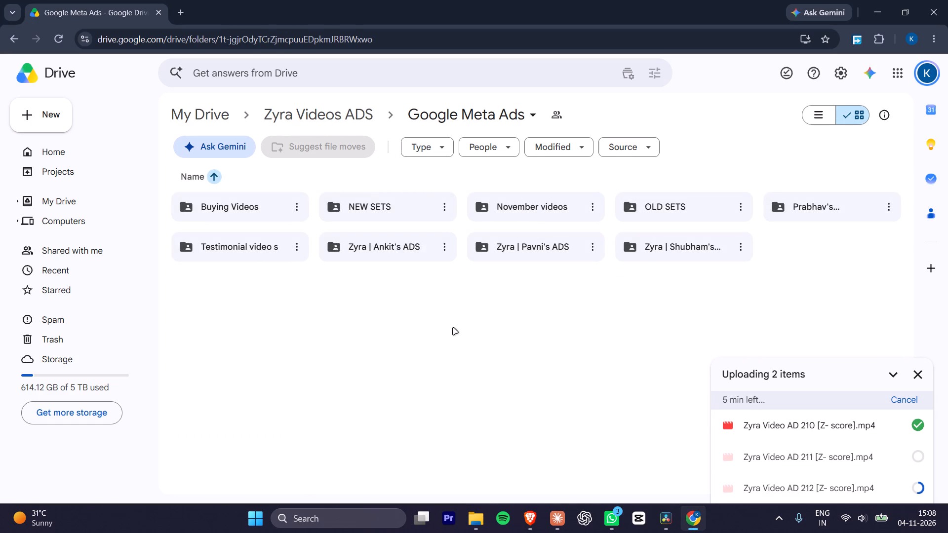
pyautogui.doubleClick(259, 210)
# Look through the existing videos in the Buying Videos folder to check how they are named.
pyautogui.hotkey('alt', 'Tab')
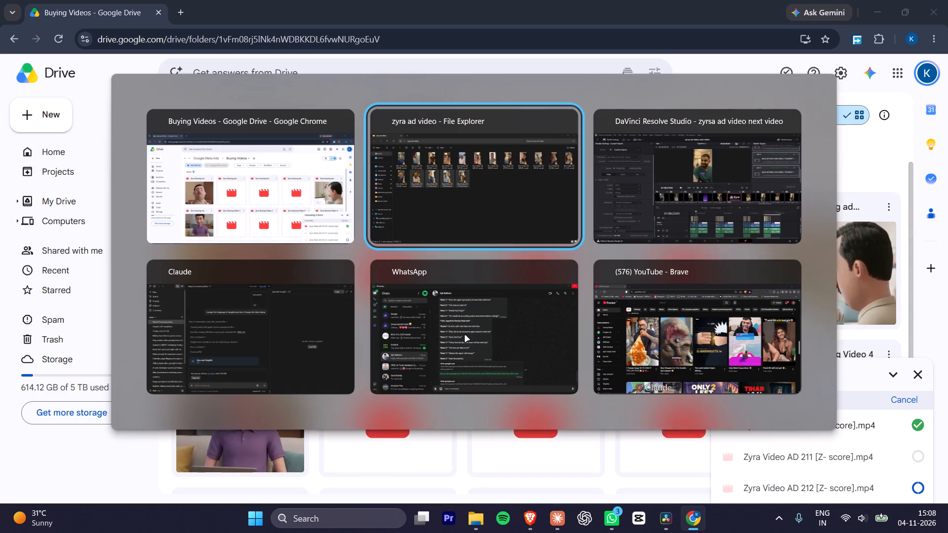
pyautogui.moveTo(428, 270); pyautogui.dragTo(427, 265)
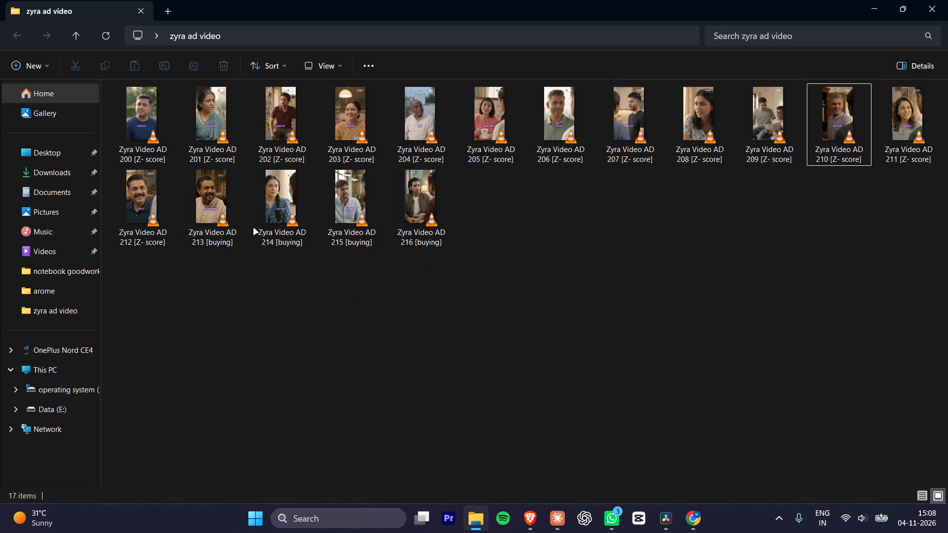
pyautogui.hotkey('alt', 'Tab')
pyautogui.scroll(-6, 356, 257)
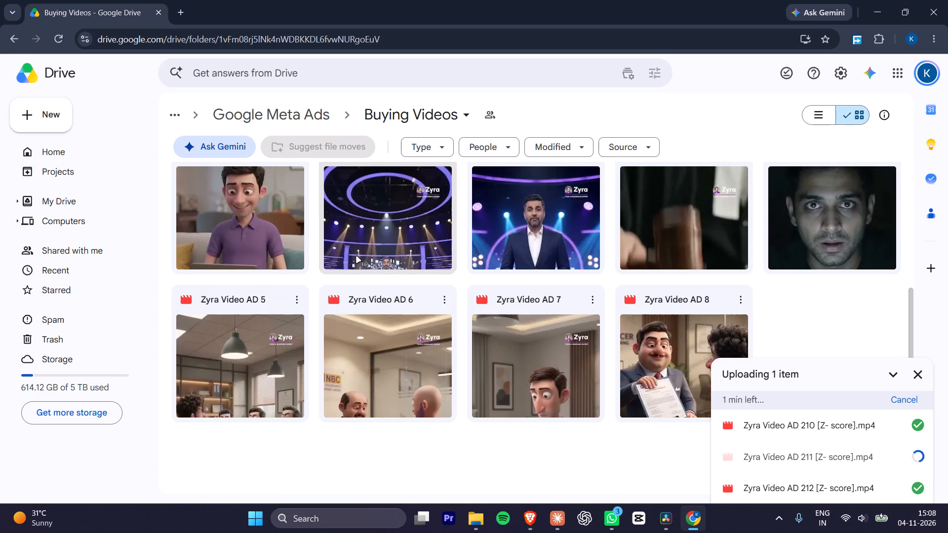
pyautogui.scroll(-3, 356, 257)
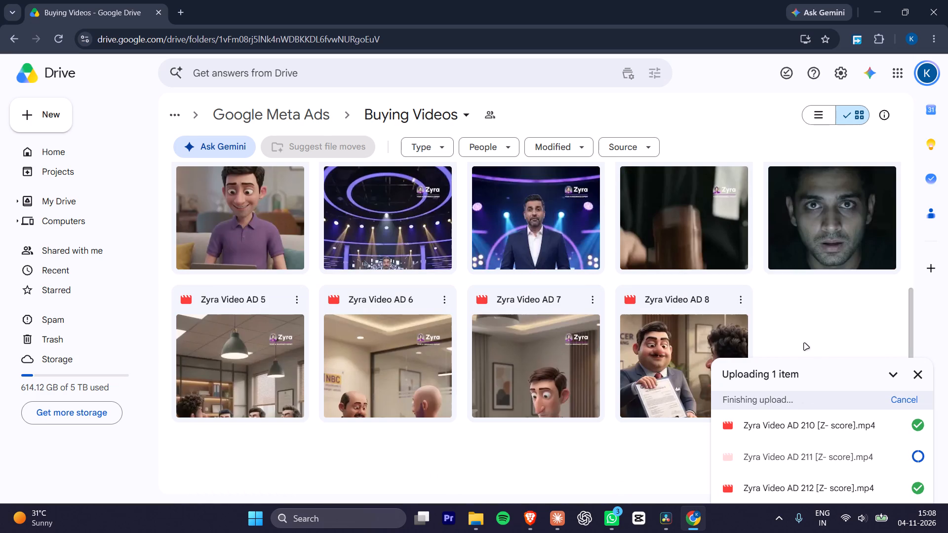
pyautogui.click(899, 390)
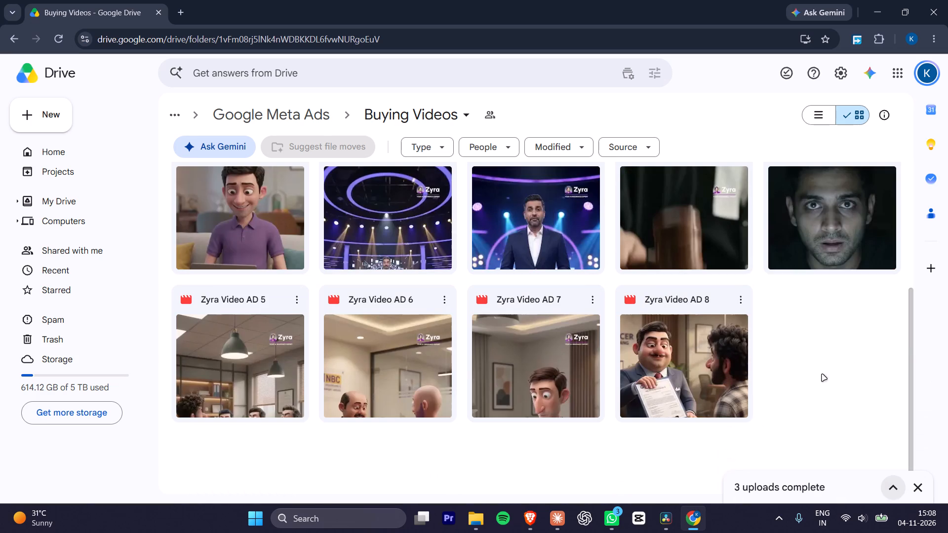
pyautogui.scroll(-4, 808, 391)
pyautogui.scroll(6, 808, 391)
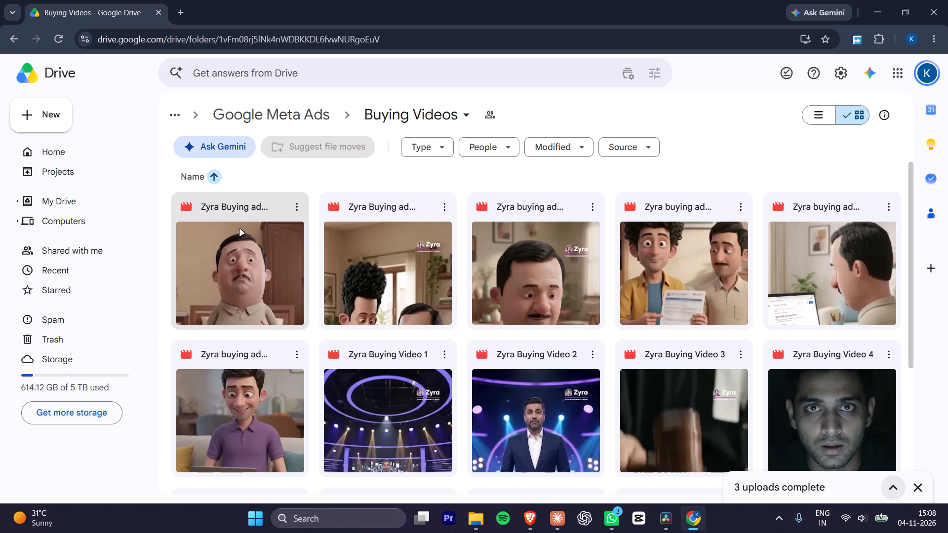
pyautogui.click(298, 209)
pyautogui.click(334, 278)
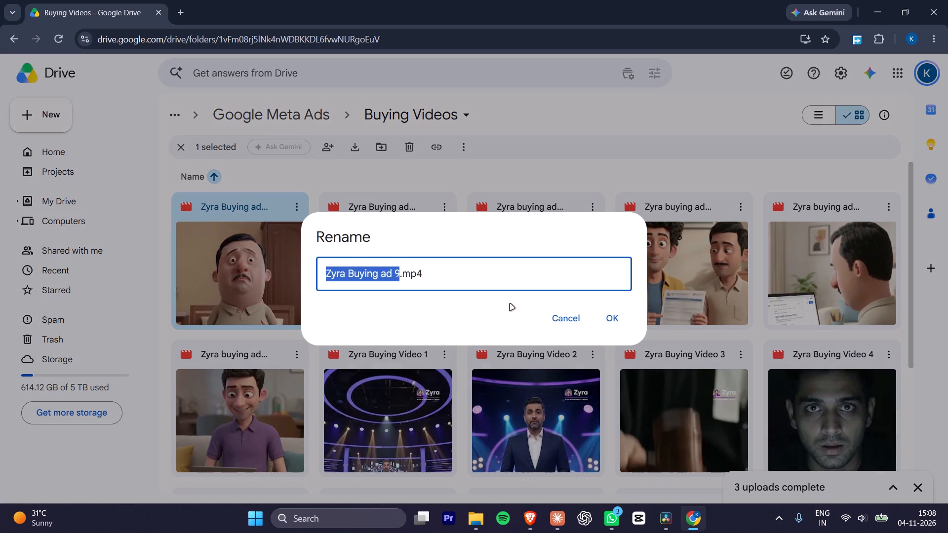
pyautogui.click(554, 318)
# Show the Buying Videos folder as a list and examine the full names and numbering of its videos.
pyautogui.click(824, 117)
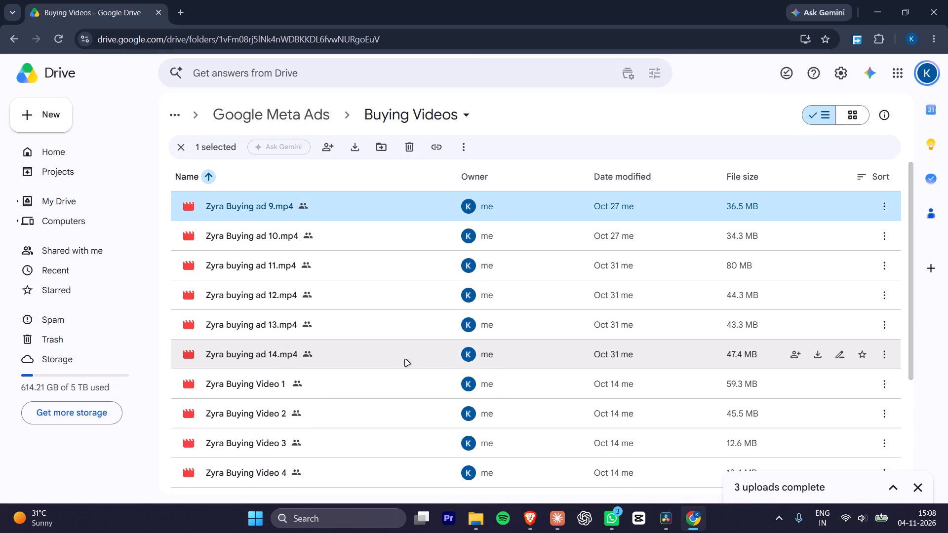
pyautogui.scroll(-4, 405, 360)
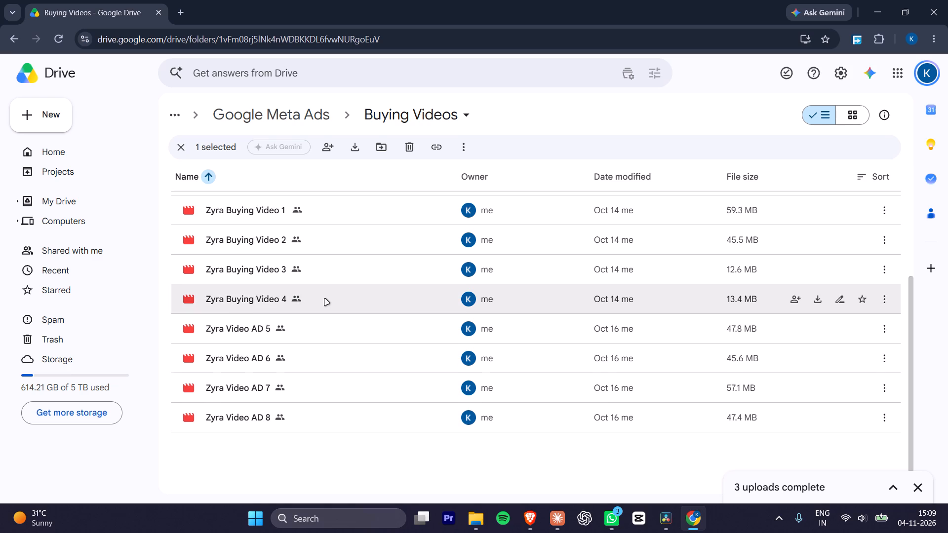
pyautogui.scroll(4, 325, 299)
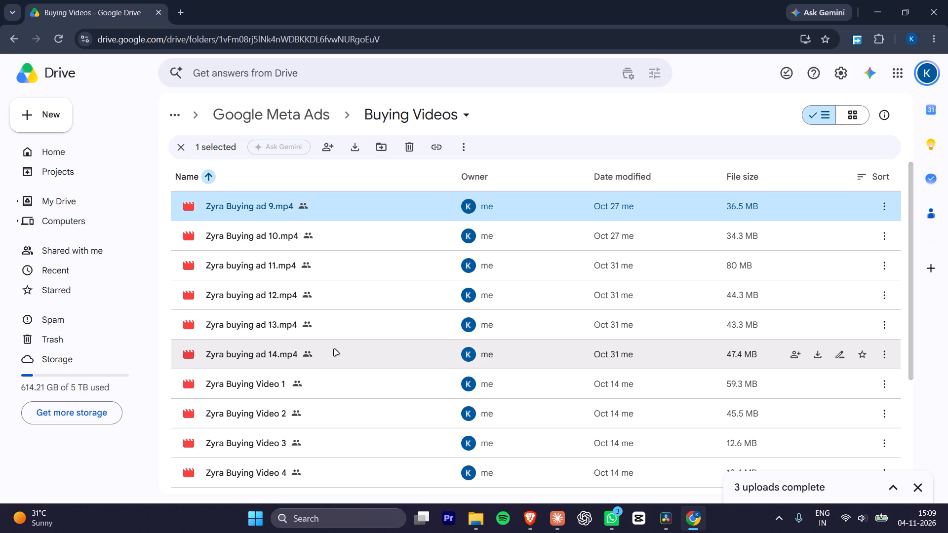
# Copy the name Zyra buying ad 14 from that video in the Buying Videos folder, leaving the video's own name as is.
pyautogui.hotkey('alt', 'Tab')
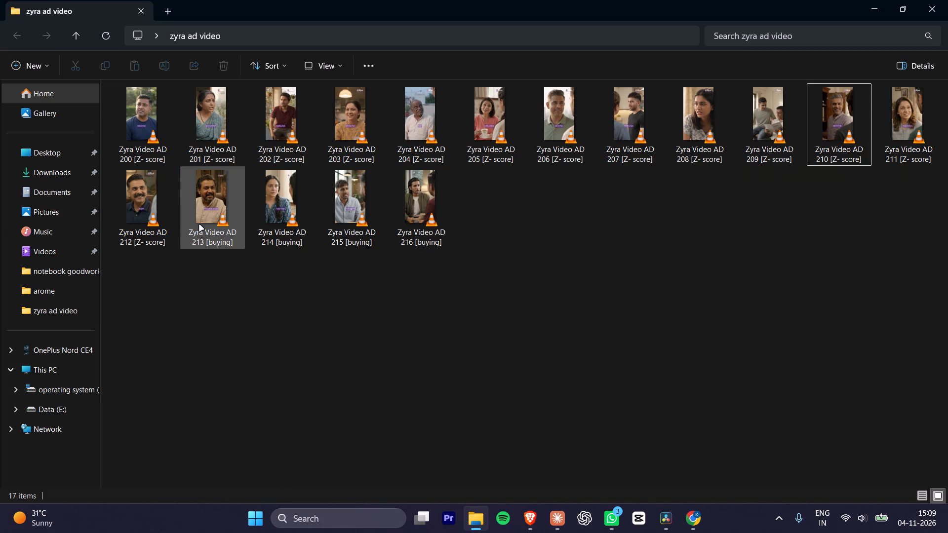
pyautogui.click(199, 225)
pyautogui.hotkey('alt', 'Tab')
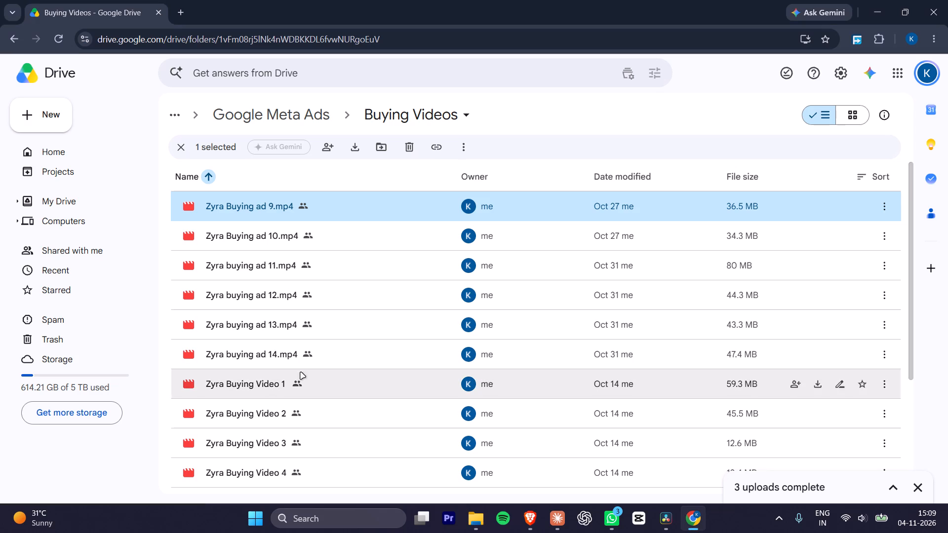
pyautogui.click(259, 358)
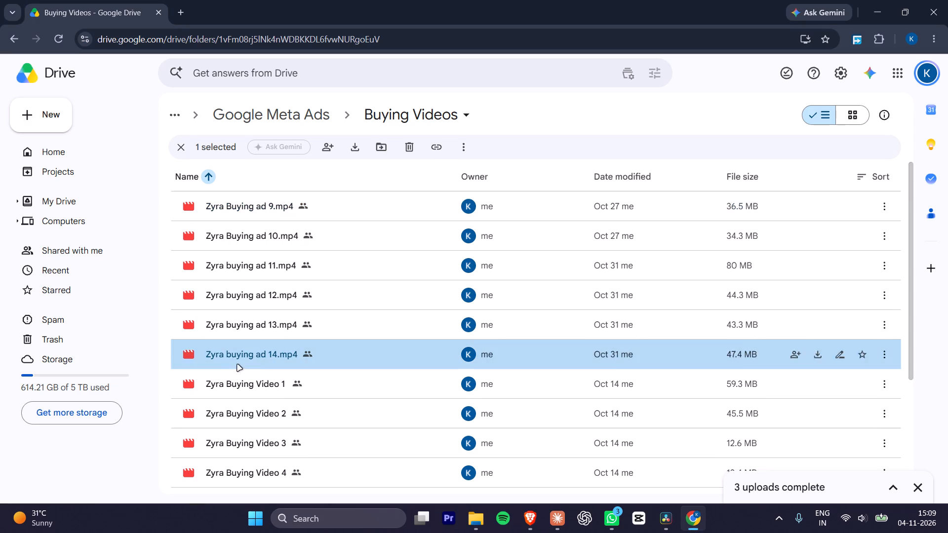
pyautogui.rightClick(243, 354)
pyautogui.click(285, 195)
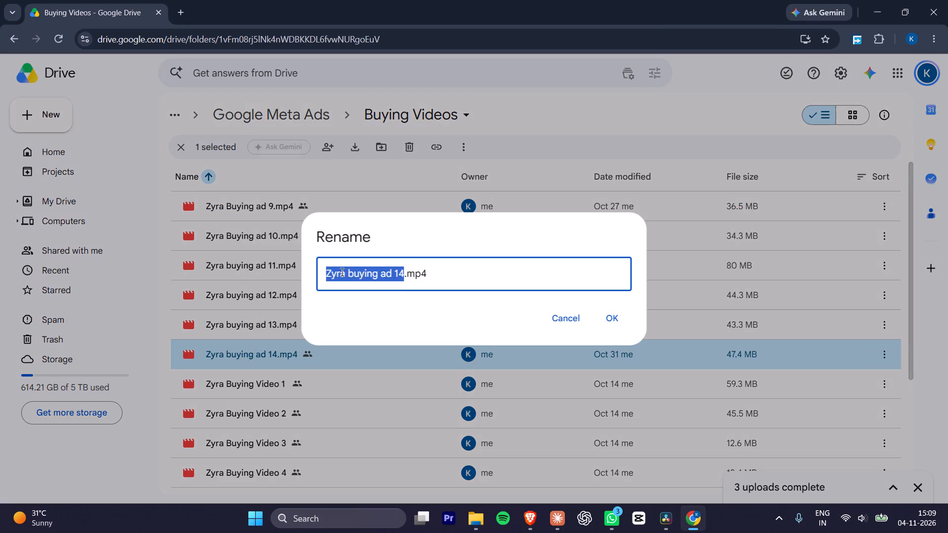
pyautogui.hotkey('ctrl', 'c')
pyautogui.hotkey('ctrl', 'c')
pyautogui.click(577, 318)
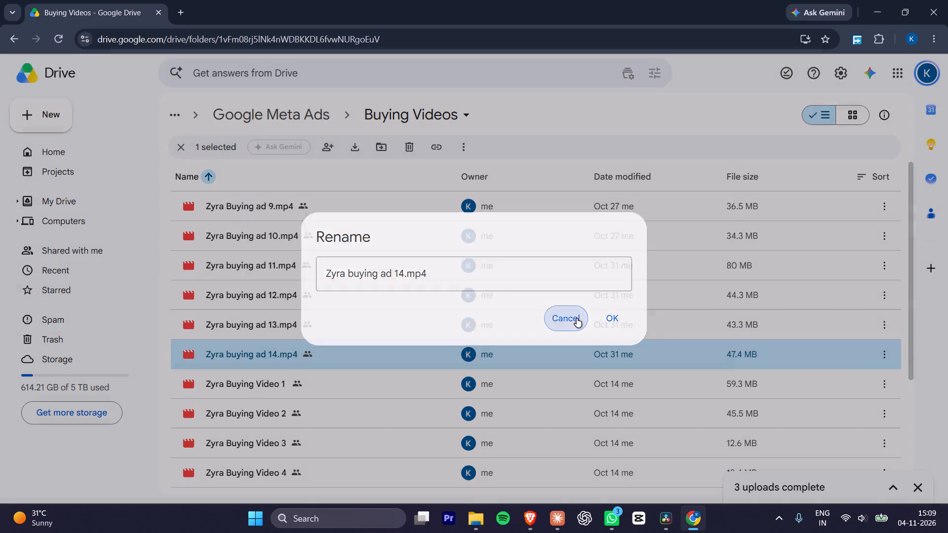
# Switch to File Explorer and rename the AD 213 [buying] video as Zyra buying ad 15.
pyautogui.hotkey('alt', 'Tab')
pyautogui.click(220, 211)
pyautogui.press('F2')
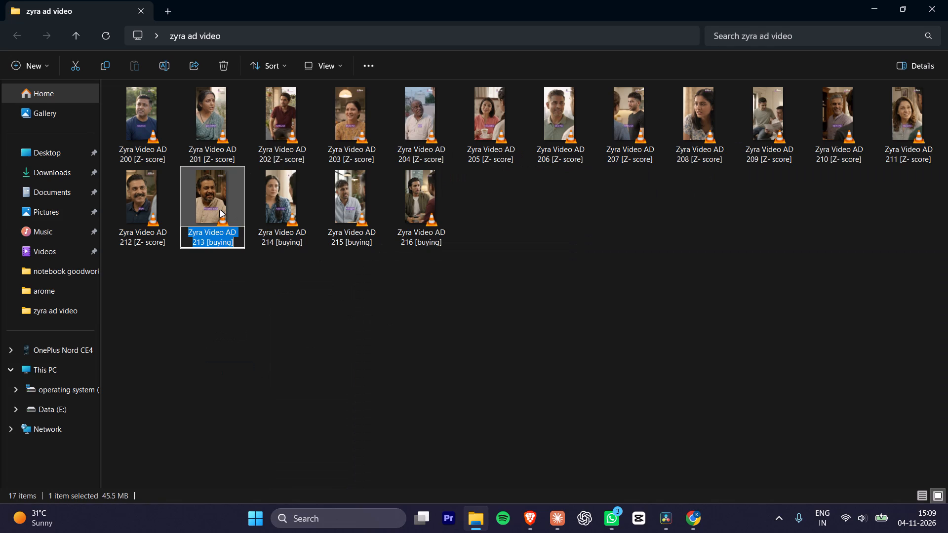
pyautogui.hotkey('ctrl', 'v')
pyautogui.press('BackSpace')
pyautogui.press('BackSpace')
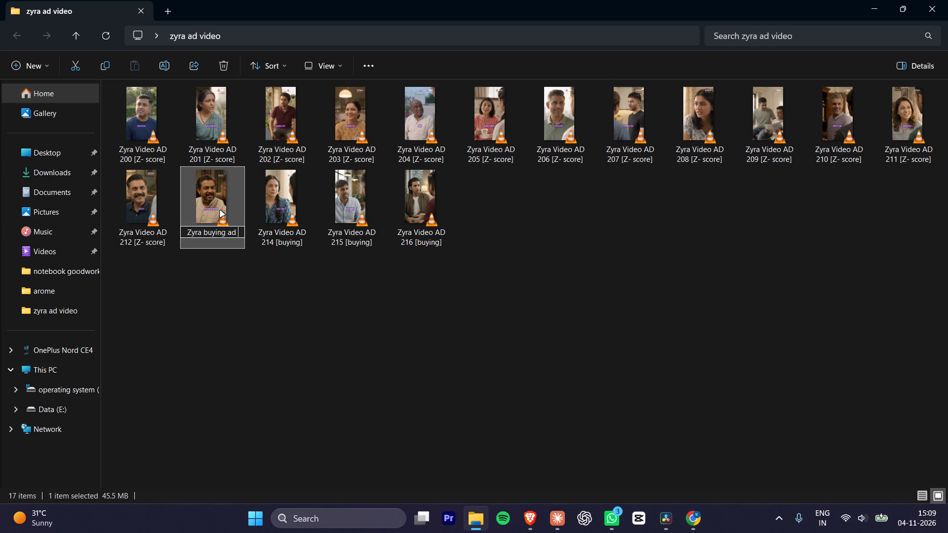
pyautogui.write('15')
pyautogui.press('Return')
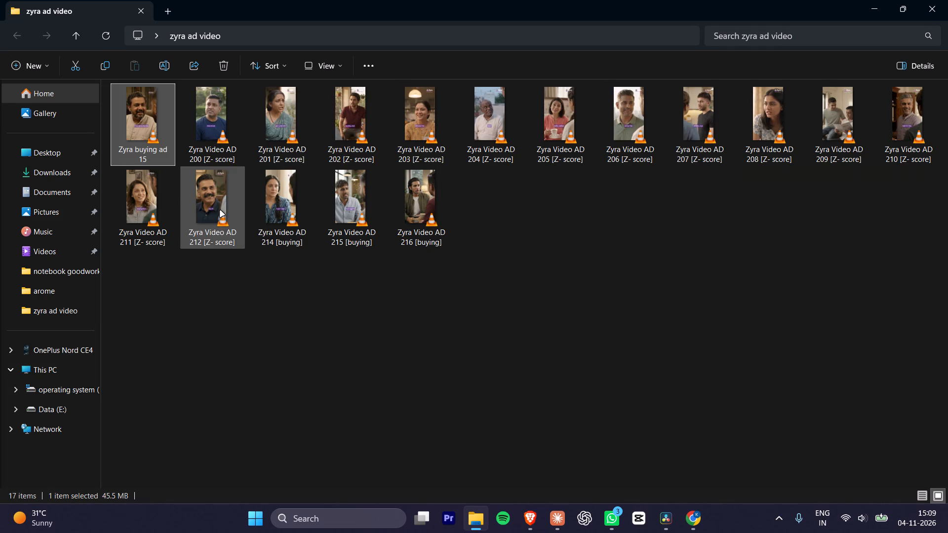
# Rename the AD 214 [buying] video as Zyra buying ad 16.
pyautogui.click(278, 207)
pyautogui.press('F2')
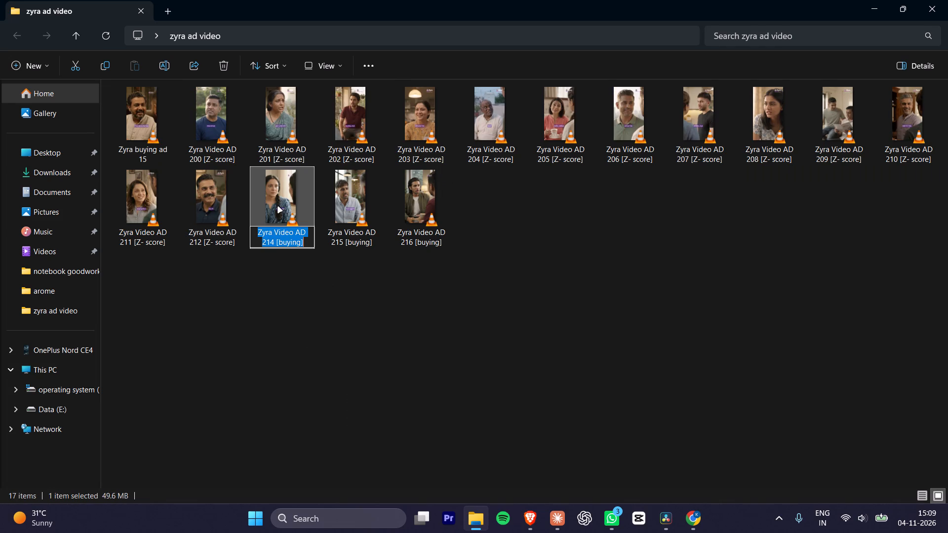
pyautogui.hotkey('ctrl', 'v')
pyautogui.press('BackSpace')
pyautogui.press('BackSpace')
pyautogui.press('1')
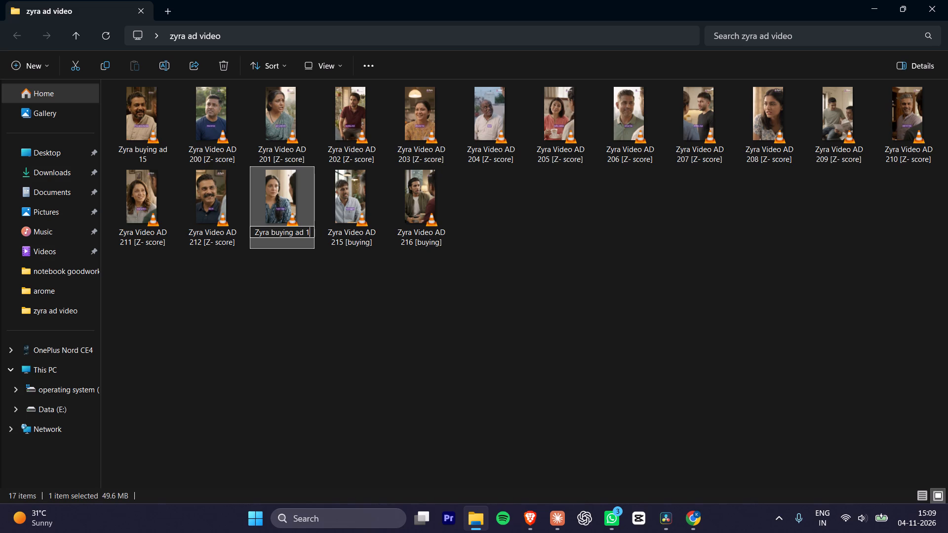
pyautogui.press('6')
pyautogui.press('Return')
# Rename the AD 215 [buying] video as Zyra buying ad 17.
pyautogui.click(350, 201)
pyautogui.press('F2')
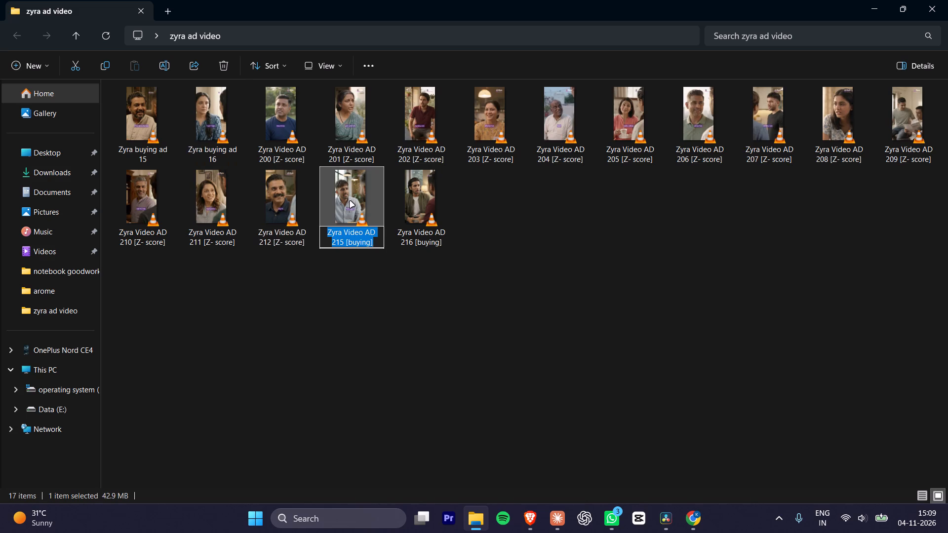
pyautogui.hotkey('ctrl', 'v')
pyautogui.write('17')
pyautogui.press('Return')
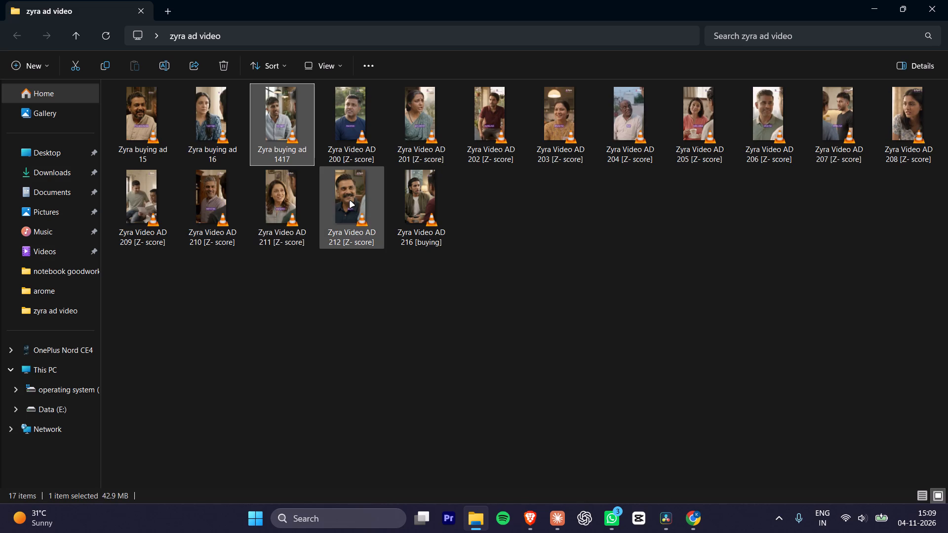
pyautogui.press('F2')
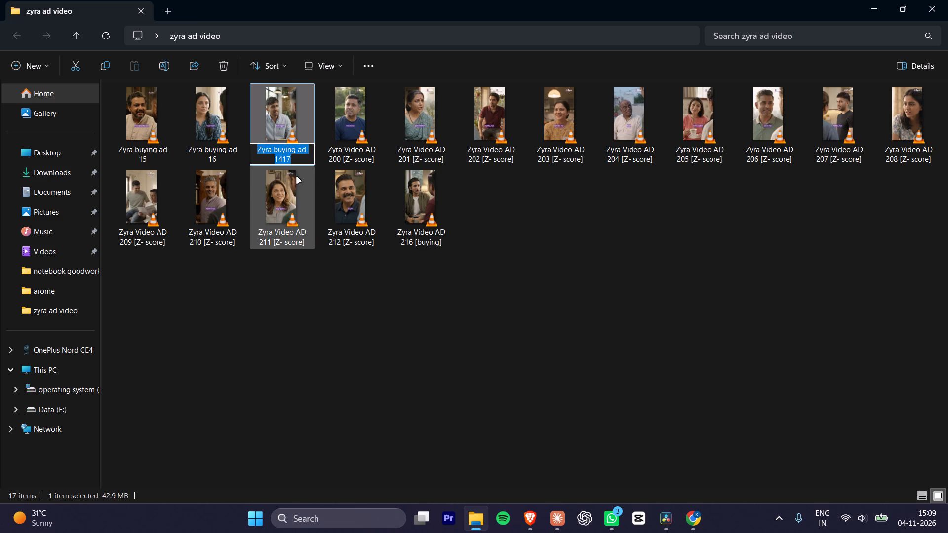
pyautogui.press('Right')
pyautogui.press('BackSpace')
pyautogui.press('BackSpace')
pyautogui.press('BackSpace')
pyautogui.press('BackSpace')
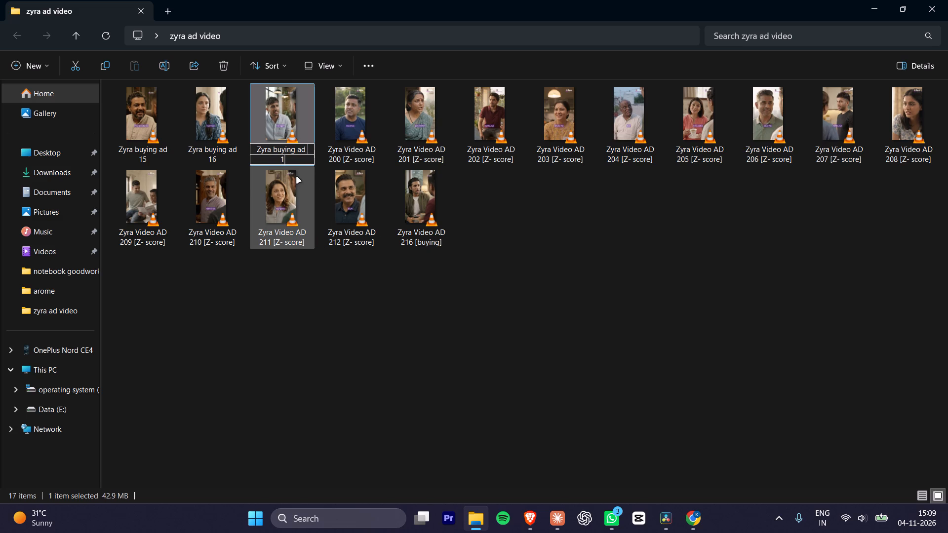
pyautogui.write('17')
pyautogui.press('Return')
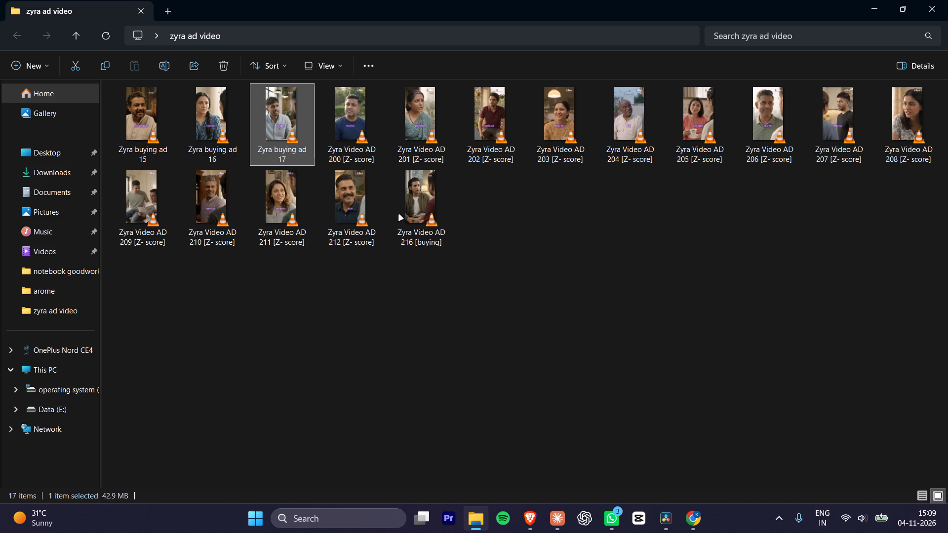
# Rename the AD 216 [buying] video as Zyra buying ad 18.
pyautogui.click(399, 215)
pyautogui.press('F2')
pyautogui.hotkey('ctrl', 'v')
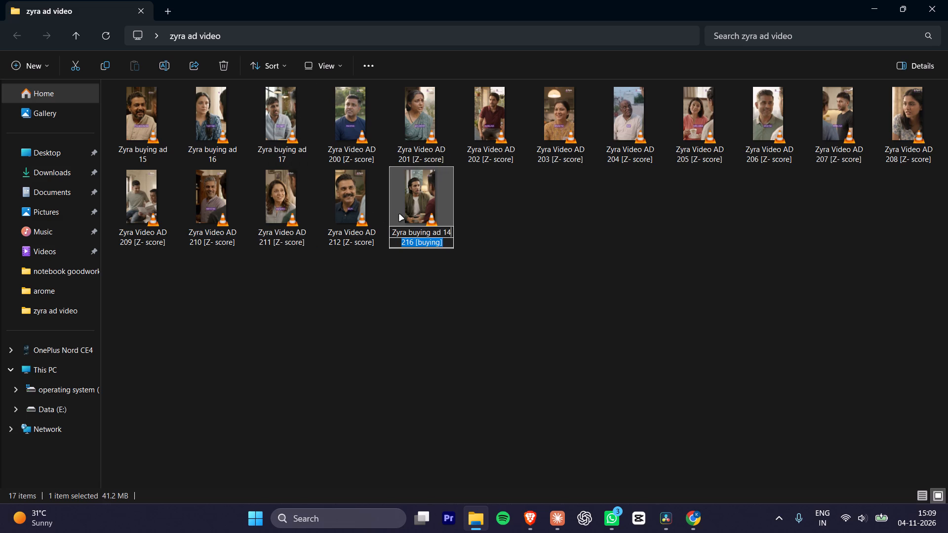
pyautogui.press('BackSpace')
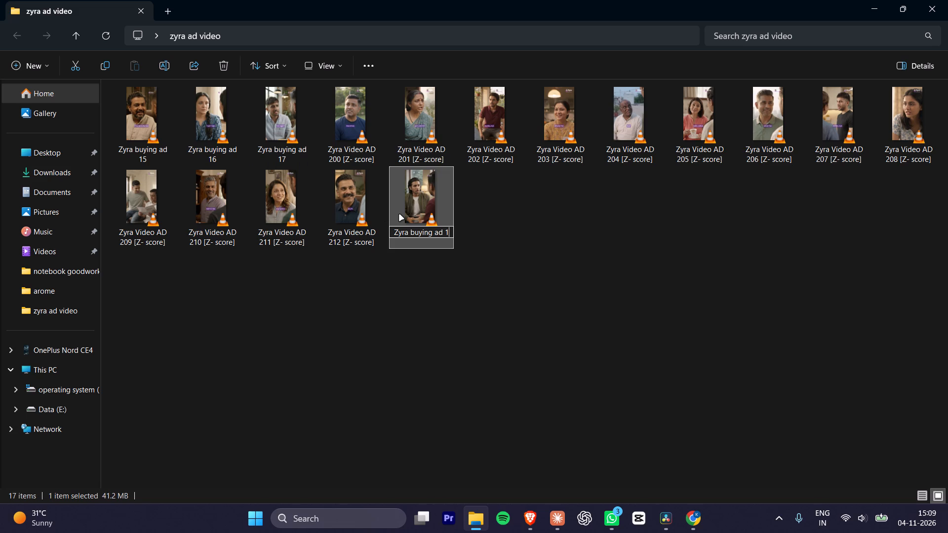
pyautogui.press('8')
pyautogui.press('Return')
pyautogui.click(593, 232)
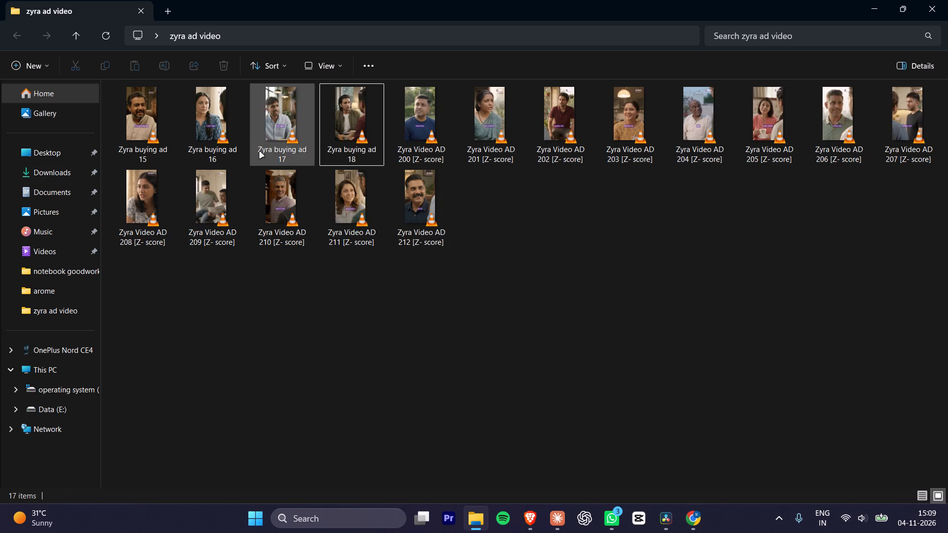
# Upload the videos Zyra buying ad 15 to 18 into the Buying Videos folder in Google Drive and expand the upload list.
pyautogui.click(140, 124)
pyautogui.keyDown('shift'); pyautogui.click(346, 126); pyautogui.keyUp('shift')
pyautogui.moveTo(265, 115); pyautogui.dragTo(287, 175)
pyautogui.hotkey('alt', 'Tab')
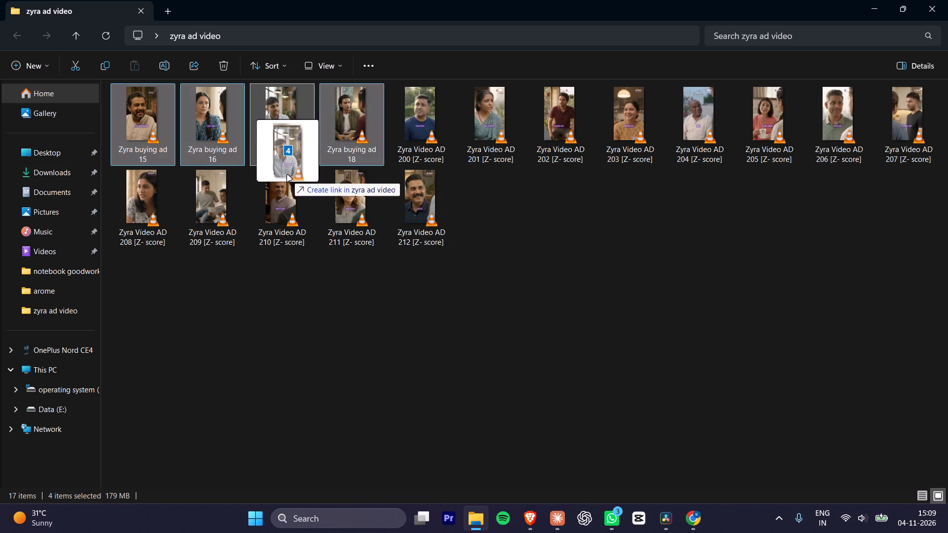
pyautogui.moveTo(287, 175); pyautogui.dragTo(540, 323)
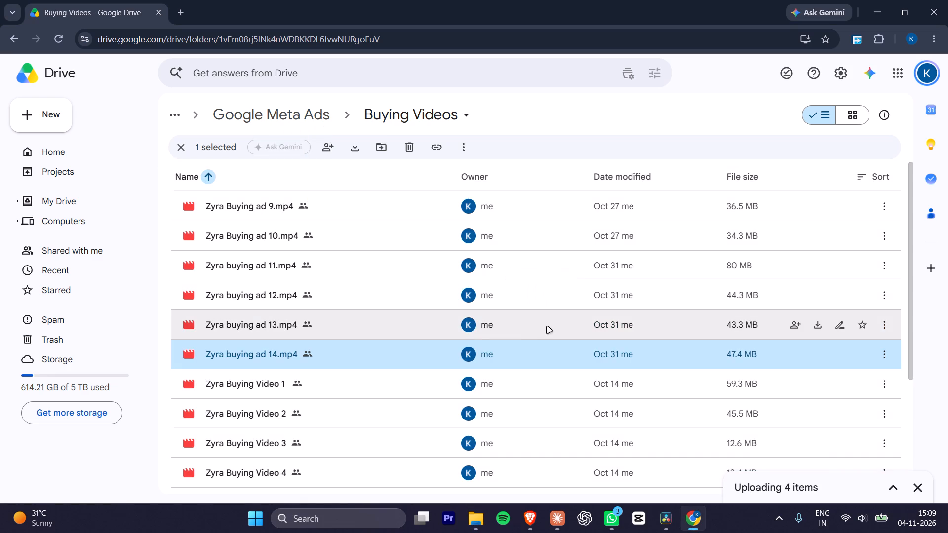
pyautogui.click(883, 489)
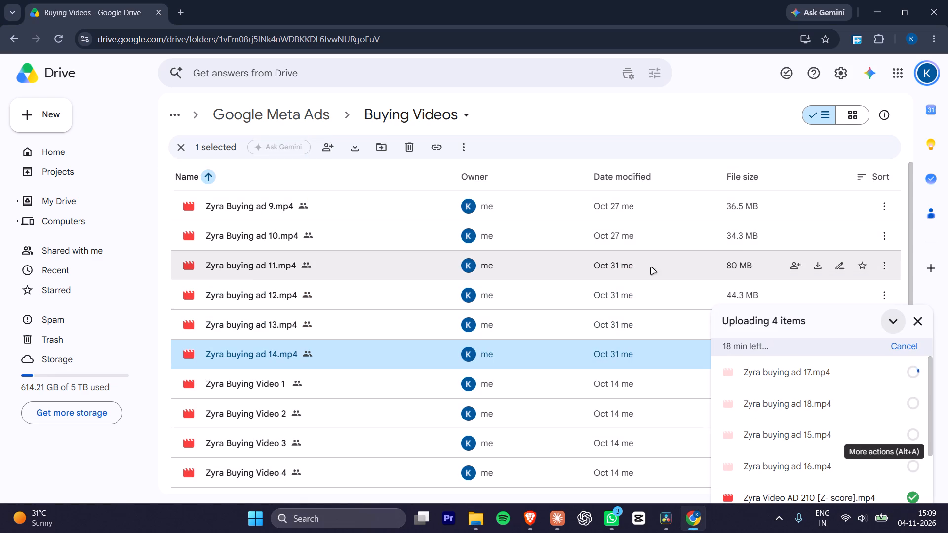
# Show the Buying Videos folder as a grid and look through its video thumbnails.
pyautogui.click(854, 108)
pyautogui.scroll(-10, 577, 255)
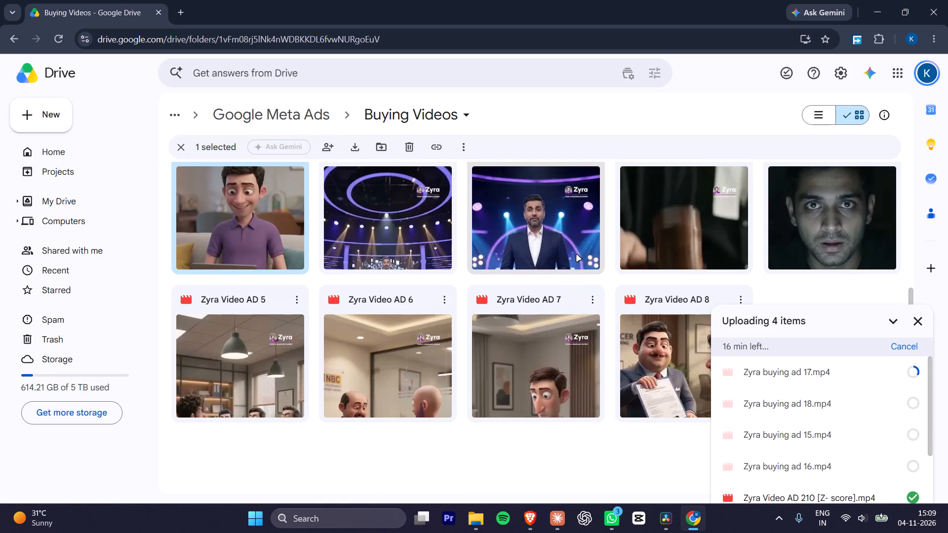
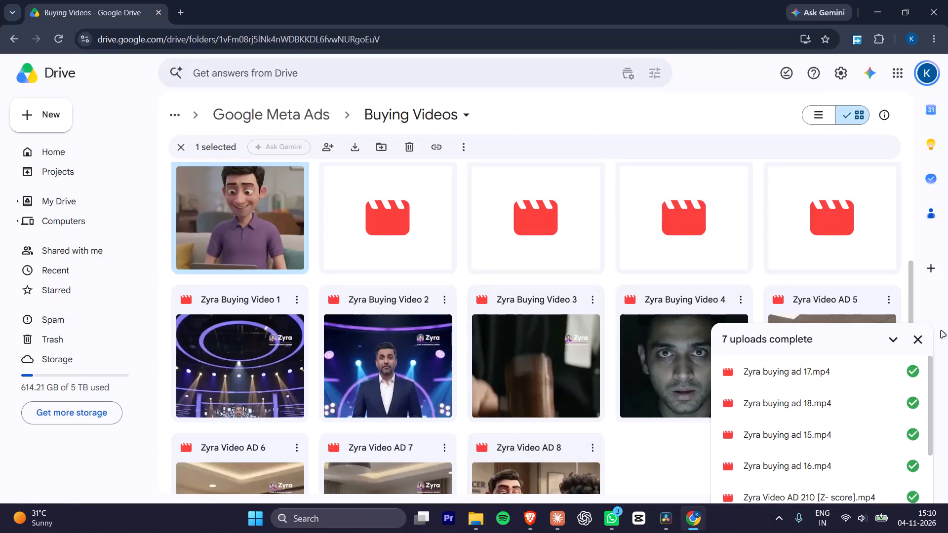
# Dismiss the completed uploads list in the Buying Videos folder.
pyautogui.click(916, 337)
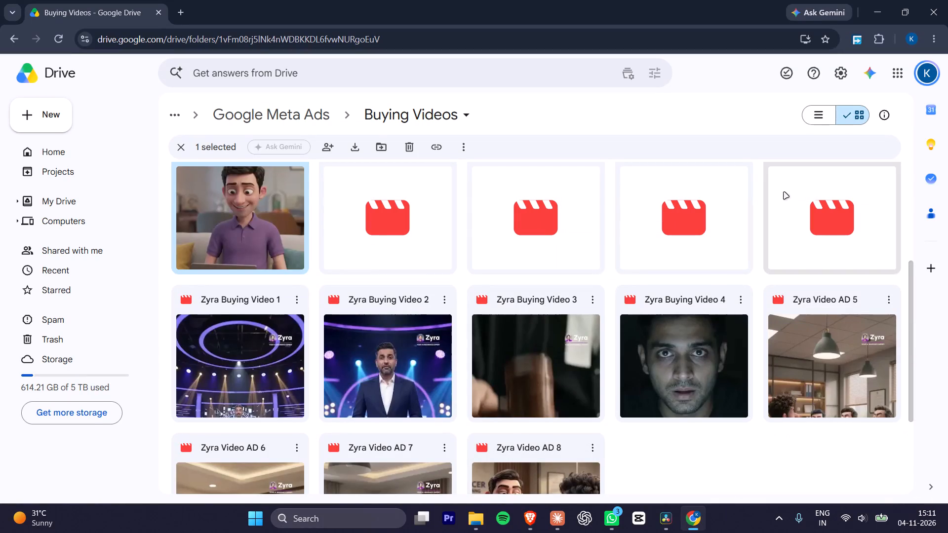
pyautogui.click(732, 117)
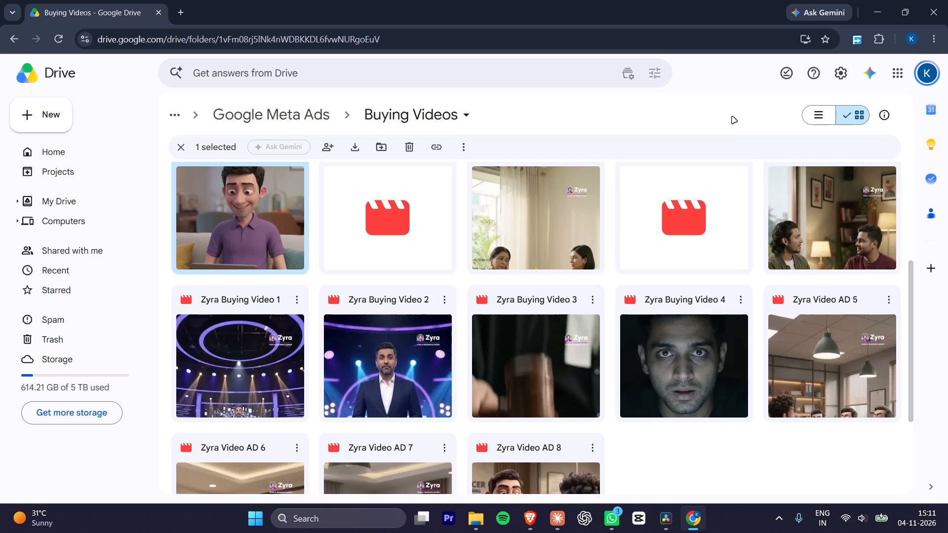
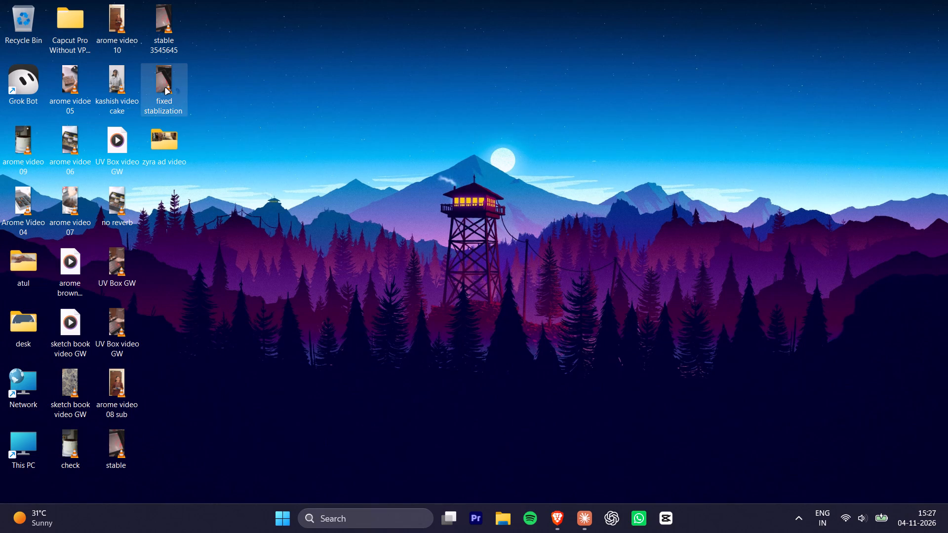
pyautogui.doubleClick(165, 88)
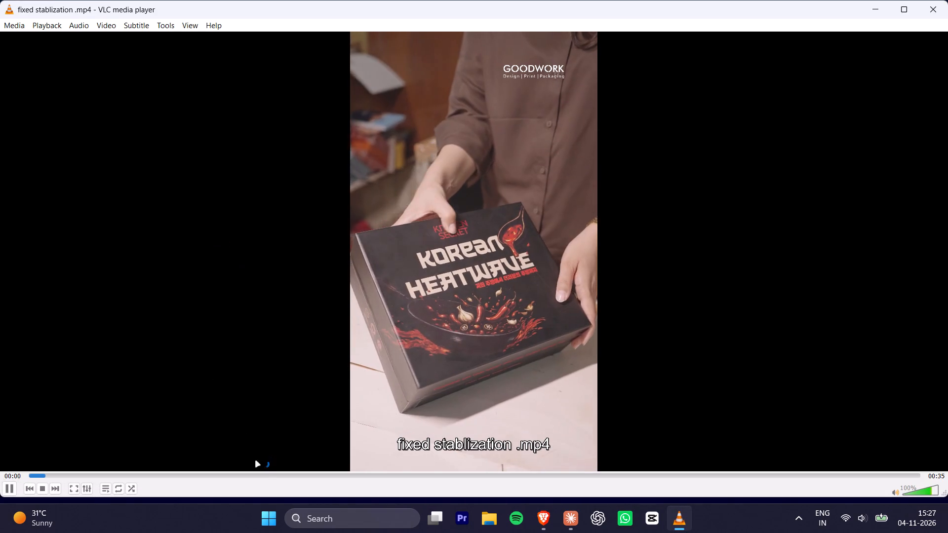
pyautogui.click(260, 471)
pyautogui.click(514, 473)
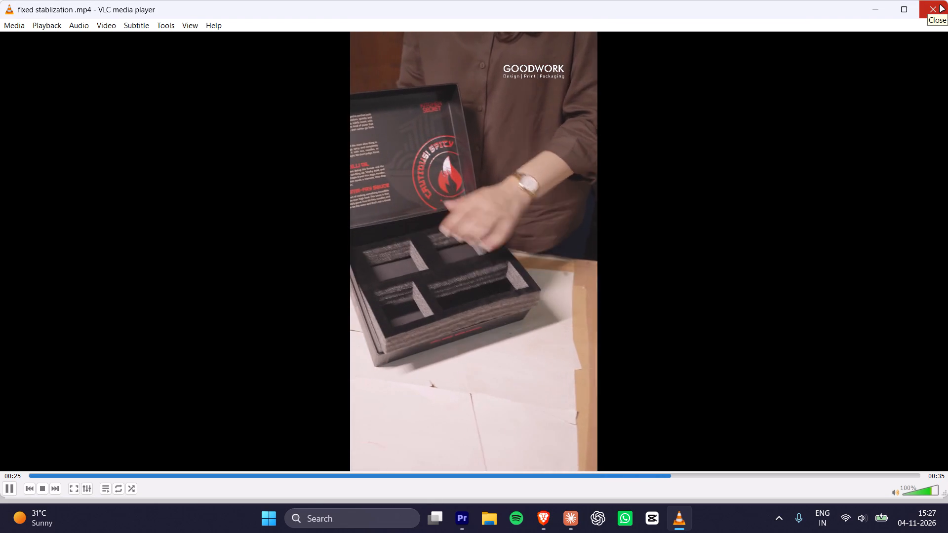
pyautogui.click(940, 5)
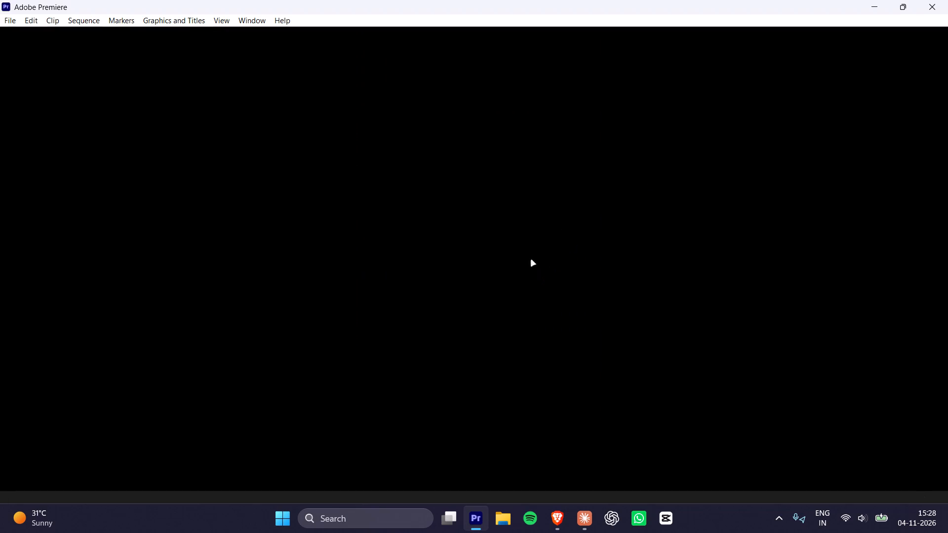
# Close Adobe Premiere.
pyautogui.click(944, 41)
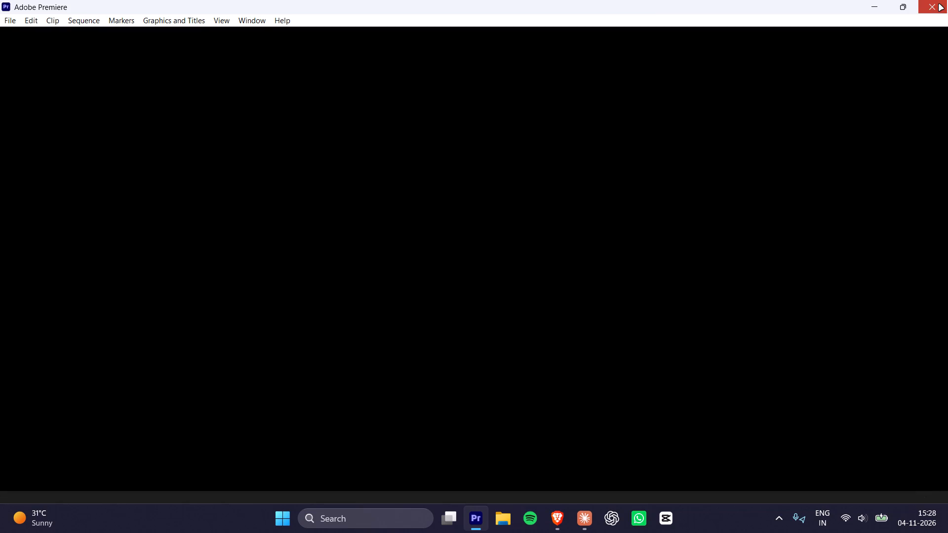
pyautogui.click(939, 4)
# Switch to Brave, search for "veed" in a new tab, open the VEED site and start a new video editing project.
pyautogui.click(558, 532)
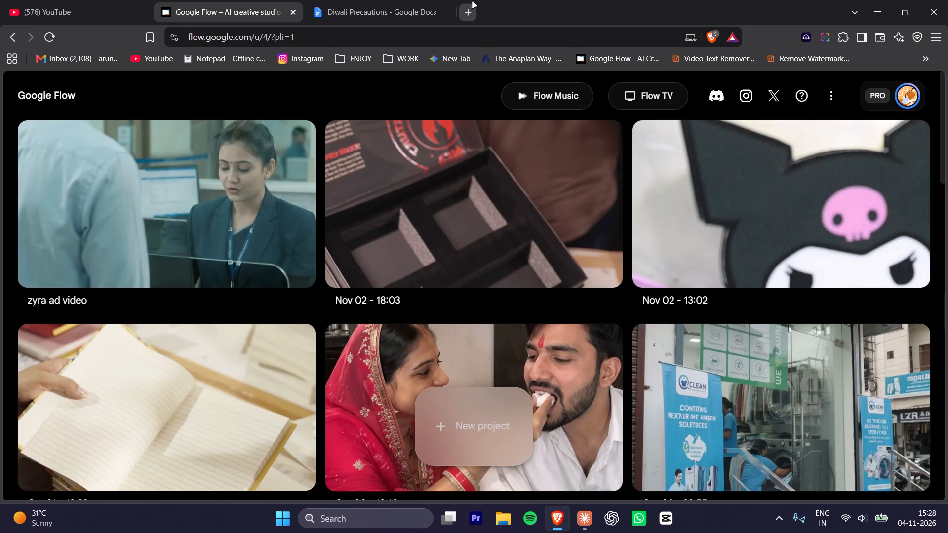
pyautogui.click(473, 2)
pyautogui.write('veed')
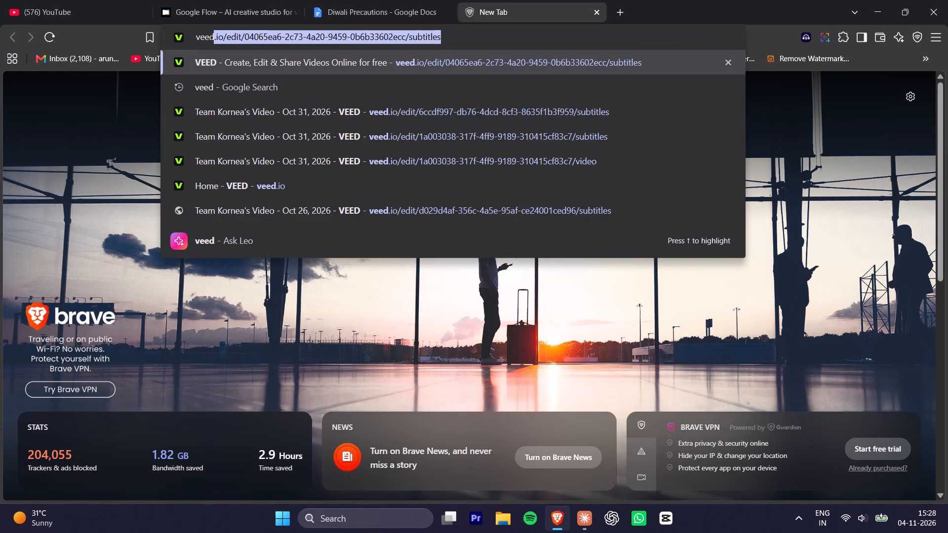
pyautogui.press('Down')
pyautogui.press('Return')
pyautogui.click(249, 206)
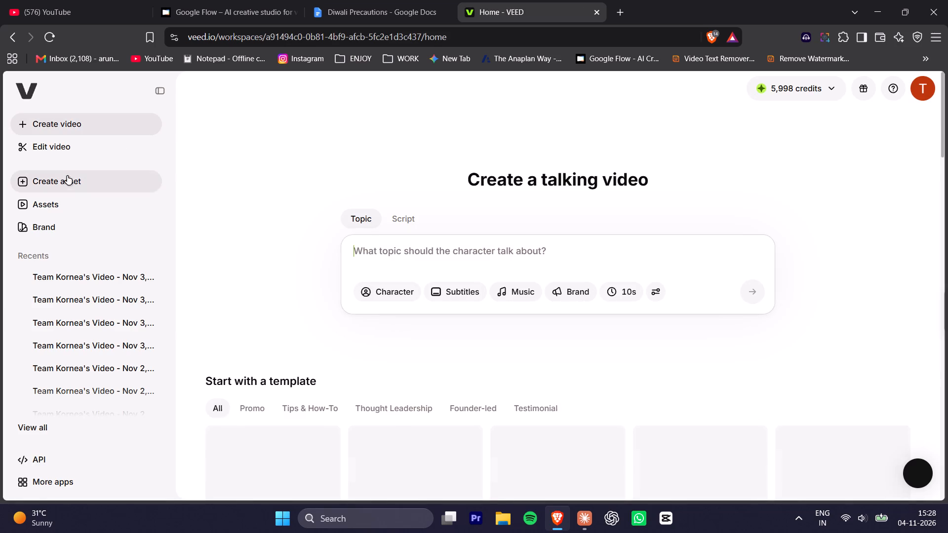
pyautogui.click(59, 148)
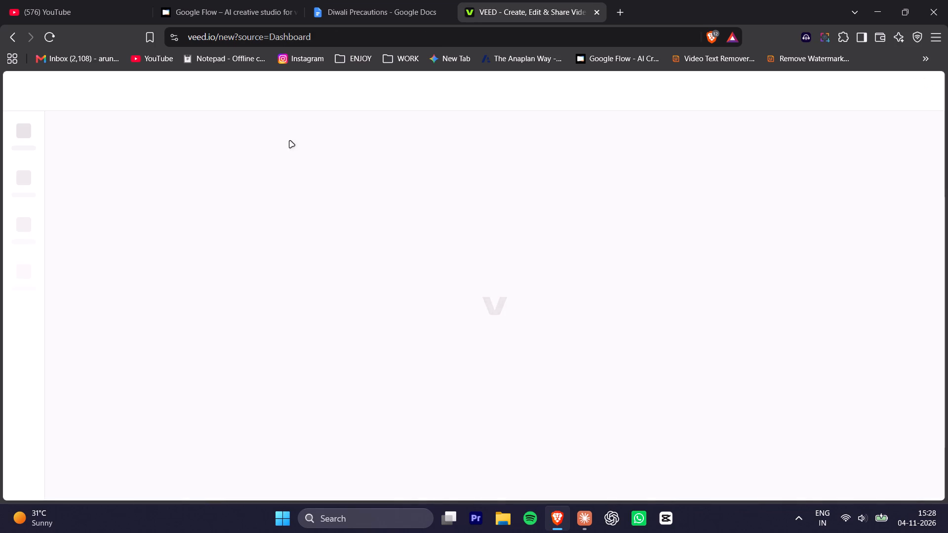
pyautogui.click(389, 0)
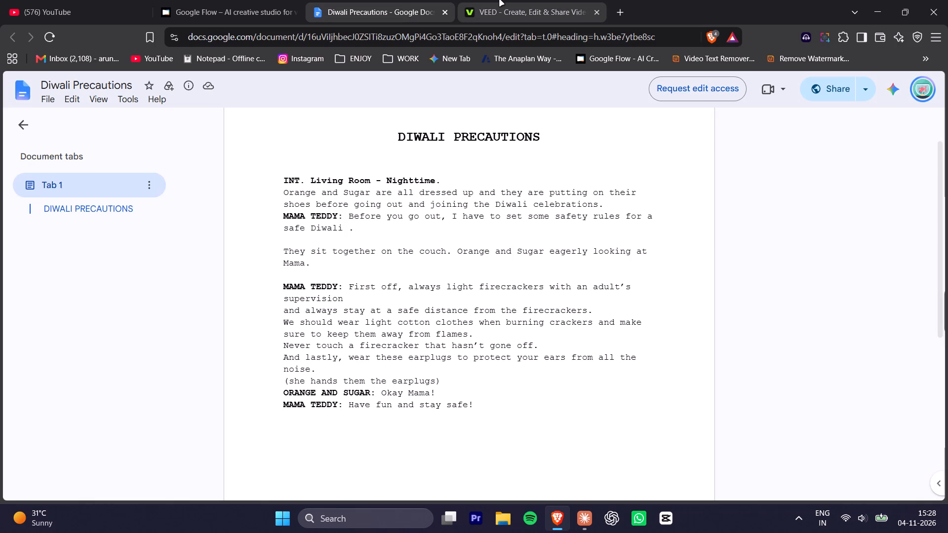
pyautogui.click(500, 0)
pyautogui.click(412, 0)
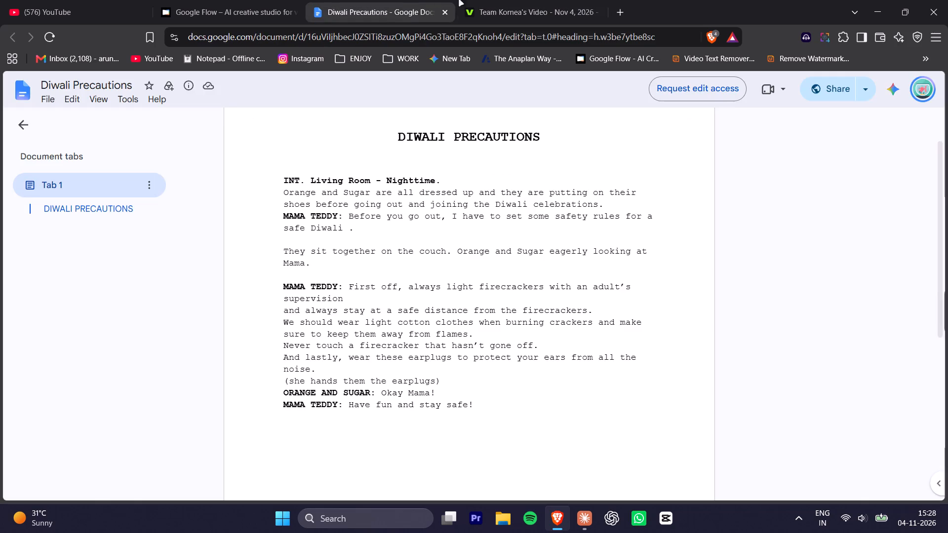
# Upload the "fixed stablization" video from the Desktop folder into the new VEED project.
pyautogui.click(516, 0)
pyautogui.click(477, 275)
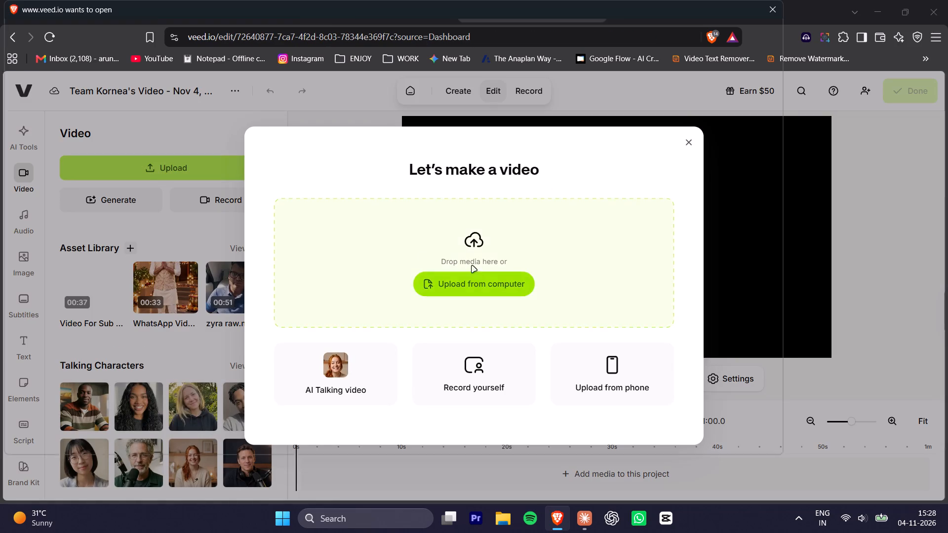
pyautogui.click(44, 146)
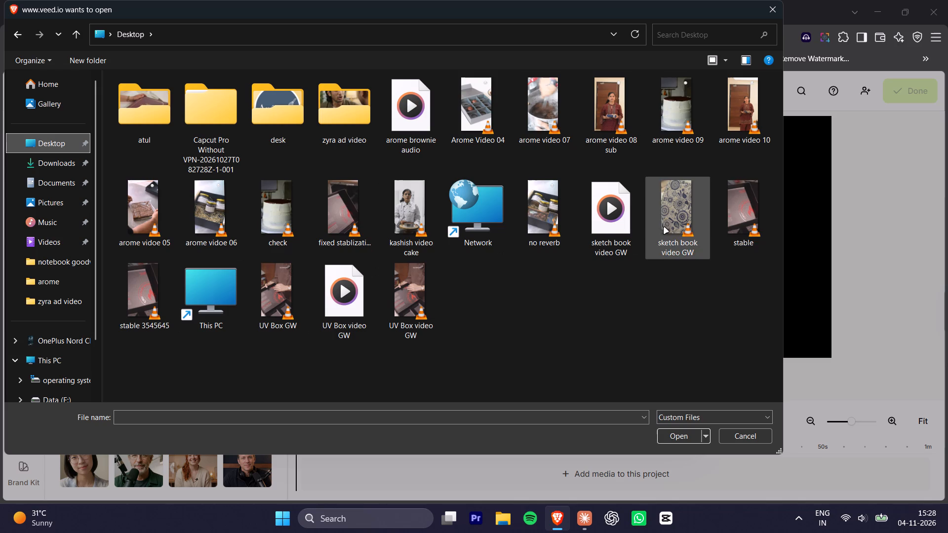
pyautogui.doubleClick(329, 205)
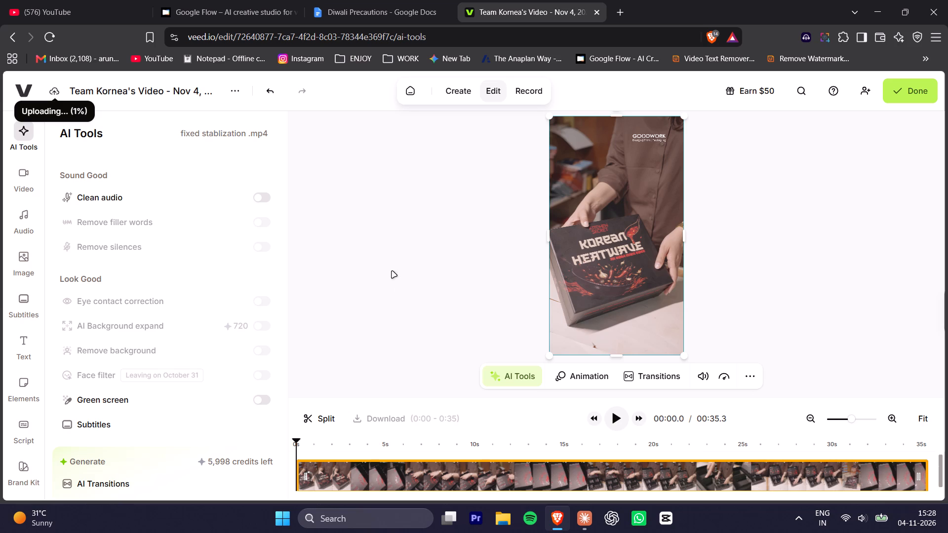
# Open the subtitle tools for the uploaded "fixed stablization" video.
pyautogui.click(34, 298)
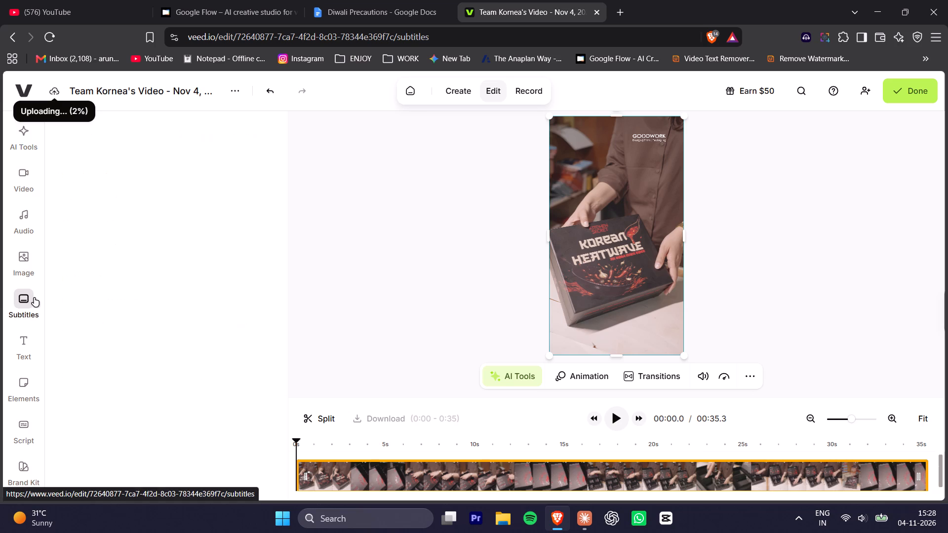
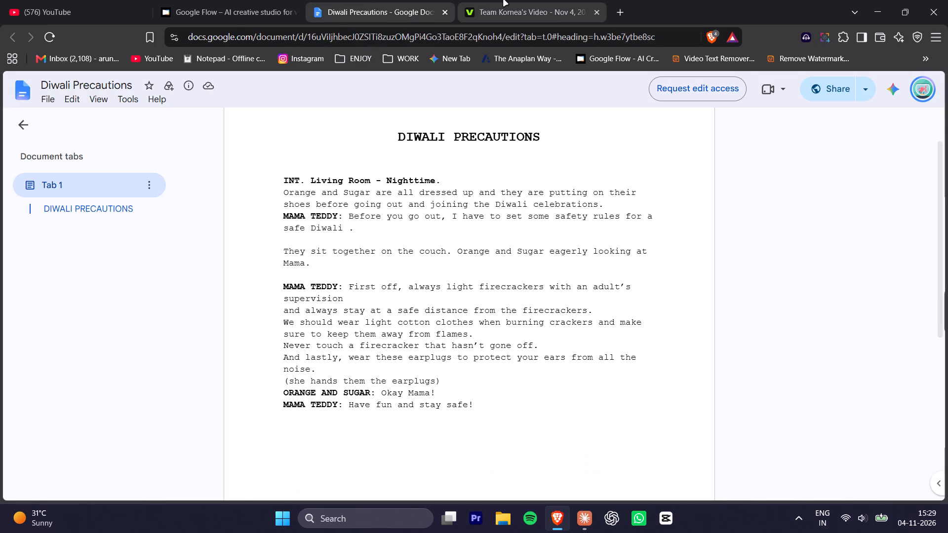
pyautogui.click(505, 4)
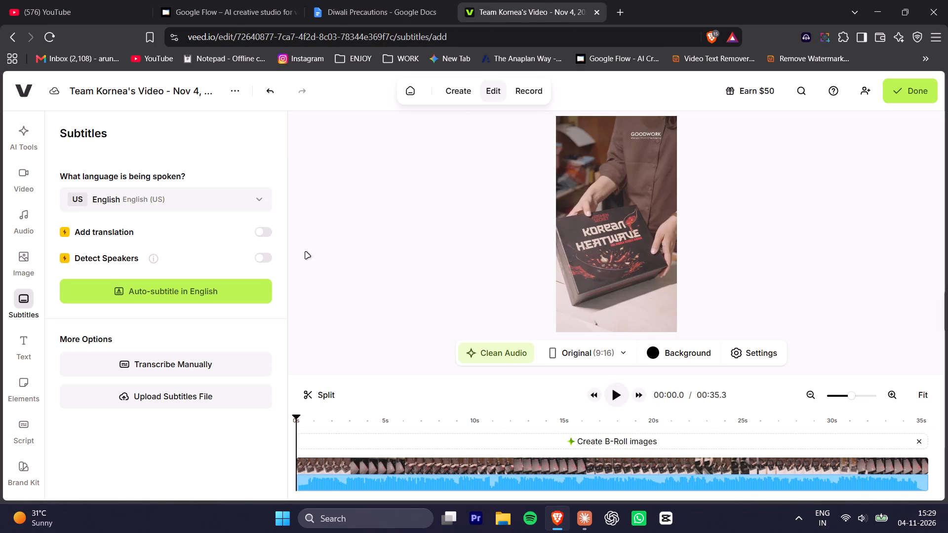
# Auto-generate English subtitles for the Korean Heatwave video.
pyautogui.click(149, 286)
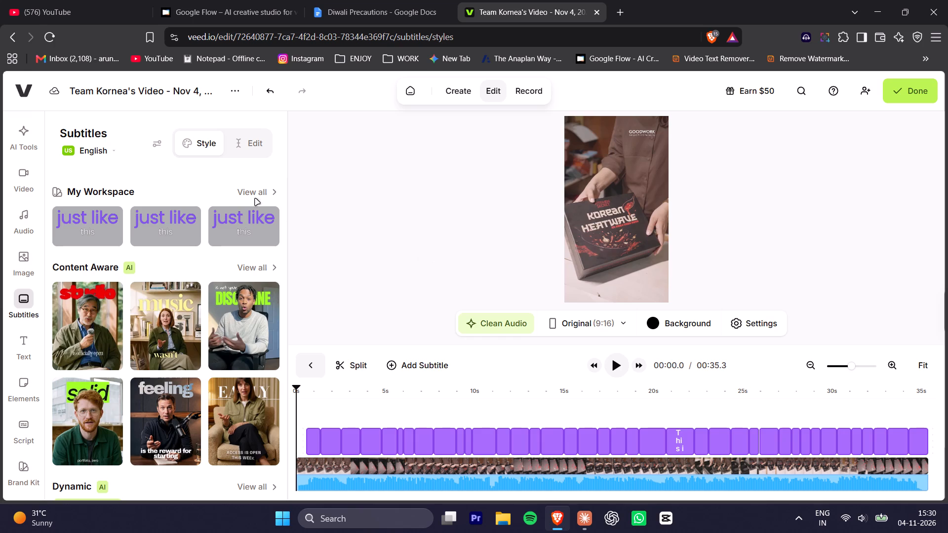
# Show the full collection of Dynamic subtitle styles.
pyautogui.scroll(-3, 156, 341)
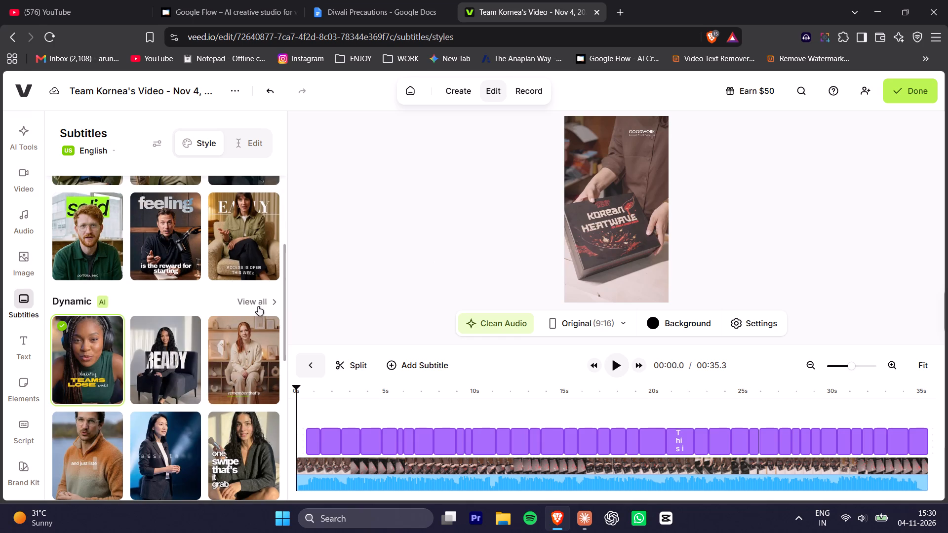
pyautogui.click(253, 305)
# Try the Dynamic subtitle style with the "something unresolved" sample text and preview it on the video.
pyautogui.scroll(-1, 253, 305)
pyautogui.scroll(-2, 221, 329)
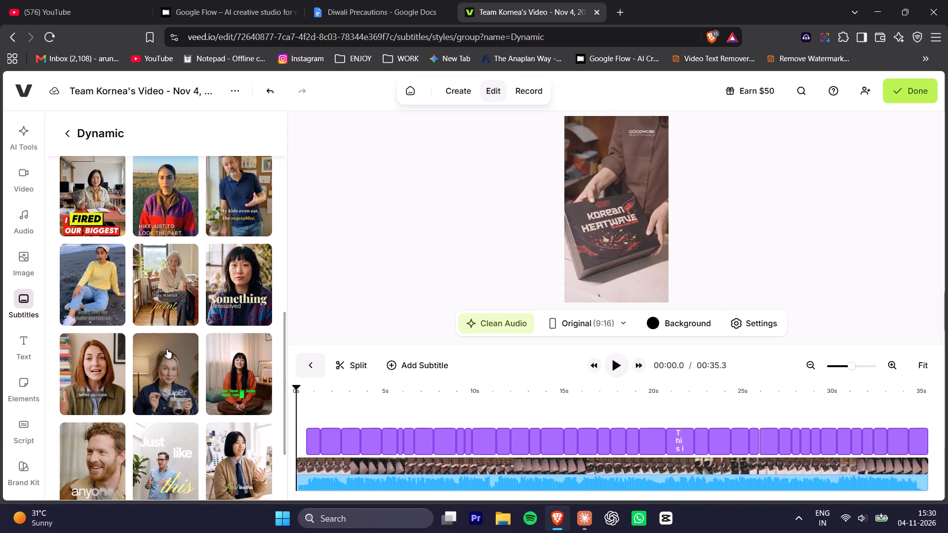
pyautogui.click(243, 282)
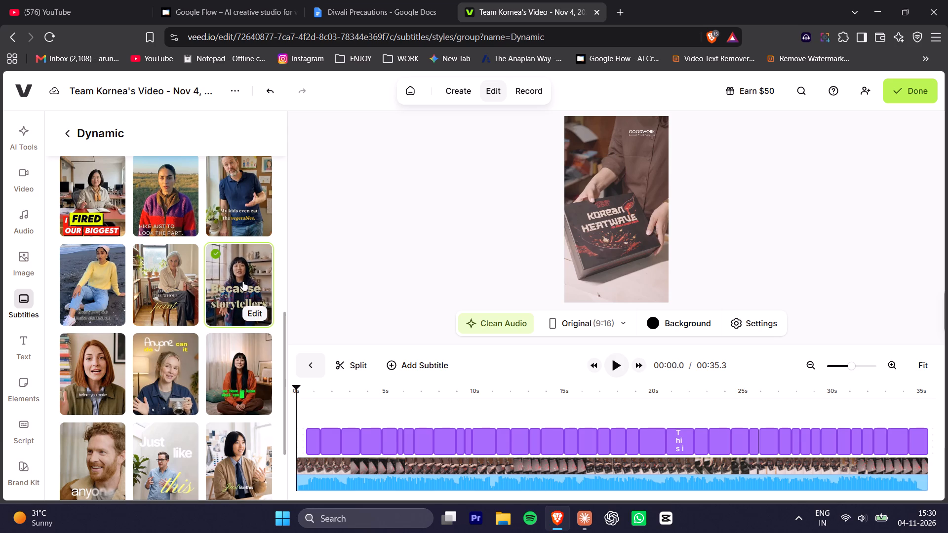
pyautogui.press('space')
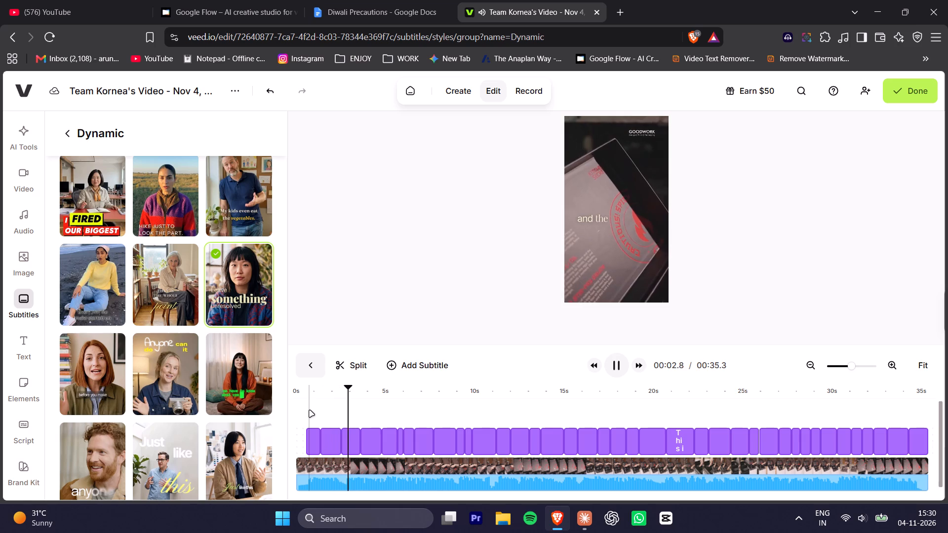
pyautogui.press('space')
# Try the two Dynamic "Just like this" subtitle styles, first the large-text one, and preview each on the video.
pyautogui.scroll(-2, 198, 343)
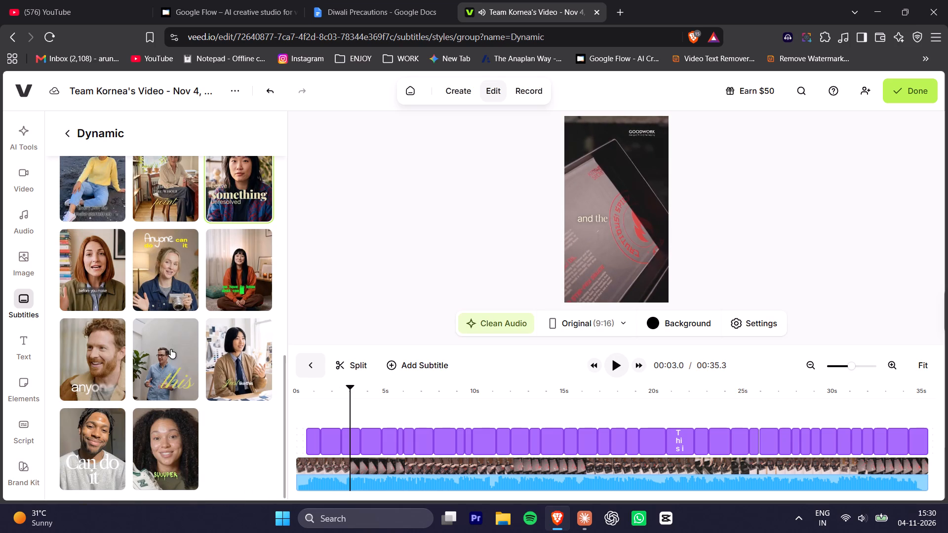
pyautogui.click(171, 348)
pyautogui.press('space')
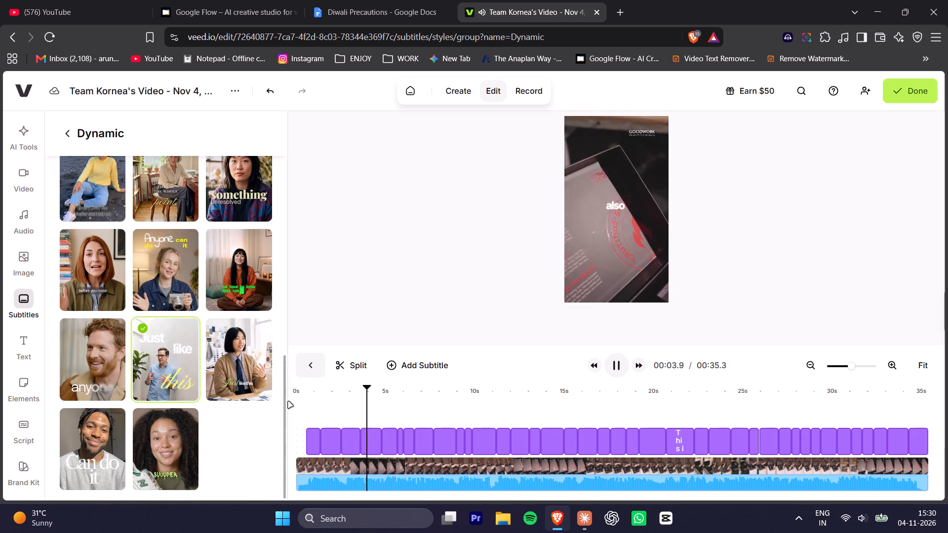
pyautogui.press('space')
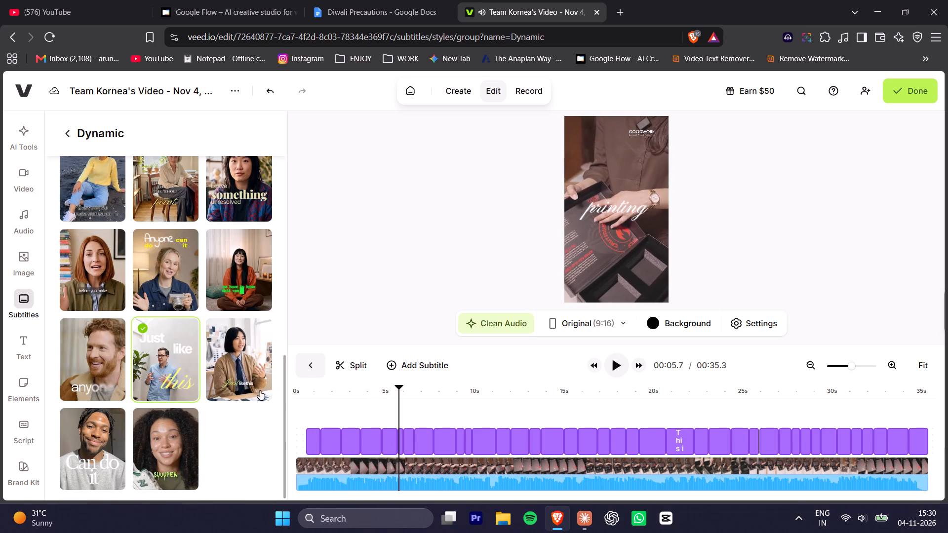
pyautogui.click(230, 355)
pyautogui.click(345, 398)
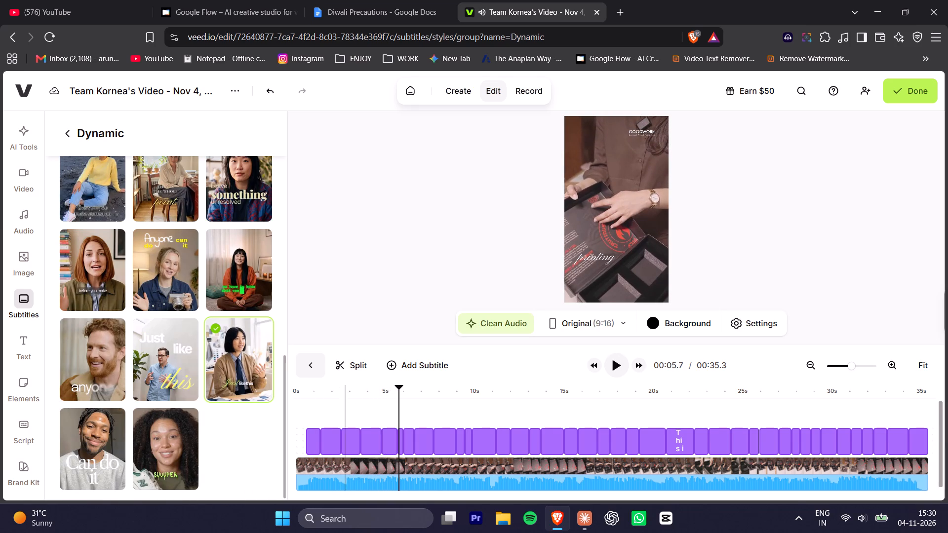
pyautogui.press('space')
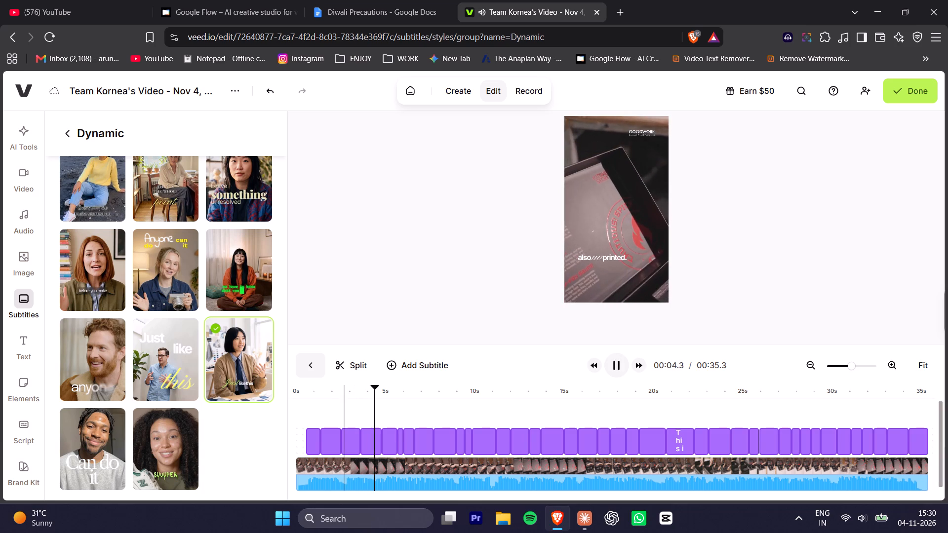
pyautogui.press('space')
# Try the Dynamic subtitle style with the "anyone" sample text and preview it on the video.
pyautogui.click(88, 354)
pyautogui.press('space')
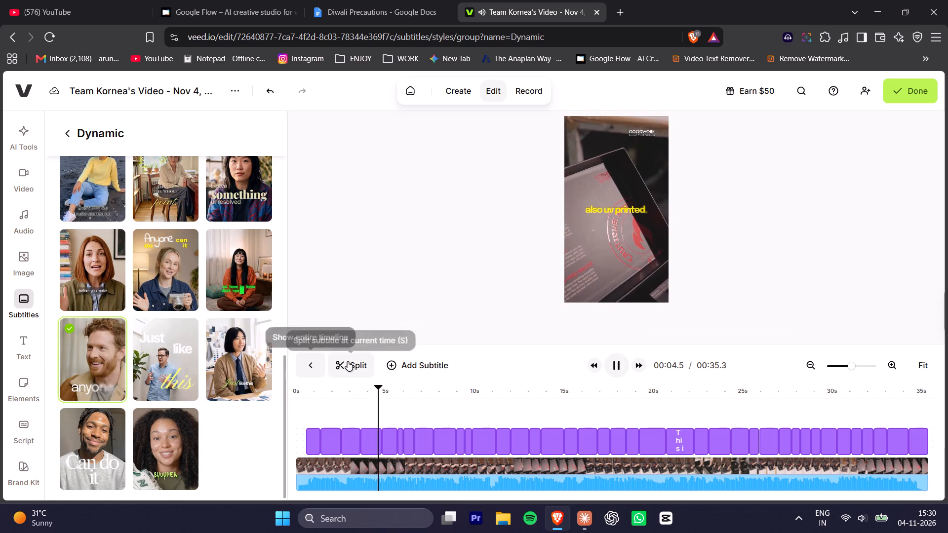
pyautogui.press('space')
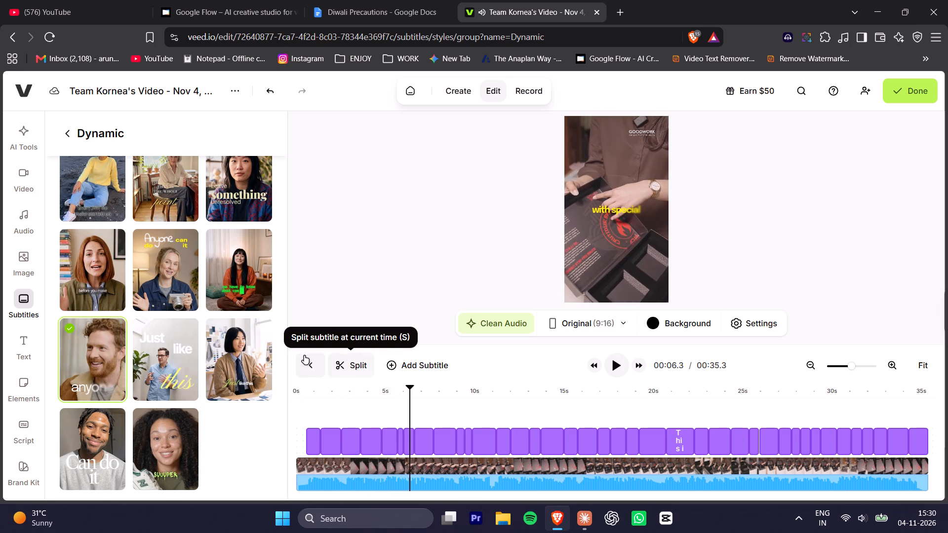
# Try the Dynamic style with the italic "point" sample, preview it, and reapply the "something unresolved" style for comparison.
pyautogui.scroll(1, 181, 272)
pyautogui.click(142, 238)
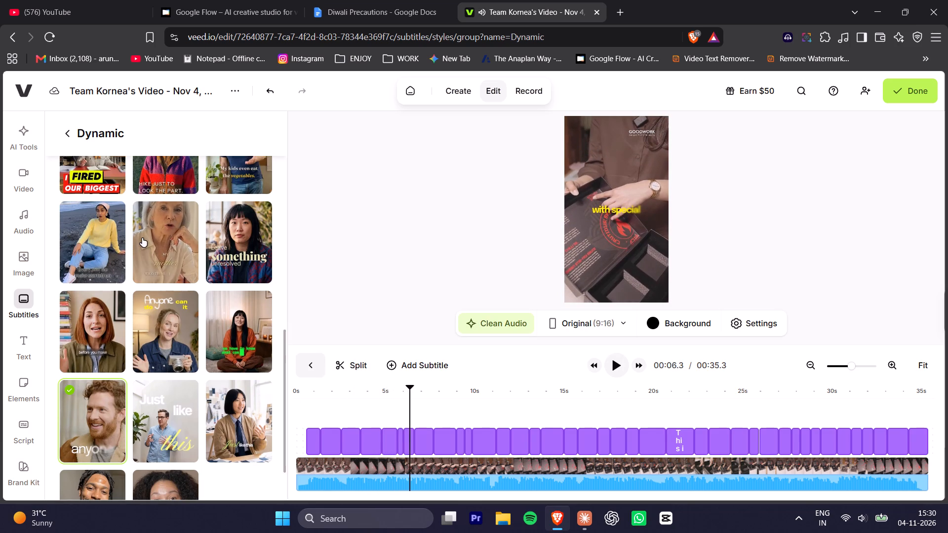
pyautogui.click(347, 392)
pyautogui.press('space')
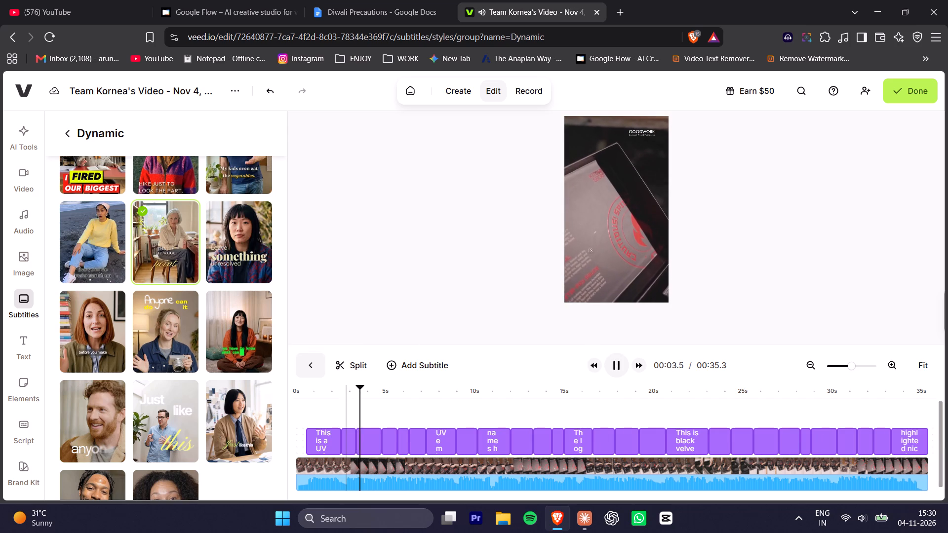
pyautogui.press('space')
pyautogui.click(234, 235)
# Apply the Dynamic subtitle style with the "My kids even eat the vegetables." sample and preview it on the video.
pyautogui.scroll(2, 184, 328)
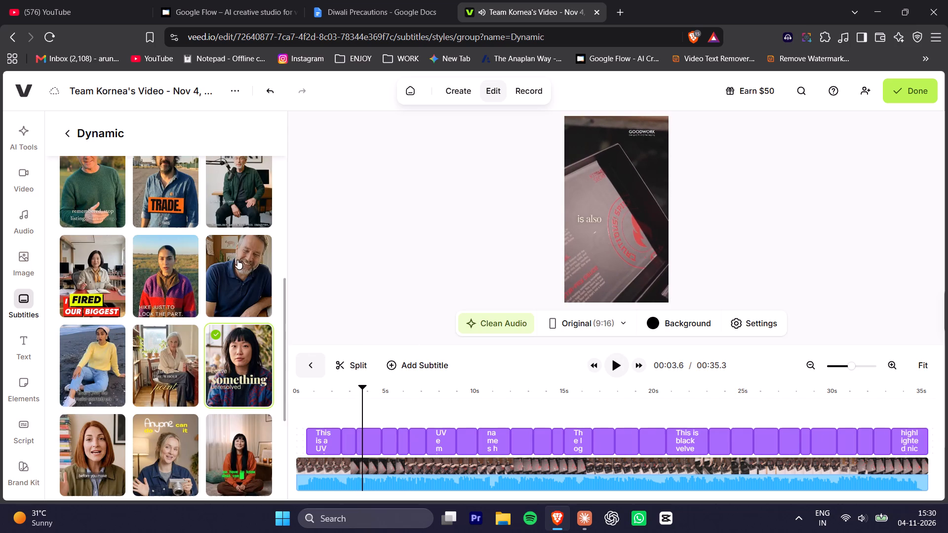
pyautogui.click(237, 259)
pyautogui.press('space')
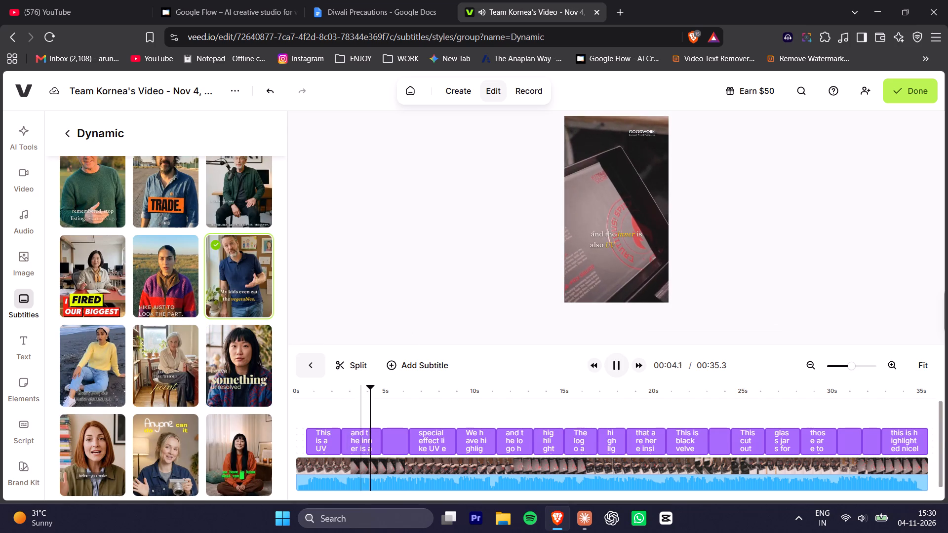
pyautogui.press('space')
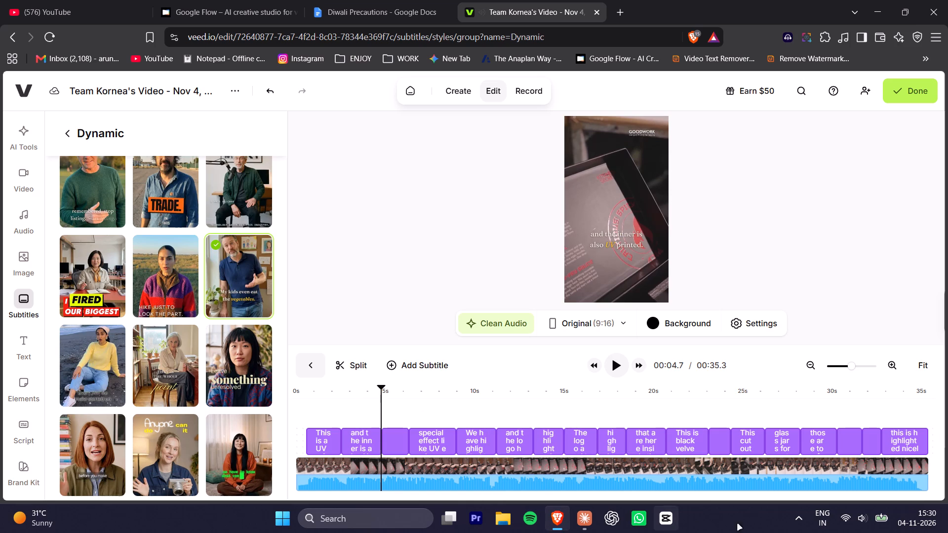
# Show the hidden system tray icons.
pyautogui.click(795, 524)
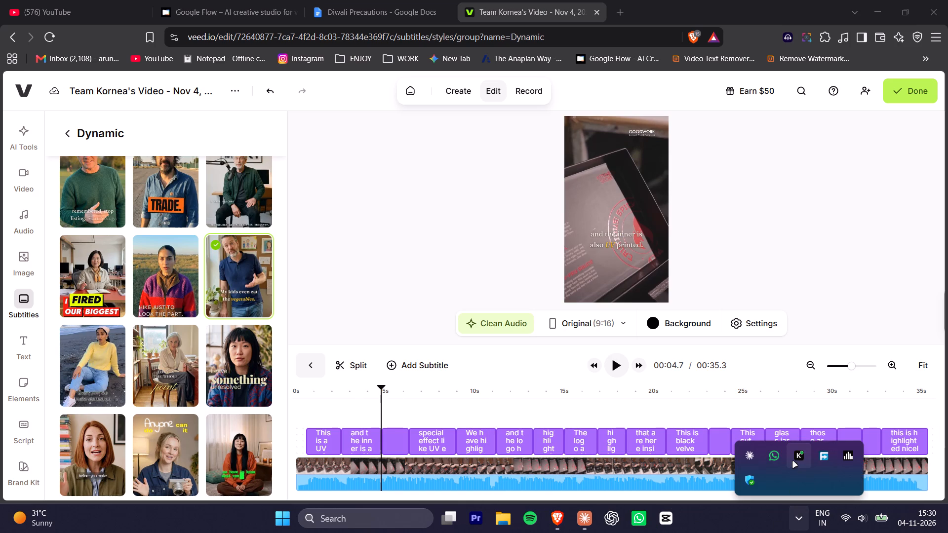